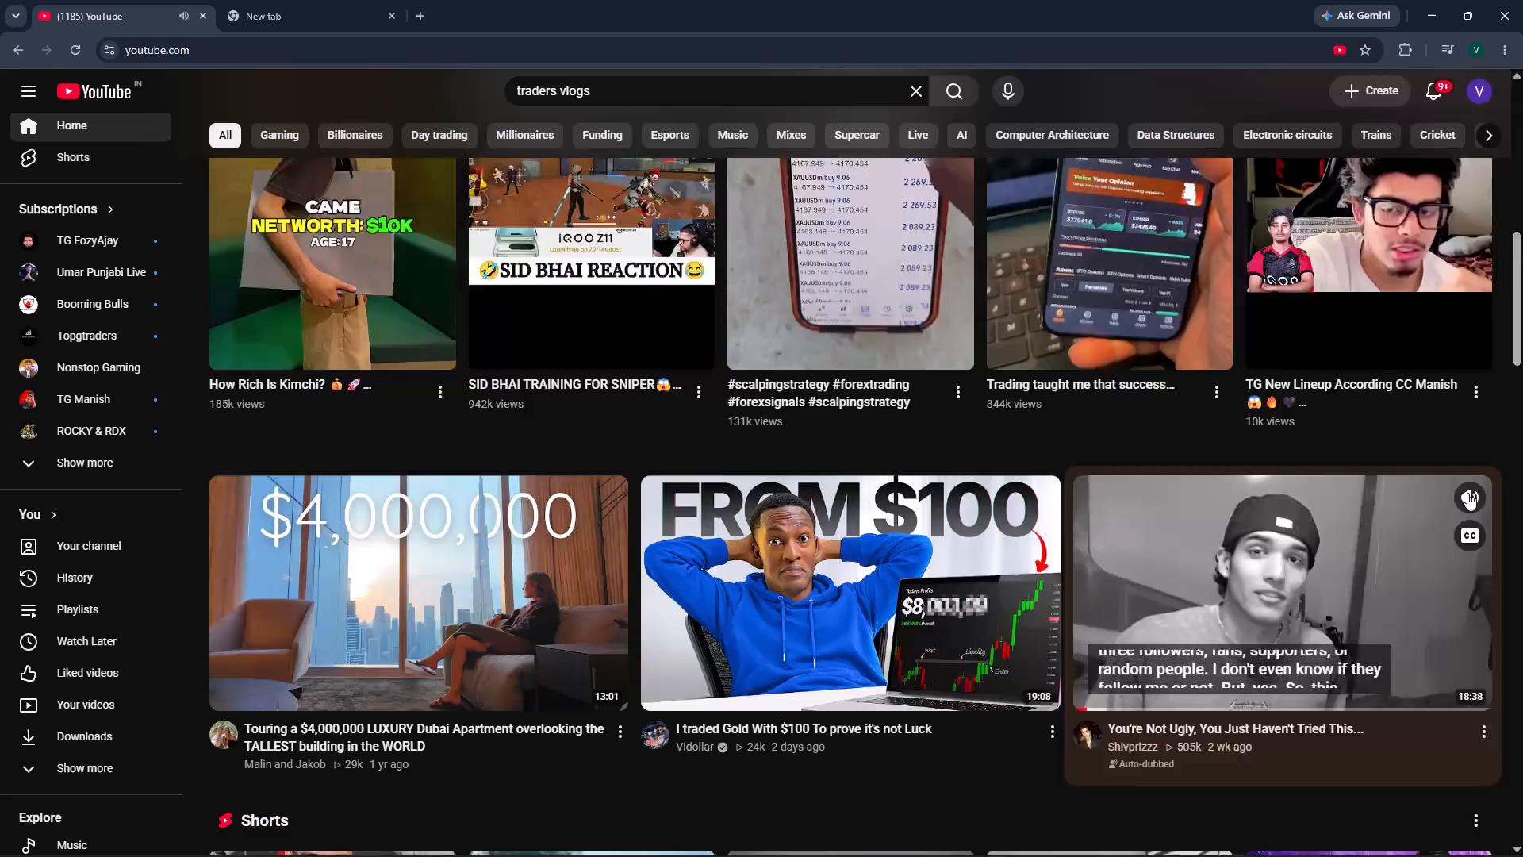
Browse the recommended videos and Shorts in the YouTube home feed to choose something to watch.
scroll(1467, 493, "down", 2)
scroll(1467, 493, "up", 3)
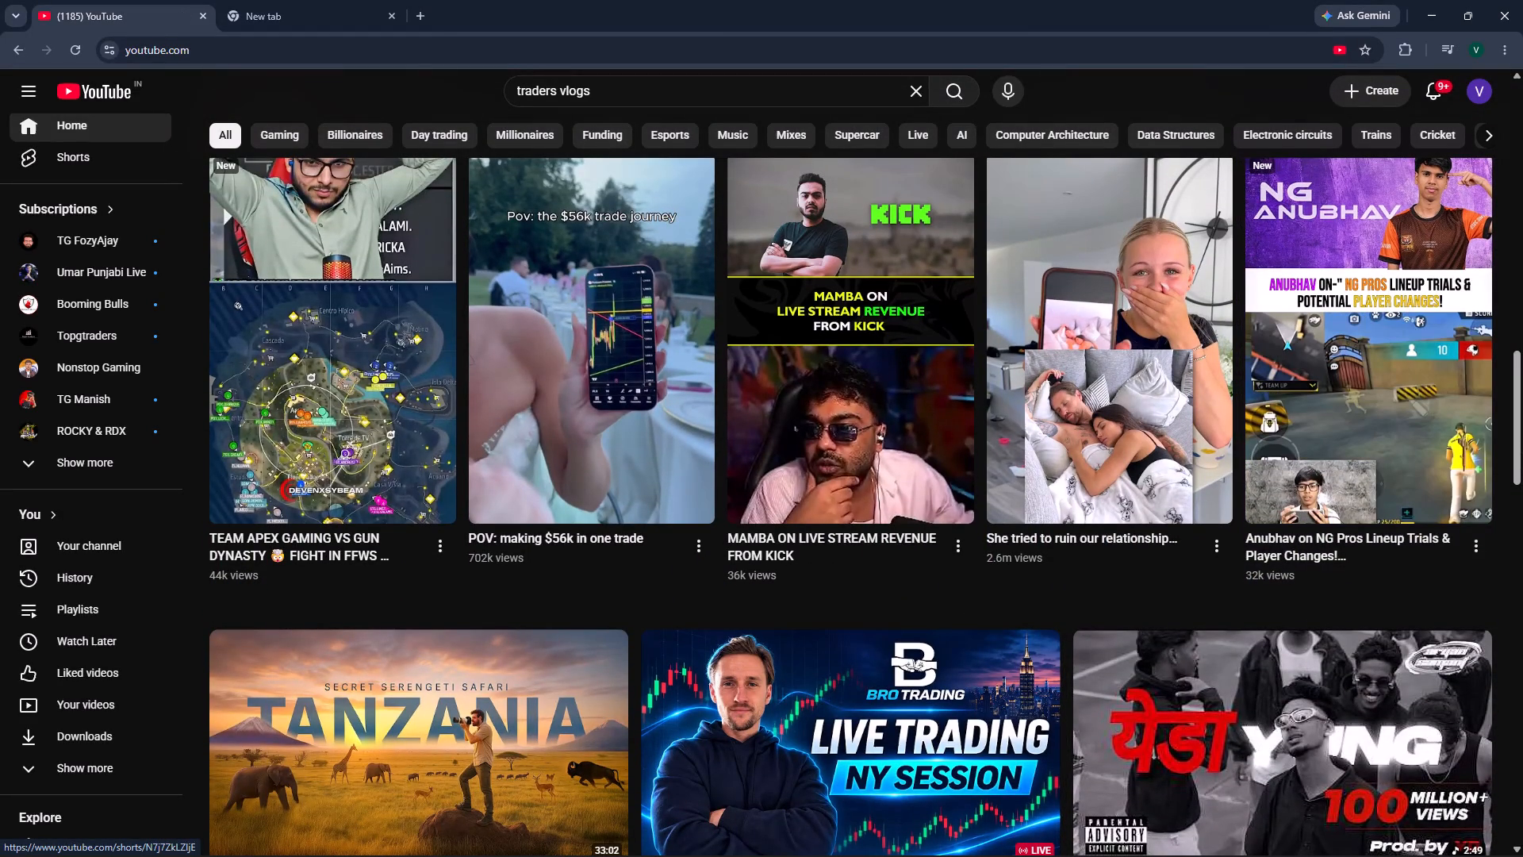
scroll(1467, 493, "up", 2)
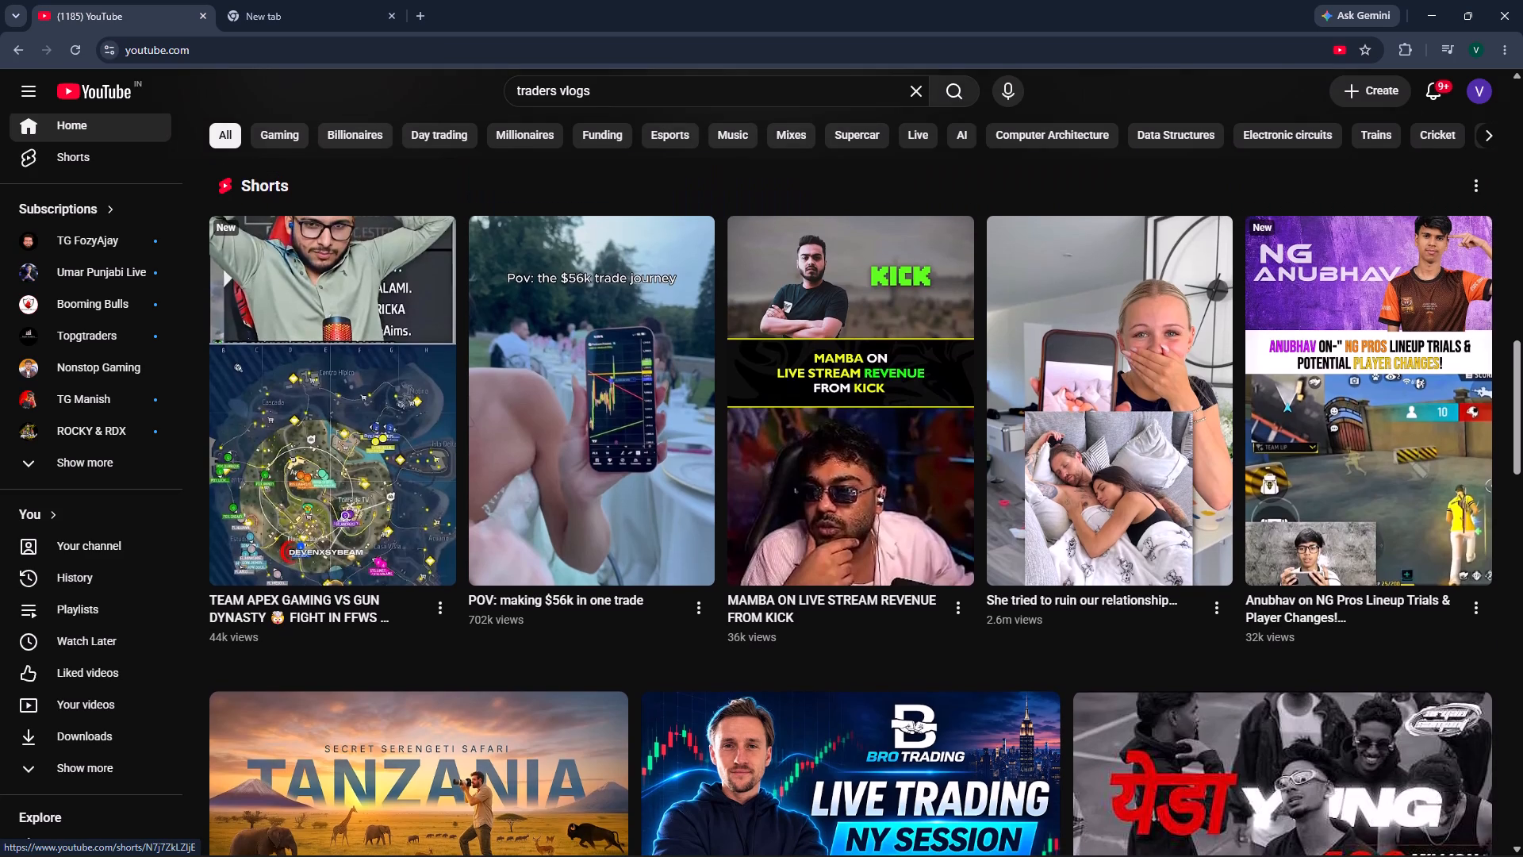
scroll(1467, 493, "up", 1)
scroll(1467, 493, "down", 5)
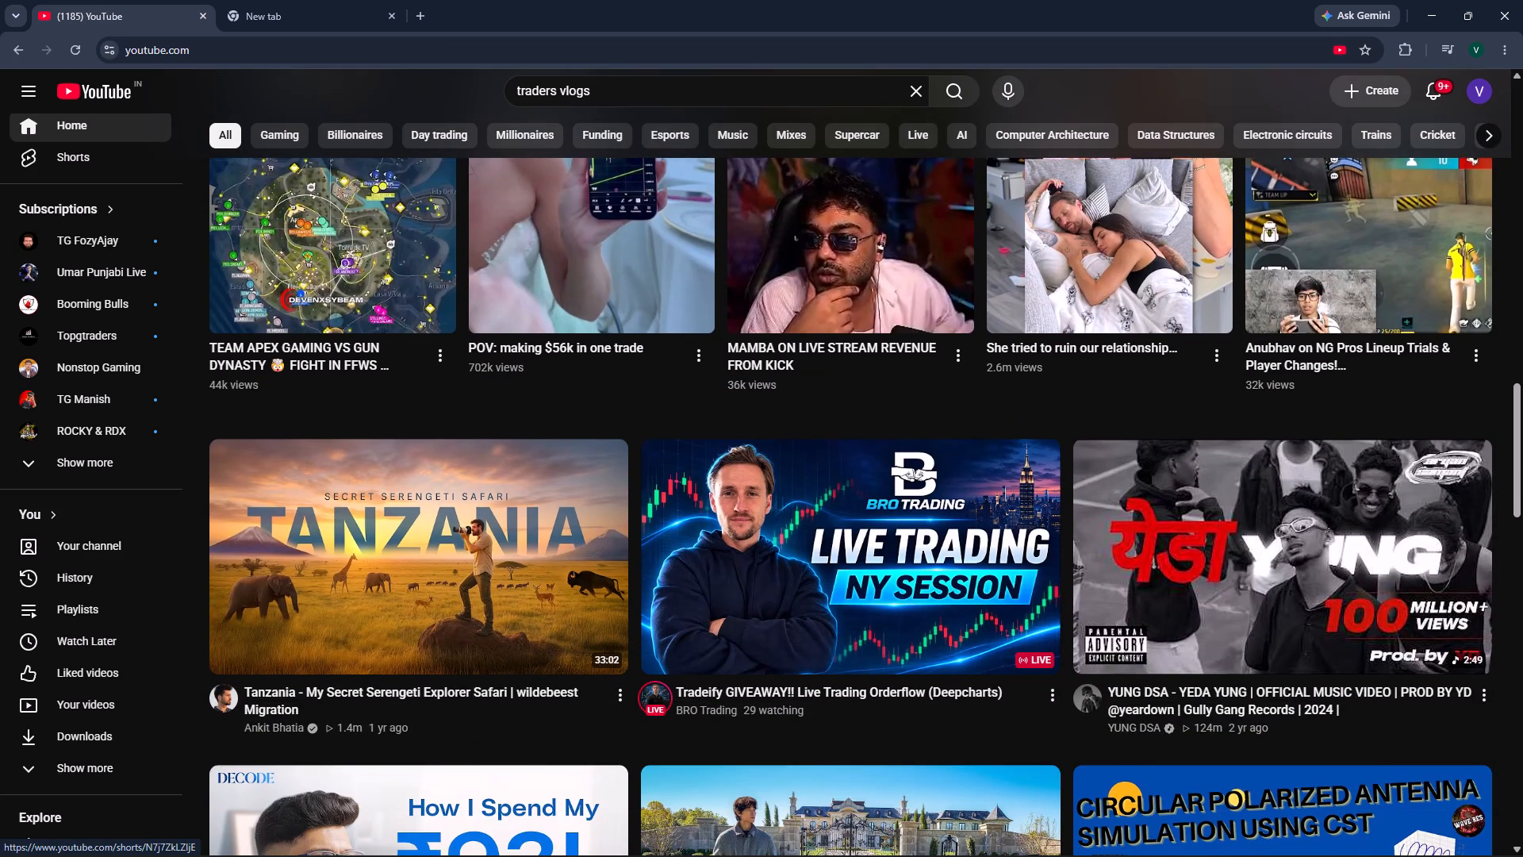
scroll(1467, 493, "down", 1)
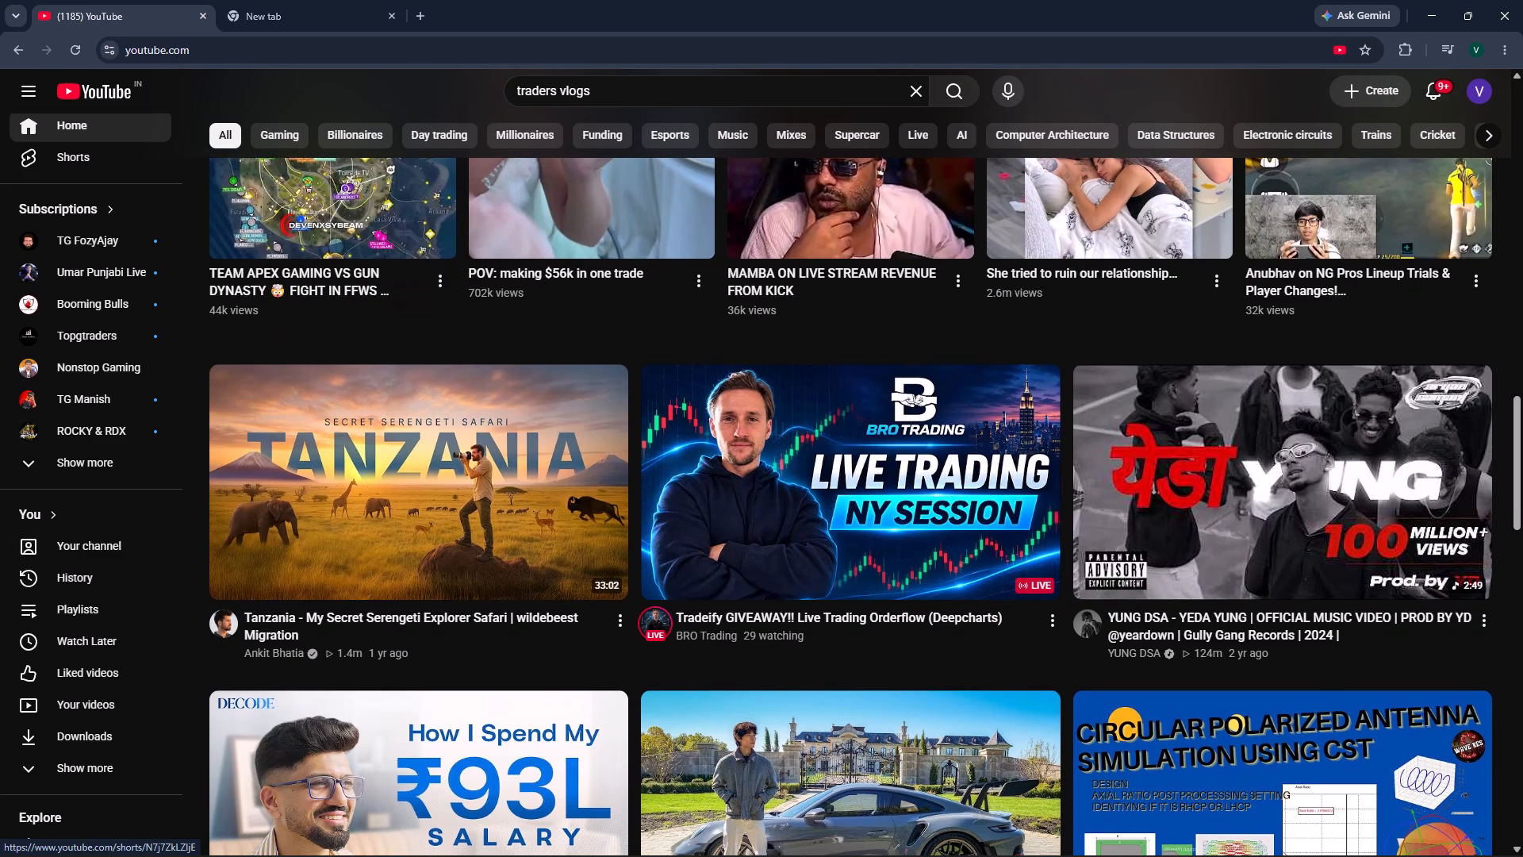
scroll(1467, 493, "down", 1)
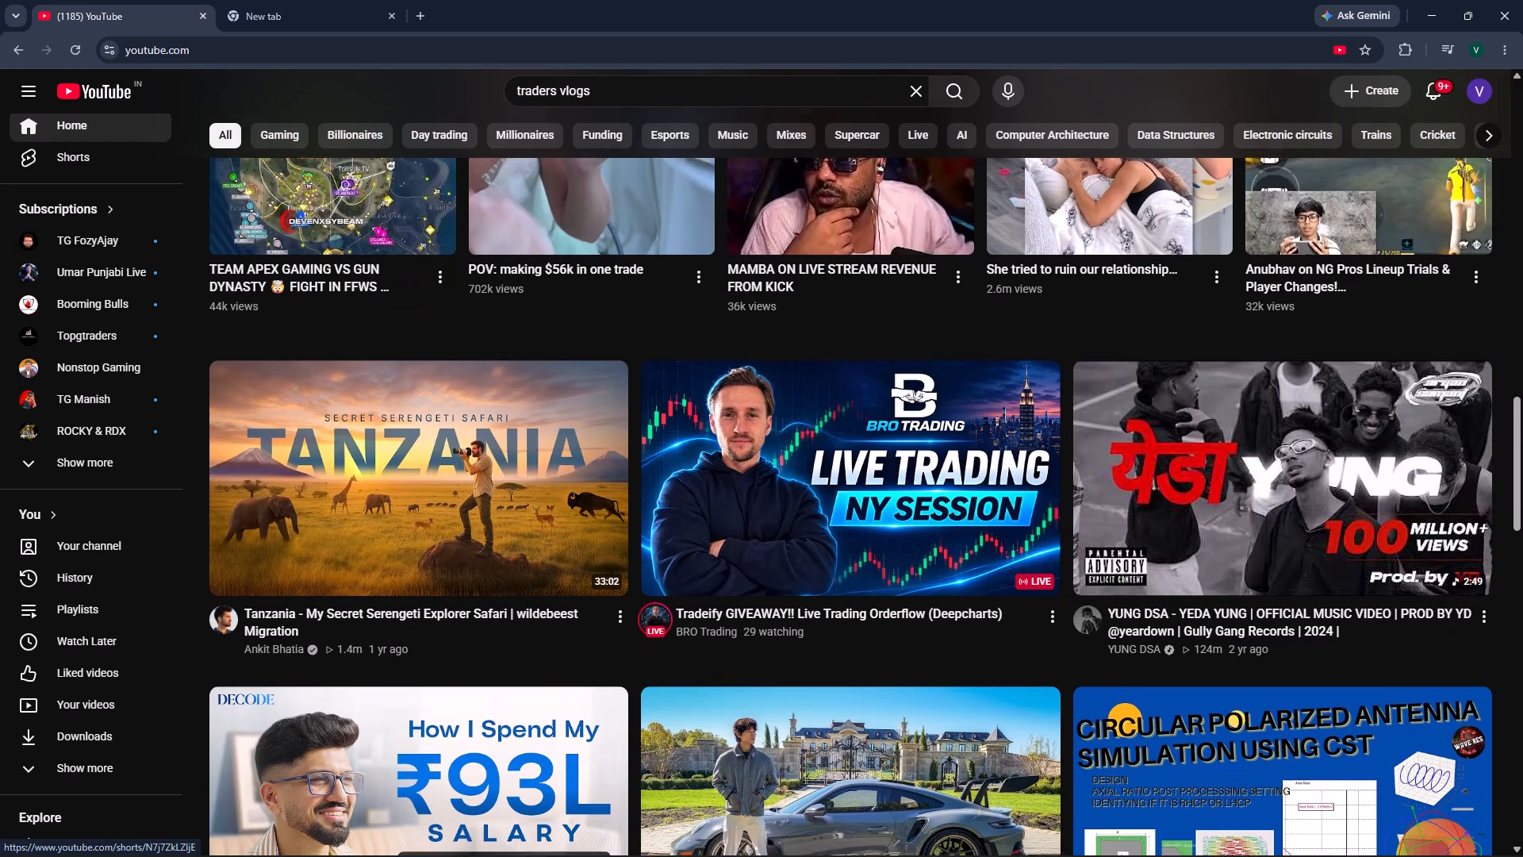
scroll(1467, 493, "down", 5)
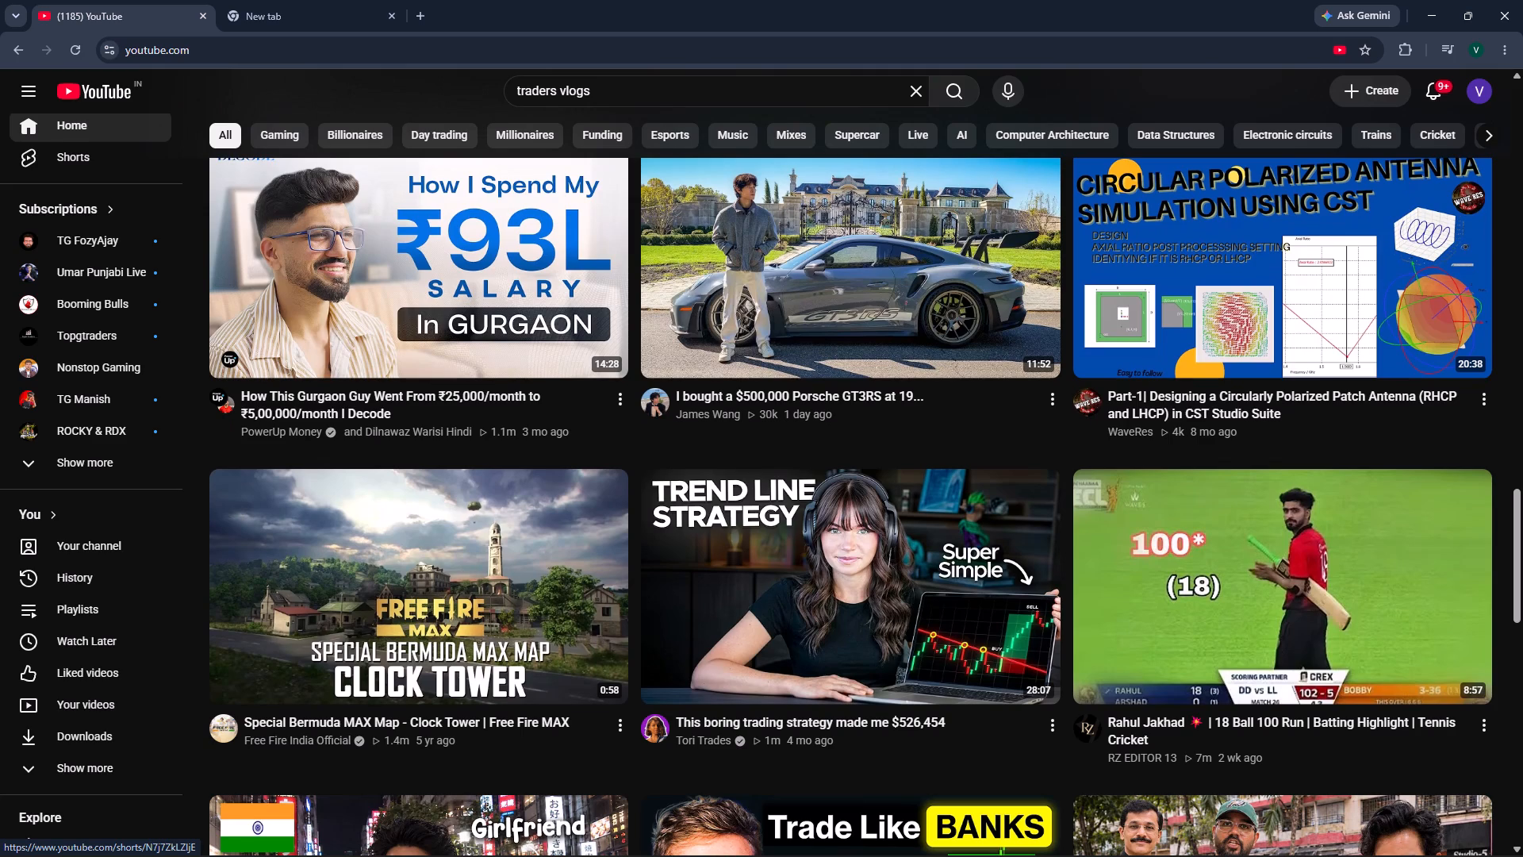
scroll(1467, 493, "down", 2)
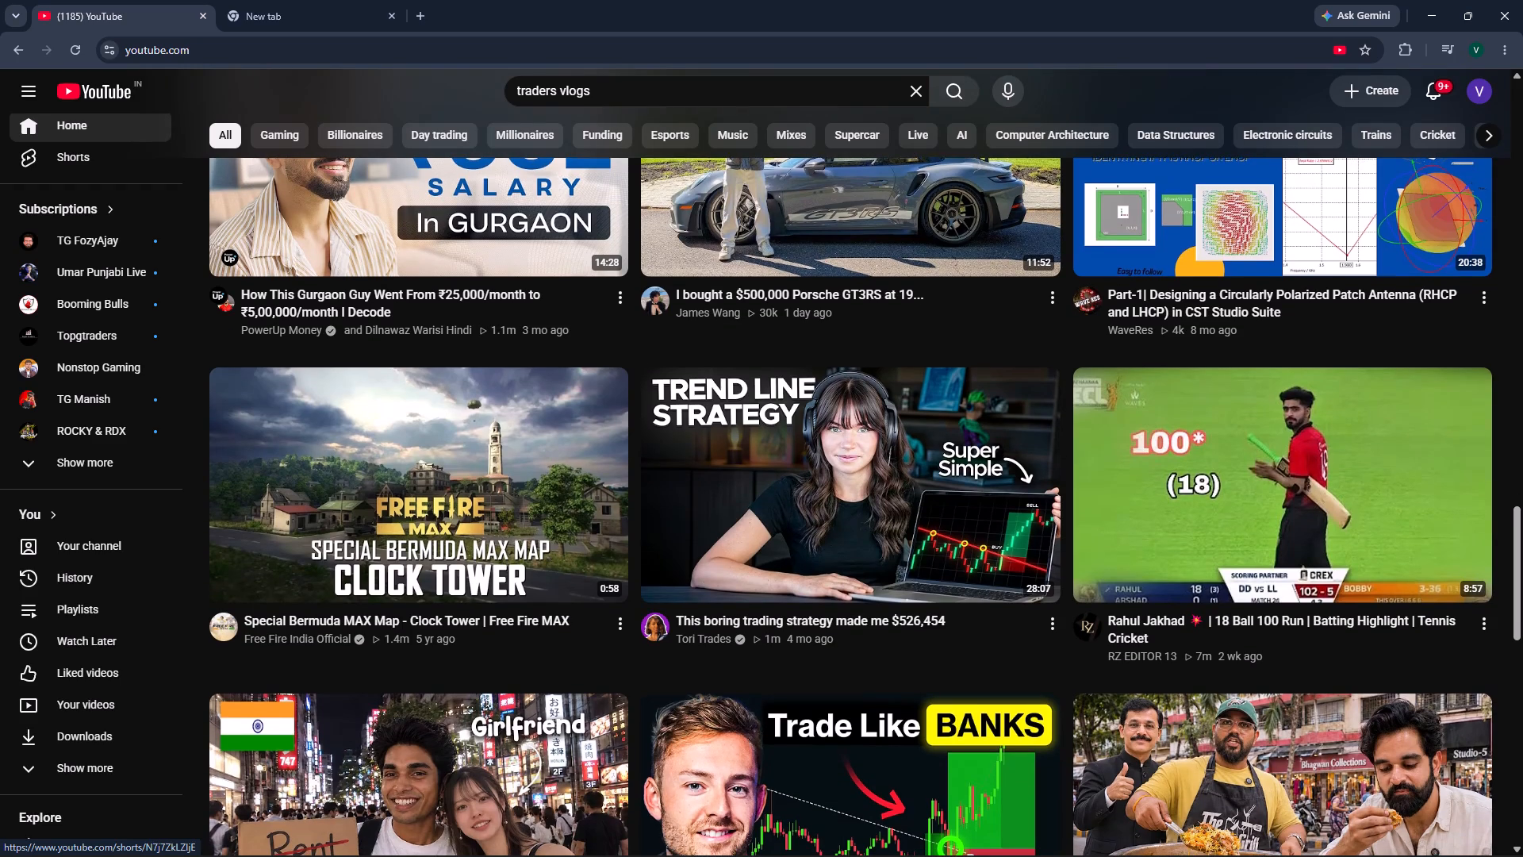
scroll(1467, 493, "down", 5)
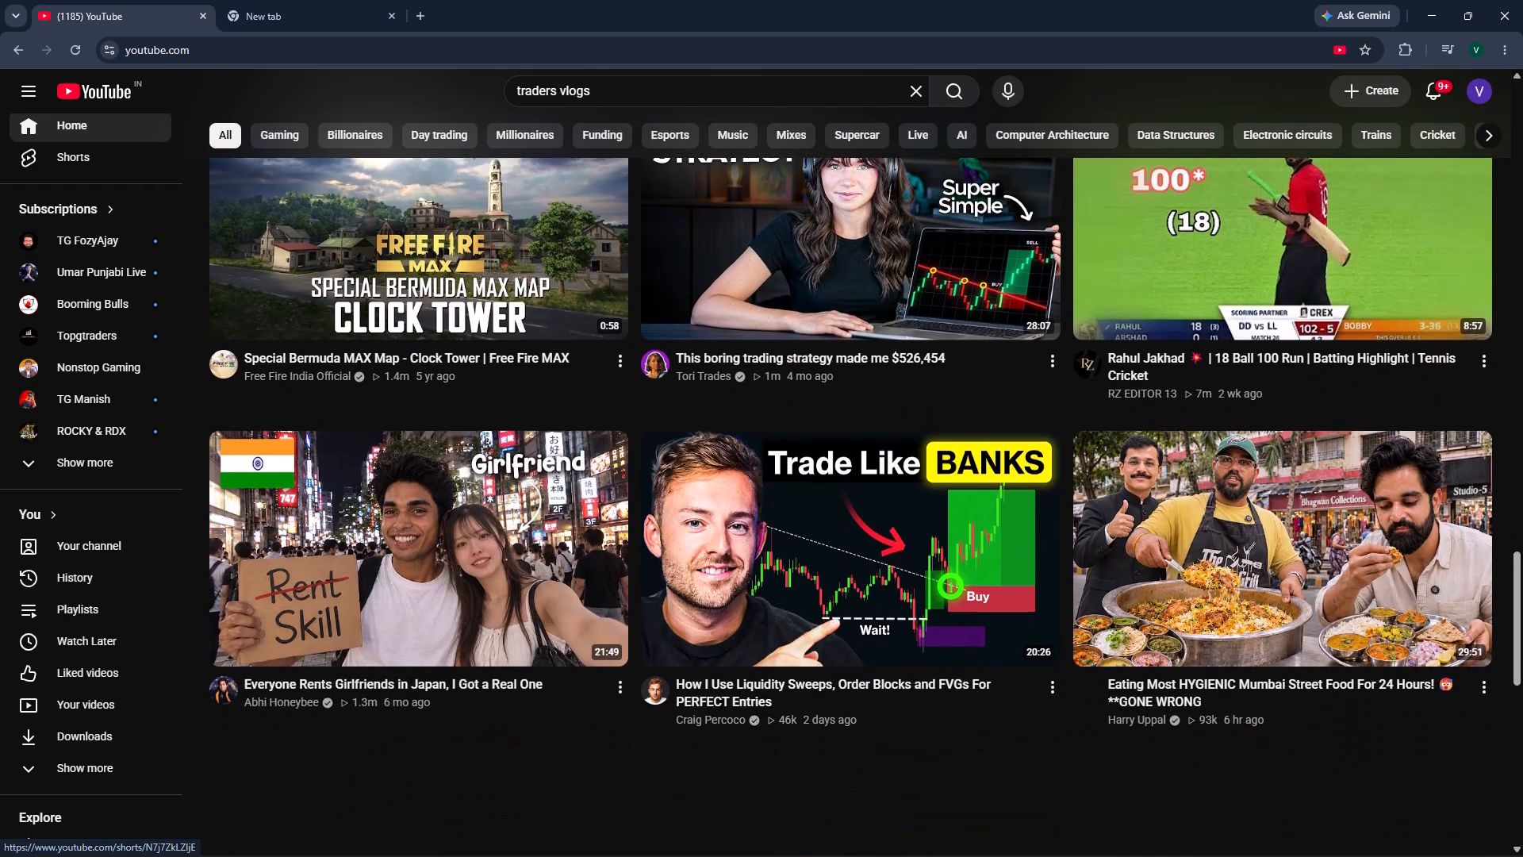
scroll(1467, 493, "down", 1)
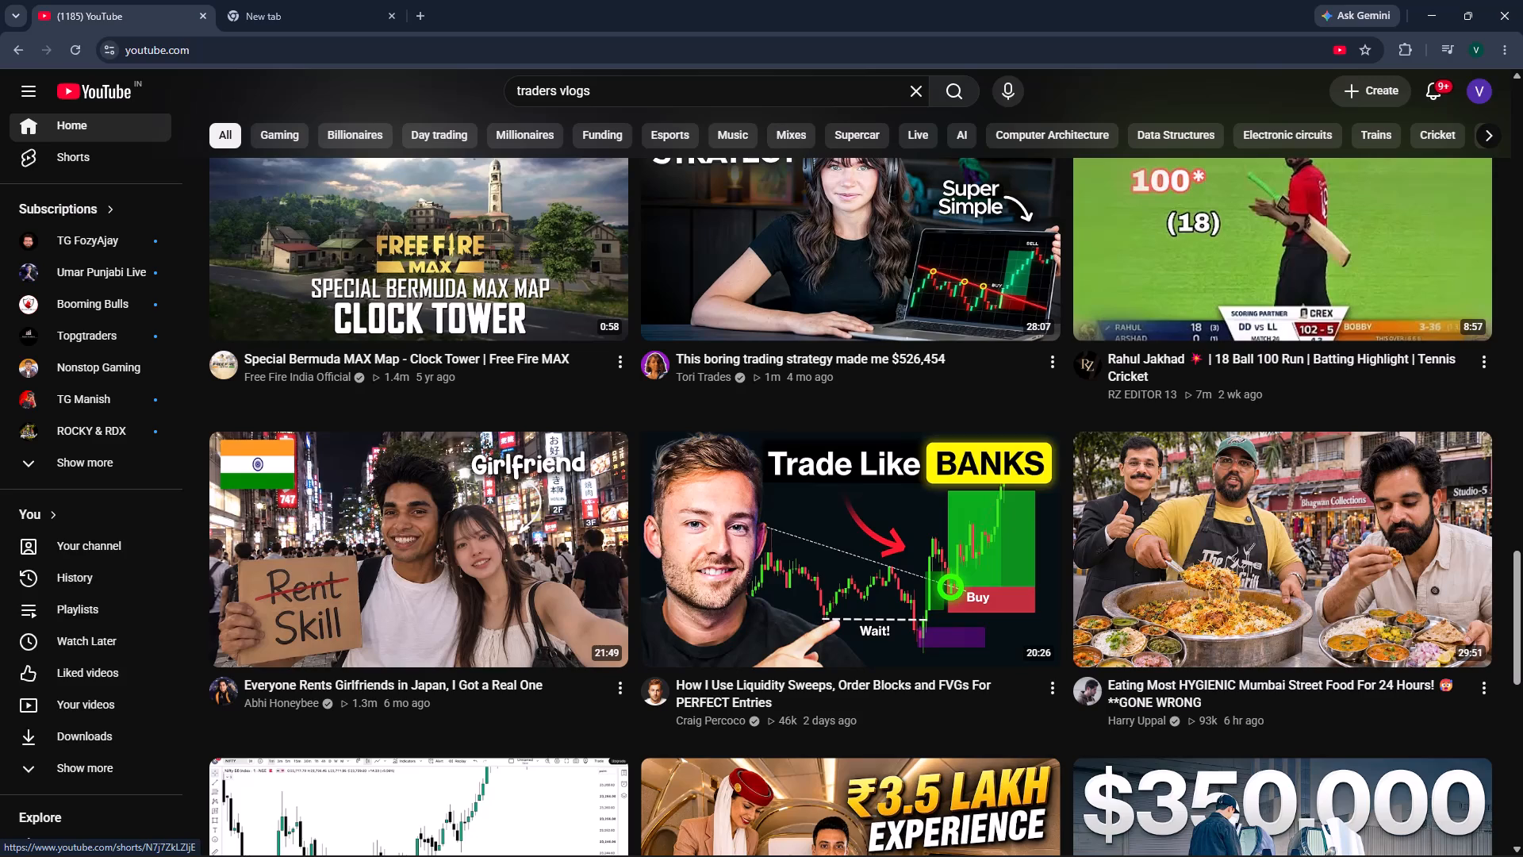
scroll(1467, 493, "down", 1)
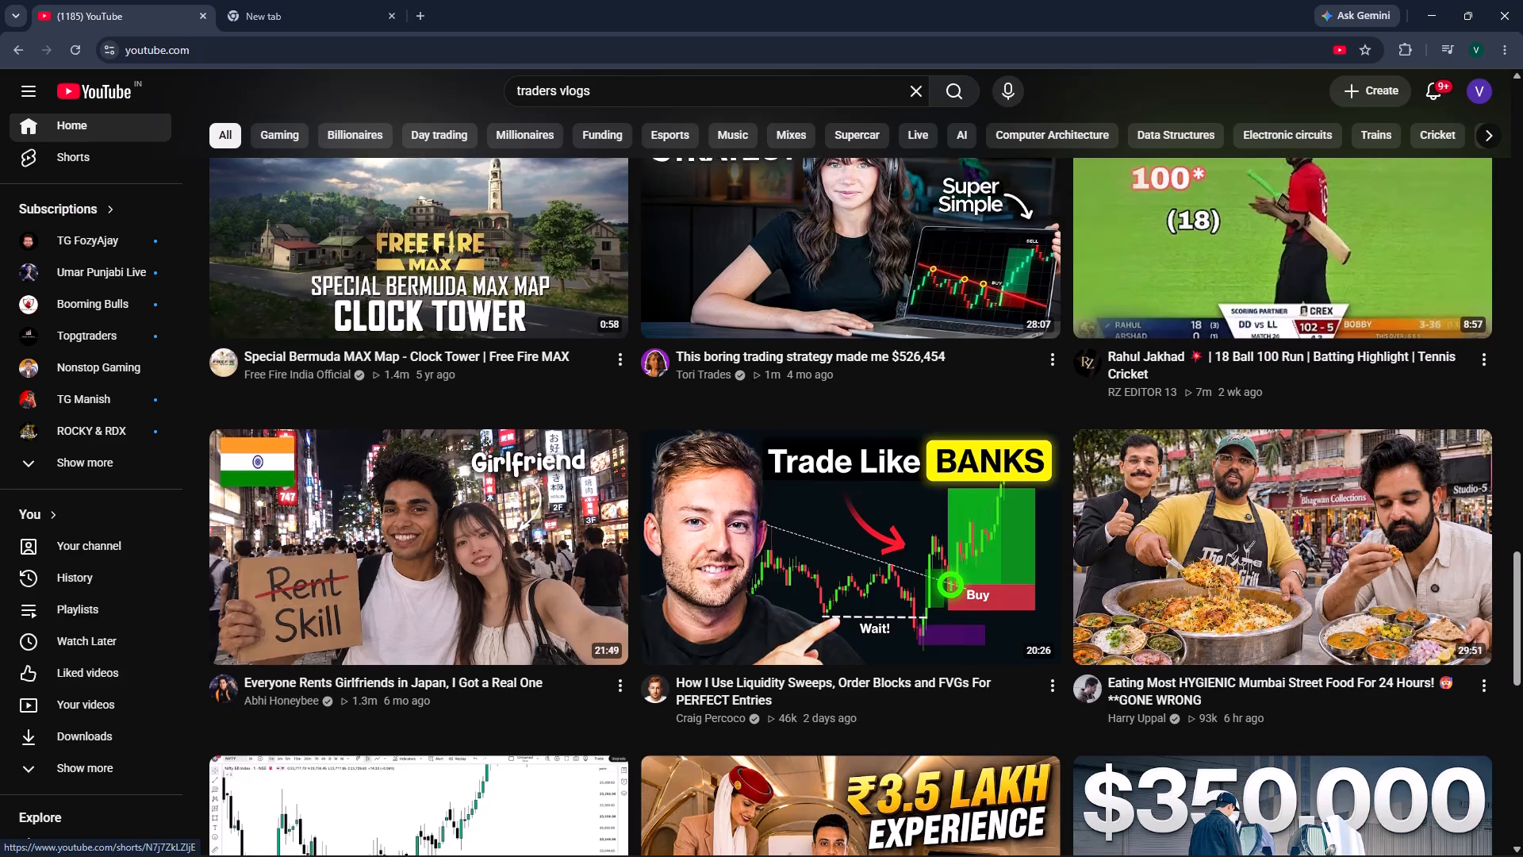
scroll(1467, 493, "down", 3)
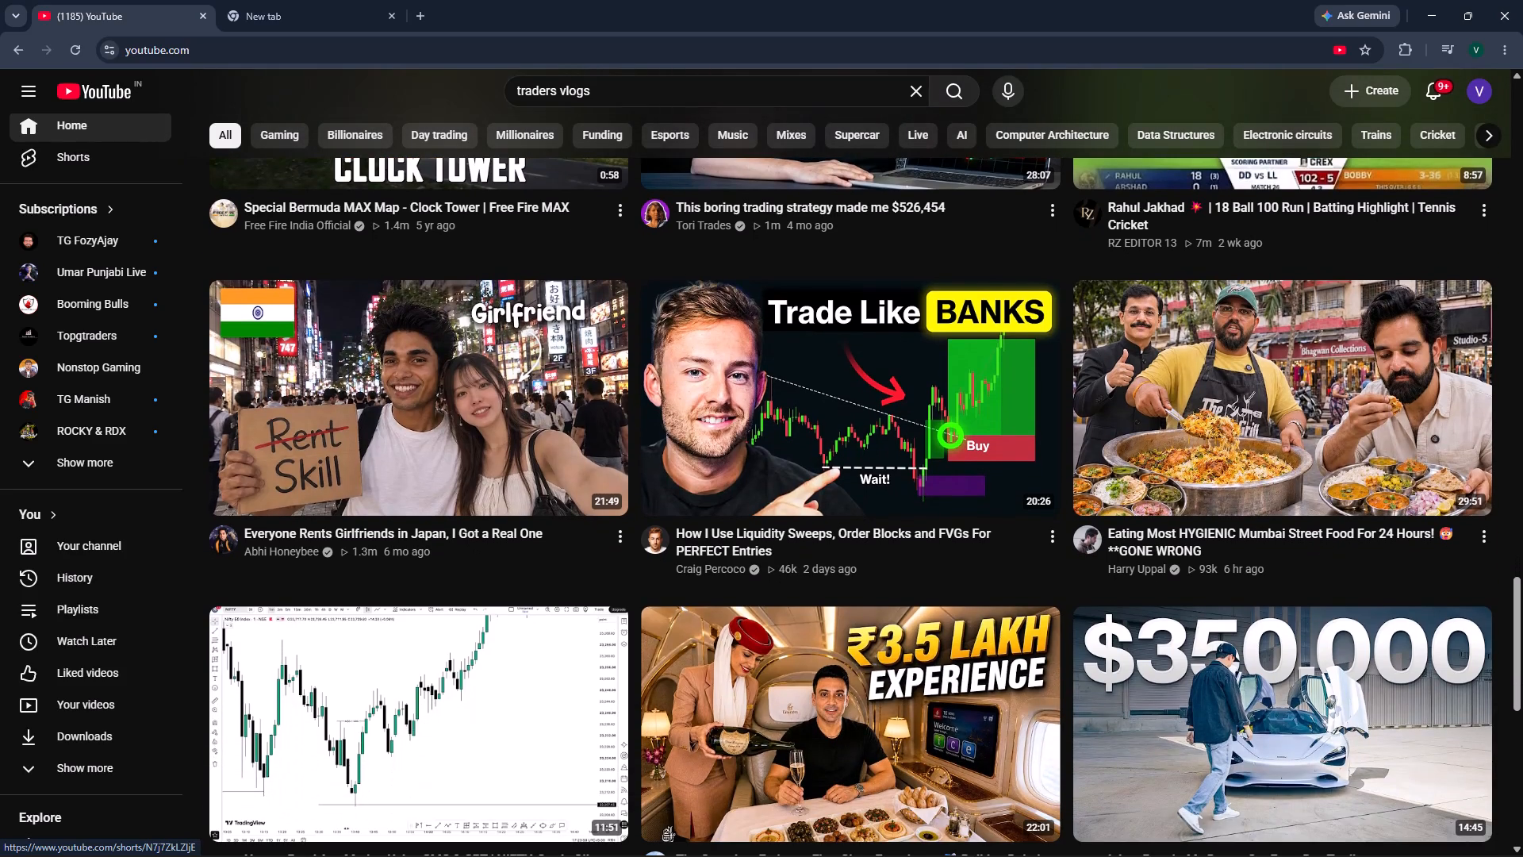
scroll(1467, 493, "down", 4)
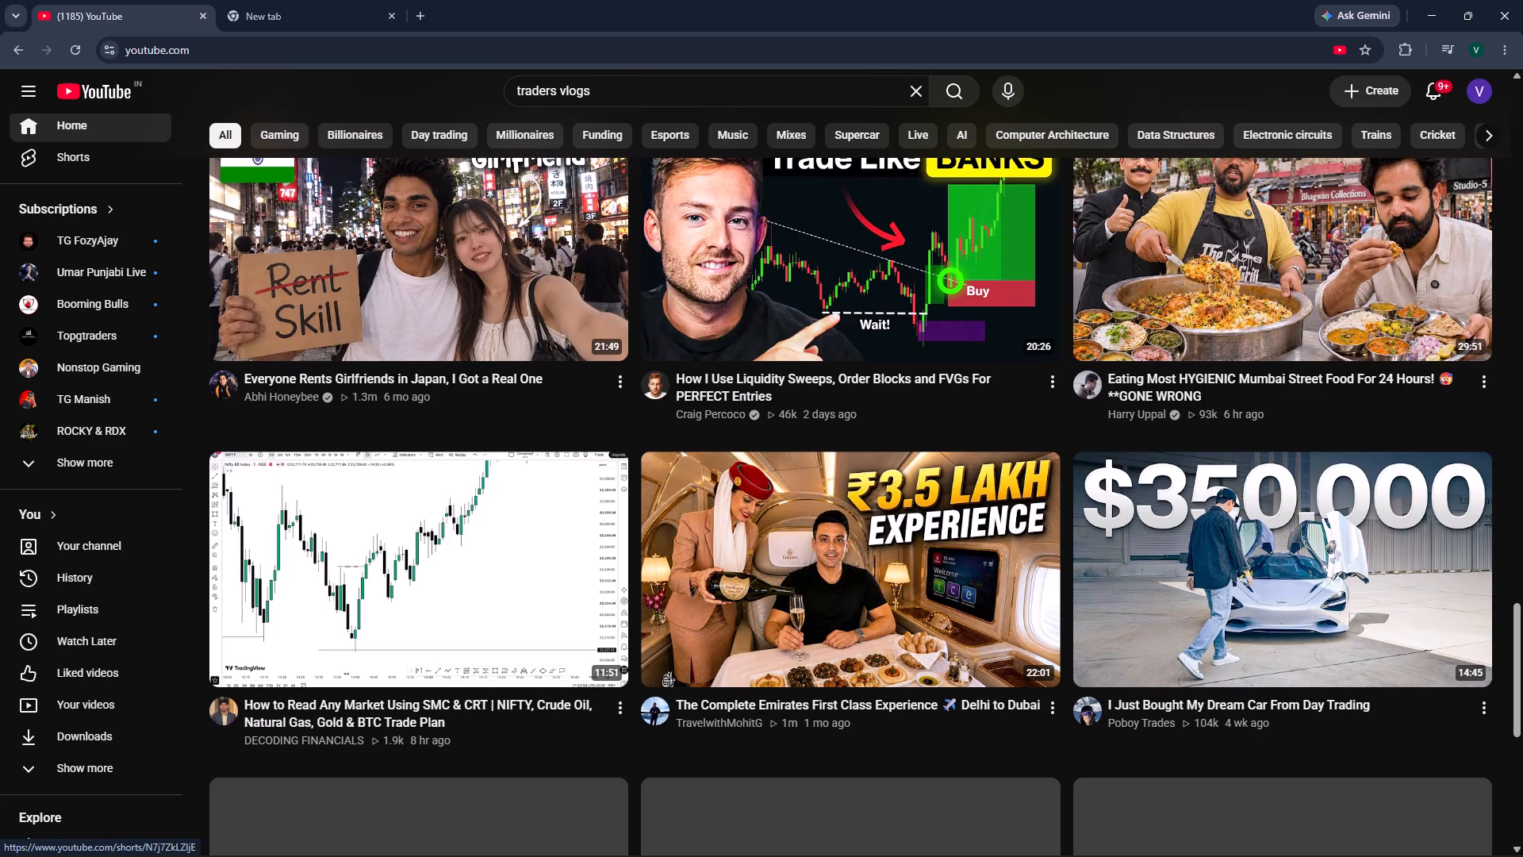
scroll(1467, 493, "down", 1)
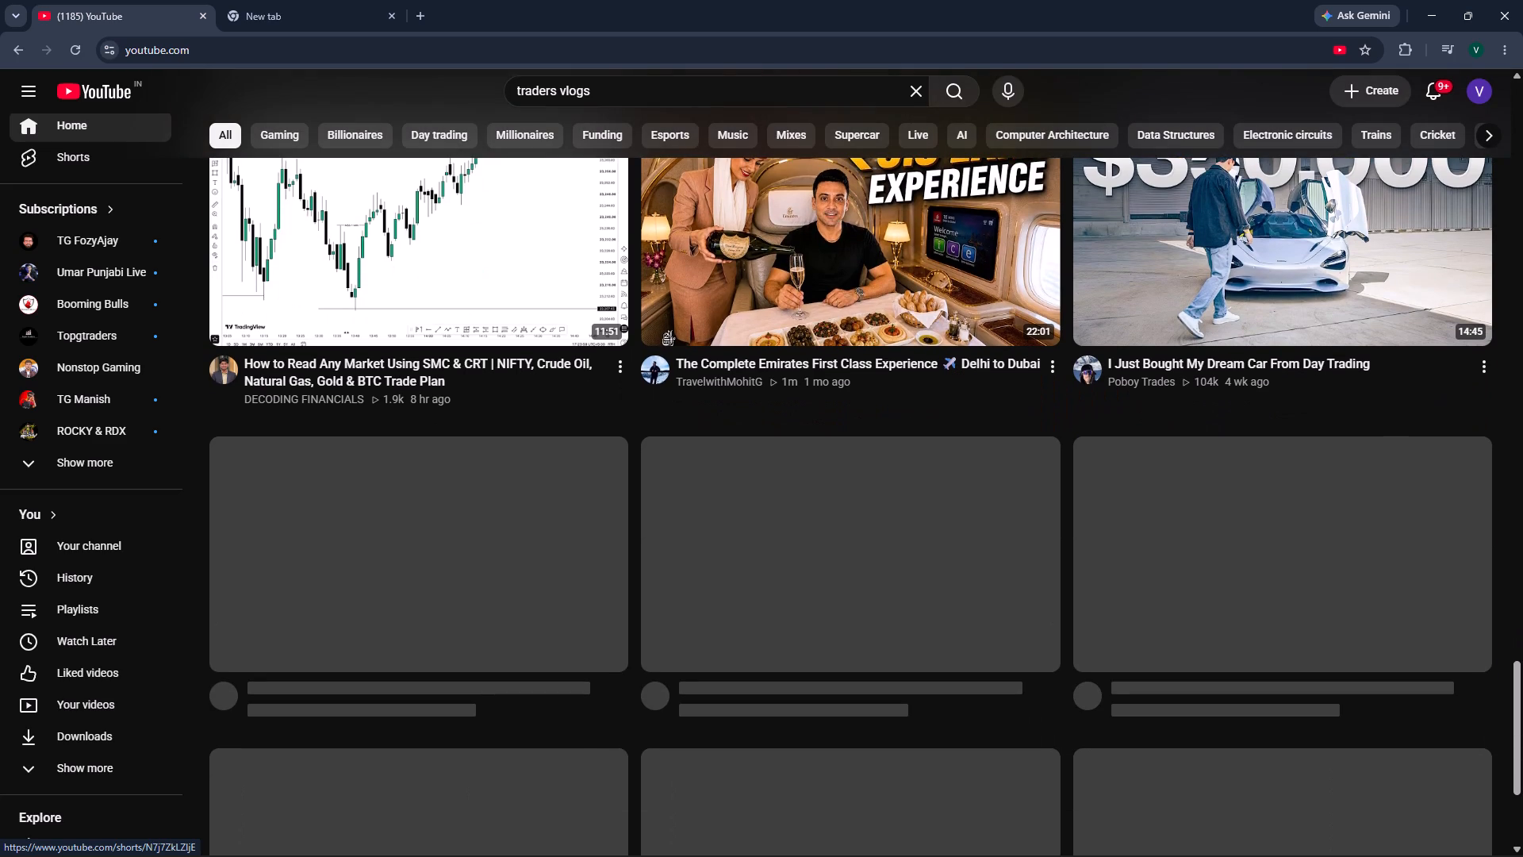
scroll(1467, 493, "right", 1)
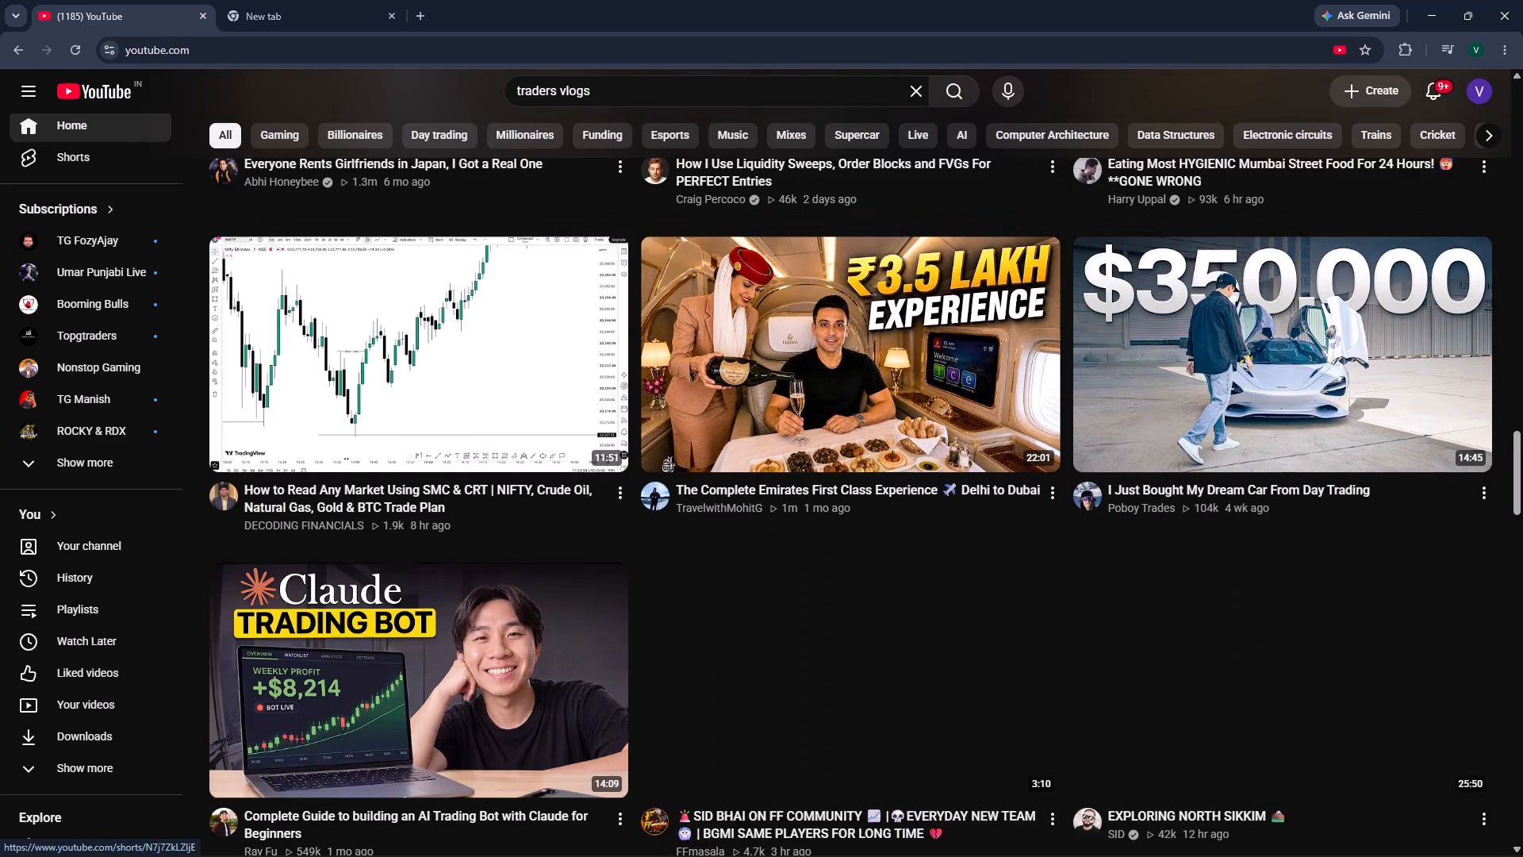
scroll(1467, 493, "right", 3)
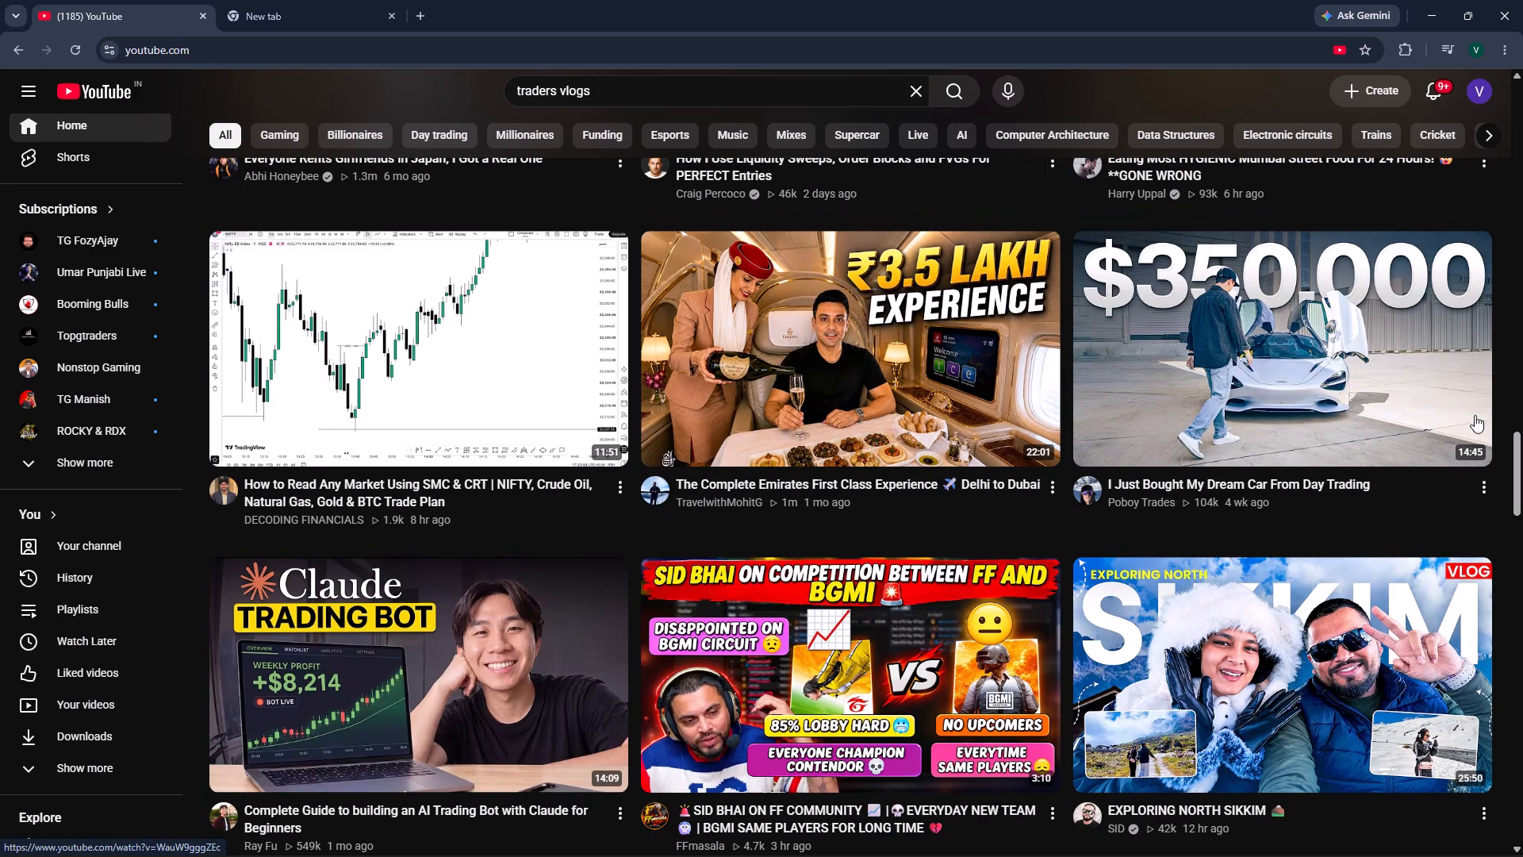
Play the video "The Complete Emirates First Class Experience Delhi to Dubai" from the home feed.
left_click(767, 379)
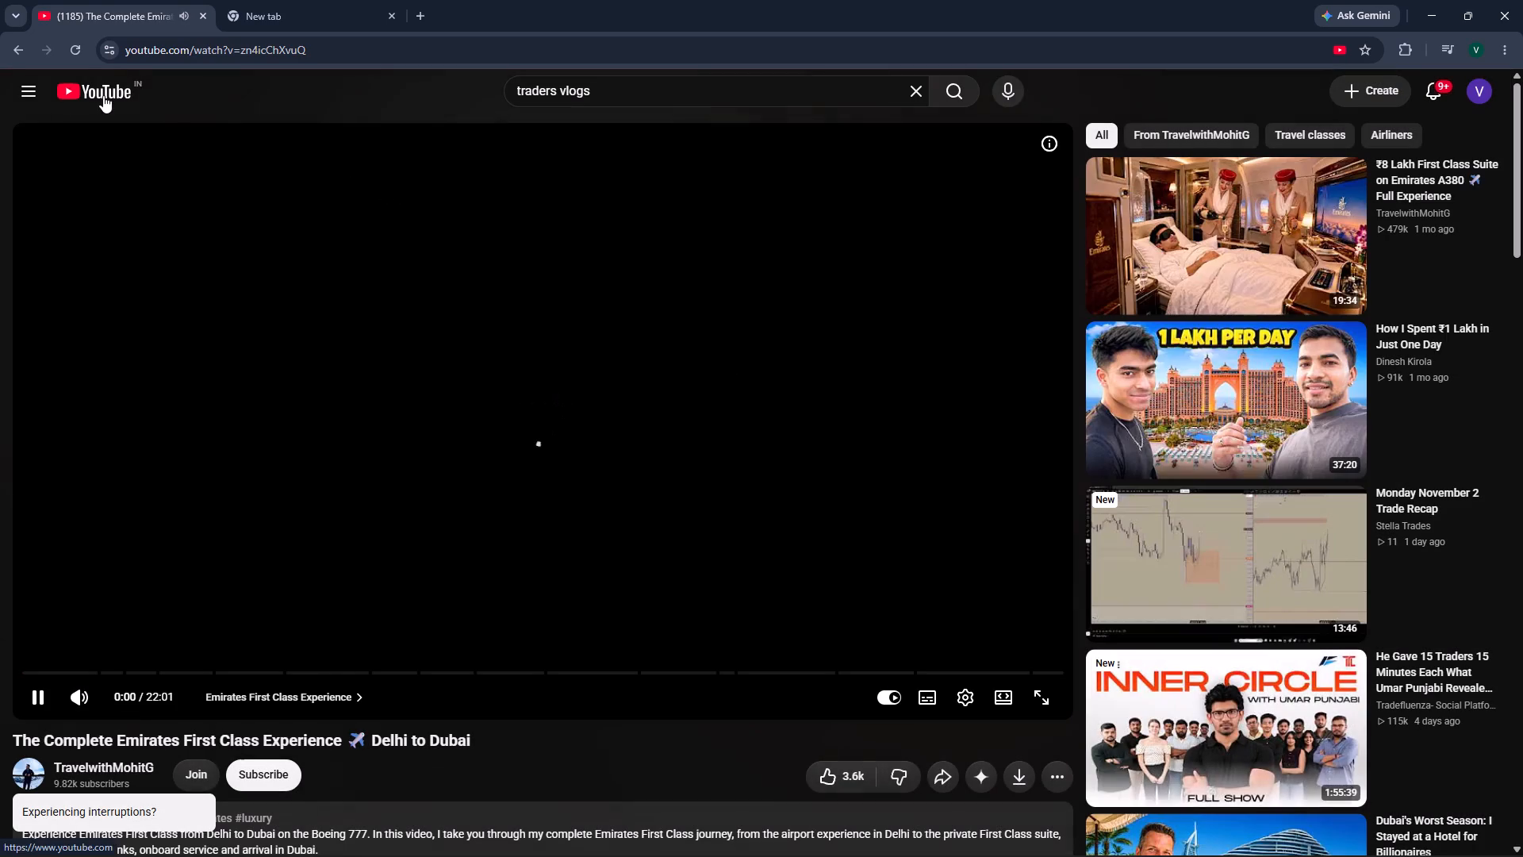
left_click(15, 56)
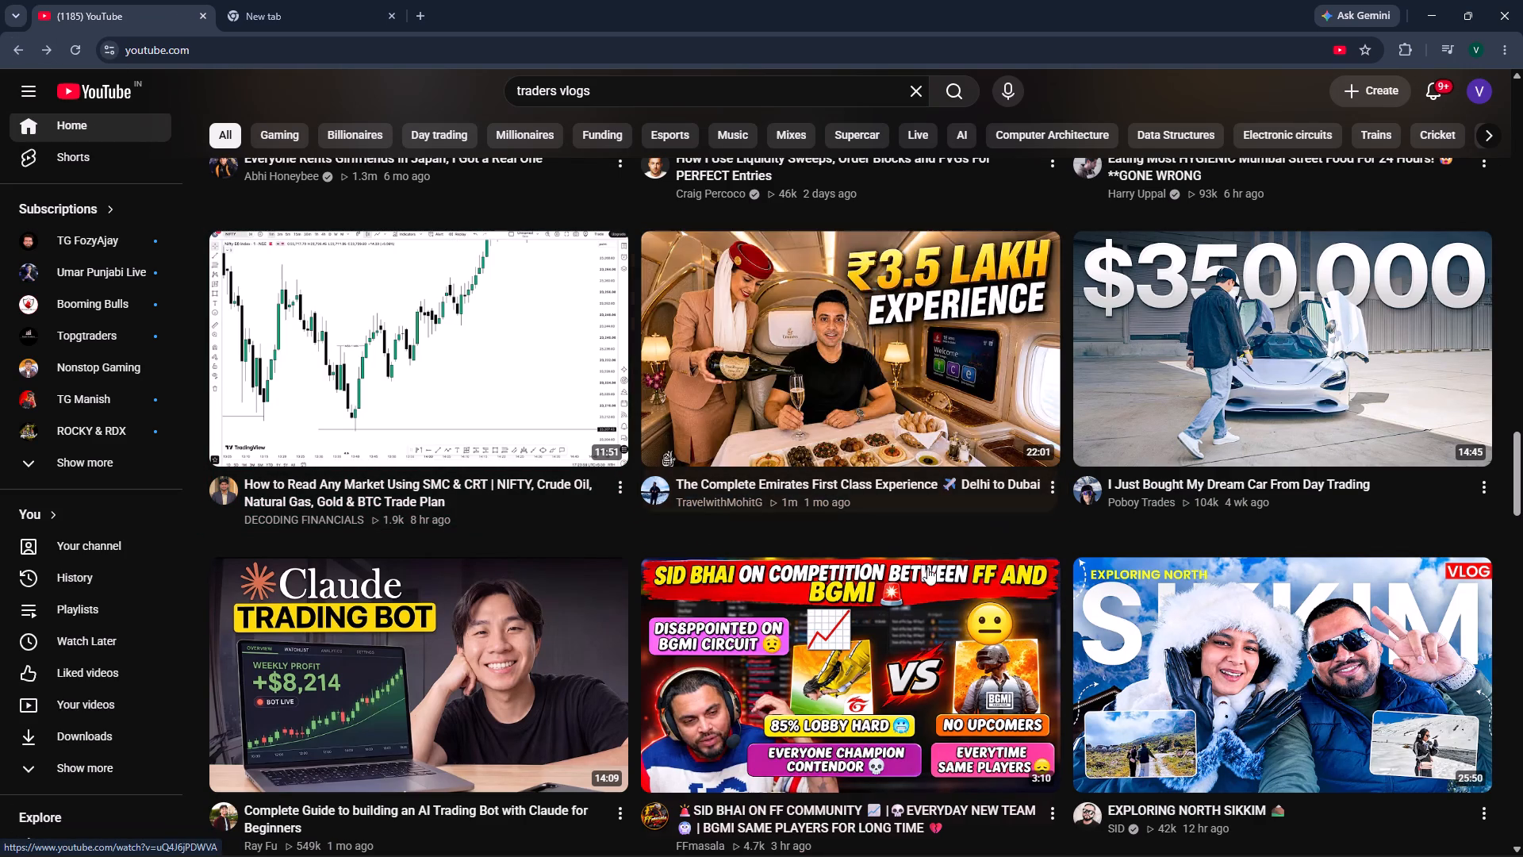
left_click(819, 385)
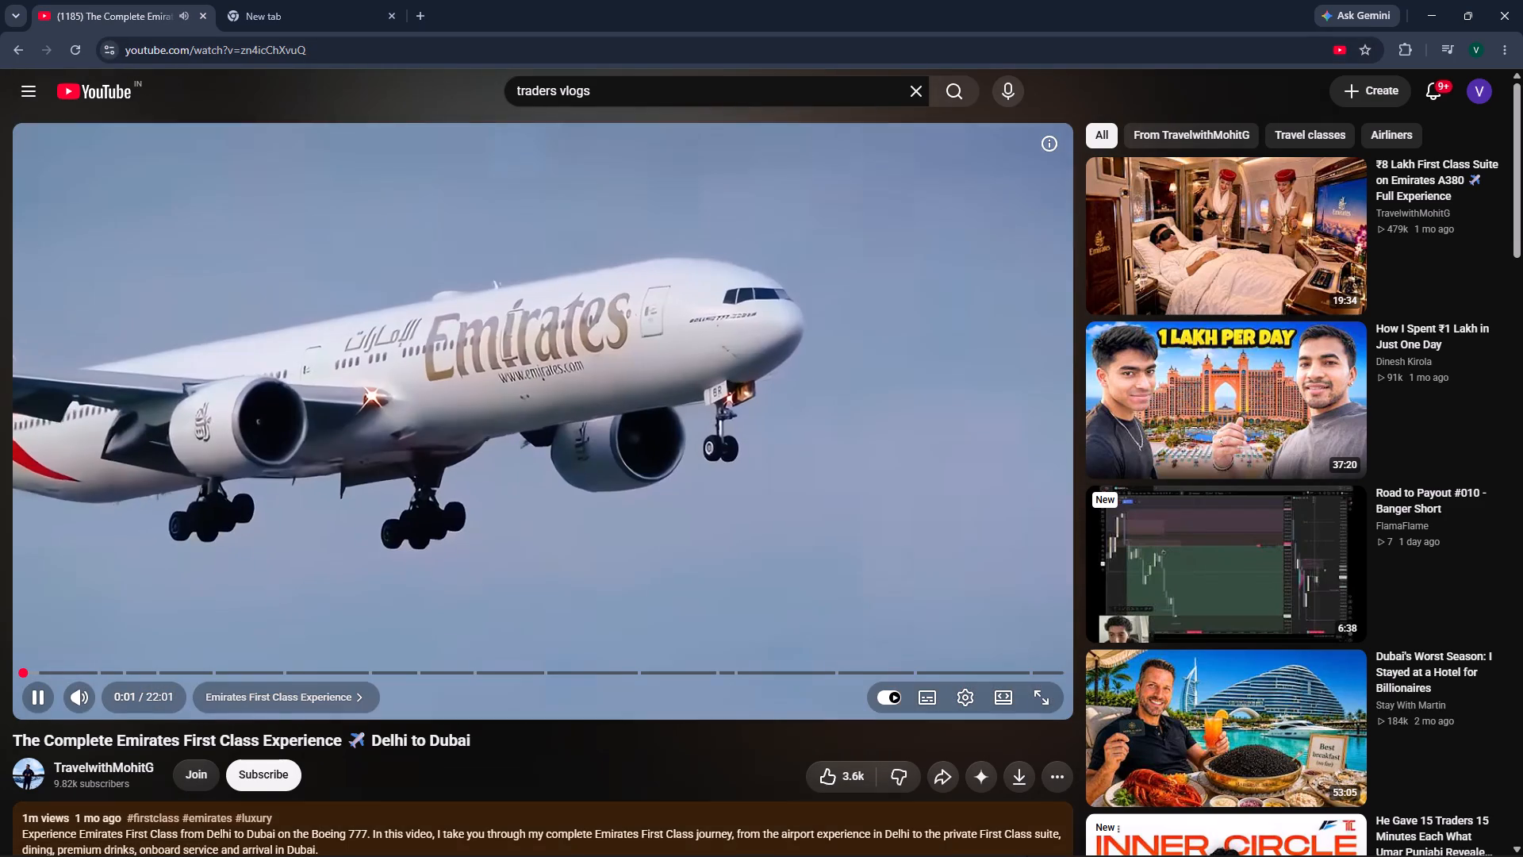
Switch to Brave and replace the open TradingView tab with a blank new tab.
left_click(1029, 849)
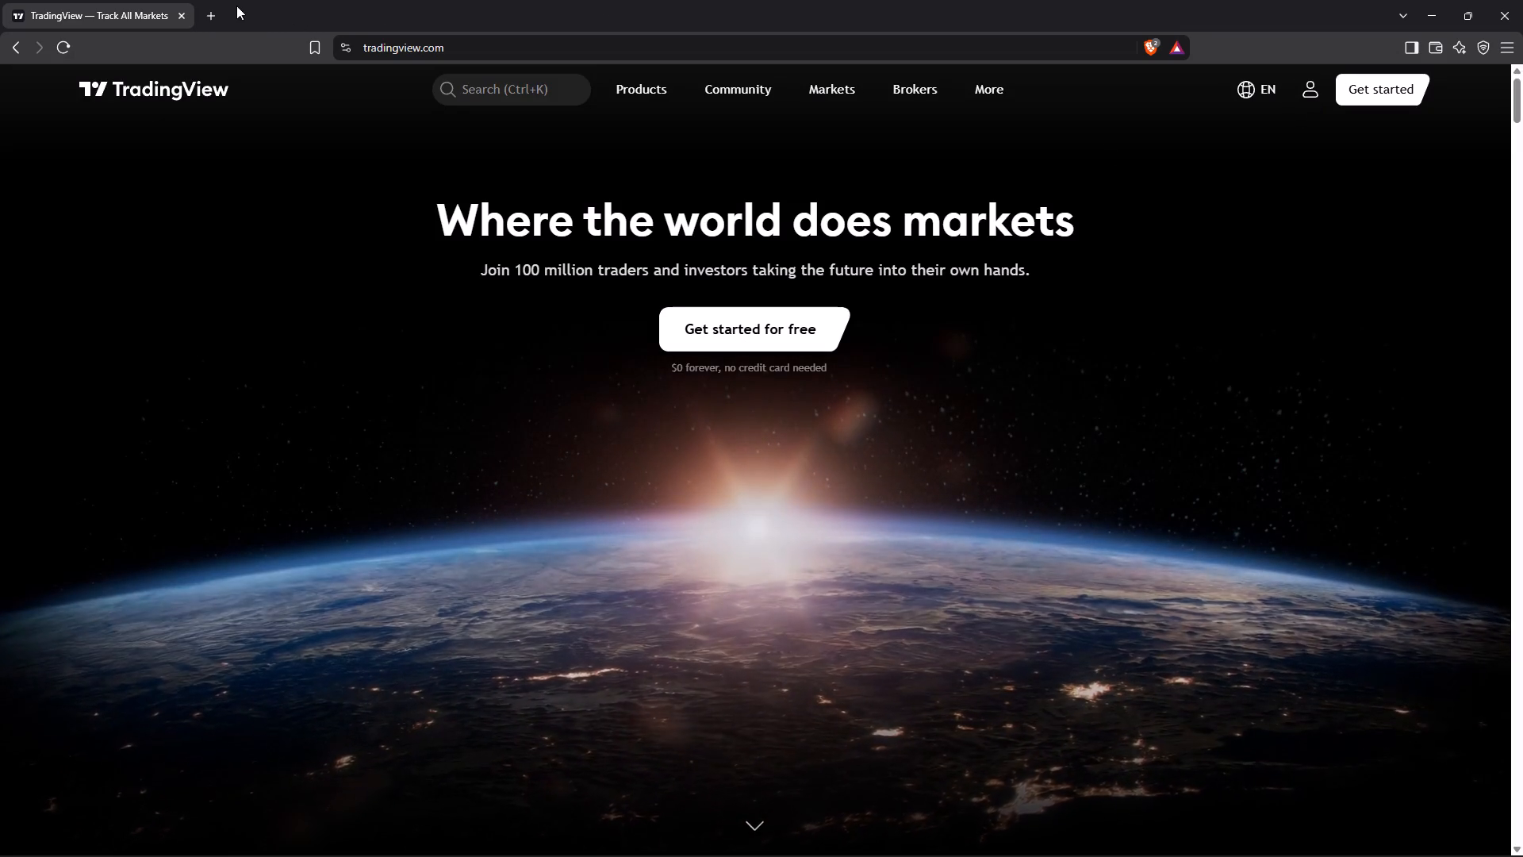
left_click(213, 6)
left_click(178, 16)
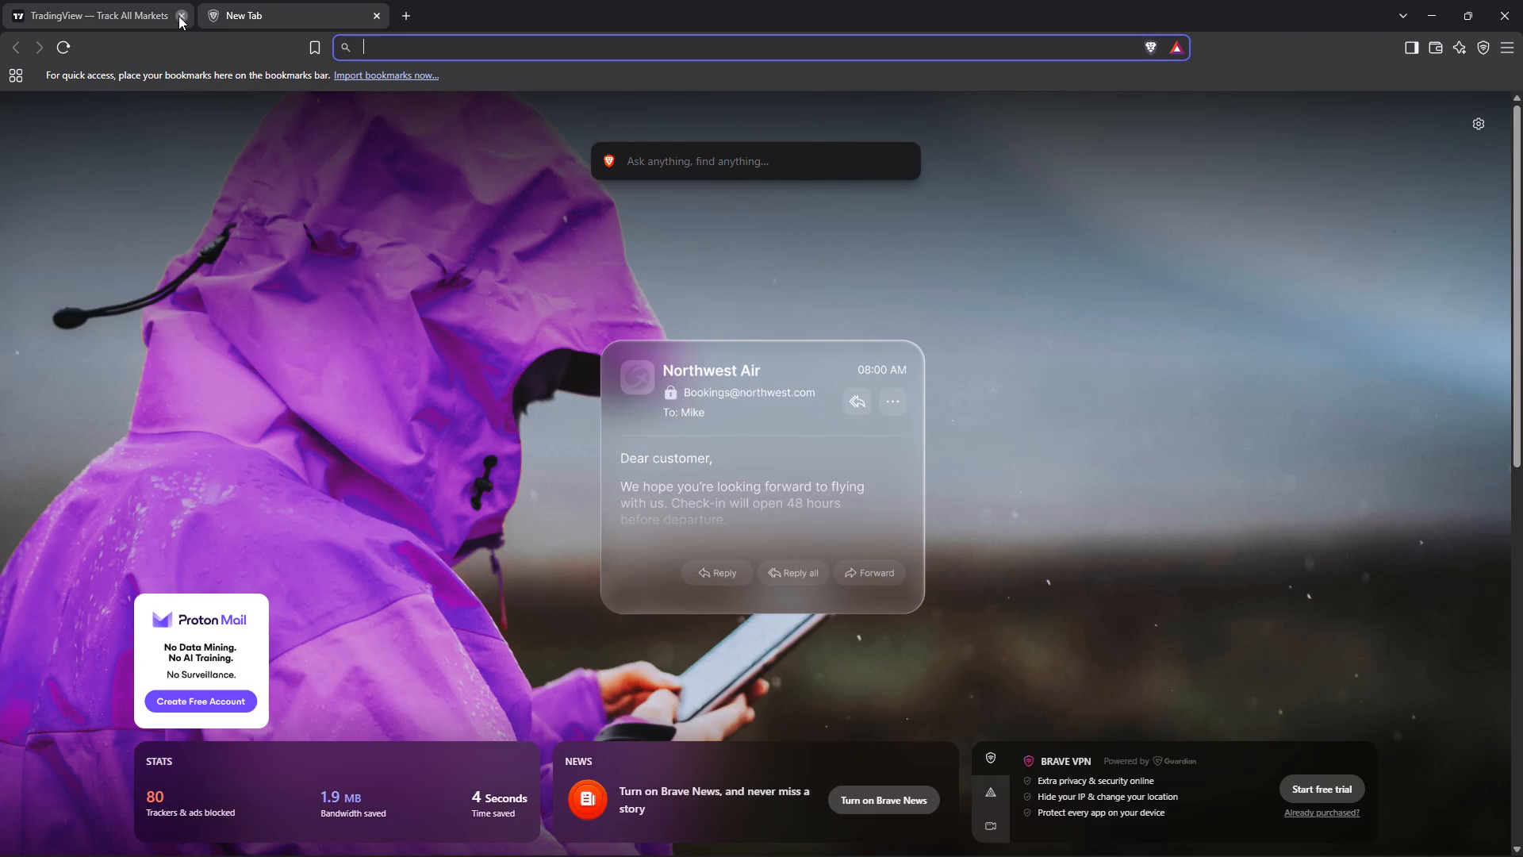
Search the web for tradingview using the suggested query.
left_click(528, 48)
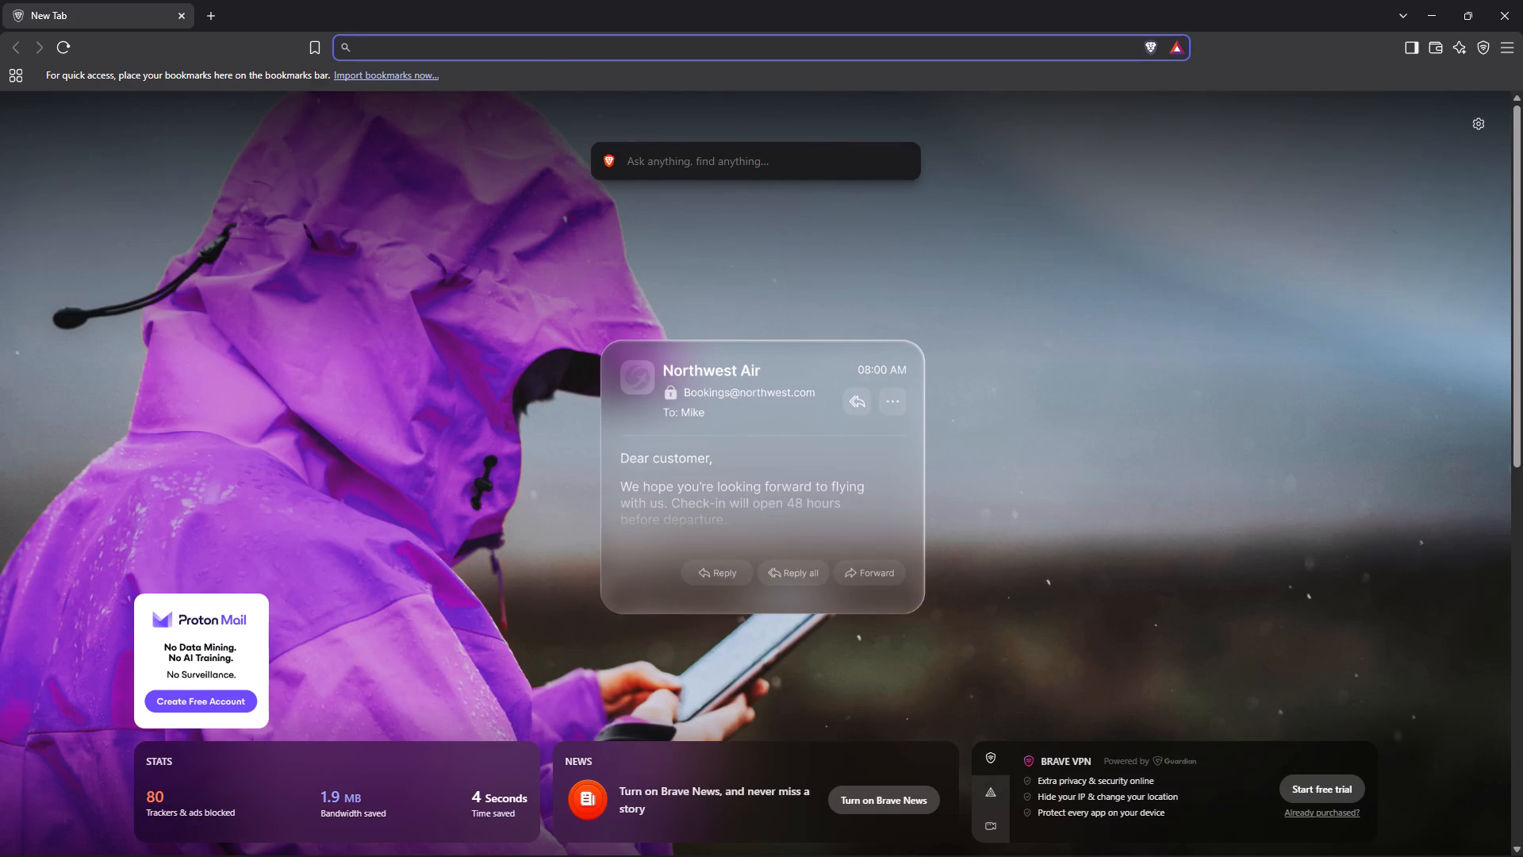
type("trad")
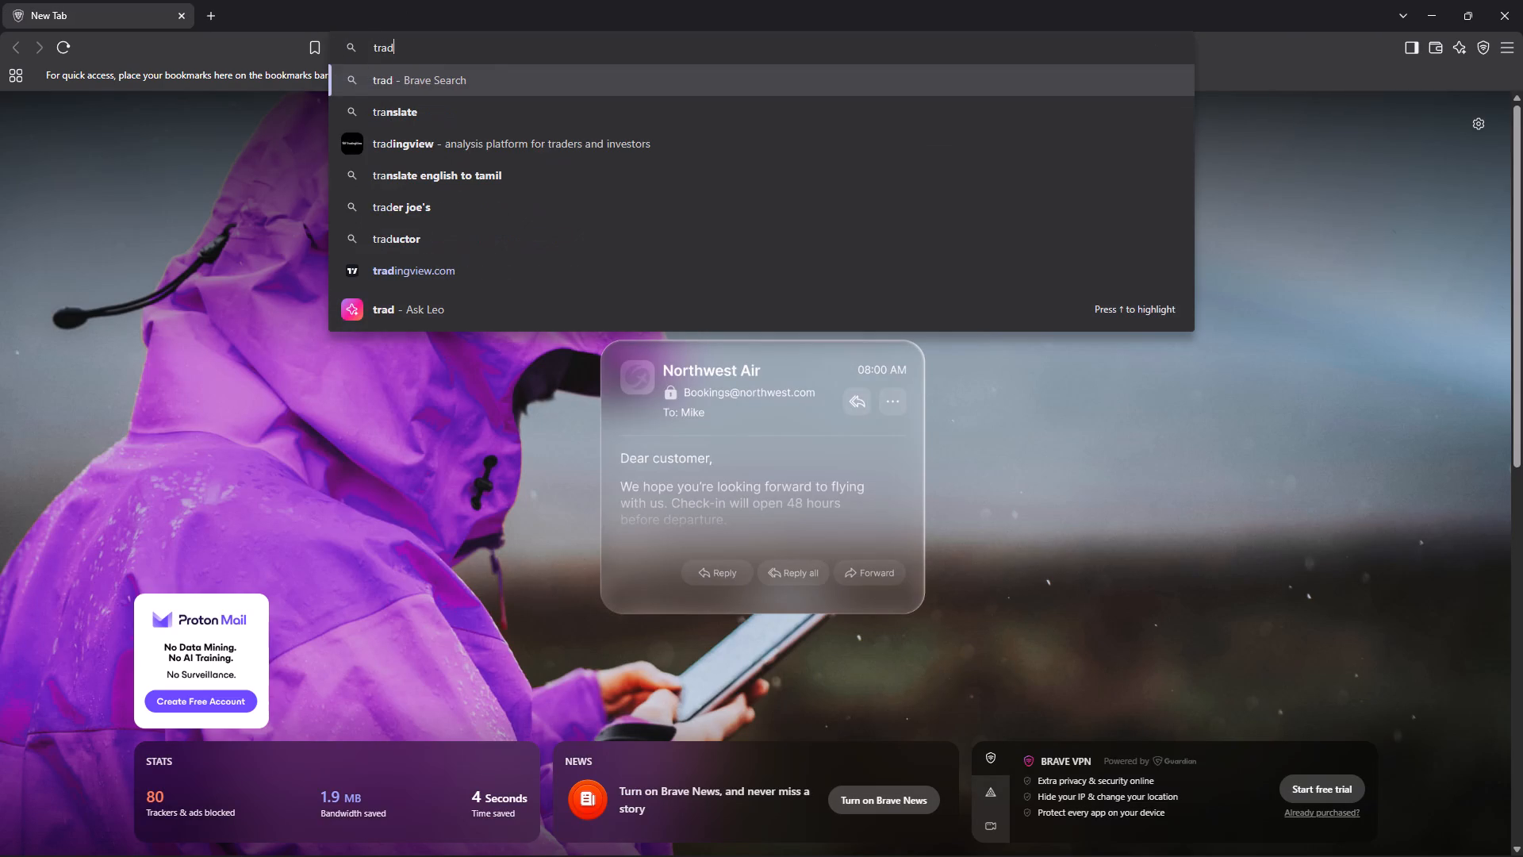
left_click(466, 111)
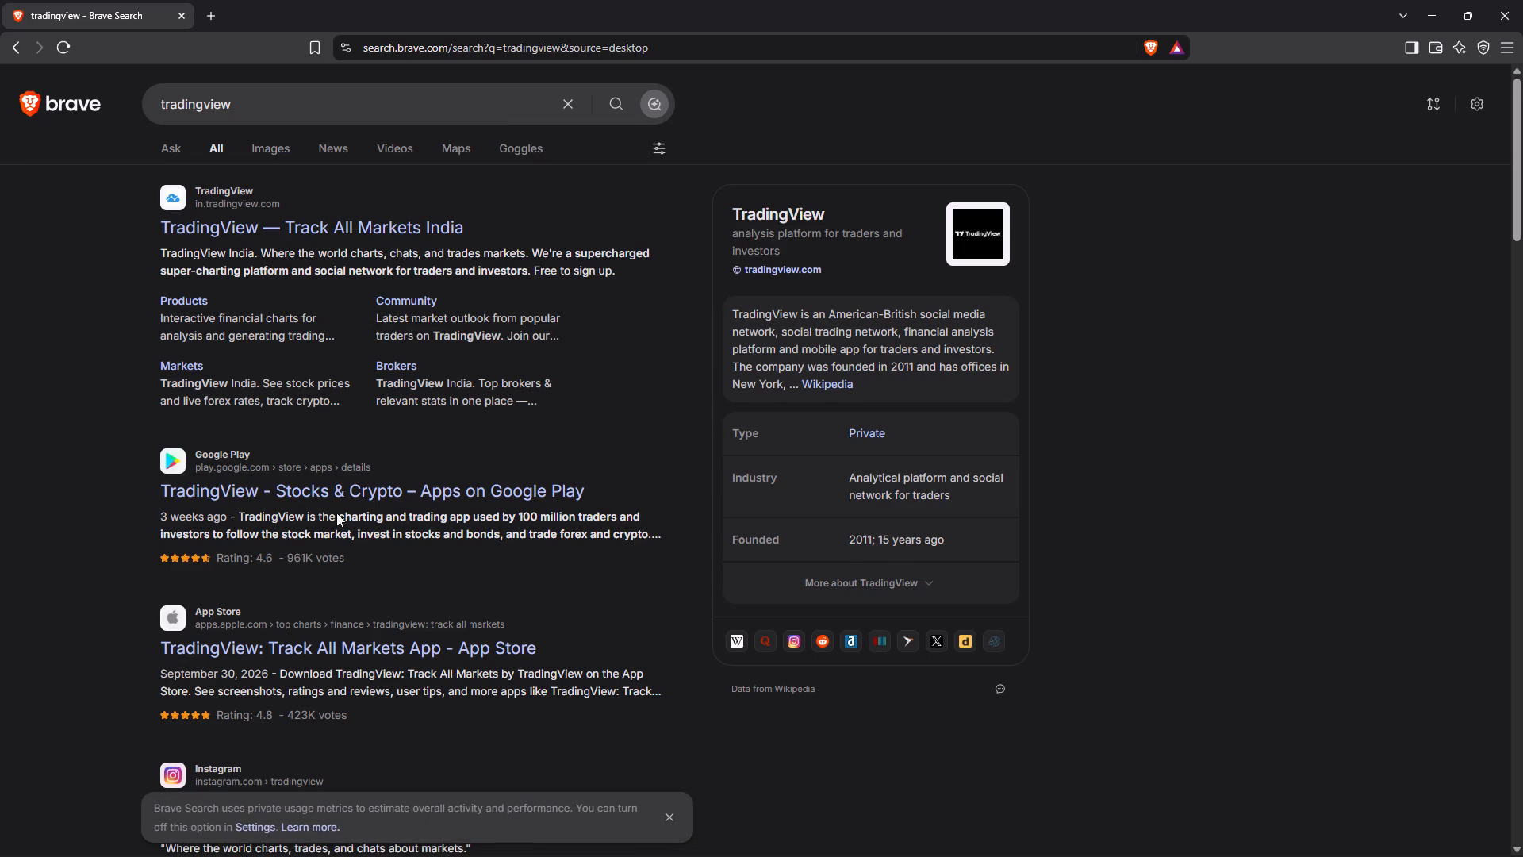
Extend the search query to tradingview.com and run the search.
scroll(331, 544, "down", 11)
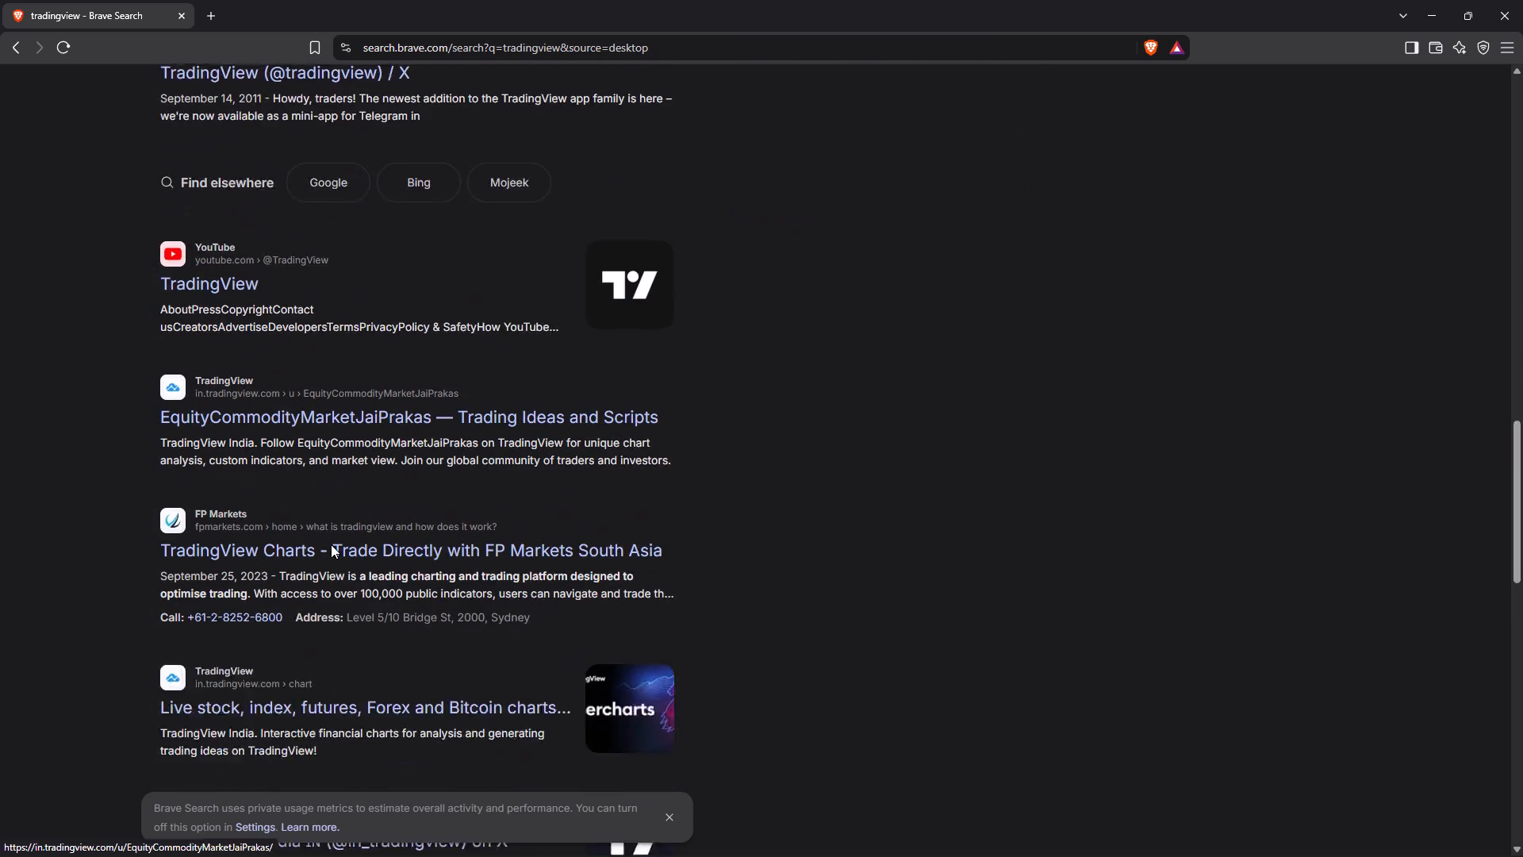
scroll(331, 544, "up", 8)
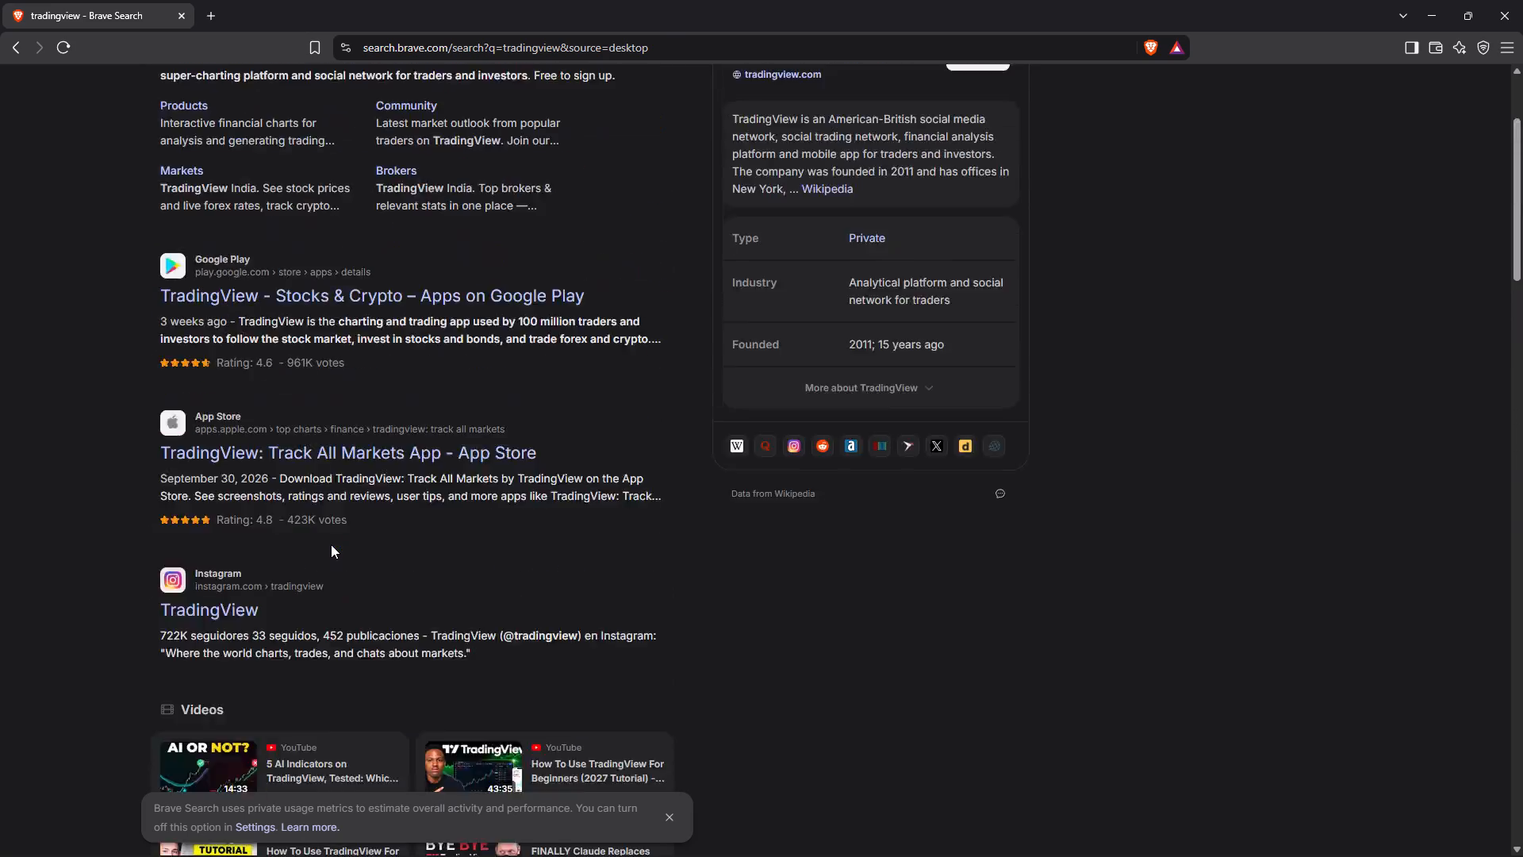
scroll(331, 544, "up", 5)
left_click(382, 109)
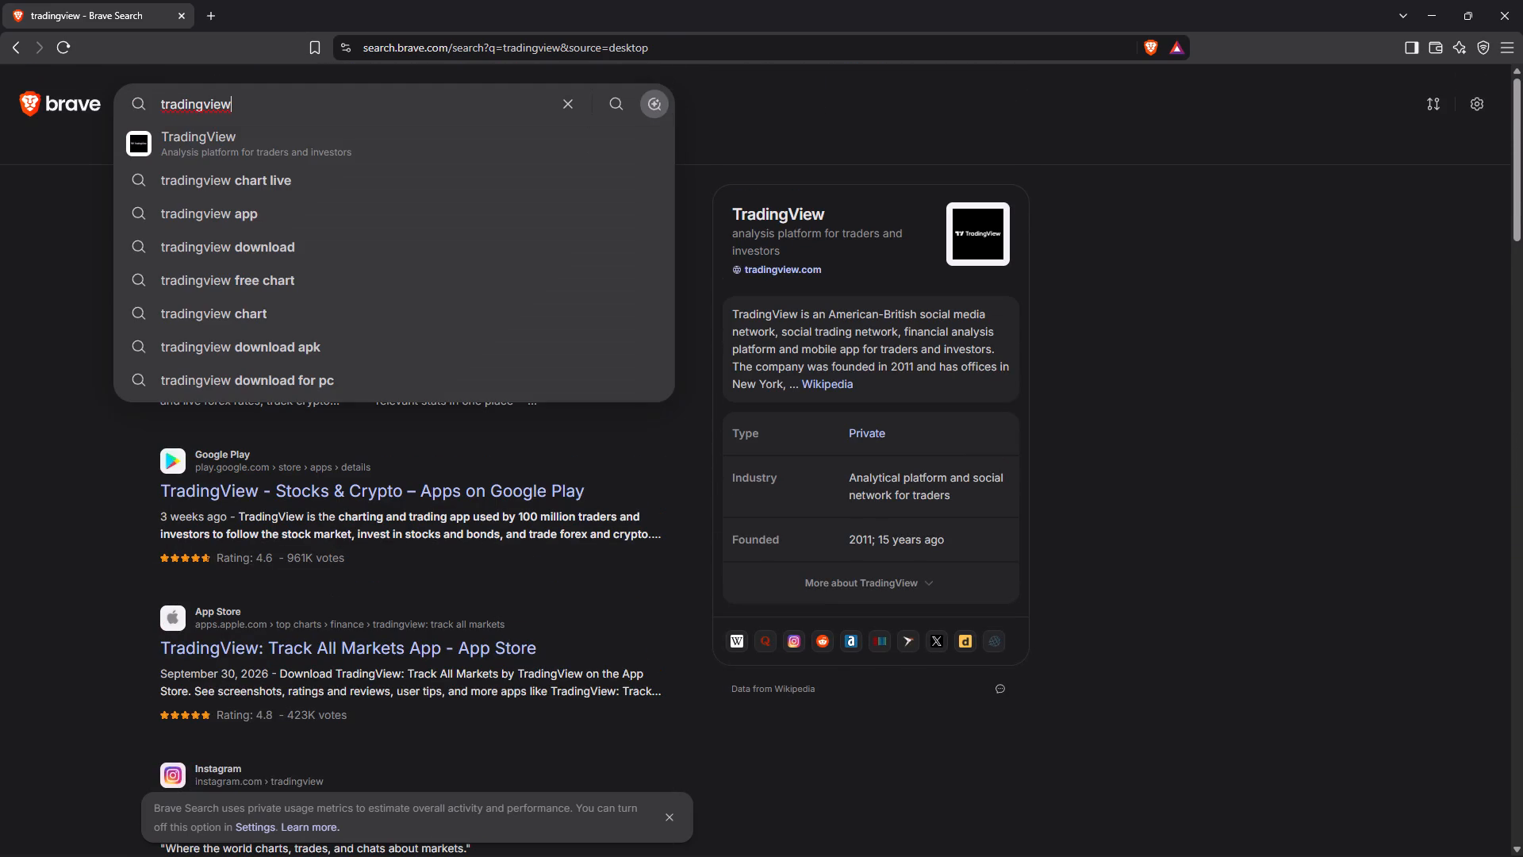
type(".com")
key("Return")
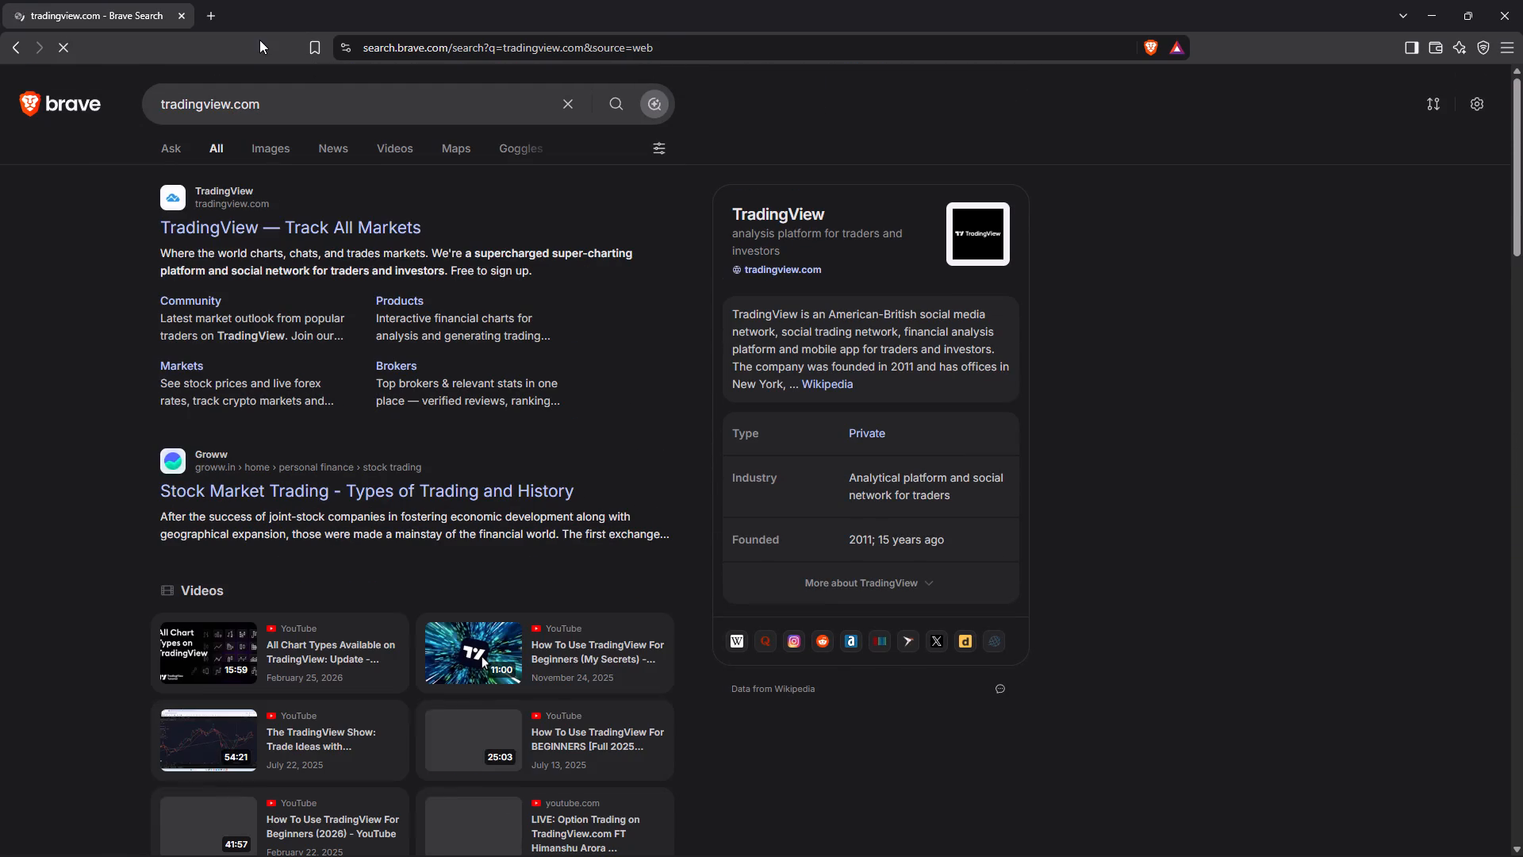
Look through the tradingview.com search results for a relevant link.
scroll(377, 337, "down", 7)
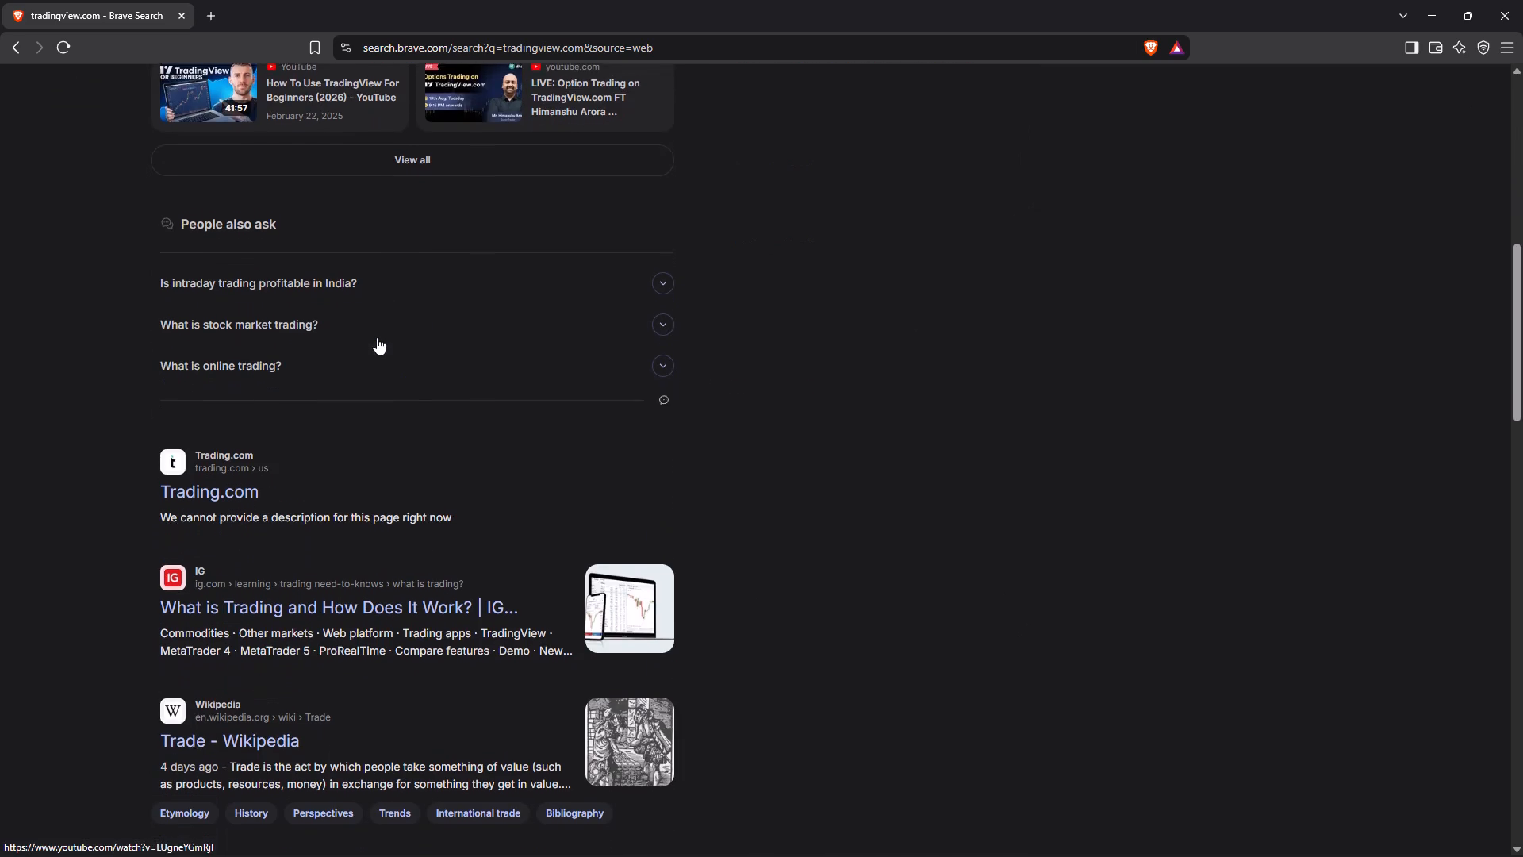
scroll(377, 337, "down", 11)
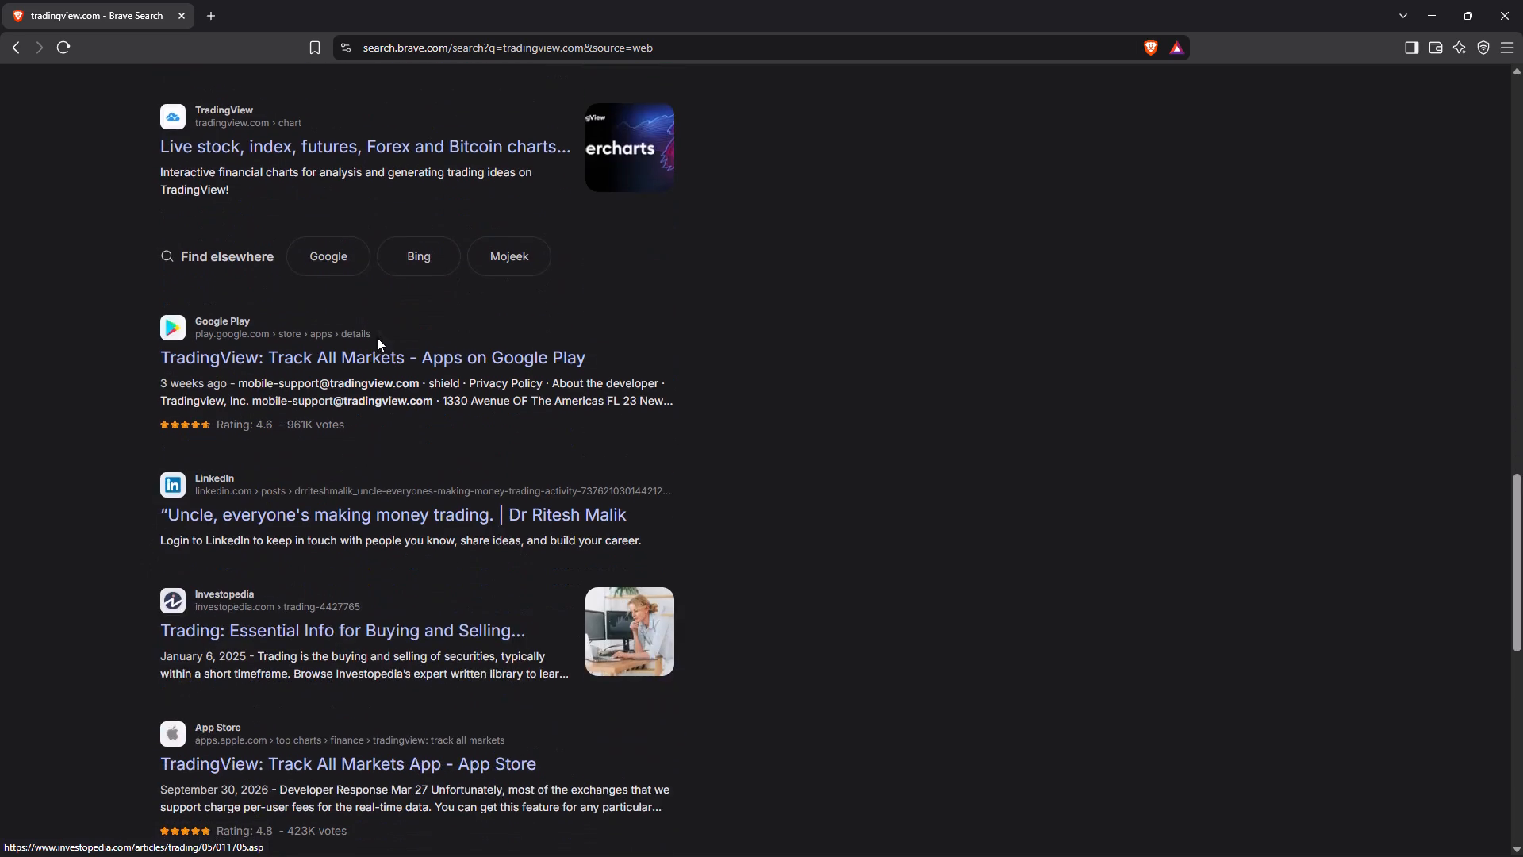
scroll(377, 337, "down", 12)
scroll(377, 337, "up", 9)
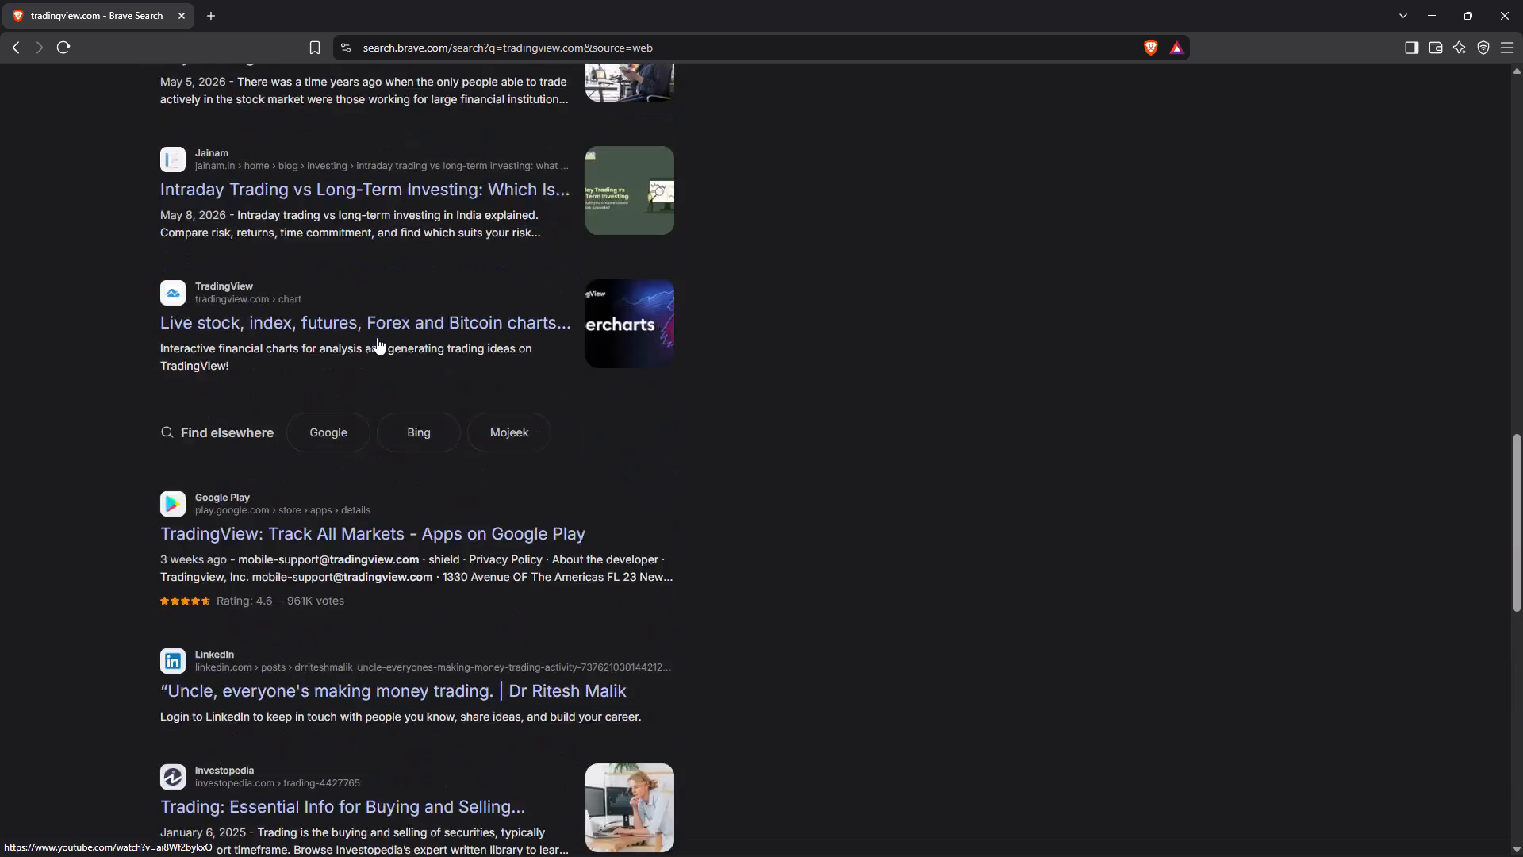
scroll(377, 337, "up", 8)
Clear the tradingview.com query from the Brave Search box.
left_click(577, 108)
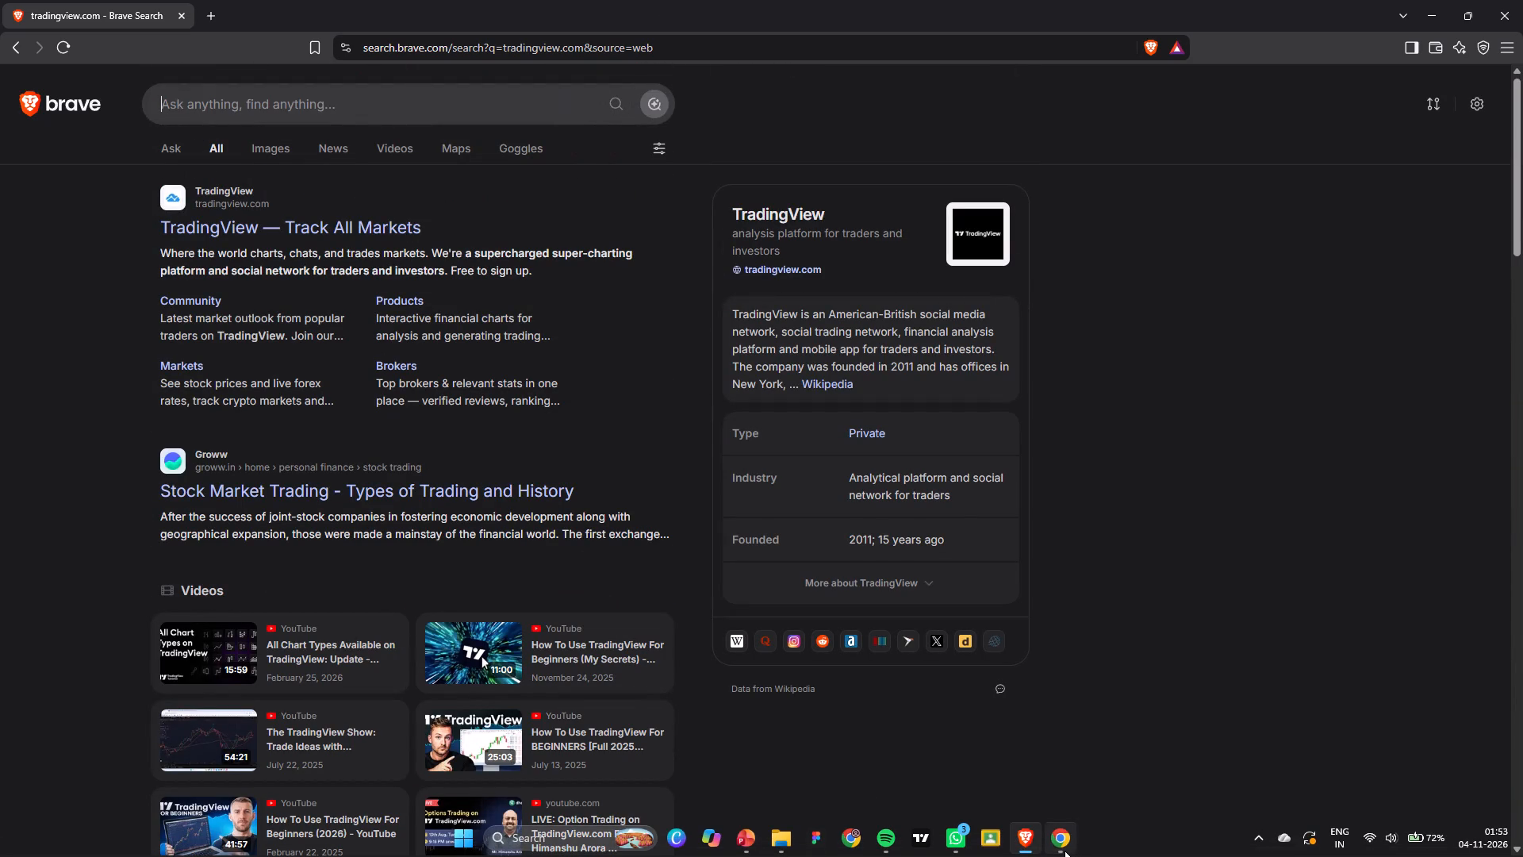
Switch to Chrome and toggle playback of the Emirates First Class video.
left_click(1065, 851)
left_click(701, 449)
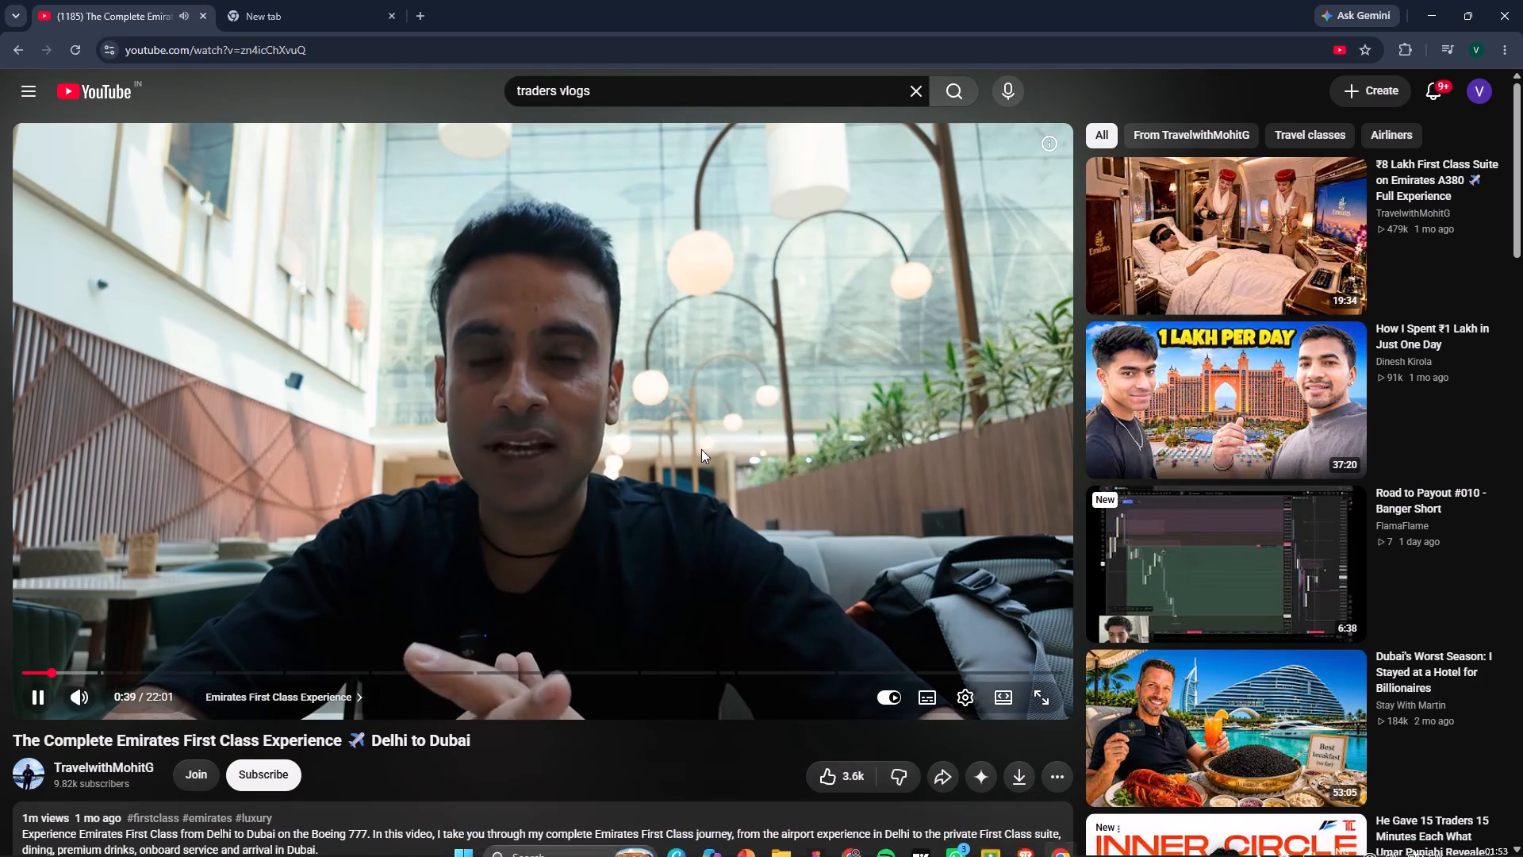
Switch to Brave, search for tradingview using the suggested TradingView entry, and look through the results.
left_click(1024, 840)
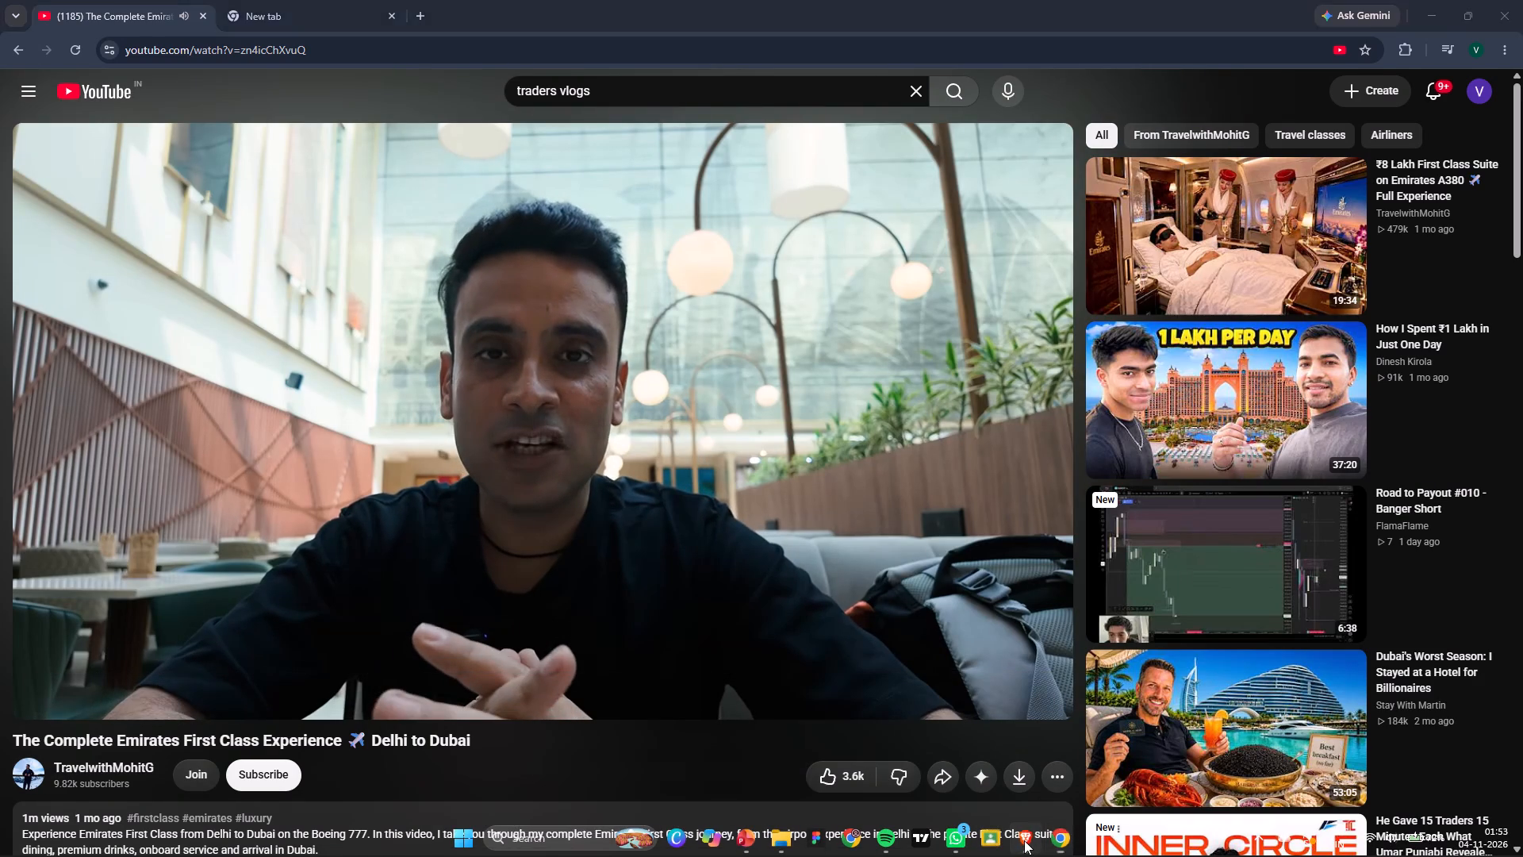
left_click(442, 109)
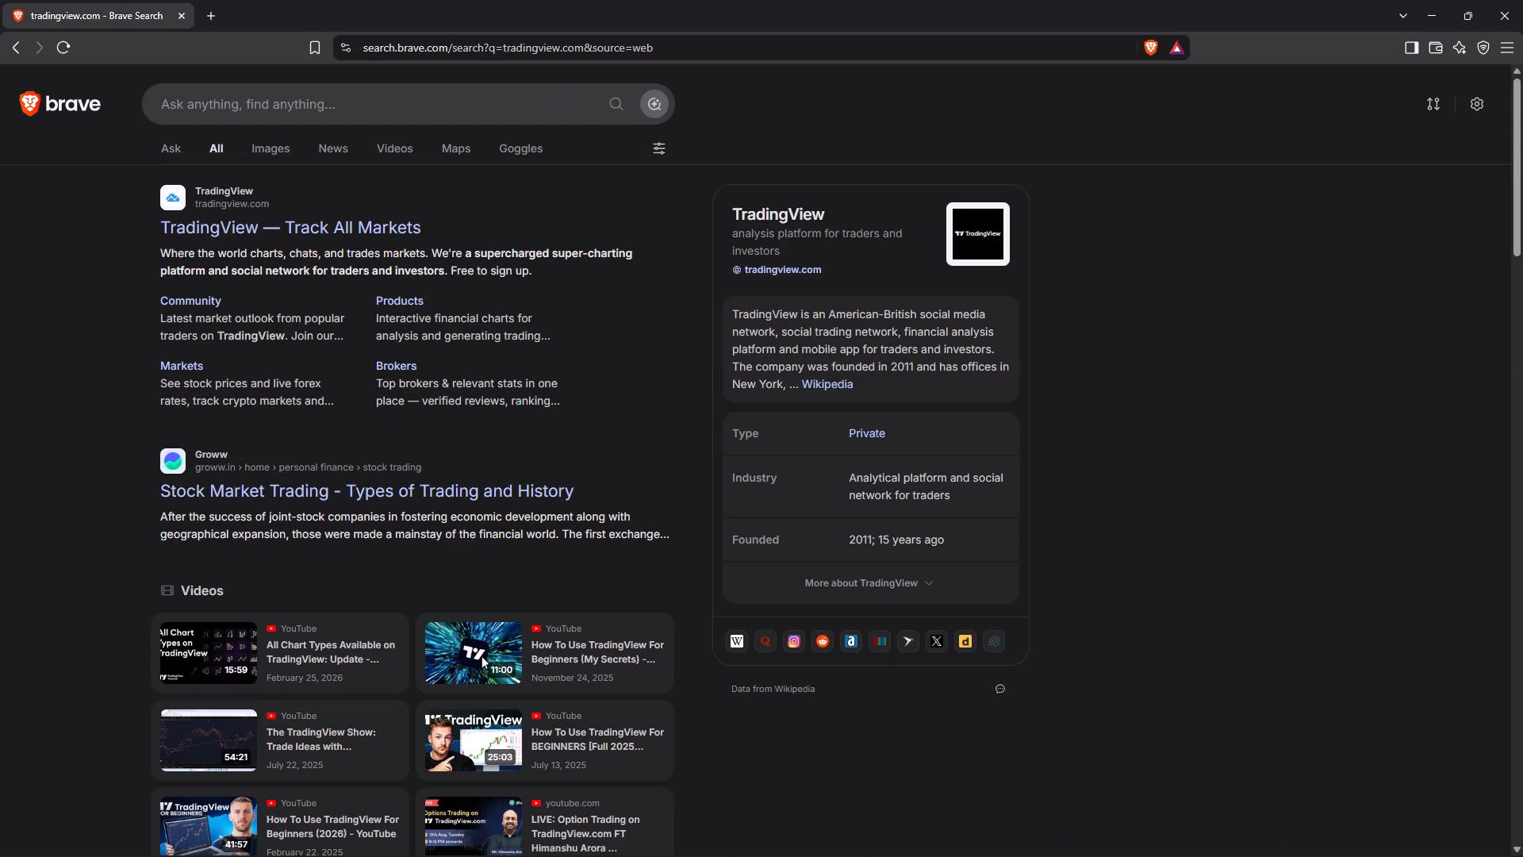
left_click(531, 105)
type("tradingview")
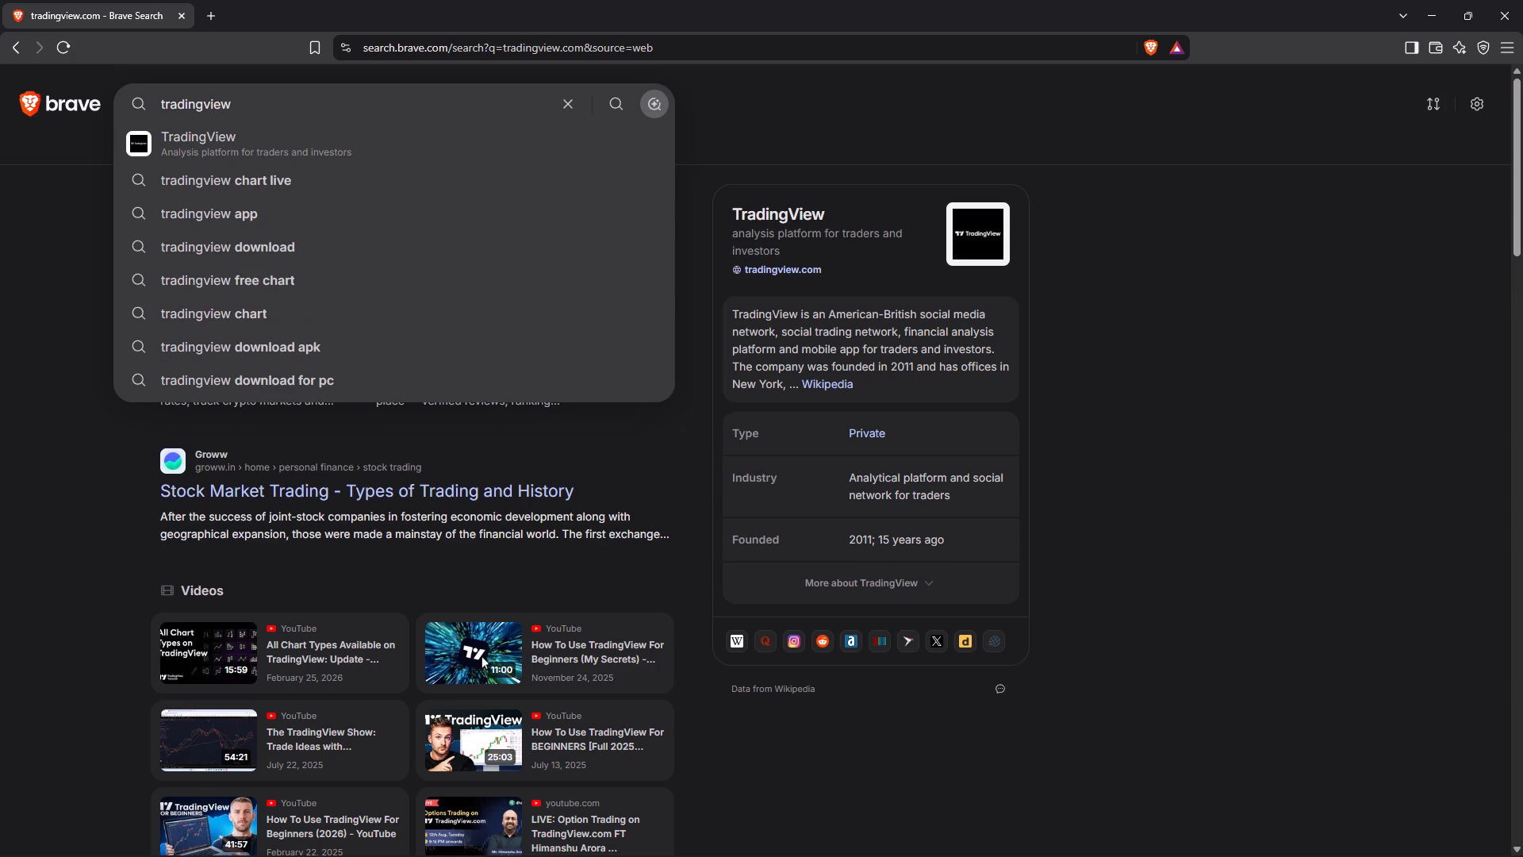
left_click(251, 136)
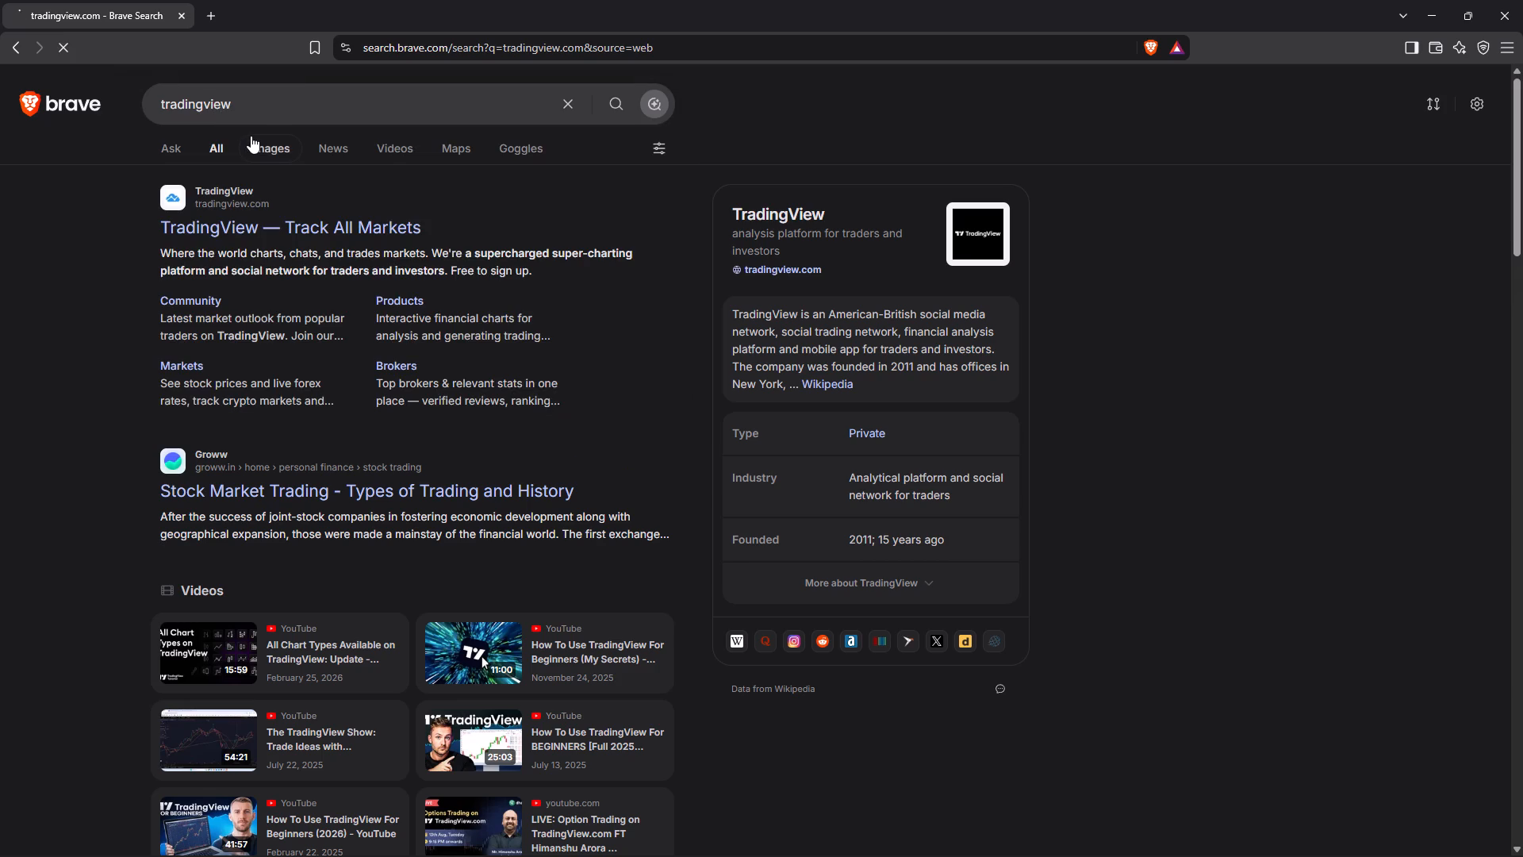
scroll(441, 433, "down", 4)
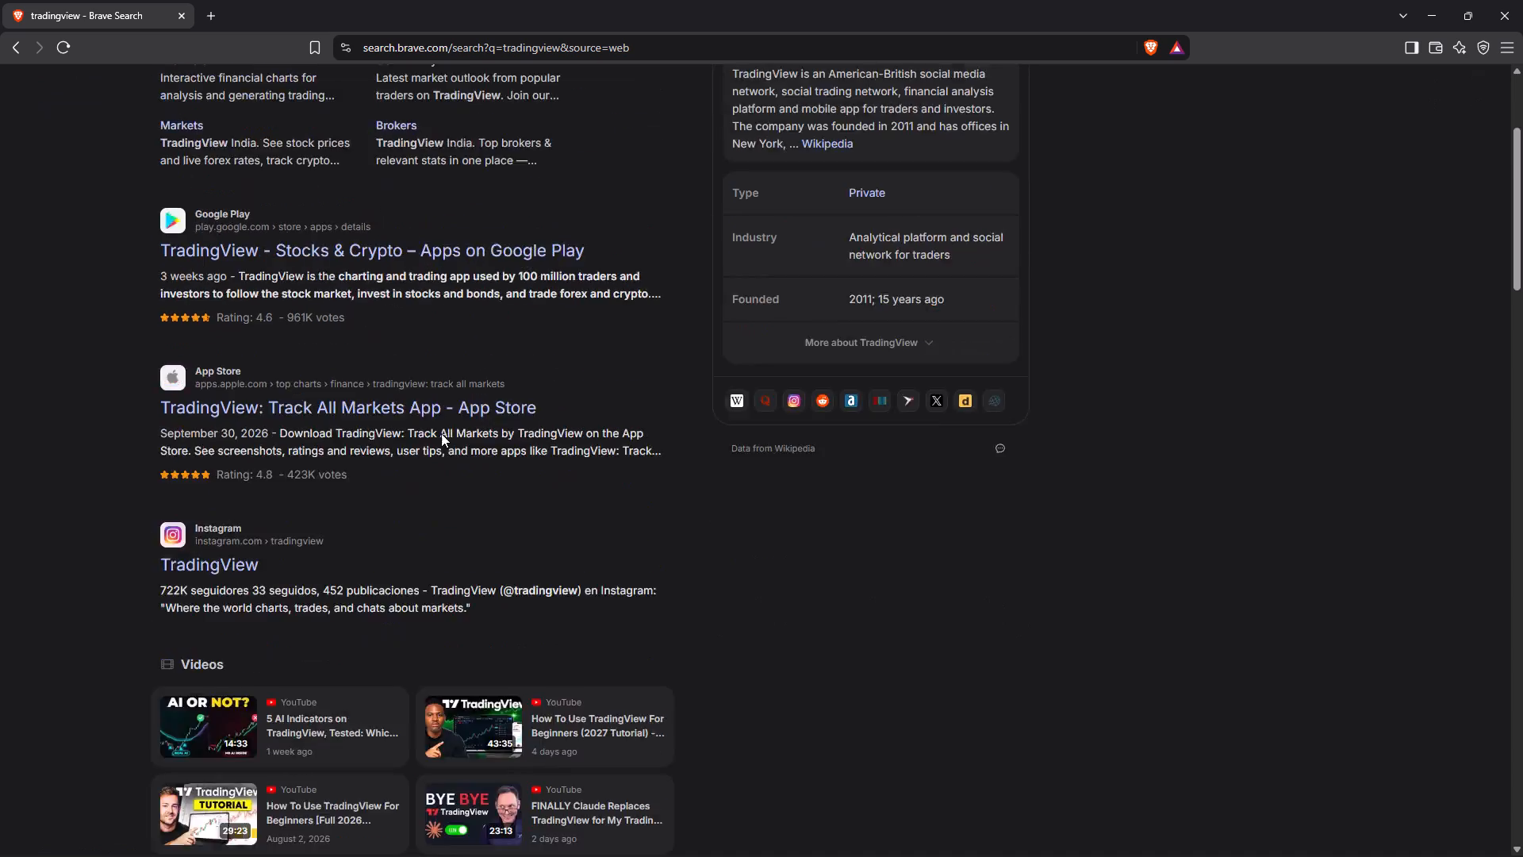
scroll(441, 433, "down", 4)
scroll(441, 433, "up", 9)
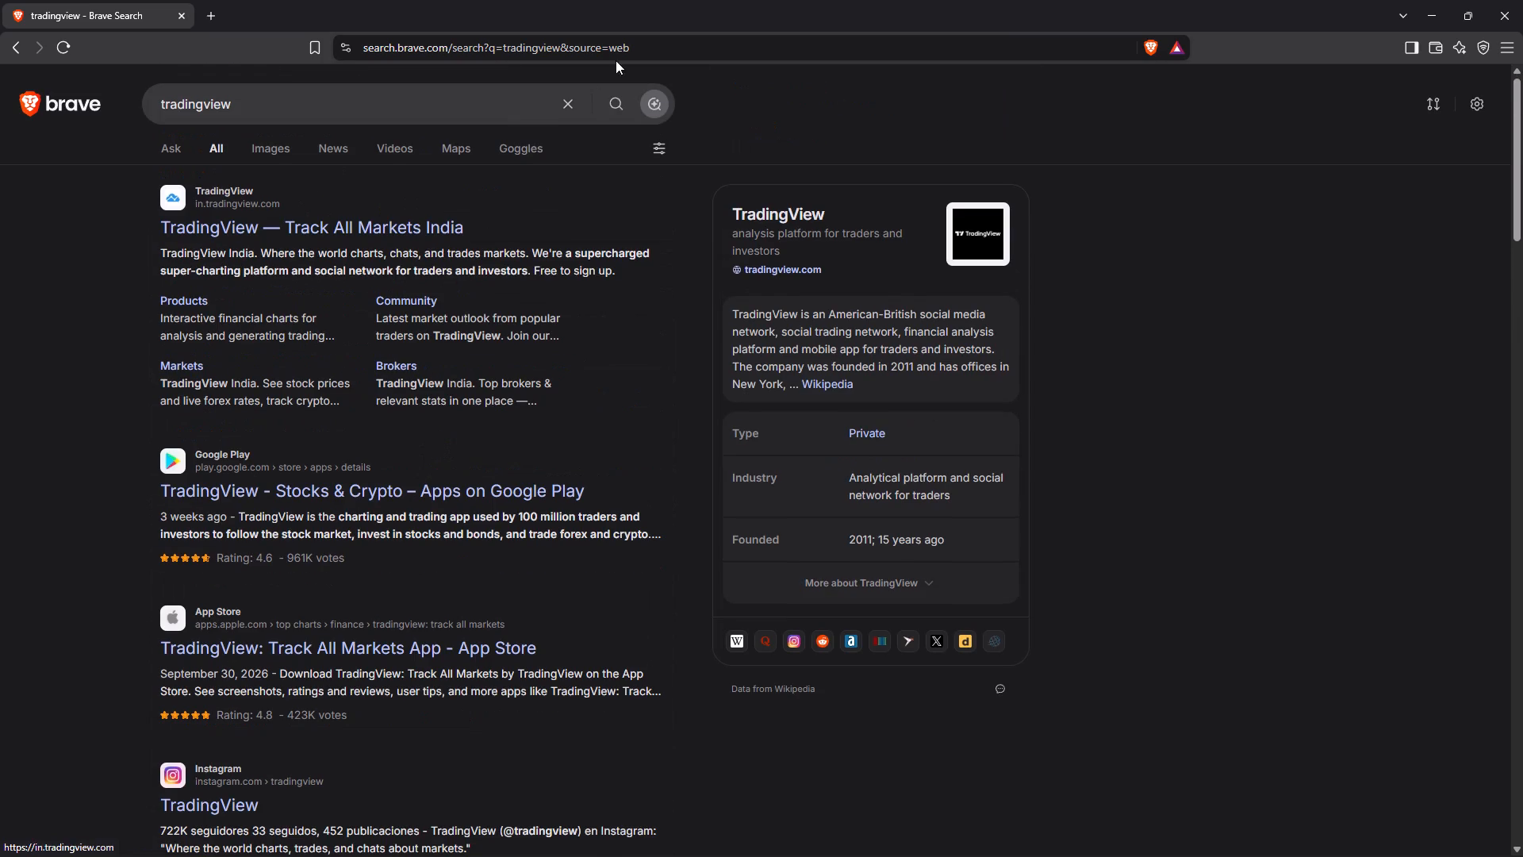
Replace the search query with "give me tradingview link" and run the search.
left_click(573, 110)
type("give me tradingview")
key("space")
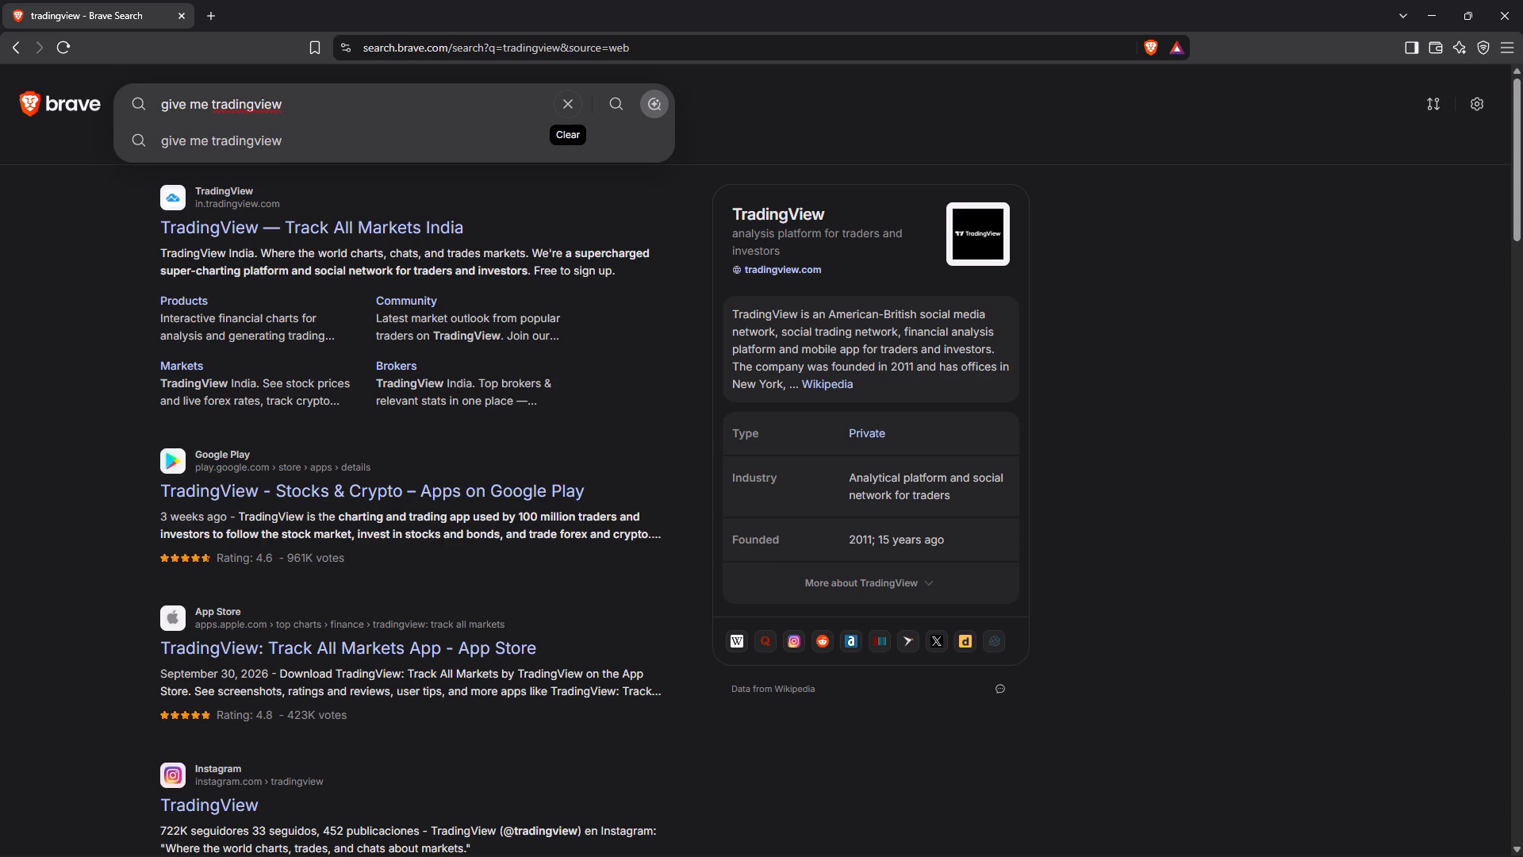
type("link")
key("Return")
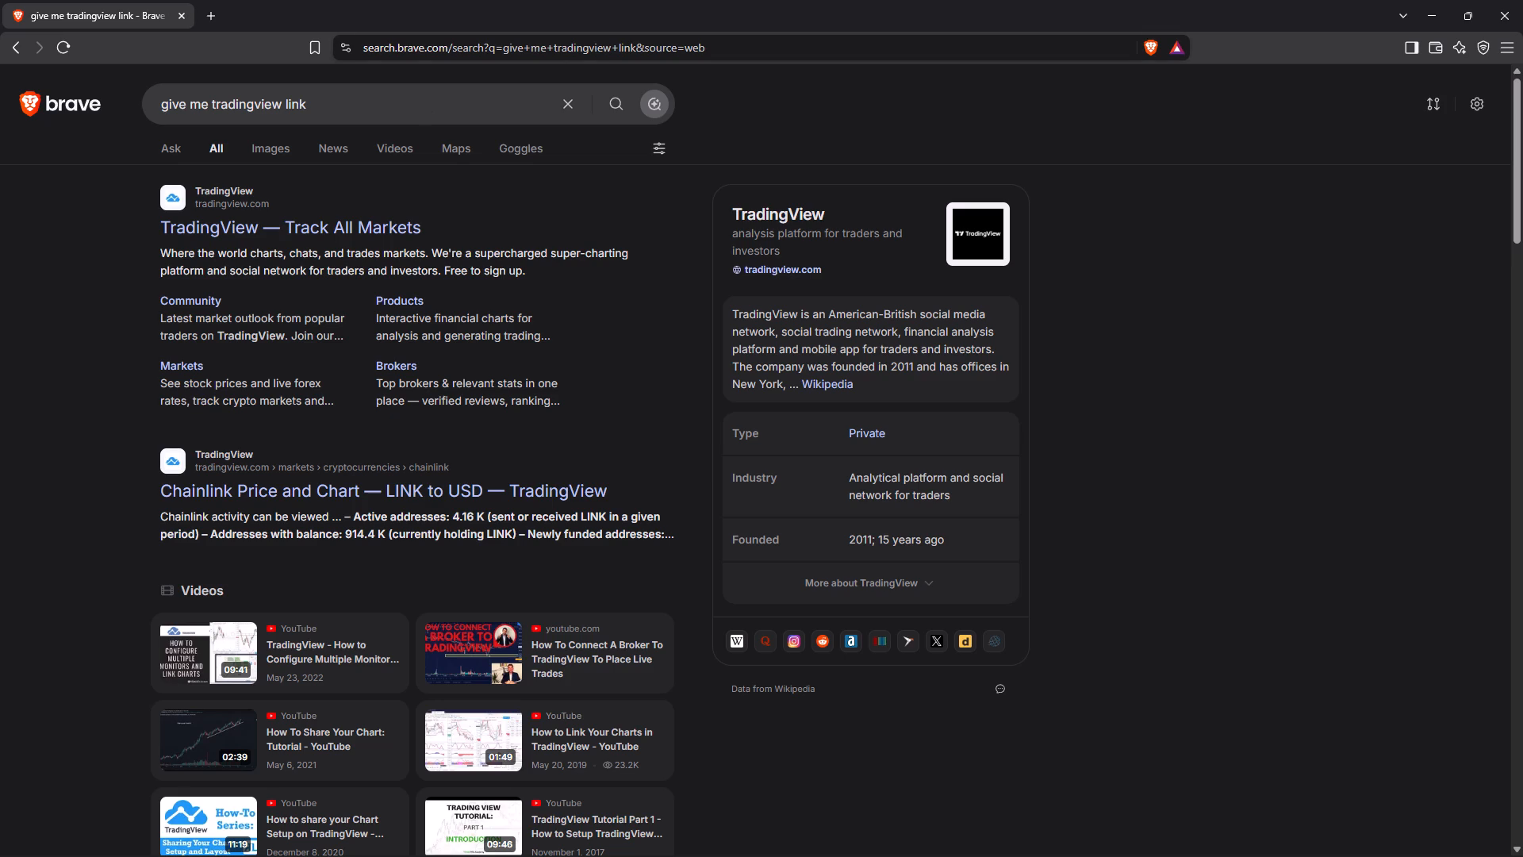
Look through the results for "give me tradingview link" for a suitable TradingView link.
scroll(700, 321, "down", 10)
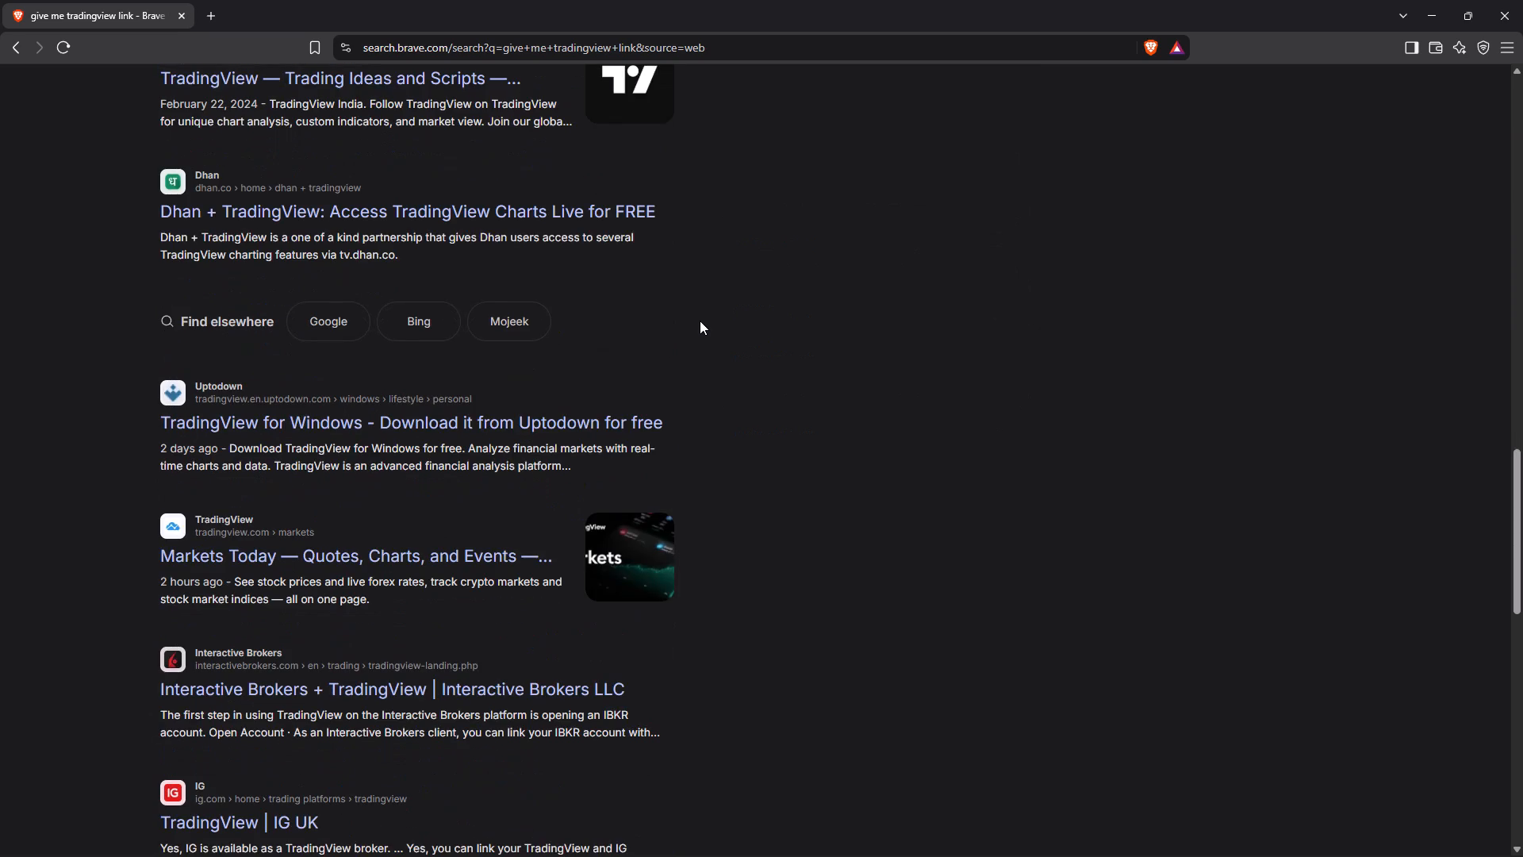
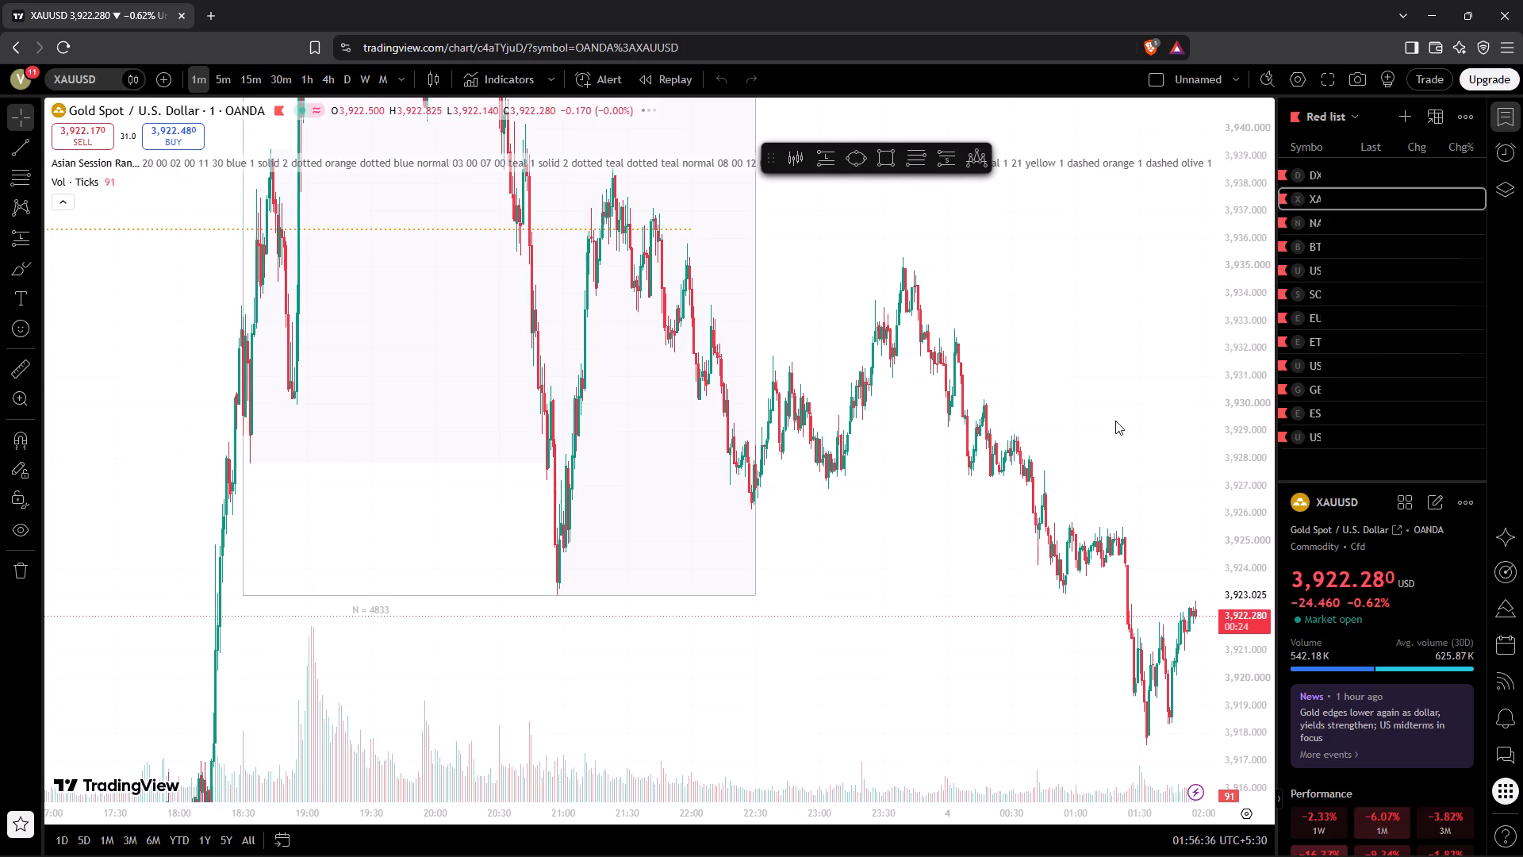
Switch the XAUUSD chart to the 5-minute timeframe and examine the price action around the 3 November evening rally and decline.
left_click_drag(1239, 402, 1309, 664)
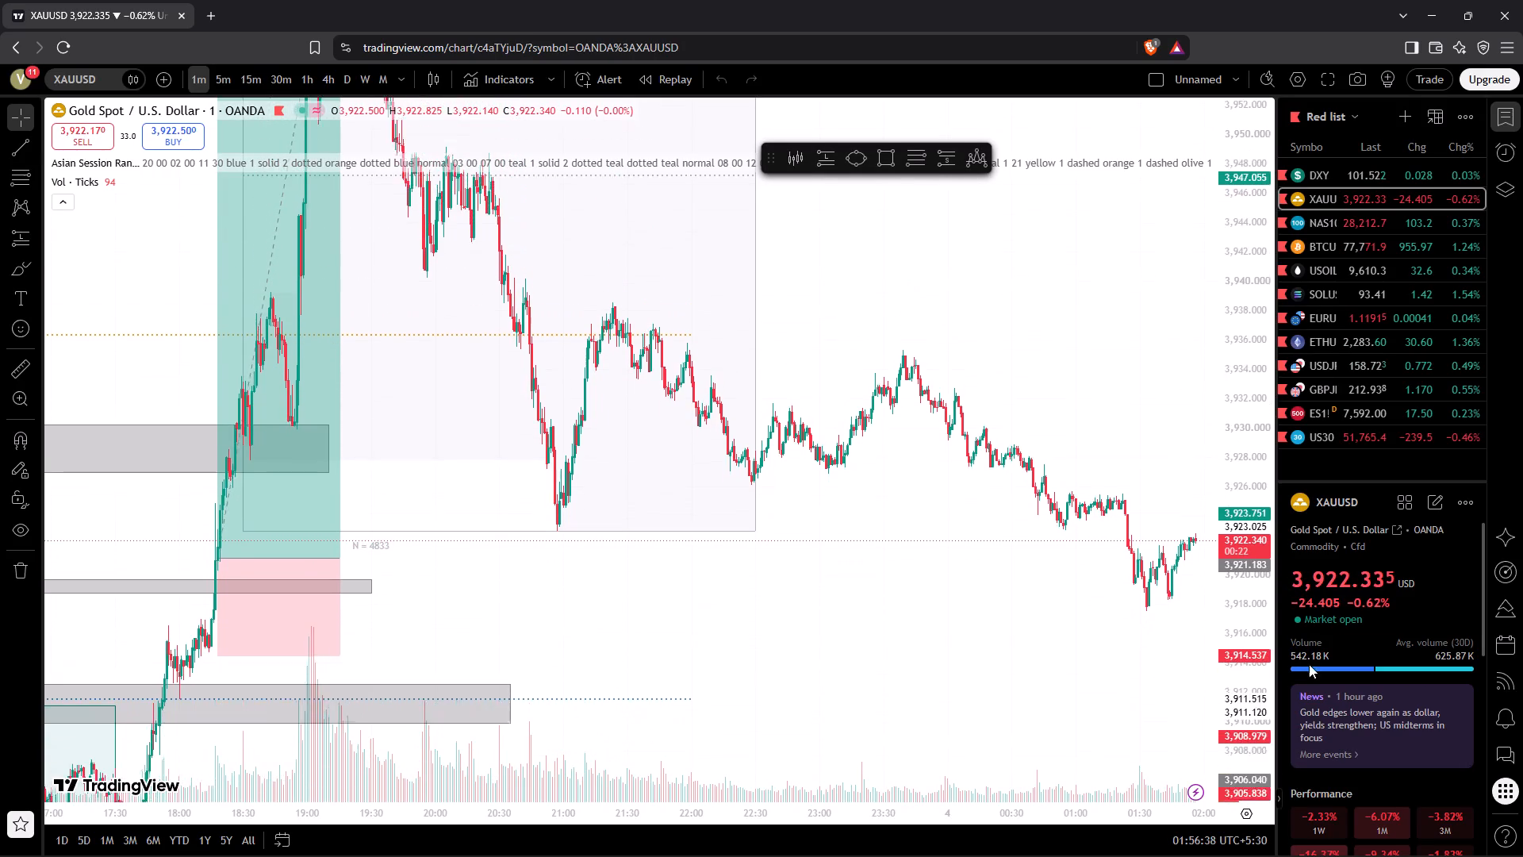
left_click_drag(1309, 664, 1364, 814)
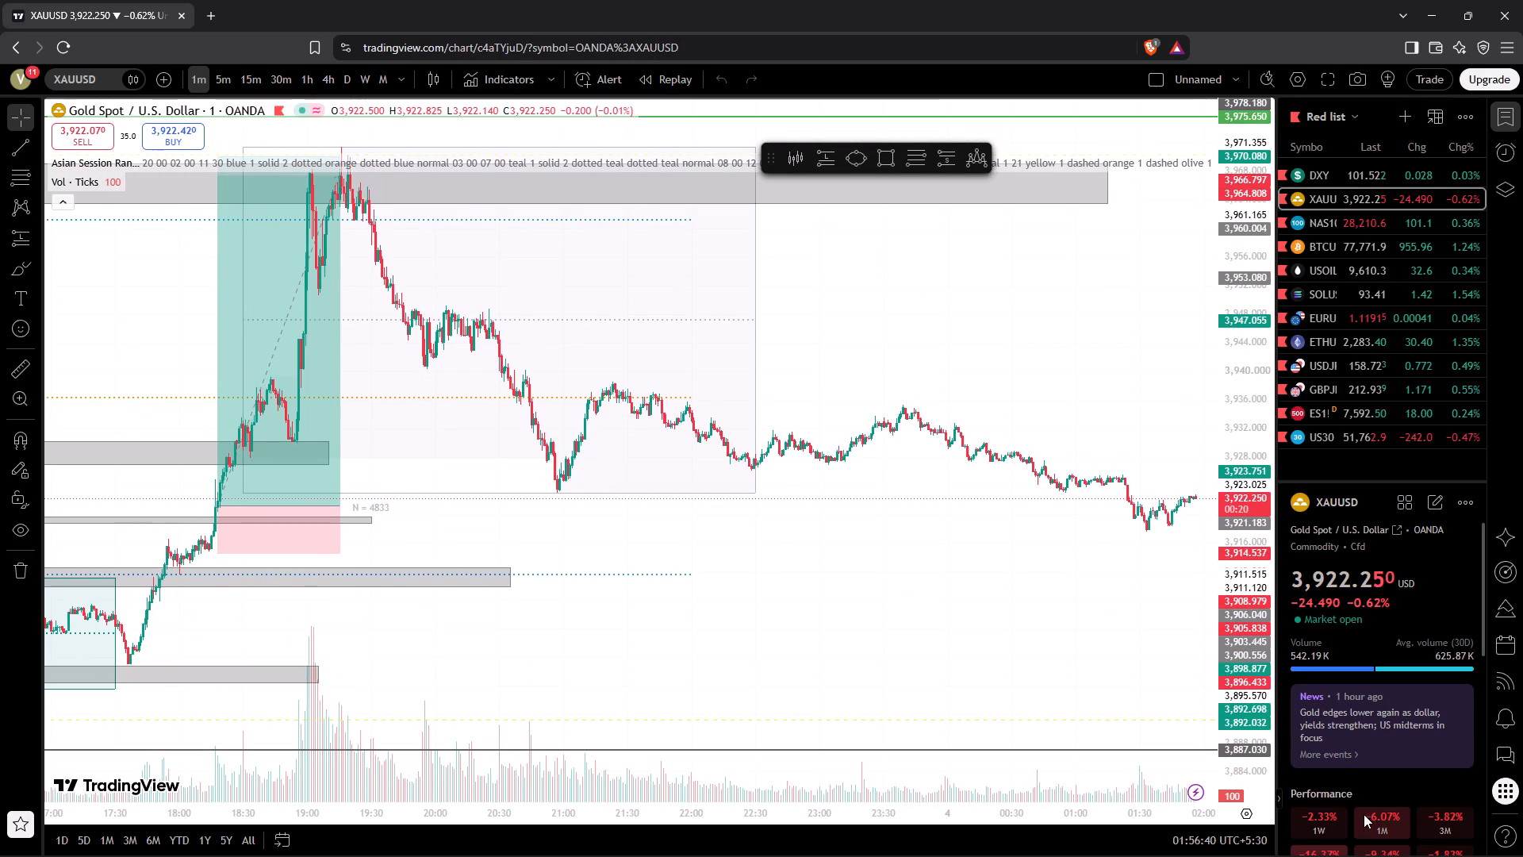
left_click_drag(1364, 814, 1344, 766)
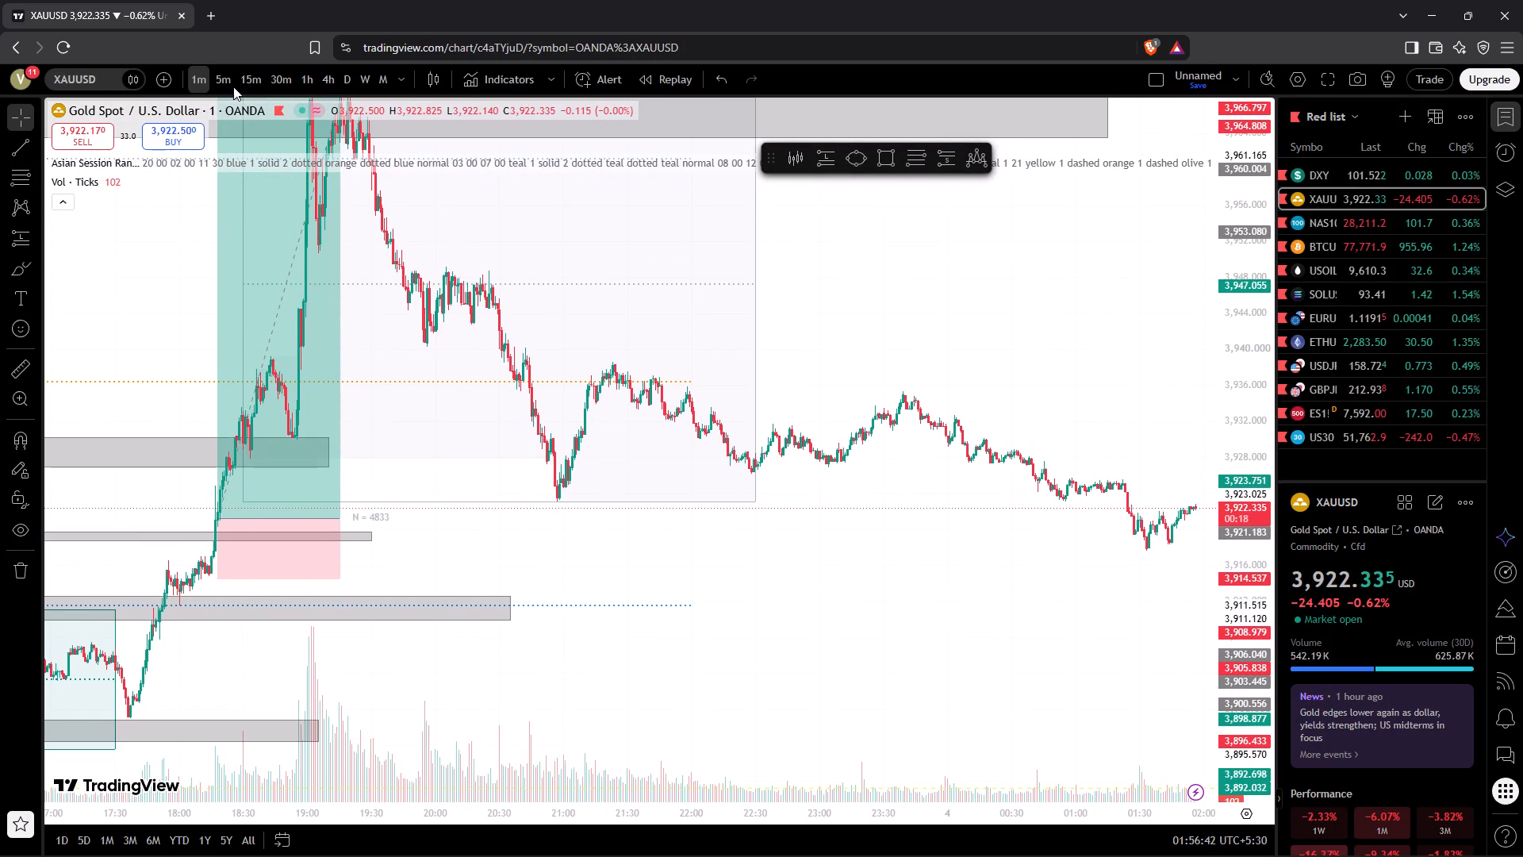
left_click(220, 81)
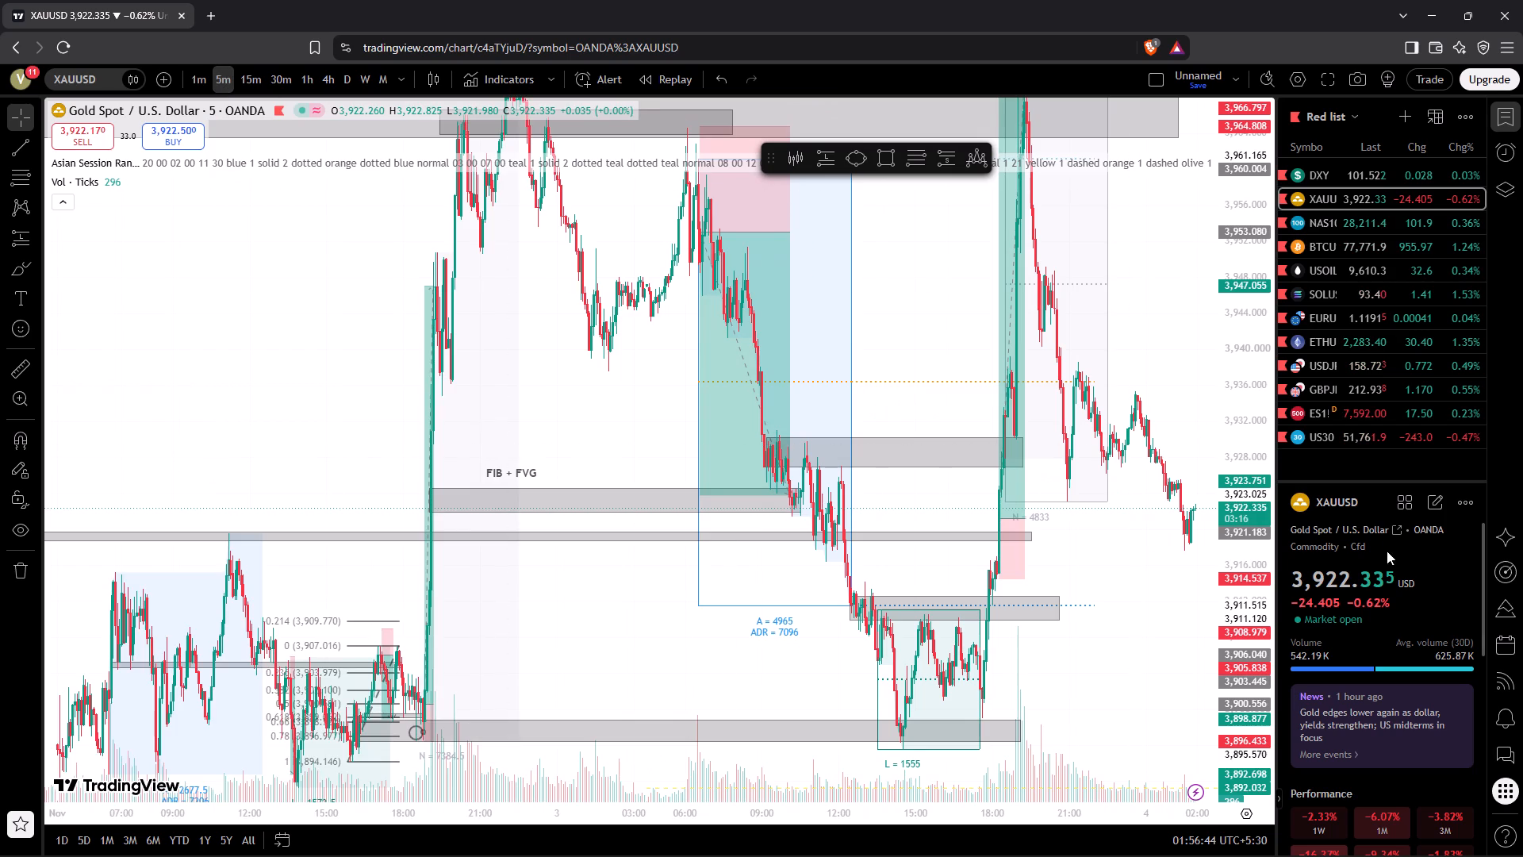
left_click_drag(1260, 475, 1302, 709)
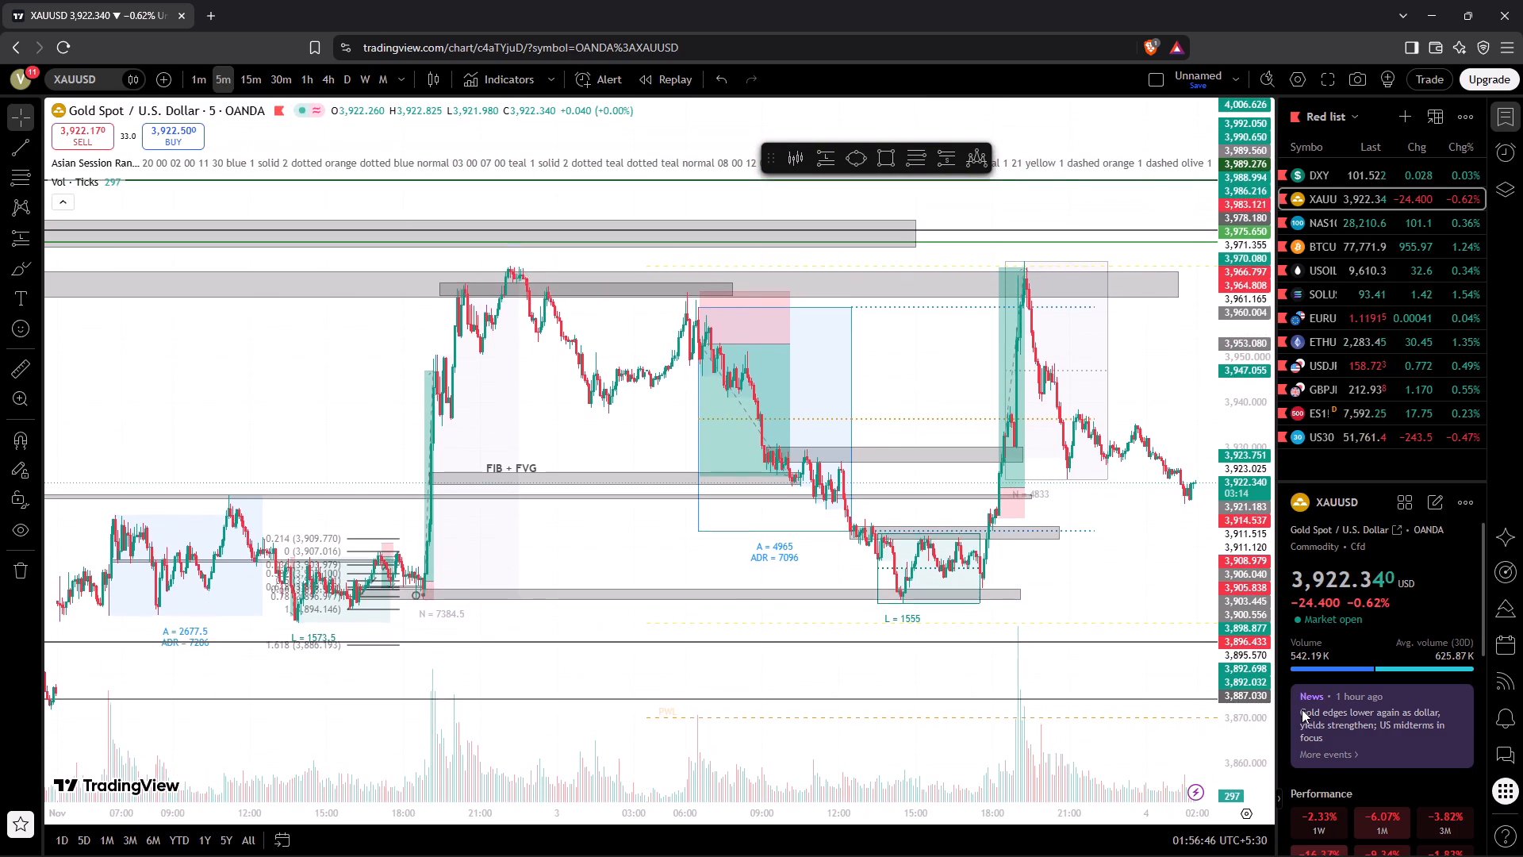
left_click_drag(1302, 709, 1301, 718)
left_click_drag(1061, 813, 1010, 834)
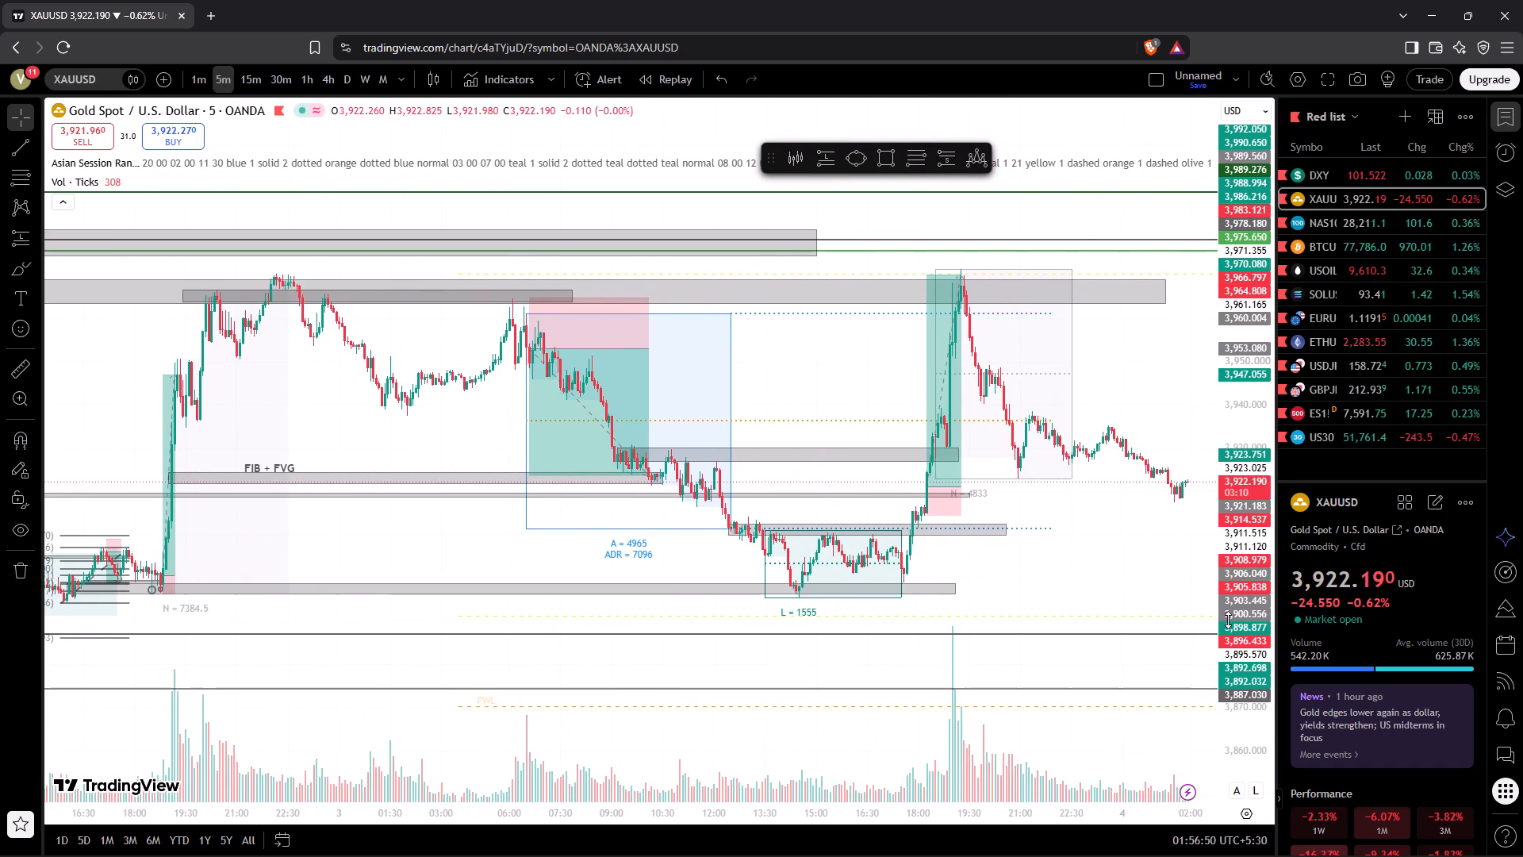
left_click_drag(1228, 620, 1215, 485)
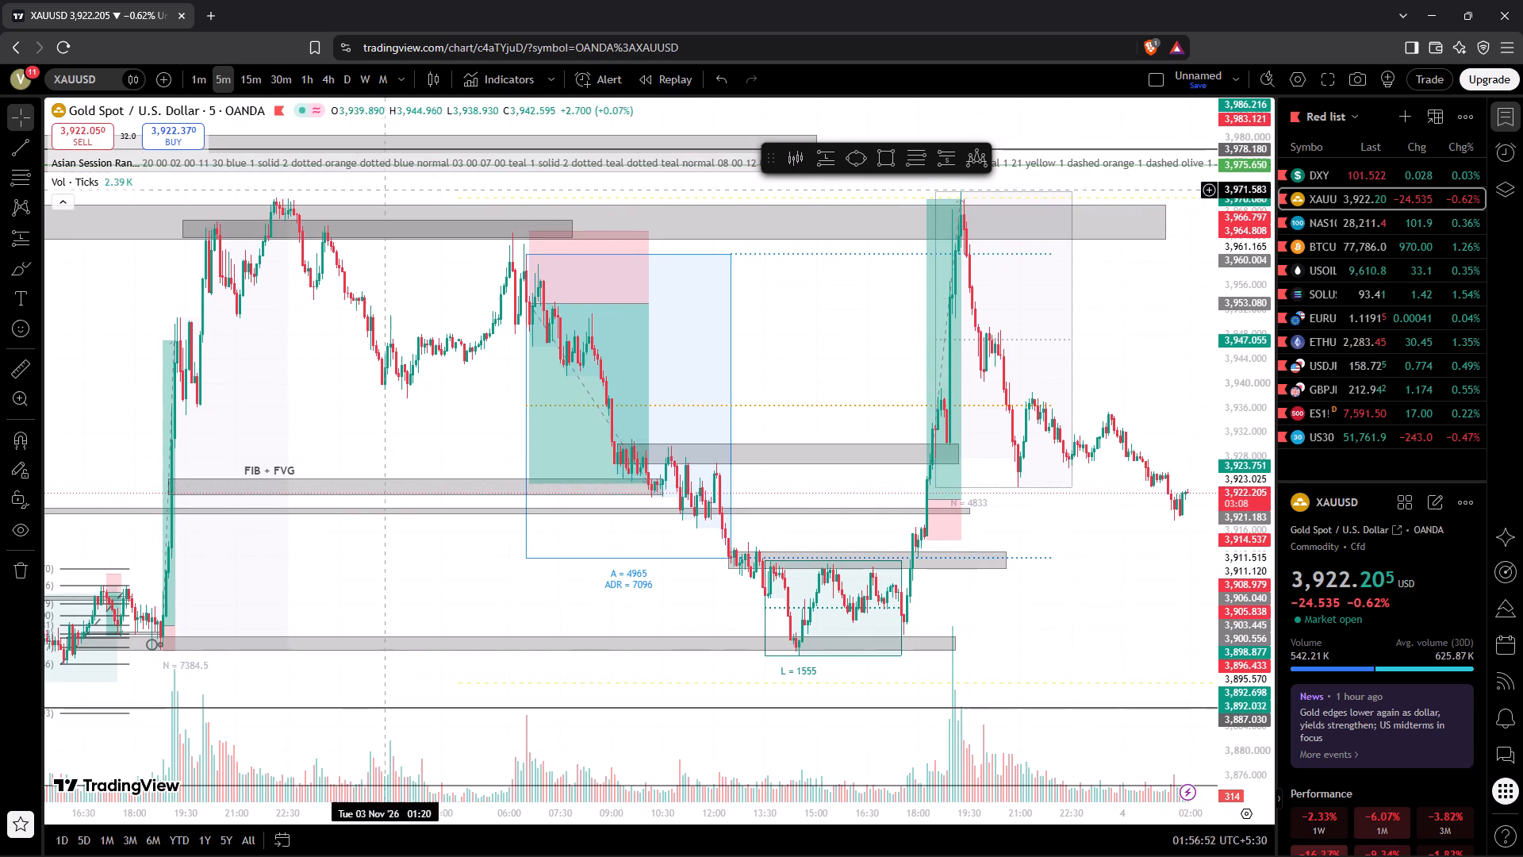
left_click_drag(1046, 343, 1016, 368)
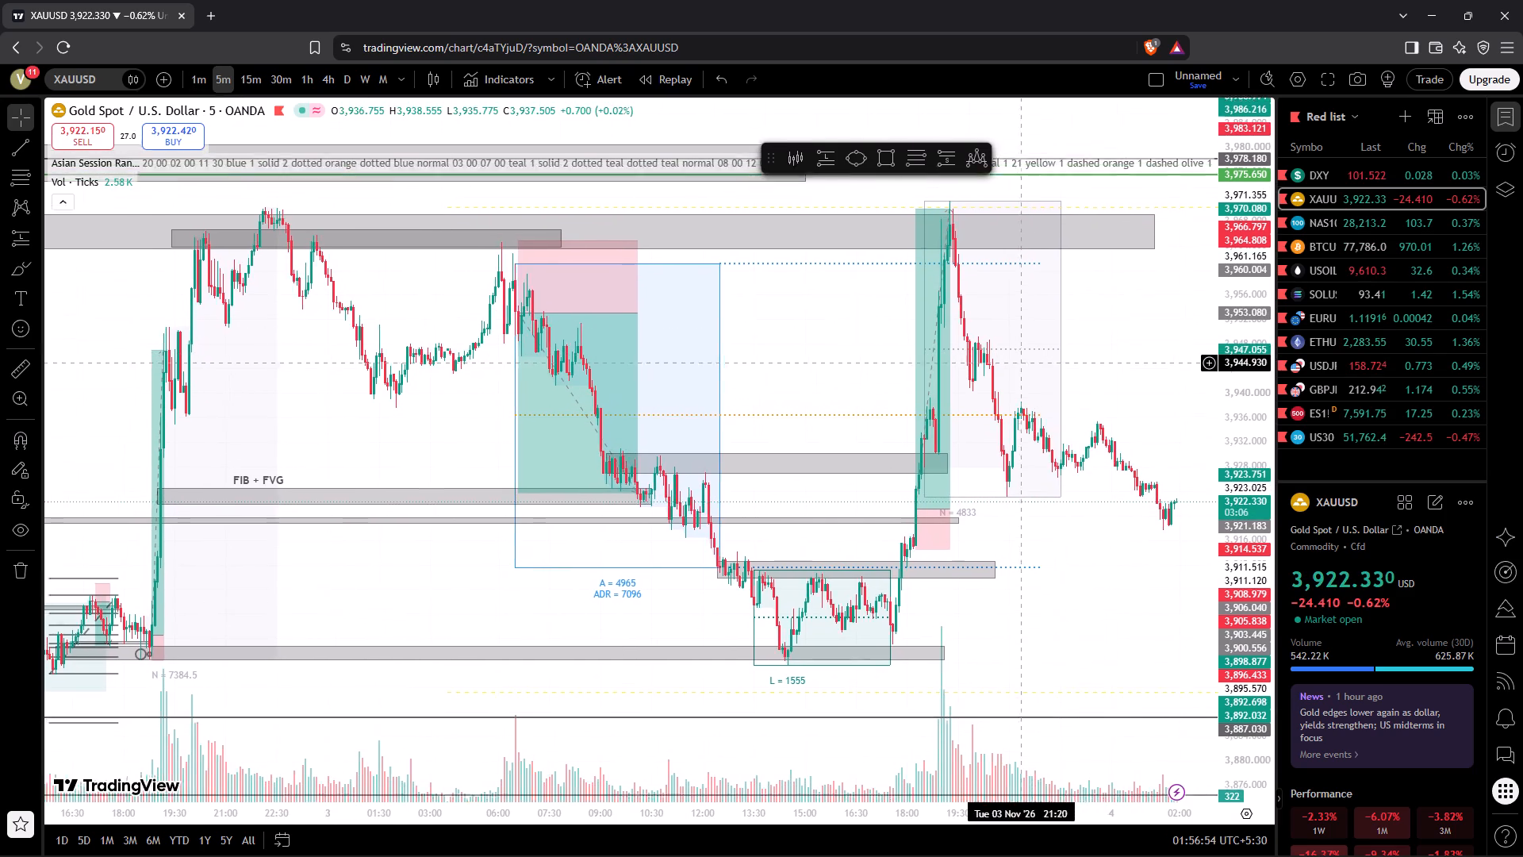
left_click_drag(1016, 368, 972, 398)
left_click_drag(1232, 408, 1209, 290)
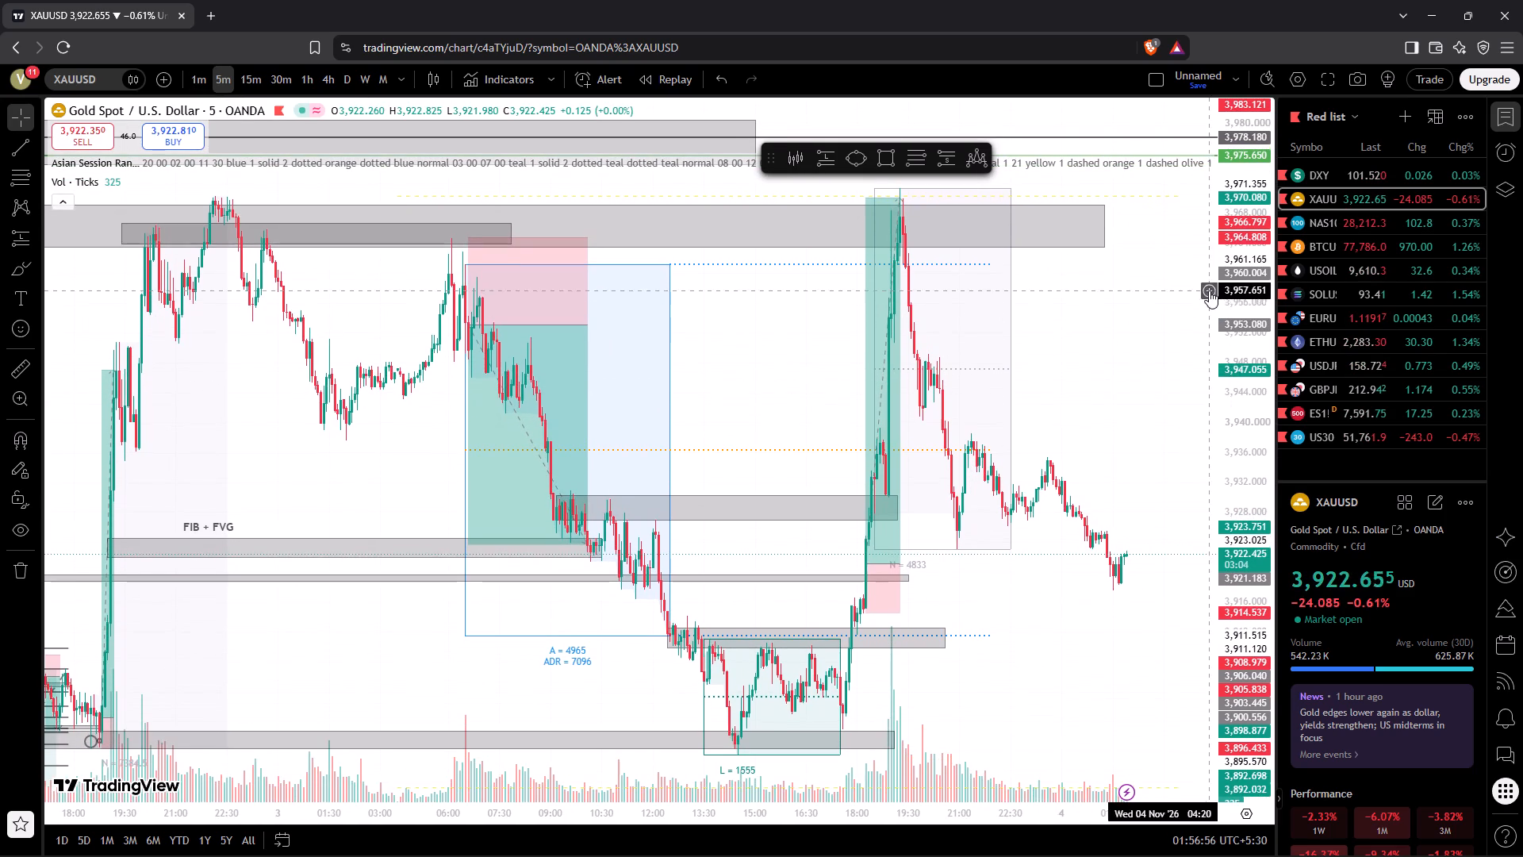
left_click_drag(917, 812, 761, 856)
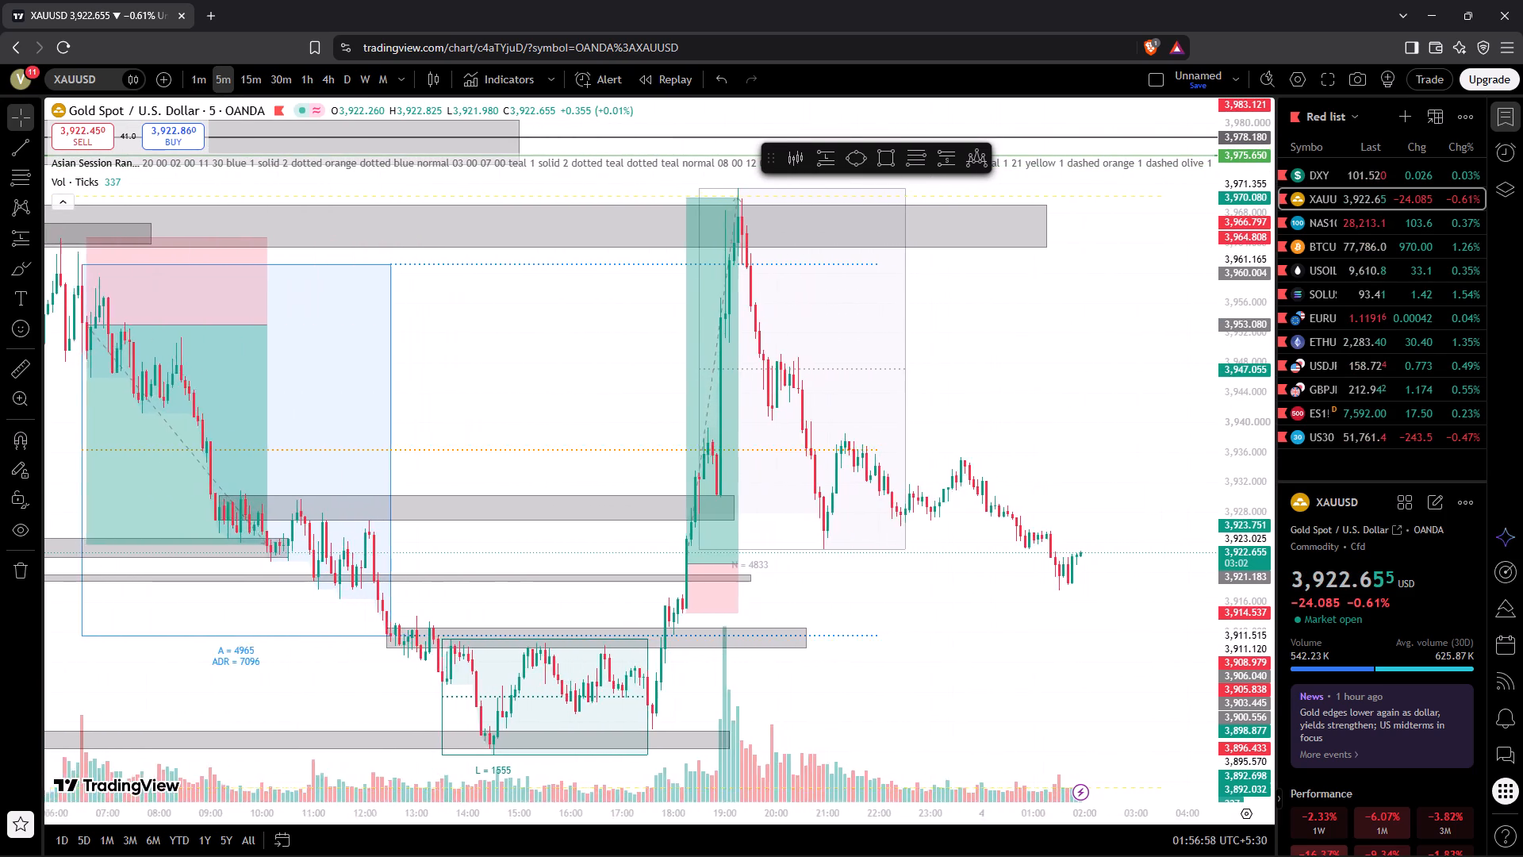
left_click_drag(761, 856, 613, 856)
left_click_drag(962, 344, 972, 355)
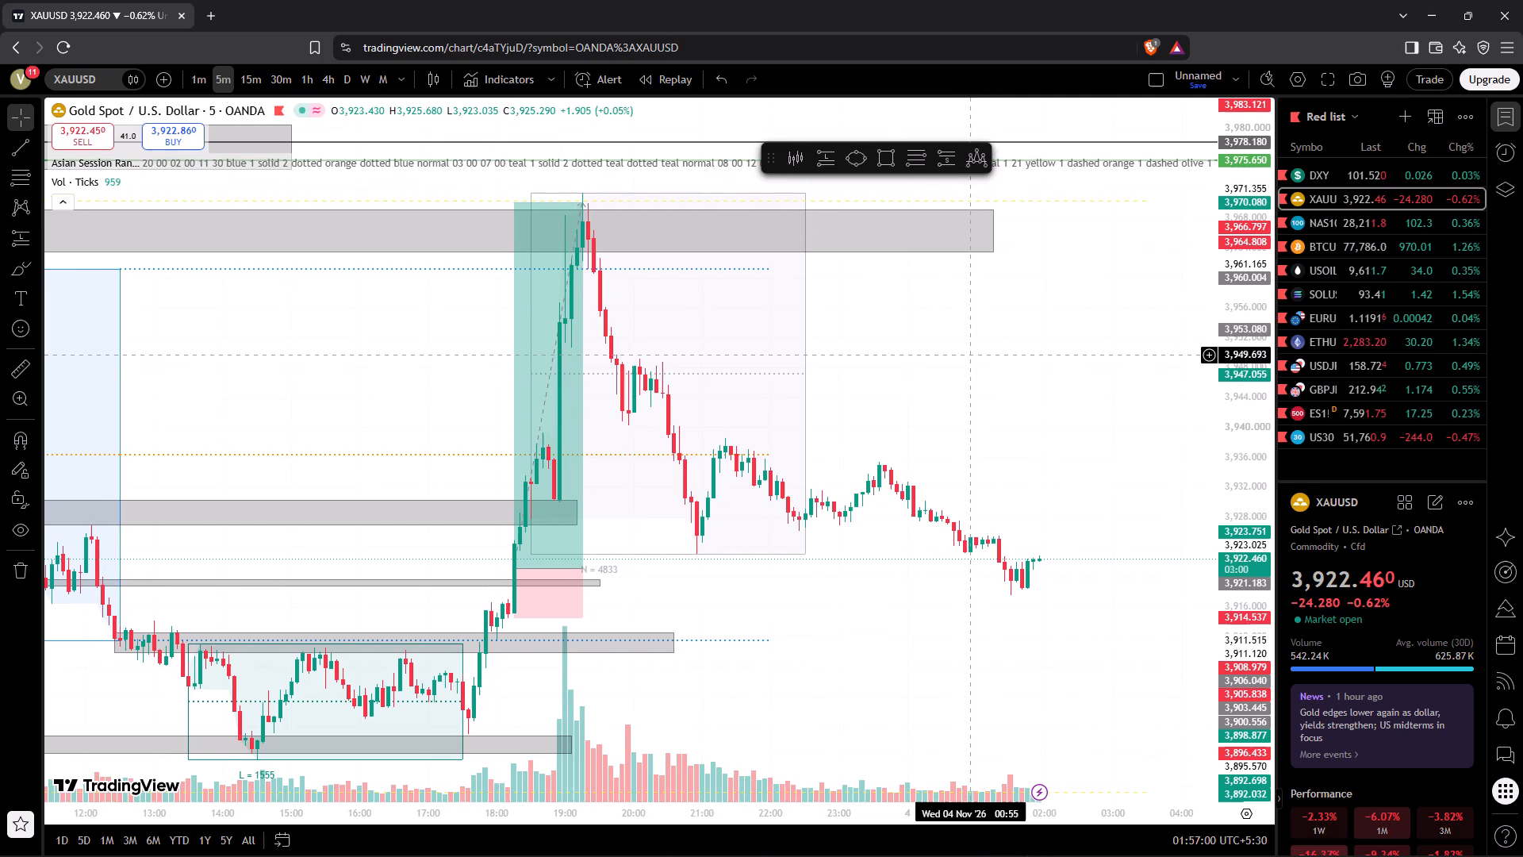
Draw a thin rectangle zone over the consolidation after the 3 November peak, from about 3,949.4 down to 3,947.6, ending at 20:55.
left_click(874, 163)
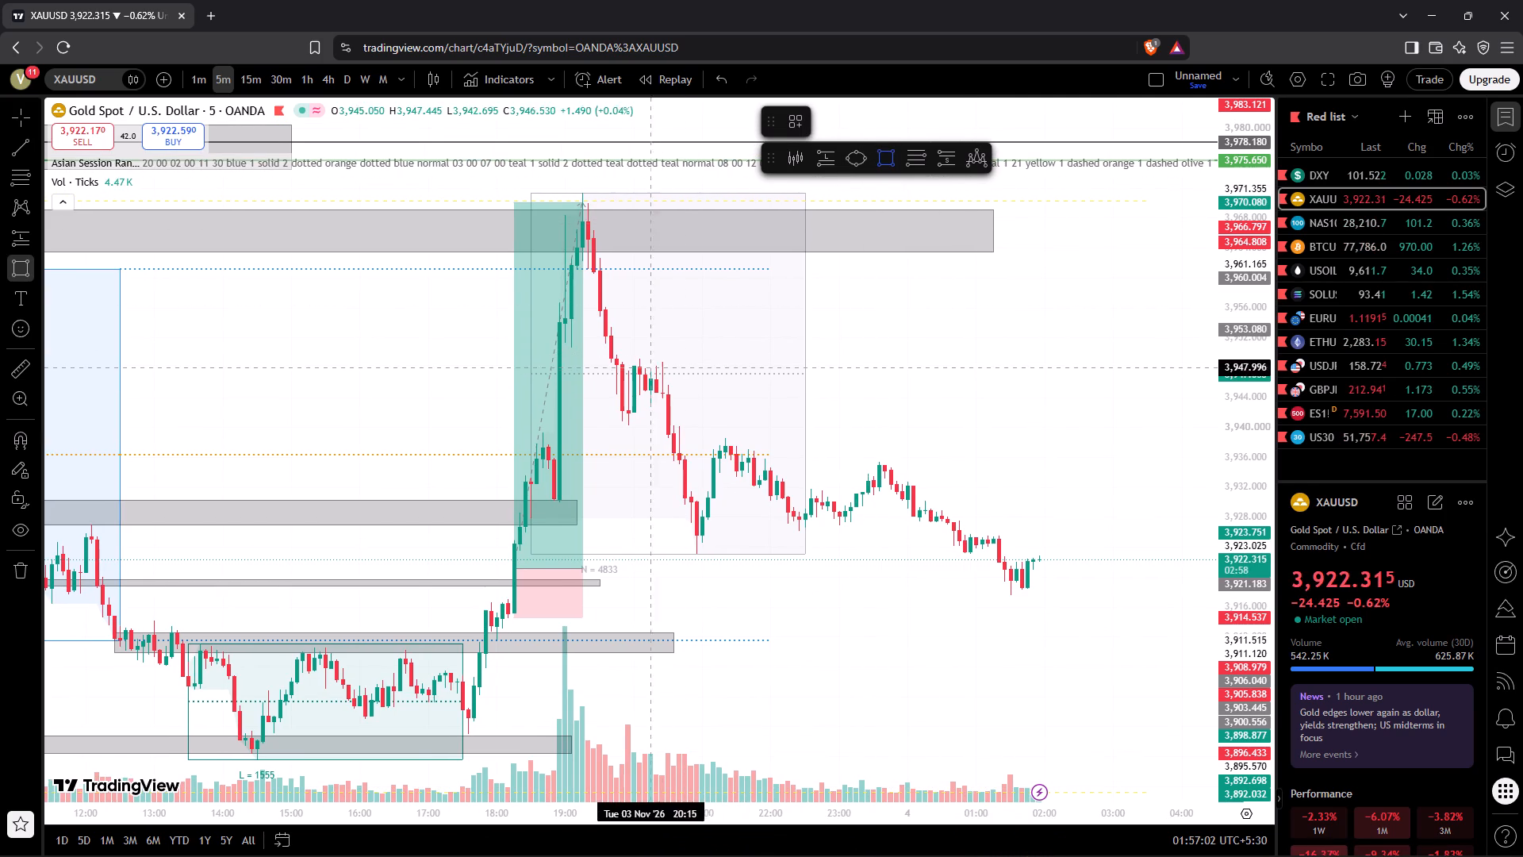
left_click_drag(611, 357, 700, 367)
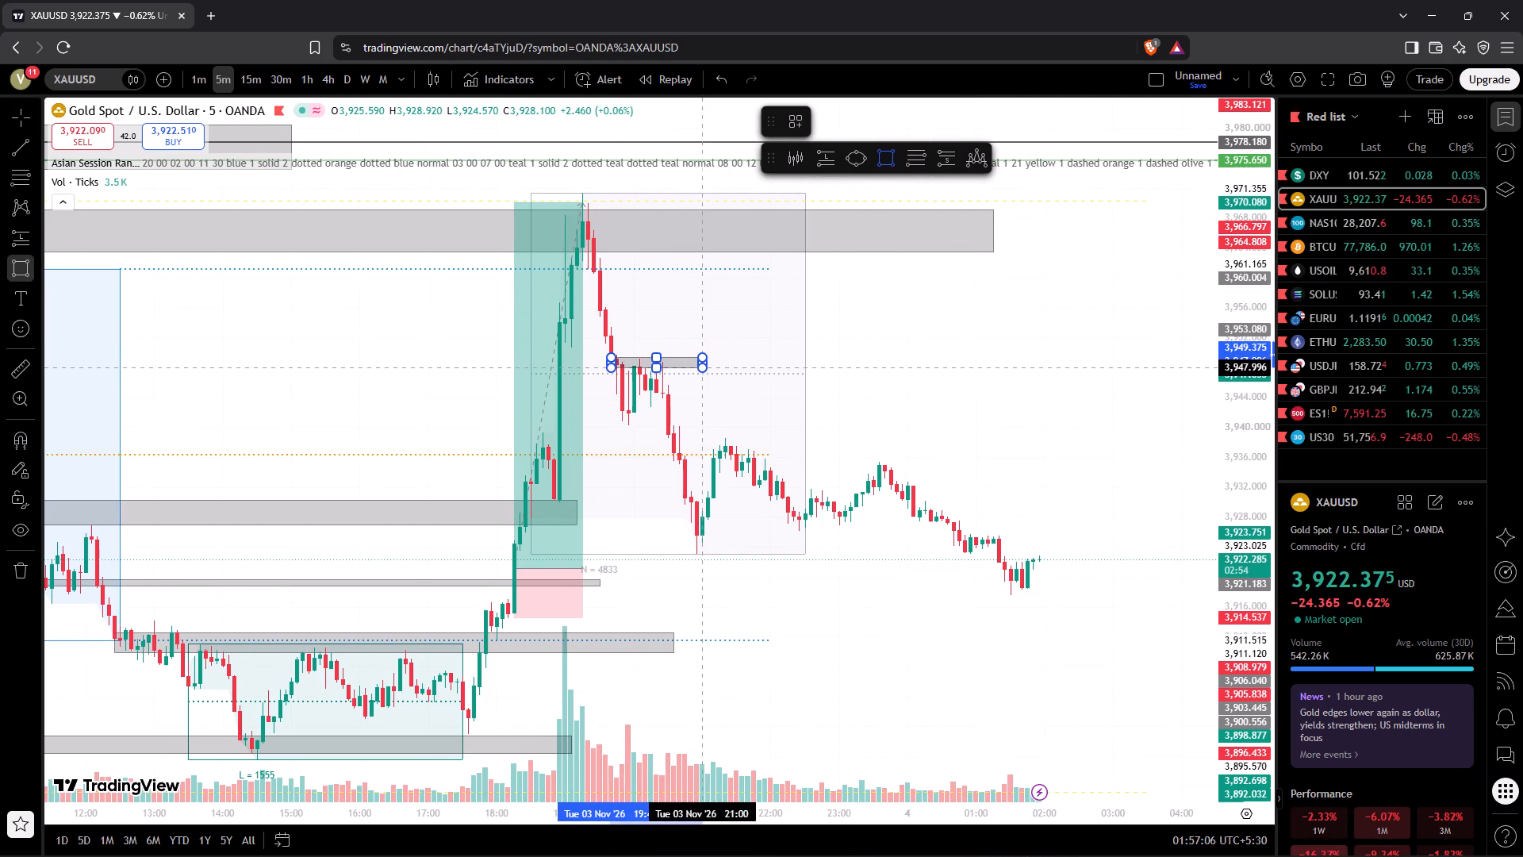
left_click_drag(700, 367, 700, 373)
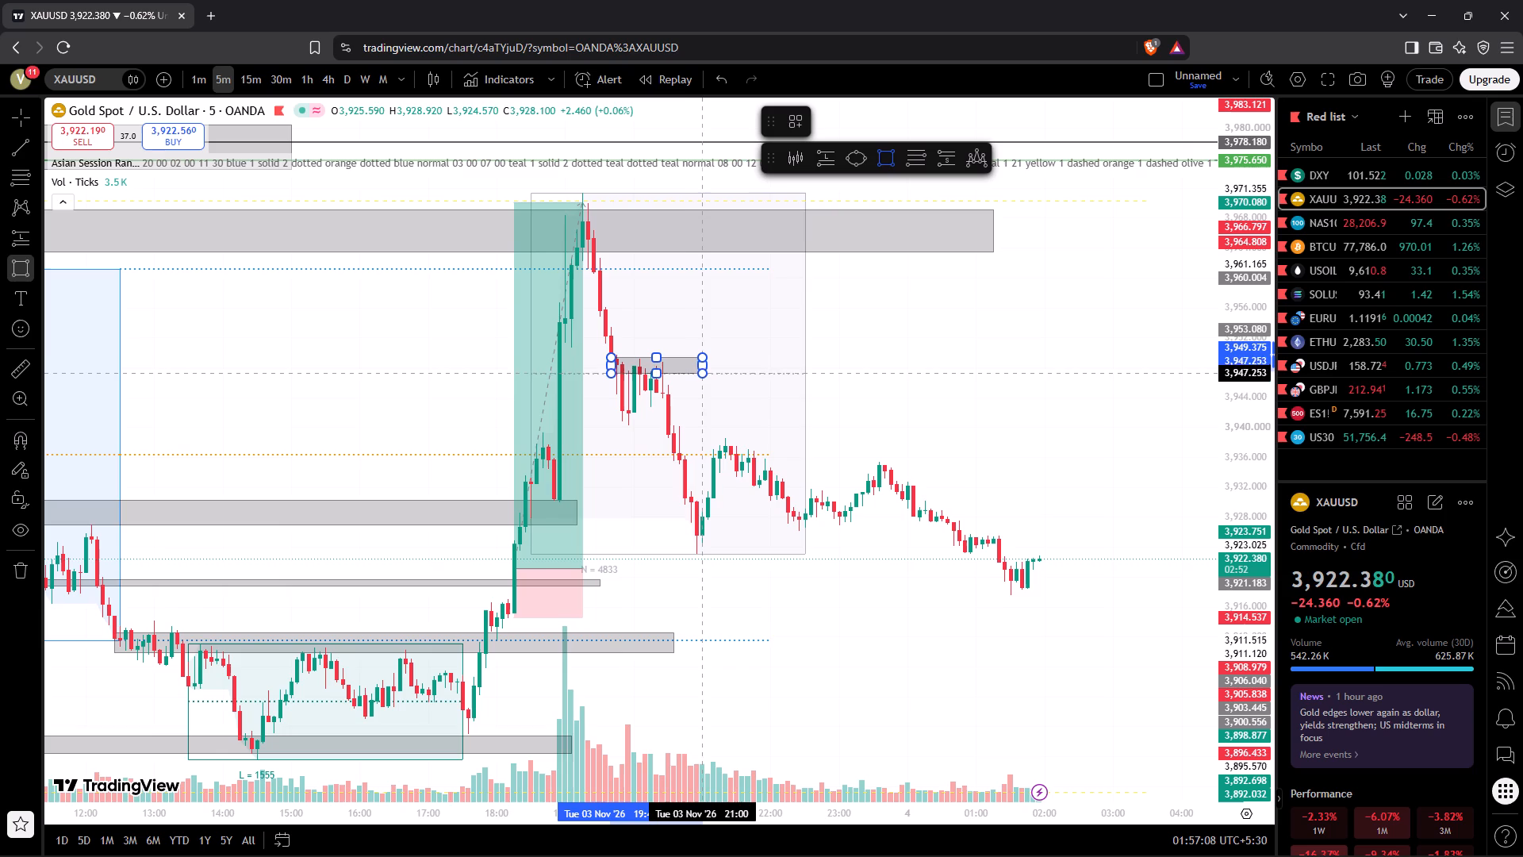
left_click_drag(700, 373, 699, 371)
left_click(699, 371)
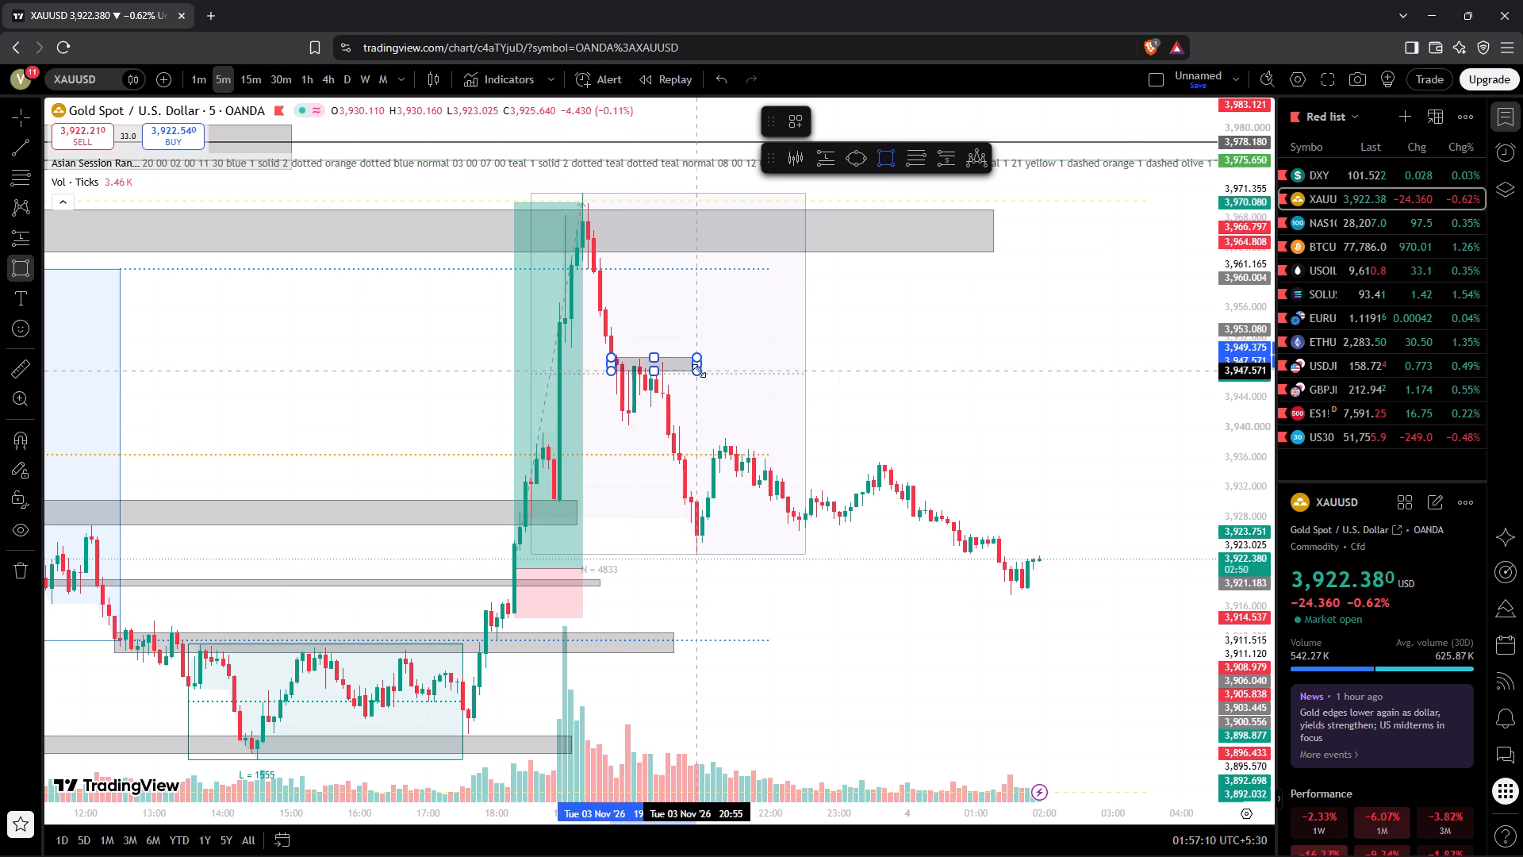
left_click(741, 381)
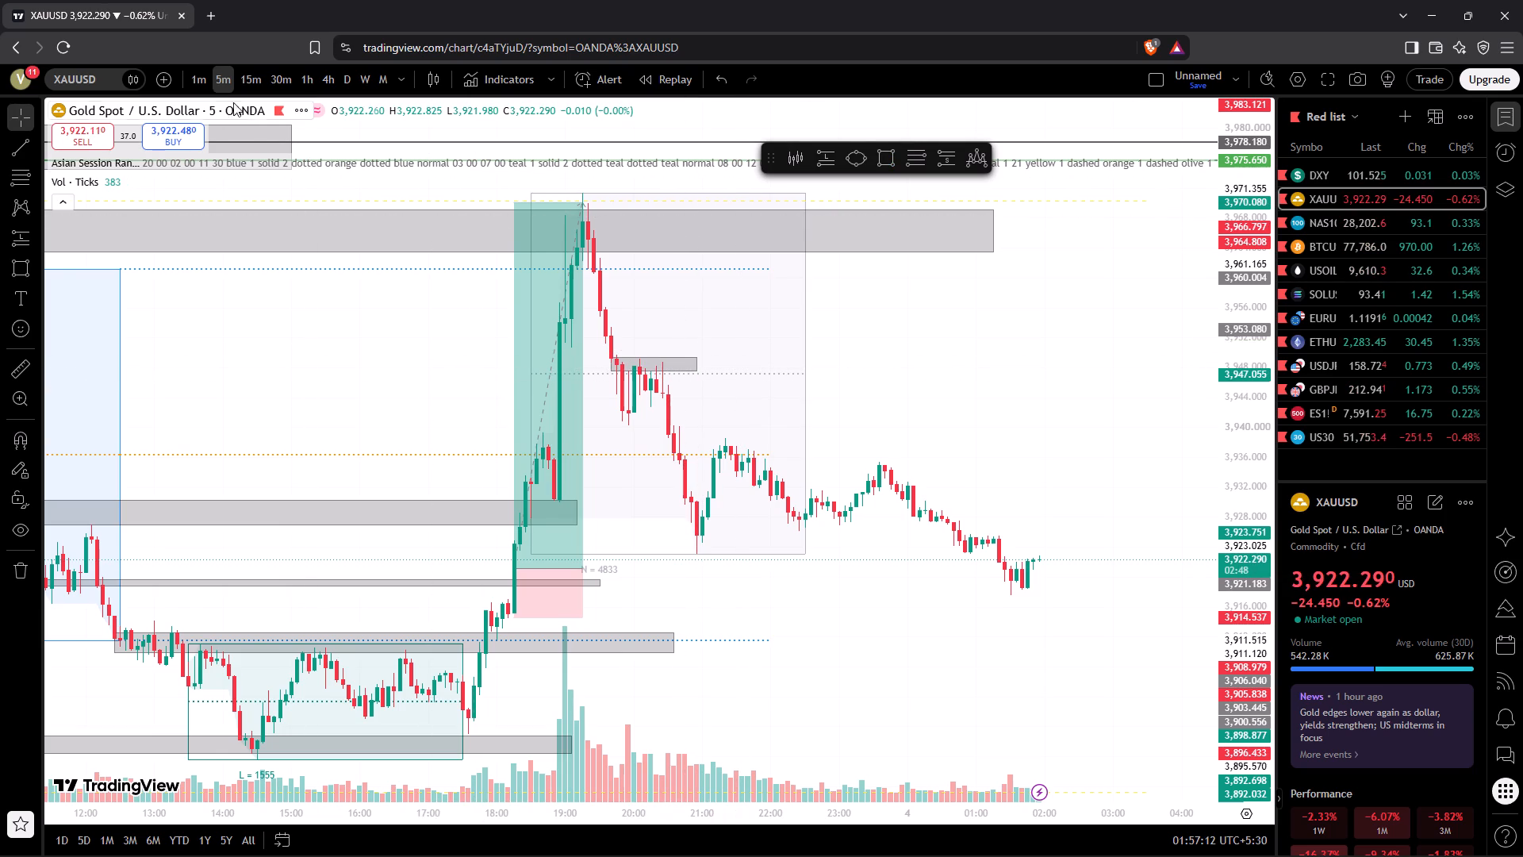
On the 1-minute timeframe, place a short position below the new rectangle zone, with entry at about 3,940.344 at 20:32 on 3 November.
left_click(194, 81)
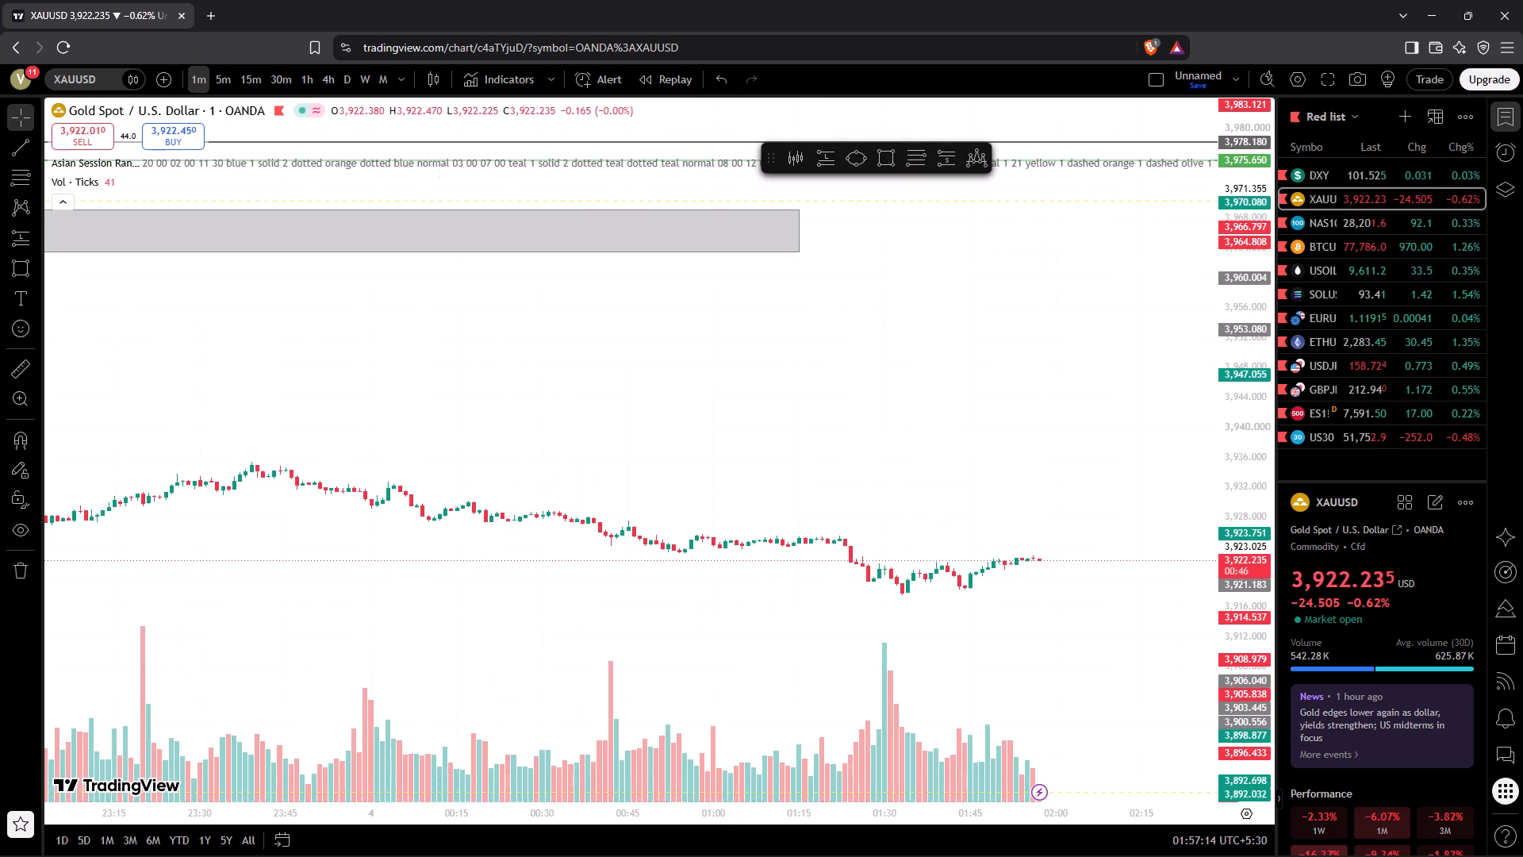
left_click_drag(374, 809, 869, 795)
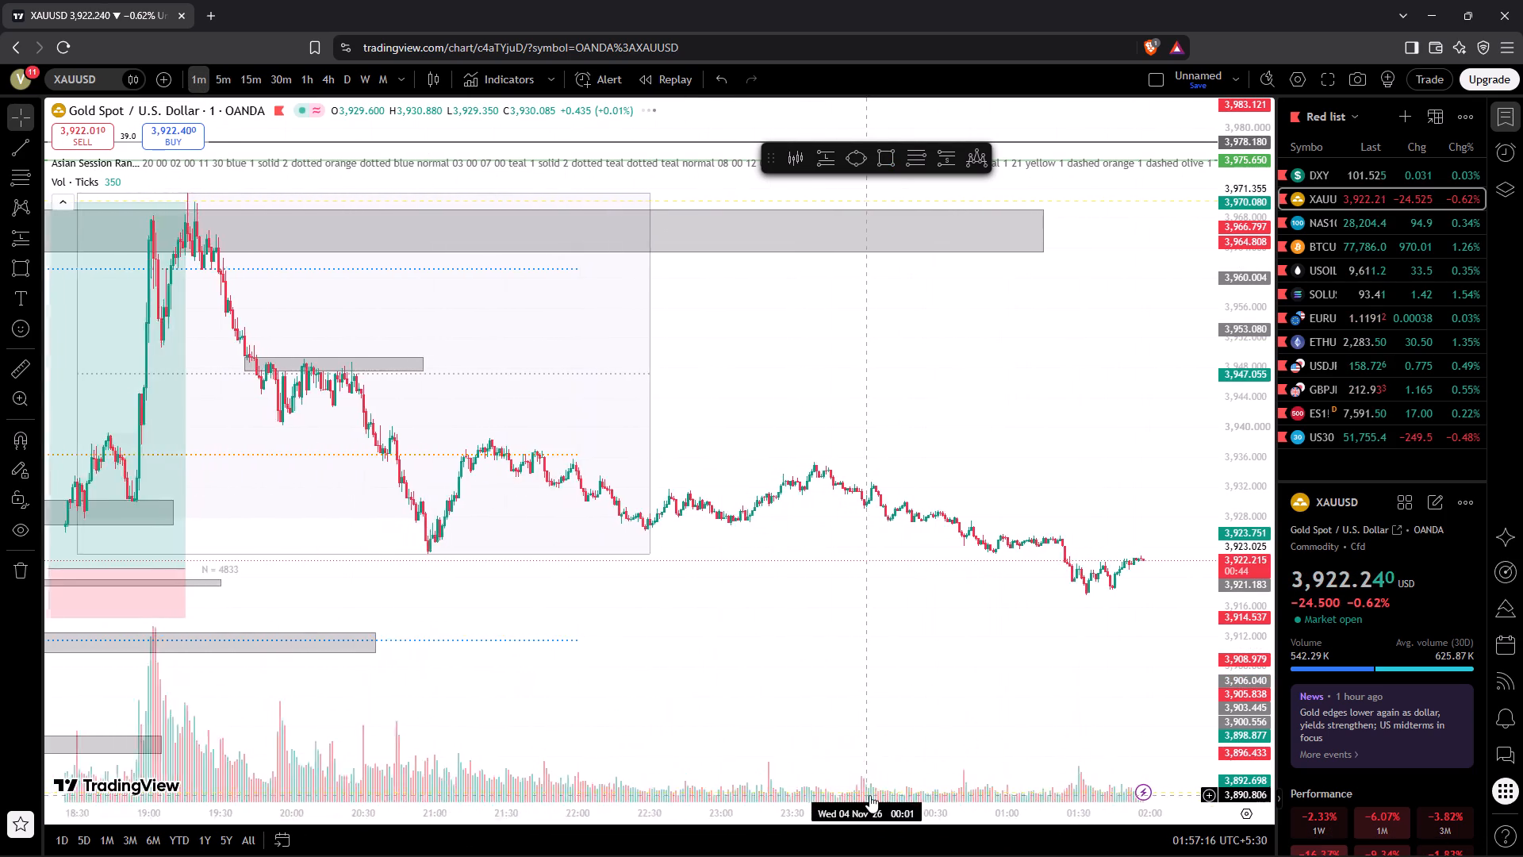
left_click_drag(869, 795, 1022, 801)
left_click_drag(883, 445, 951, 489)
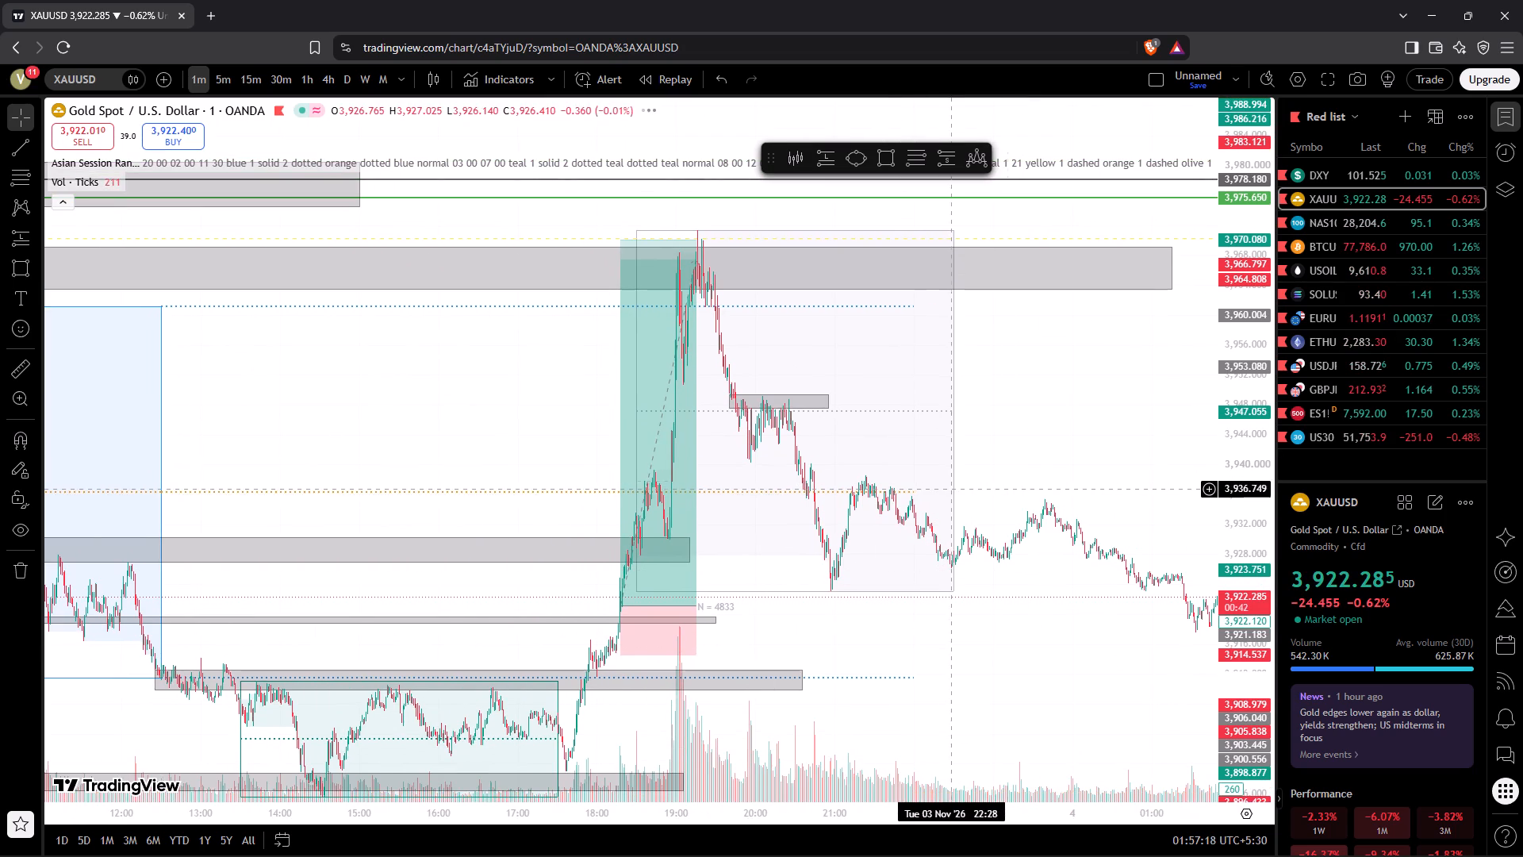
left_click_drag(1226, 535, 1191, 360)
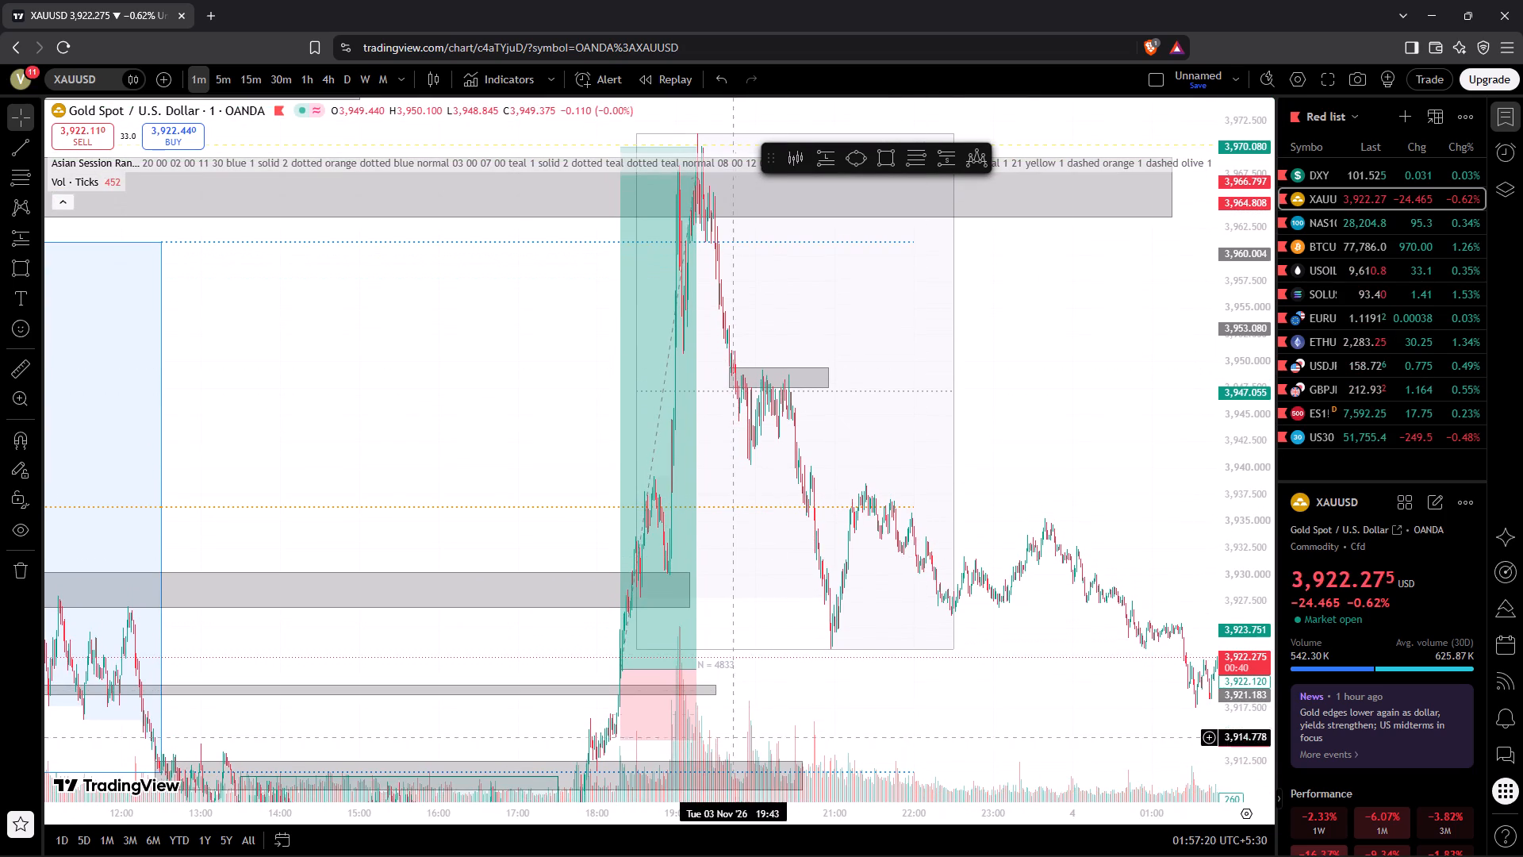
left_click_drag(743, 813, 567, 834)
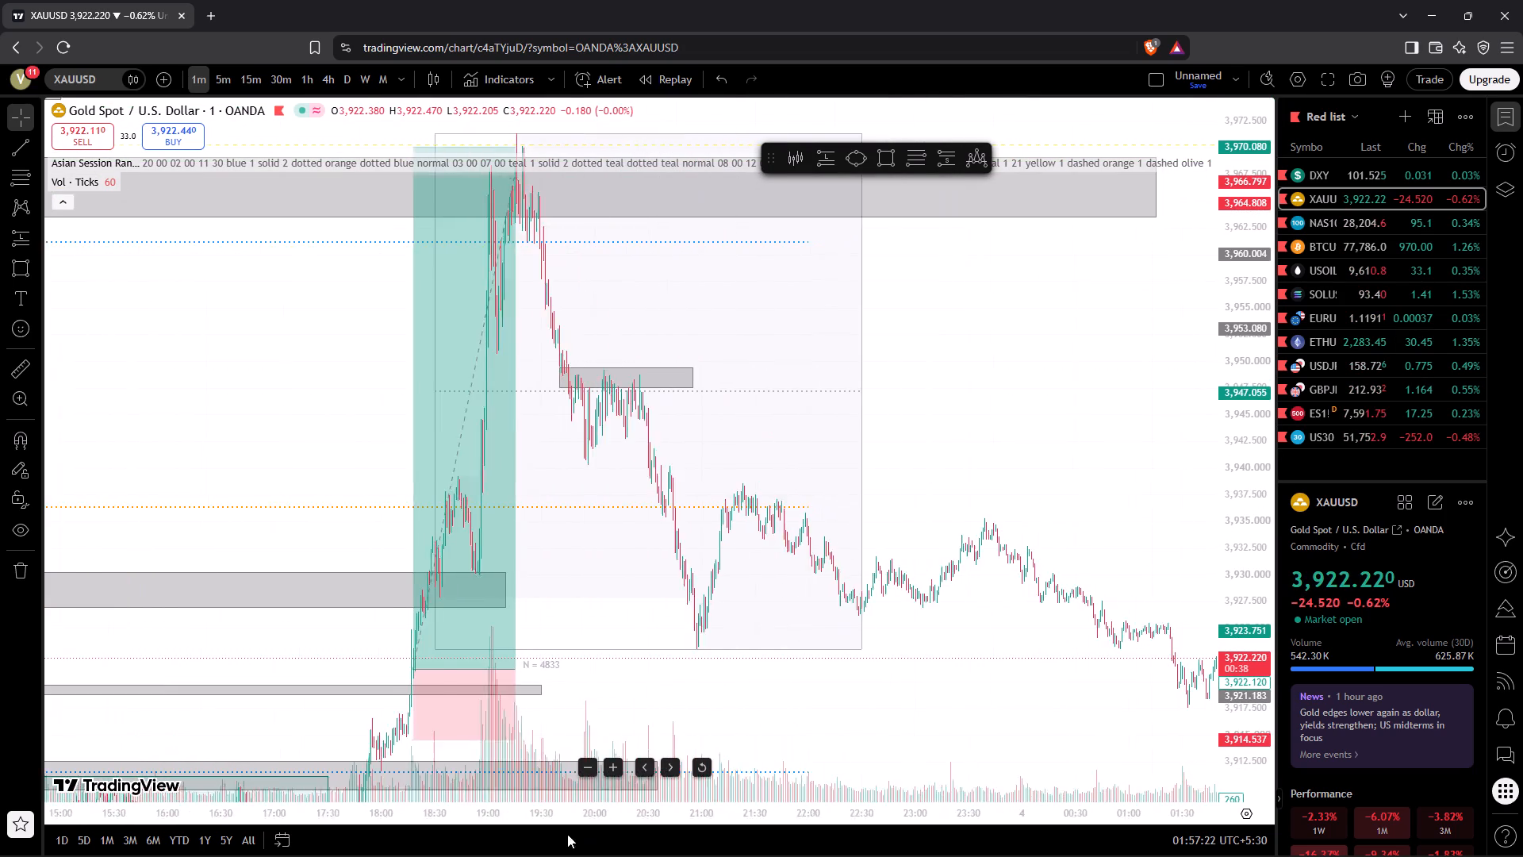
left_click_drag(567, 834, 382, 845)
left_click_drag(469, 514, 481, 517)
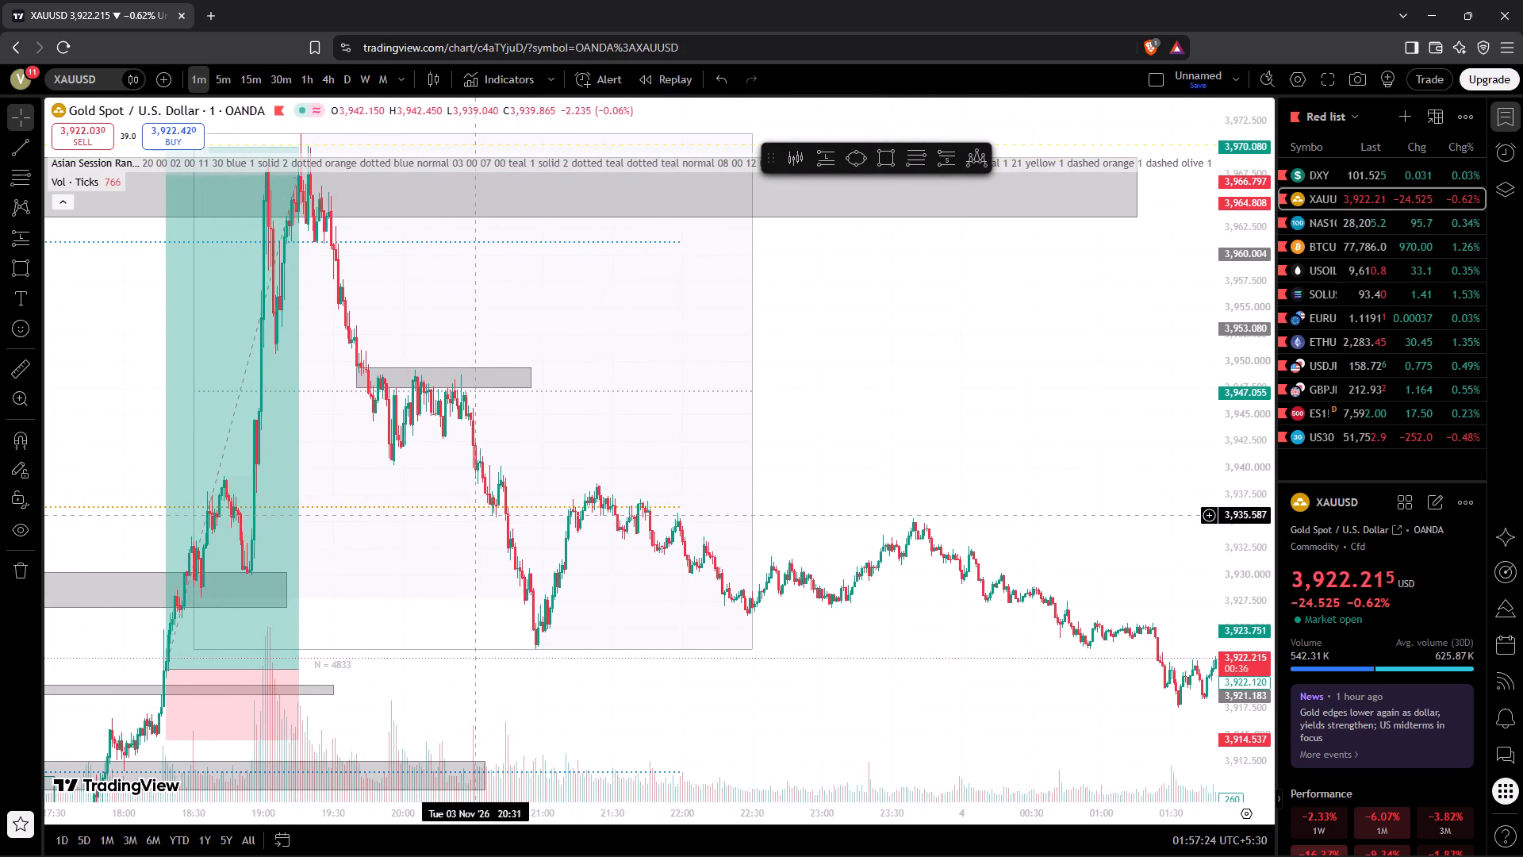
left_click_drag(481, 517, 496, 524)
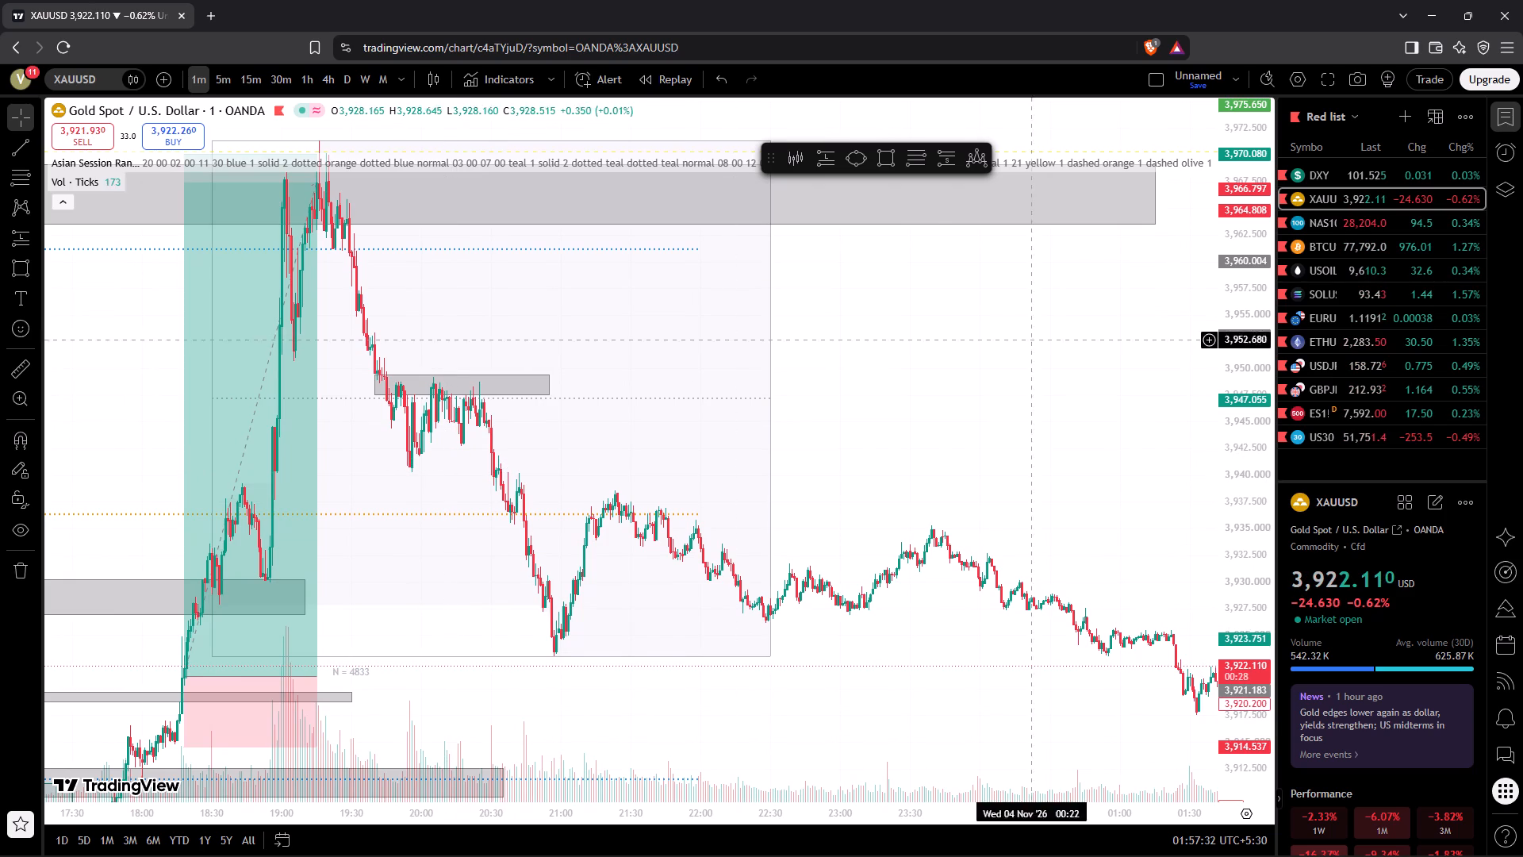
left_click(942, 159)
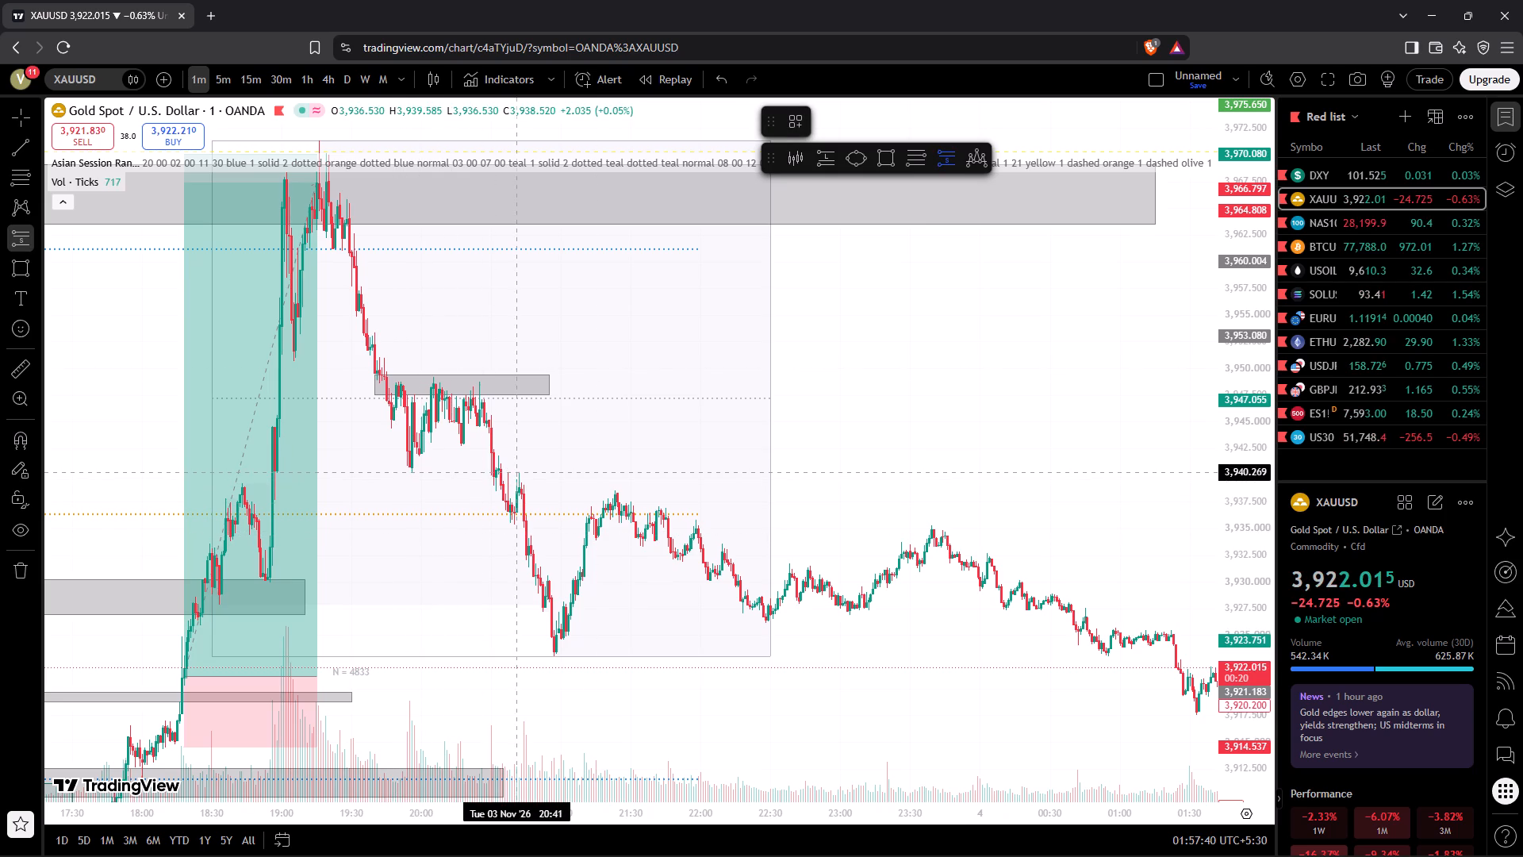
left_click(495, 471)
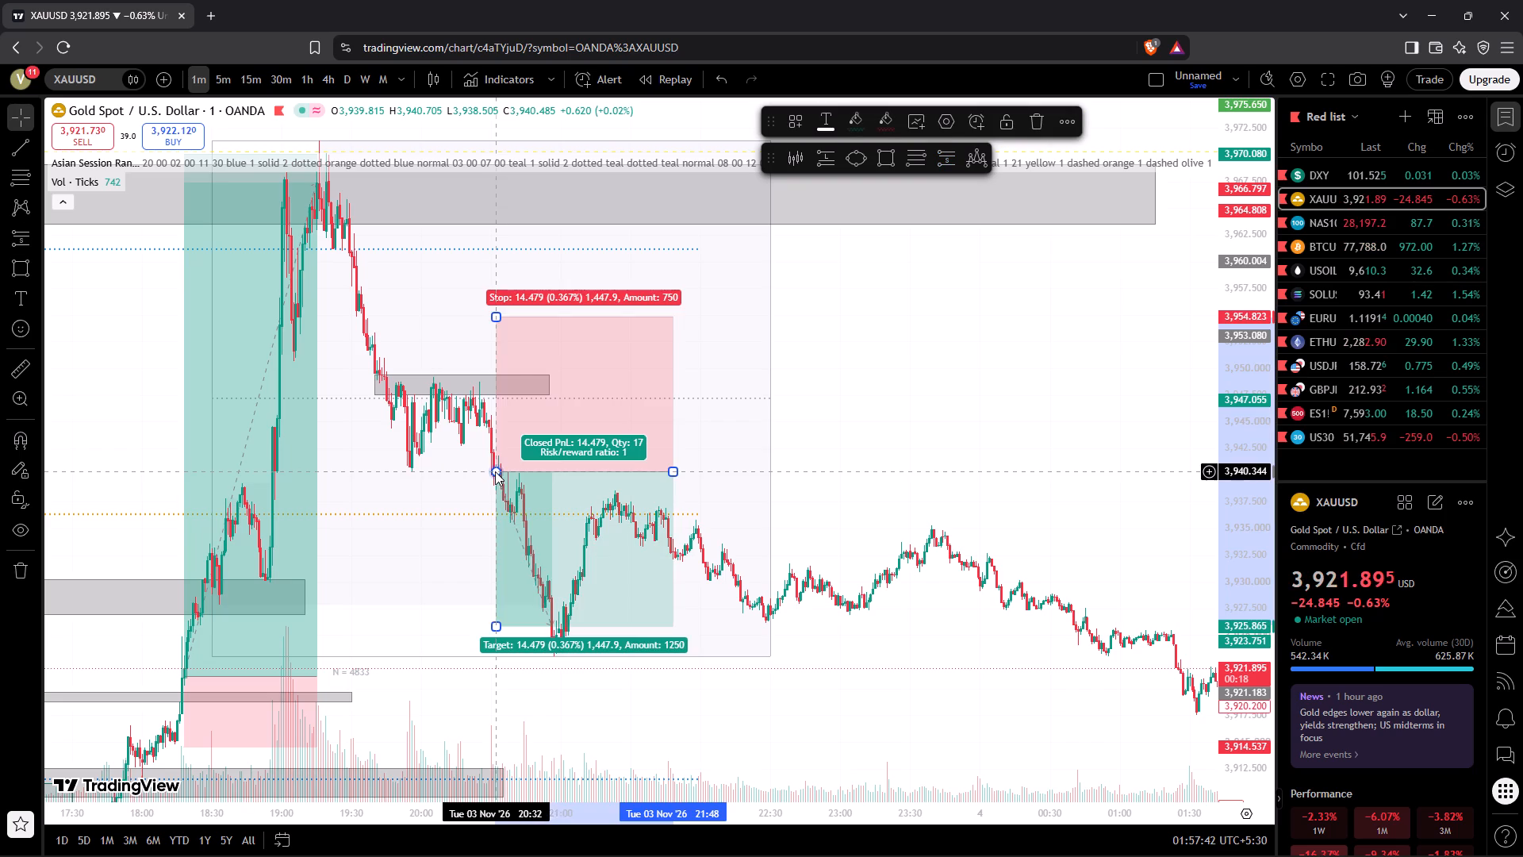
Tighten the short position's stop to about 3,943.093 and its target to about 3,929.939.
left_click_drag(494, 321, 527, 450)
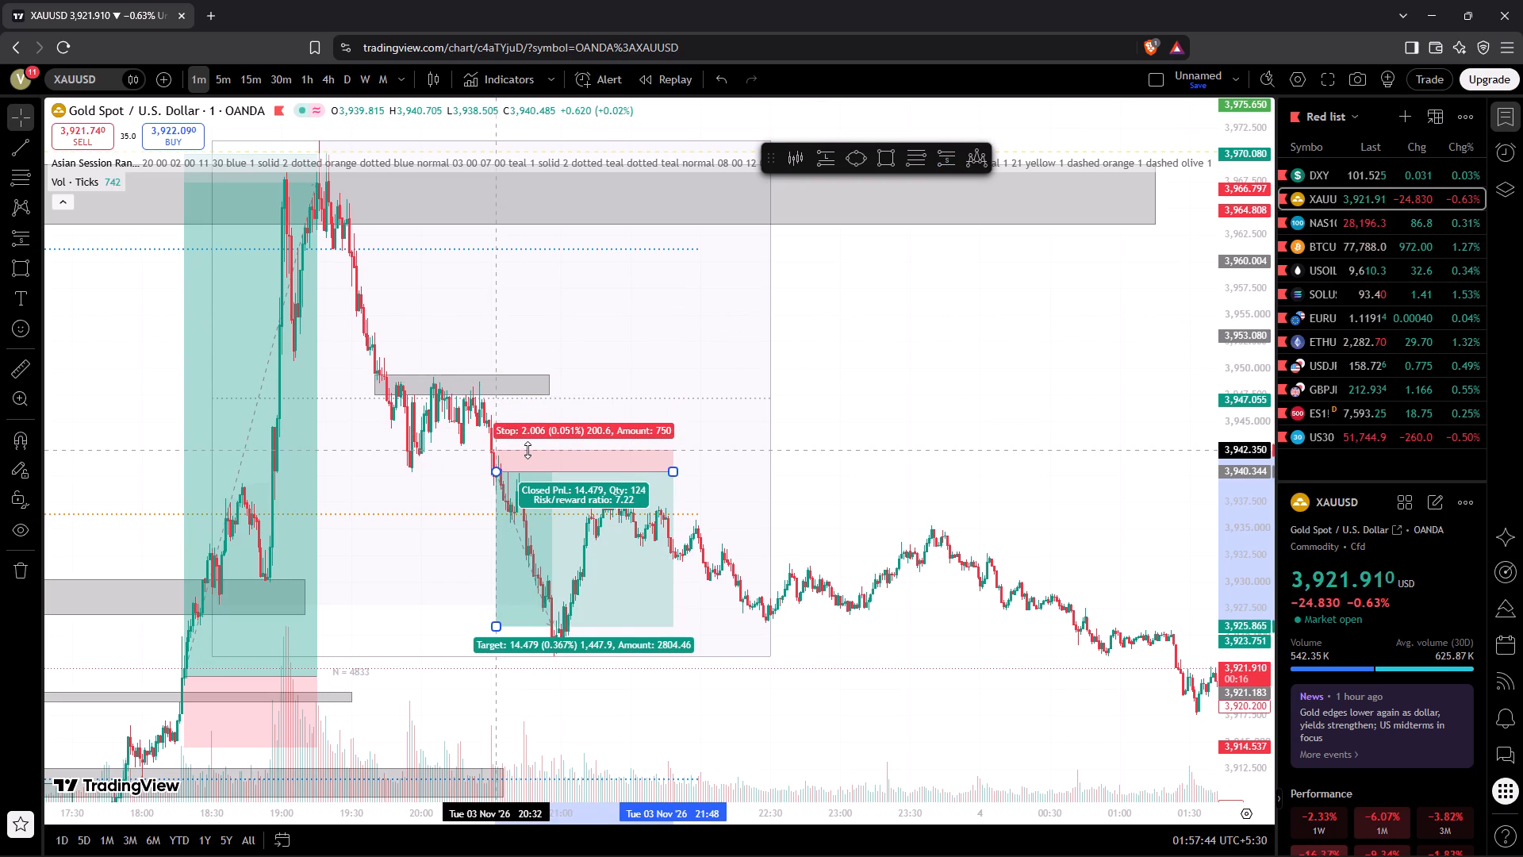
left_click_drag(527, 450, 529, 447)
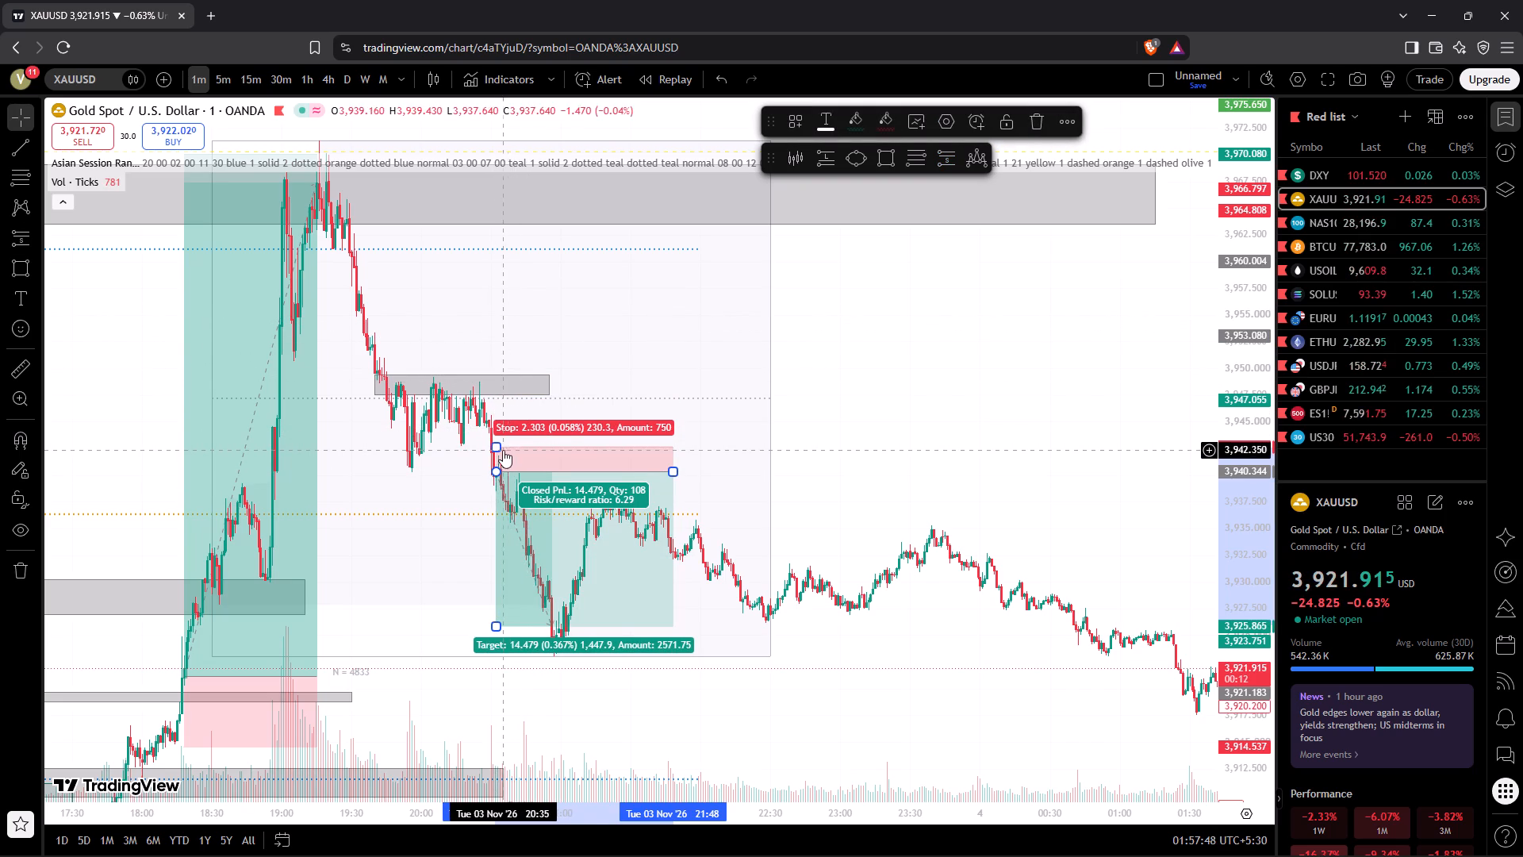
left_click(501, 448)
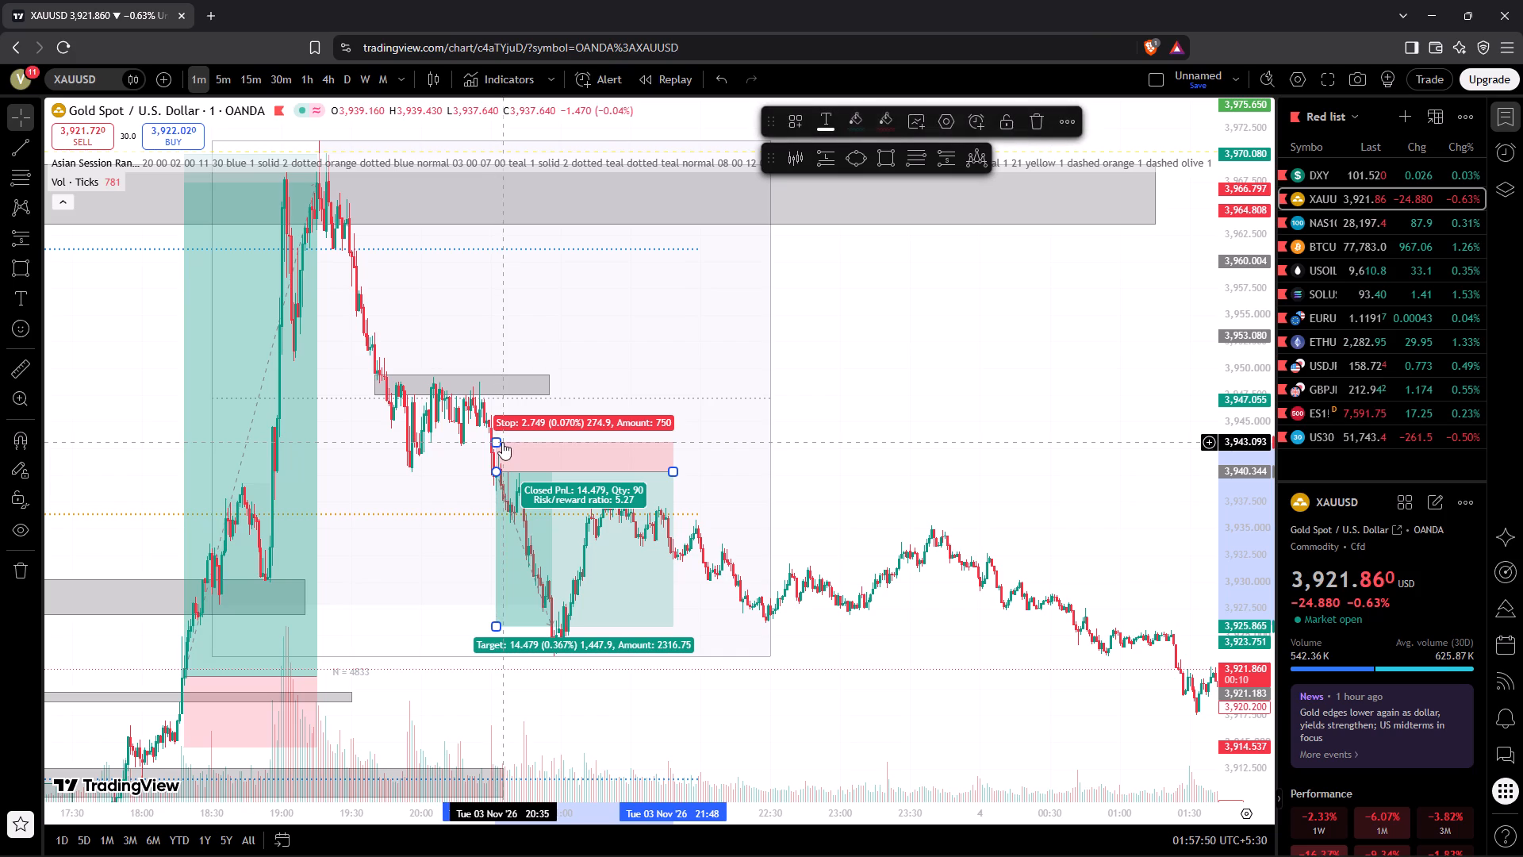
left_click_drag(497, 625, 500, 577)
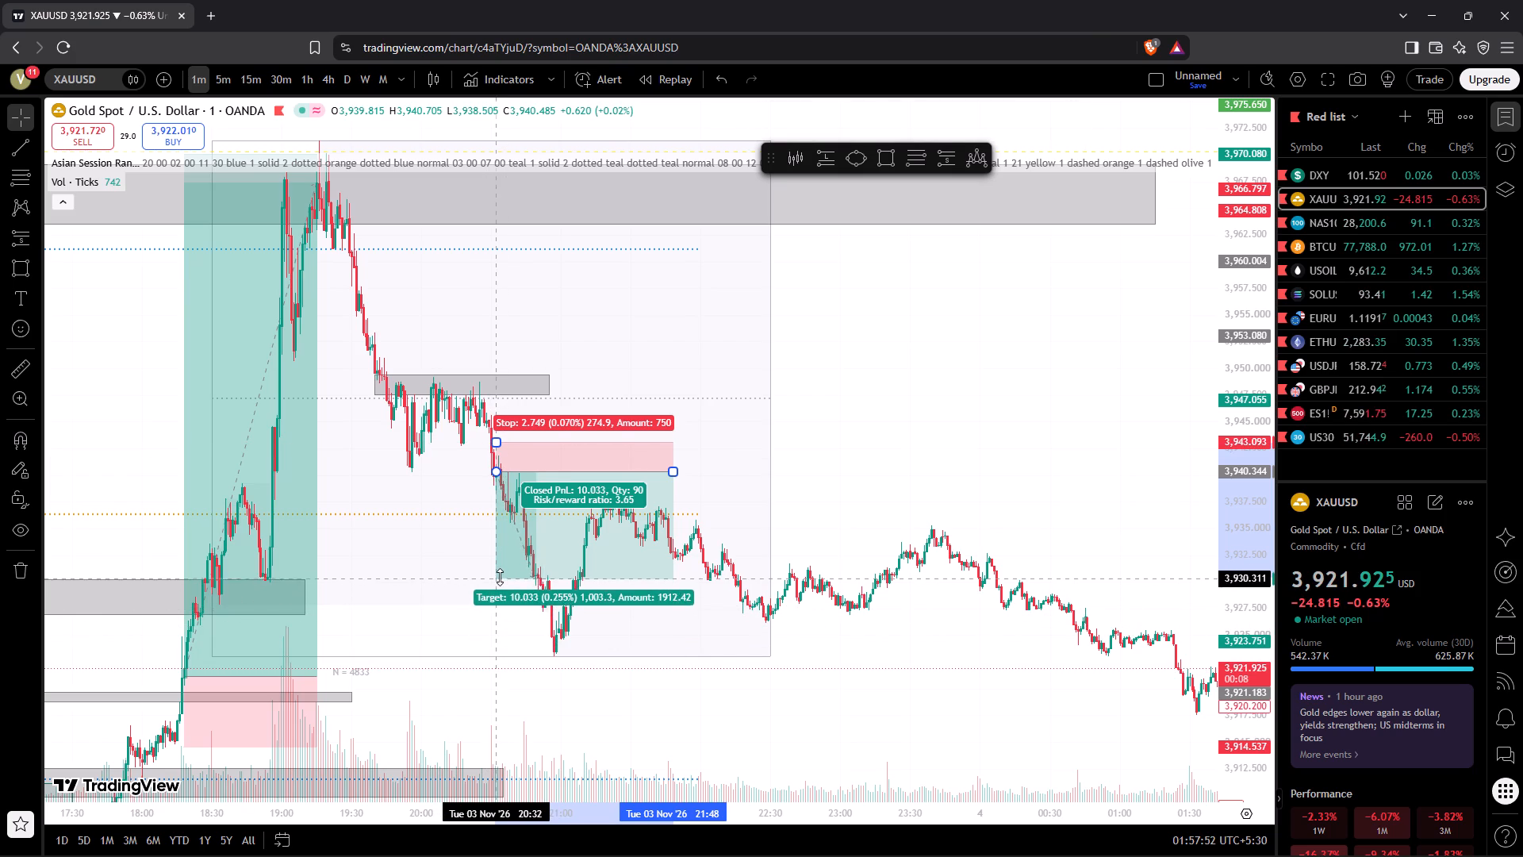
left_click_drag(500, 577, 499, 581)
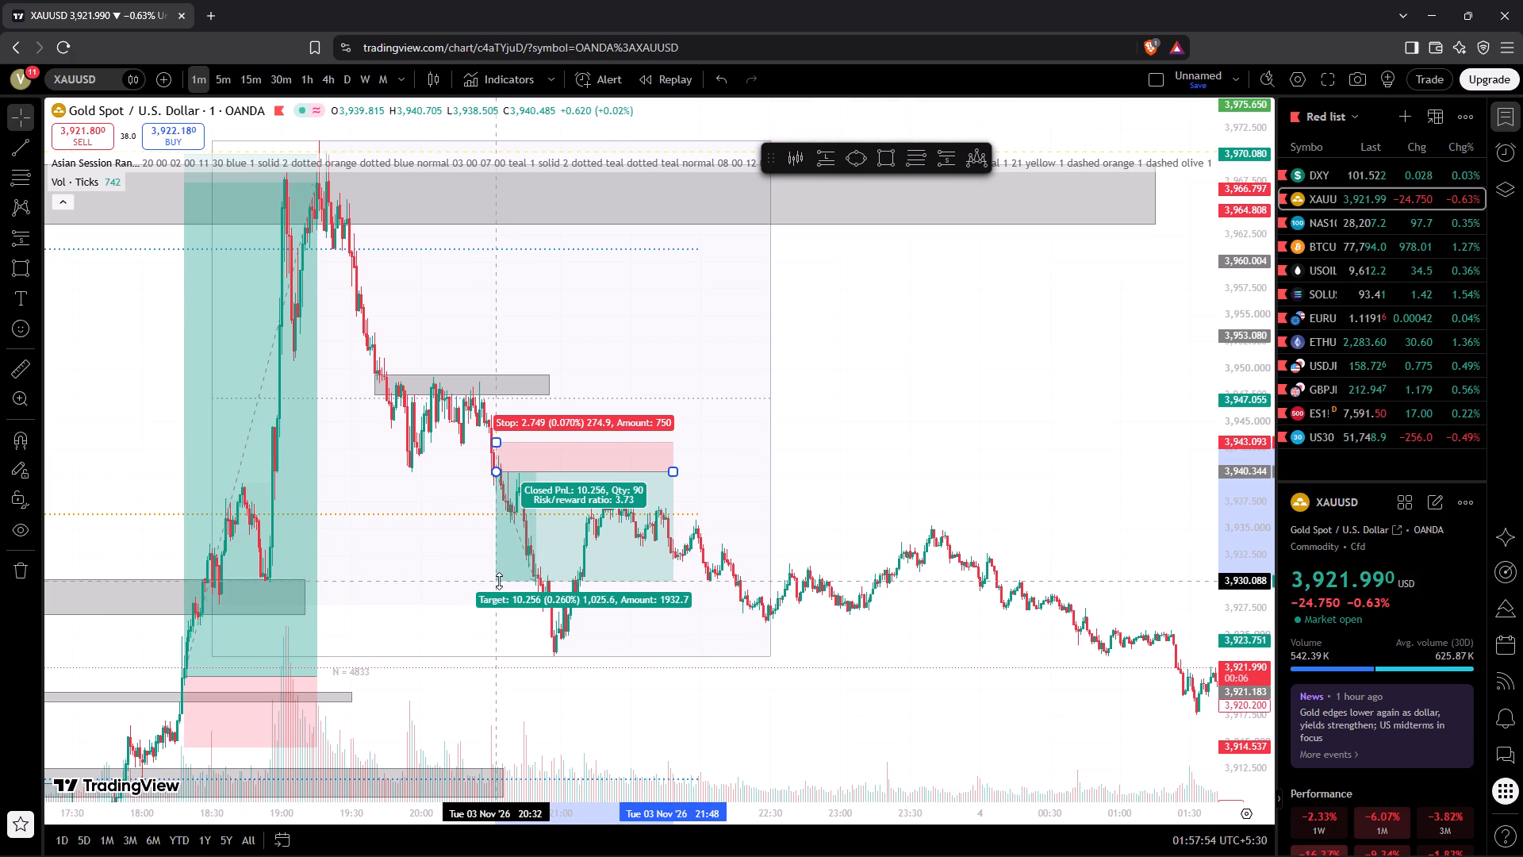
left_click_drag(499, 581, 499, 582)
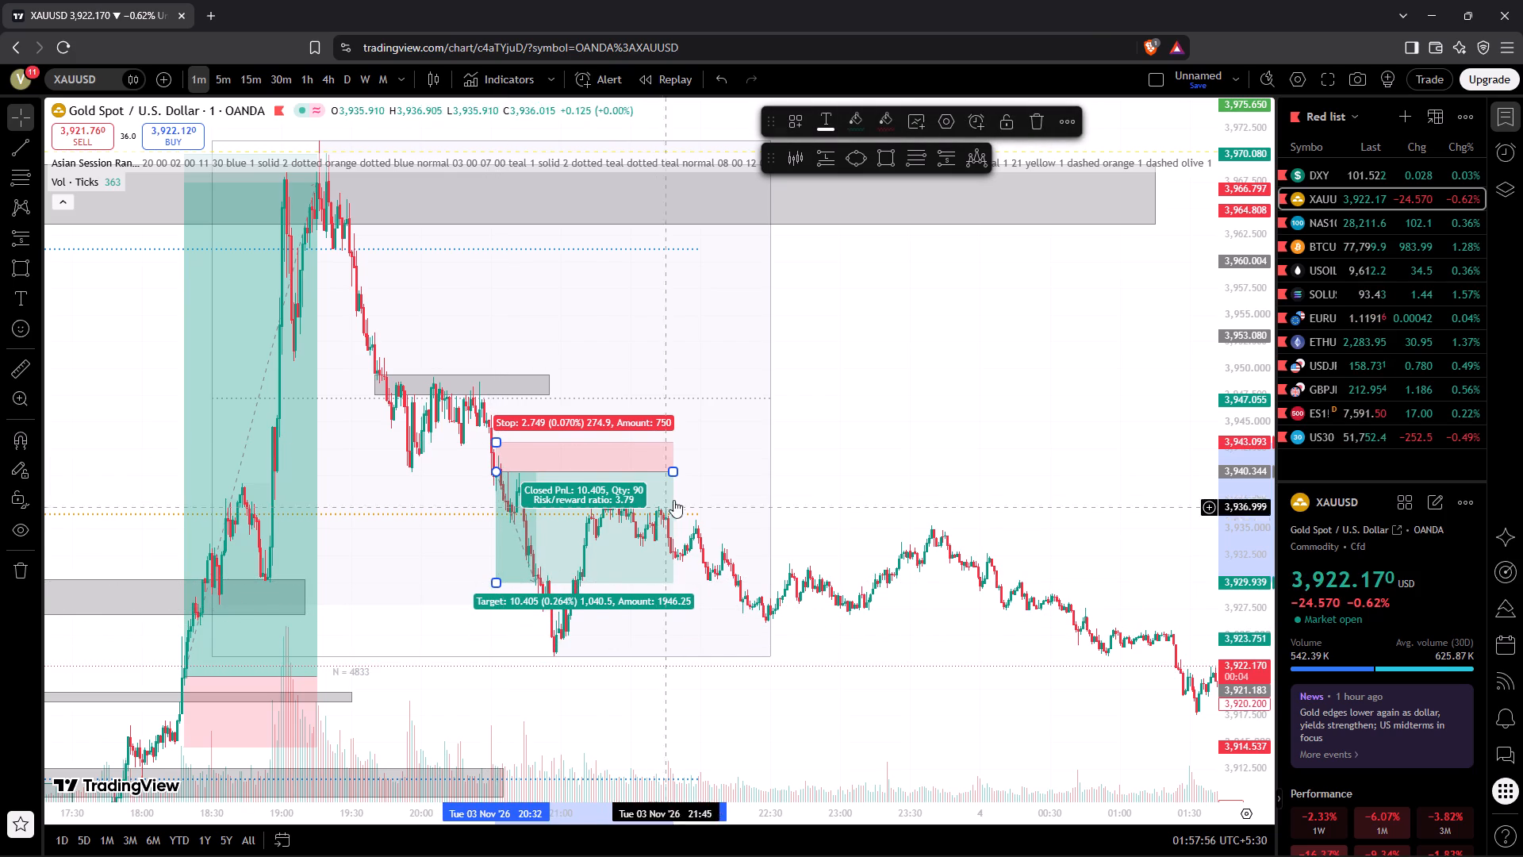
Shorten the short position to end at about 20:51 and lower its target to about 3,929.345 for a risk/reward ratio of 4.
left_click_drag(669, 473, 537, 493)
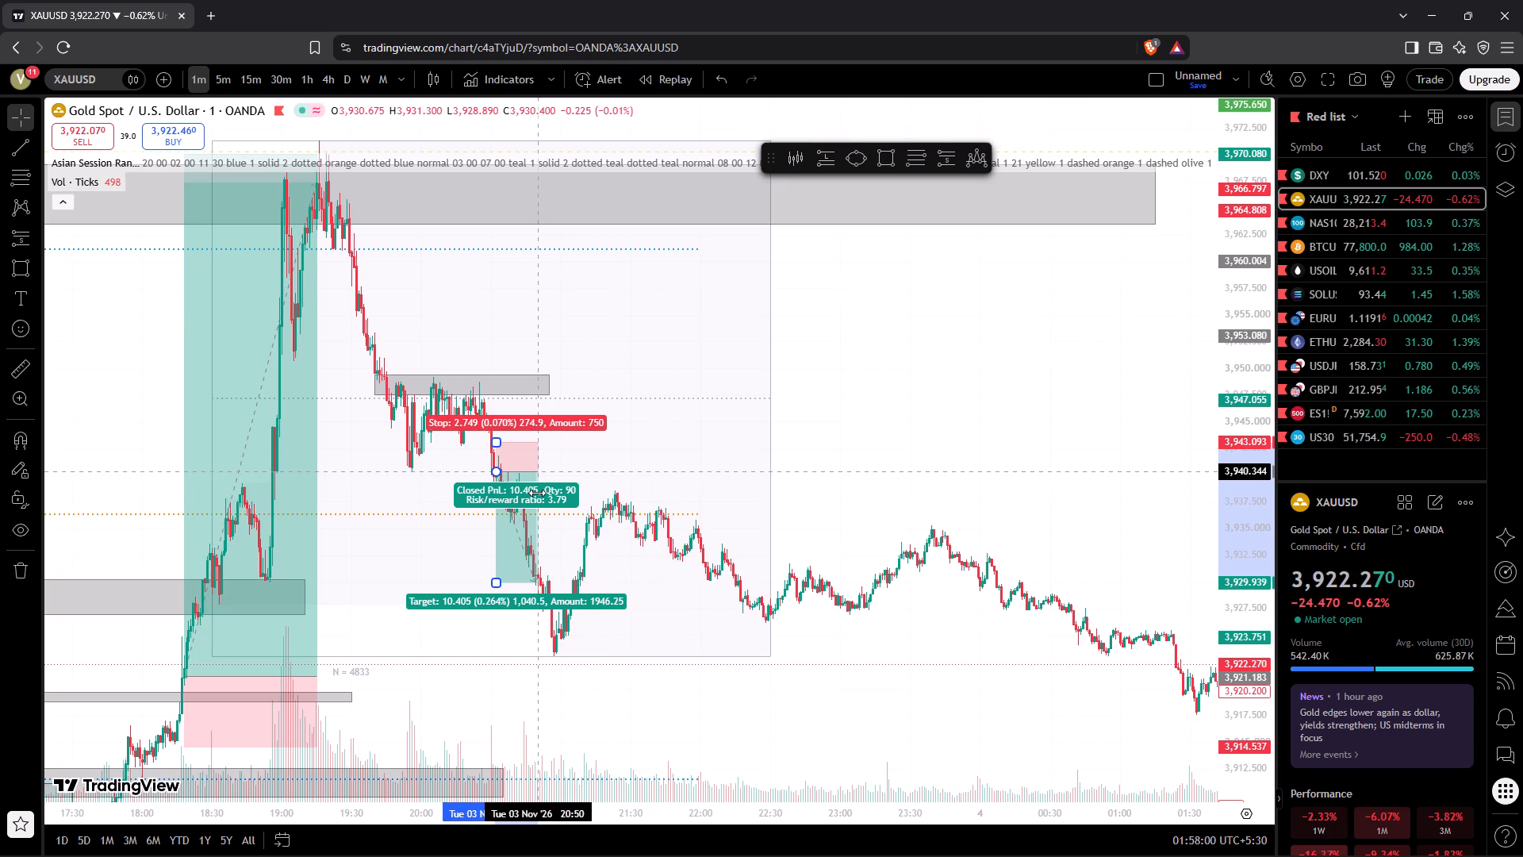
left_click_drag(537, 493, 535, 493)
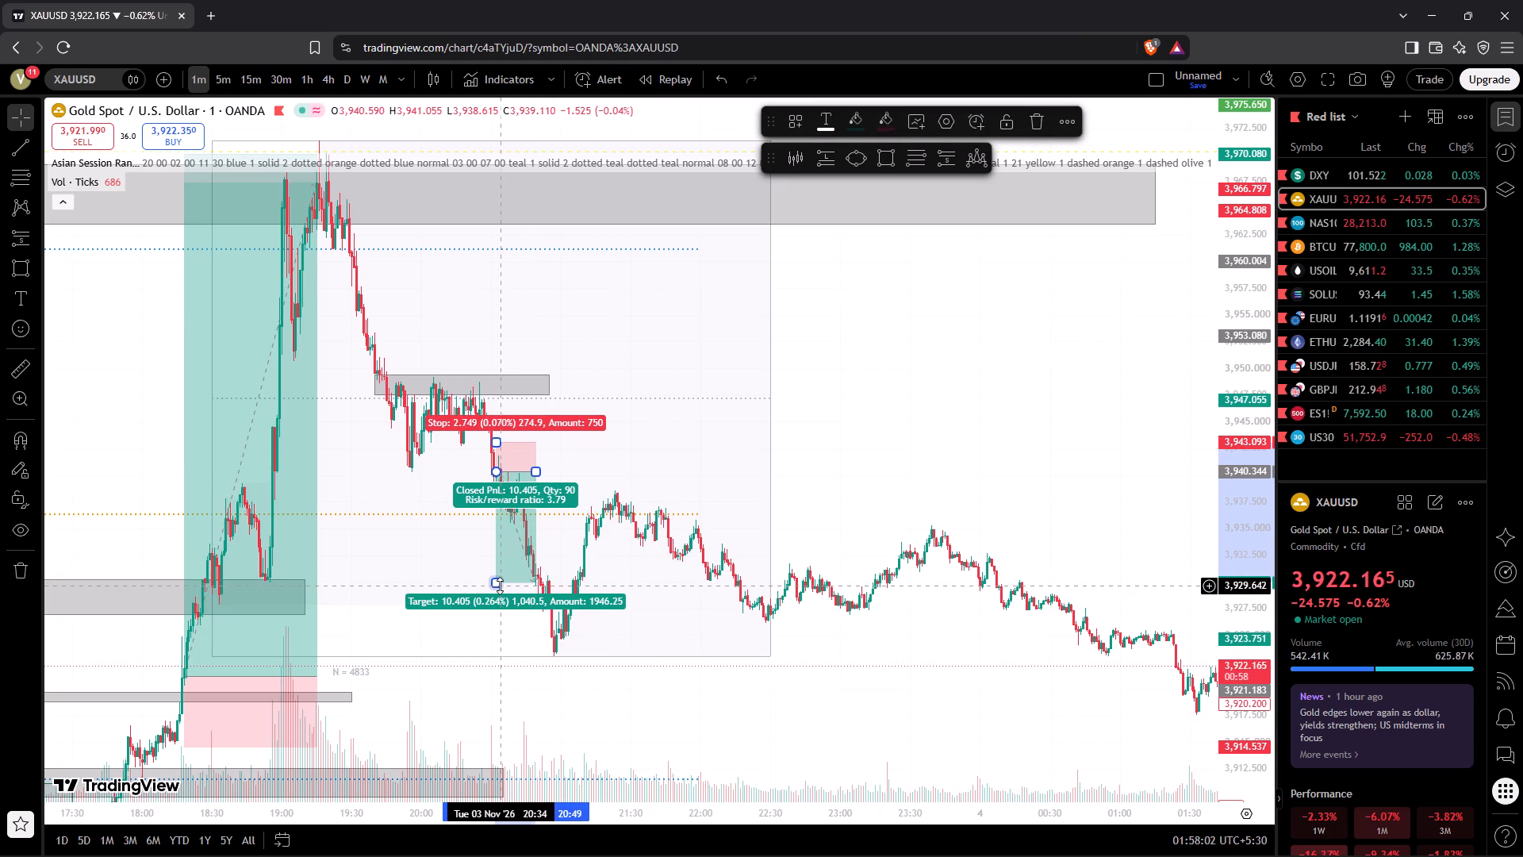
left_click(500, 586)
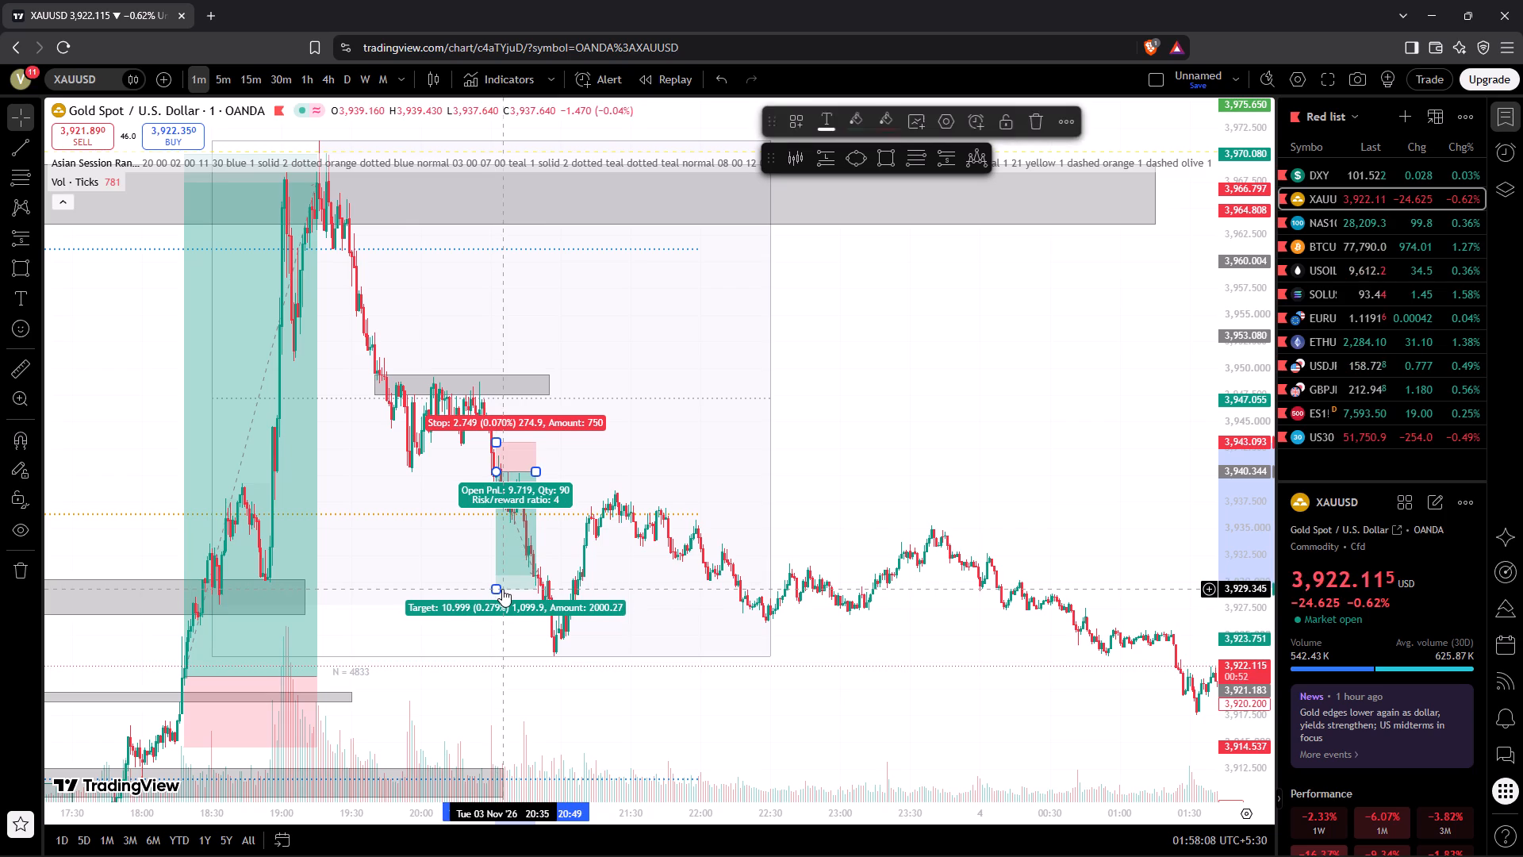
left_click(535, 475)
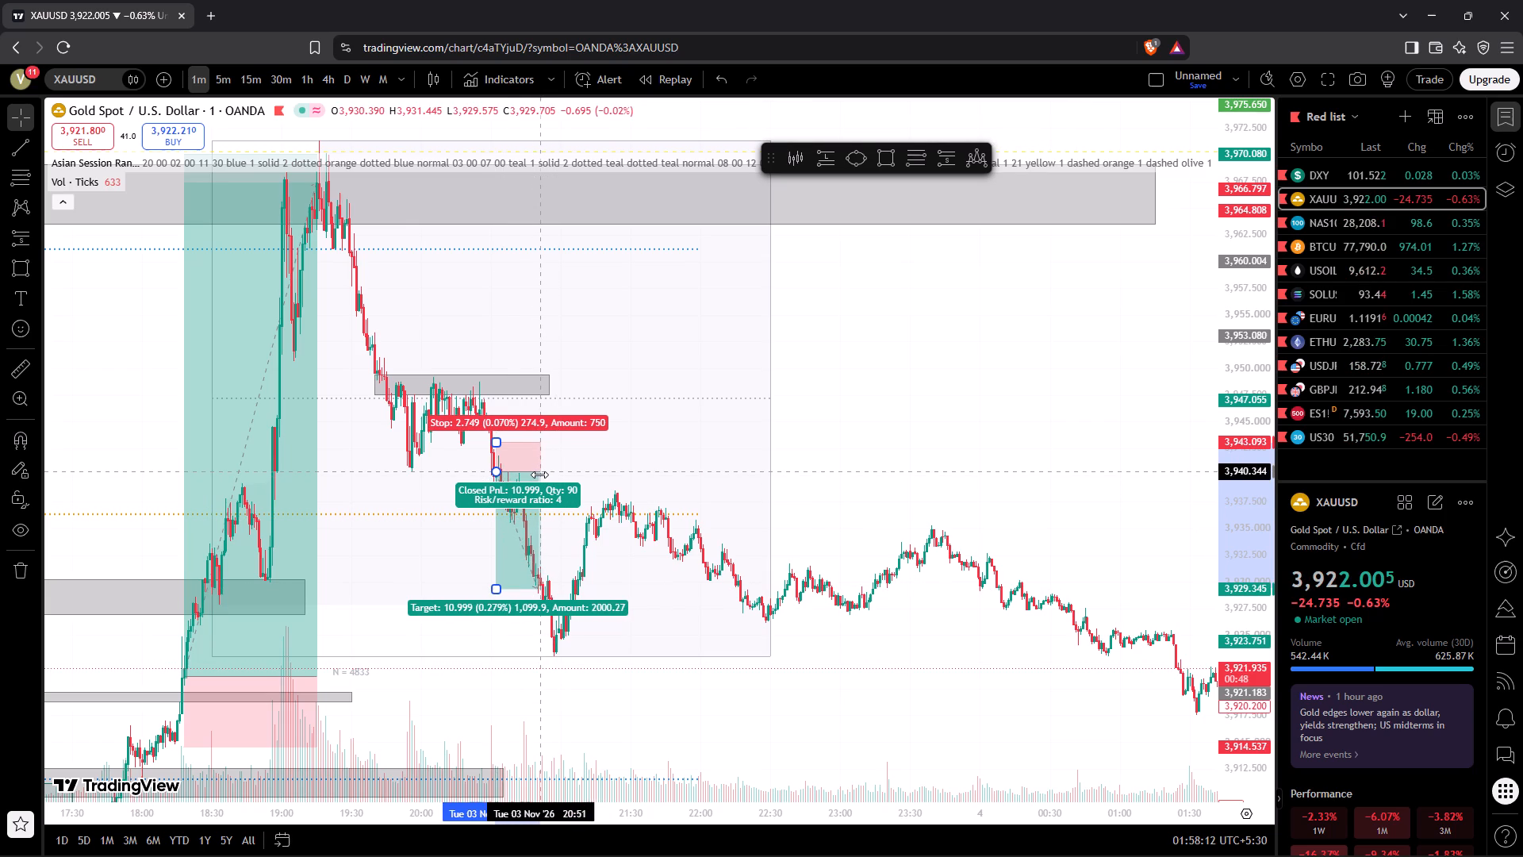
Review the marked zones and example trades of 2 to 4 November on the XAUUSD 5-minute chart.
left_click(700, 456)
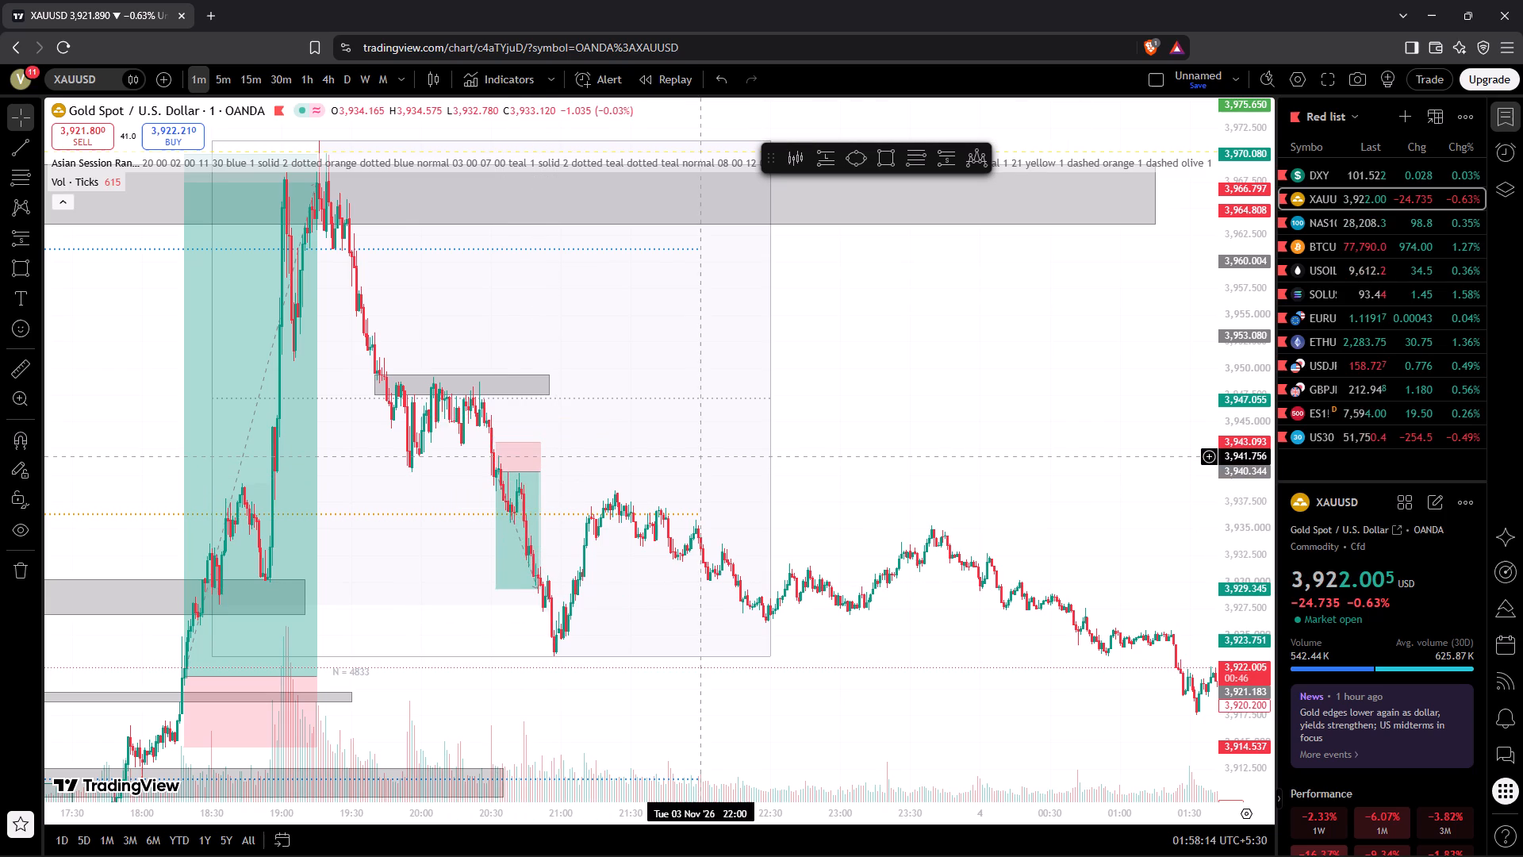
left_click(212, 84)
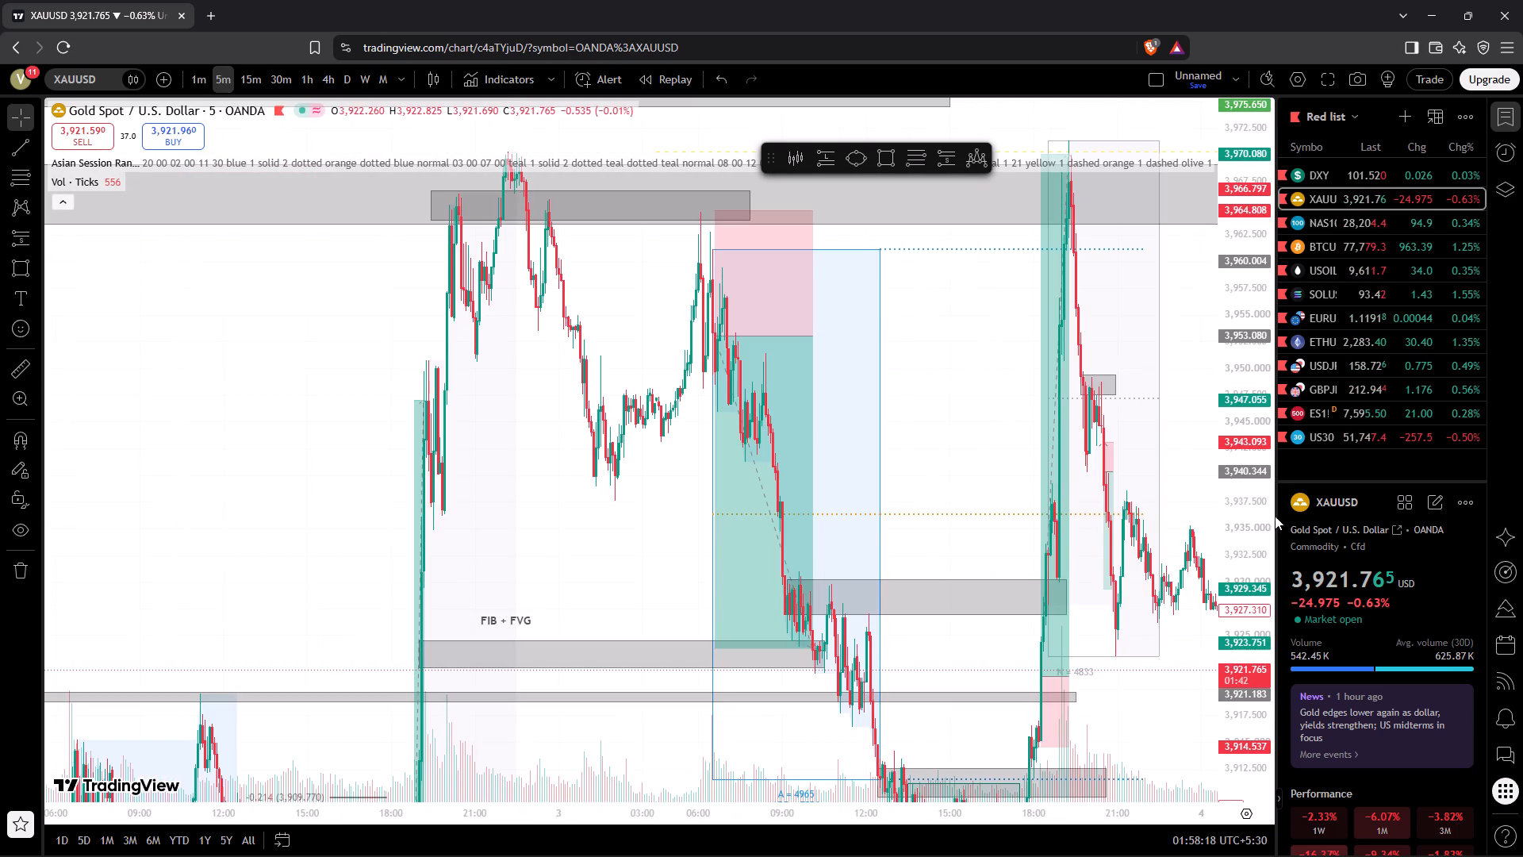
left_click_drag(1244, 516, 1308, 772)
left_click(1121, 640)
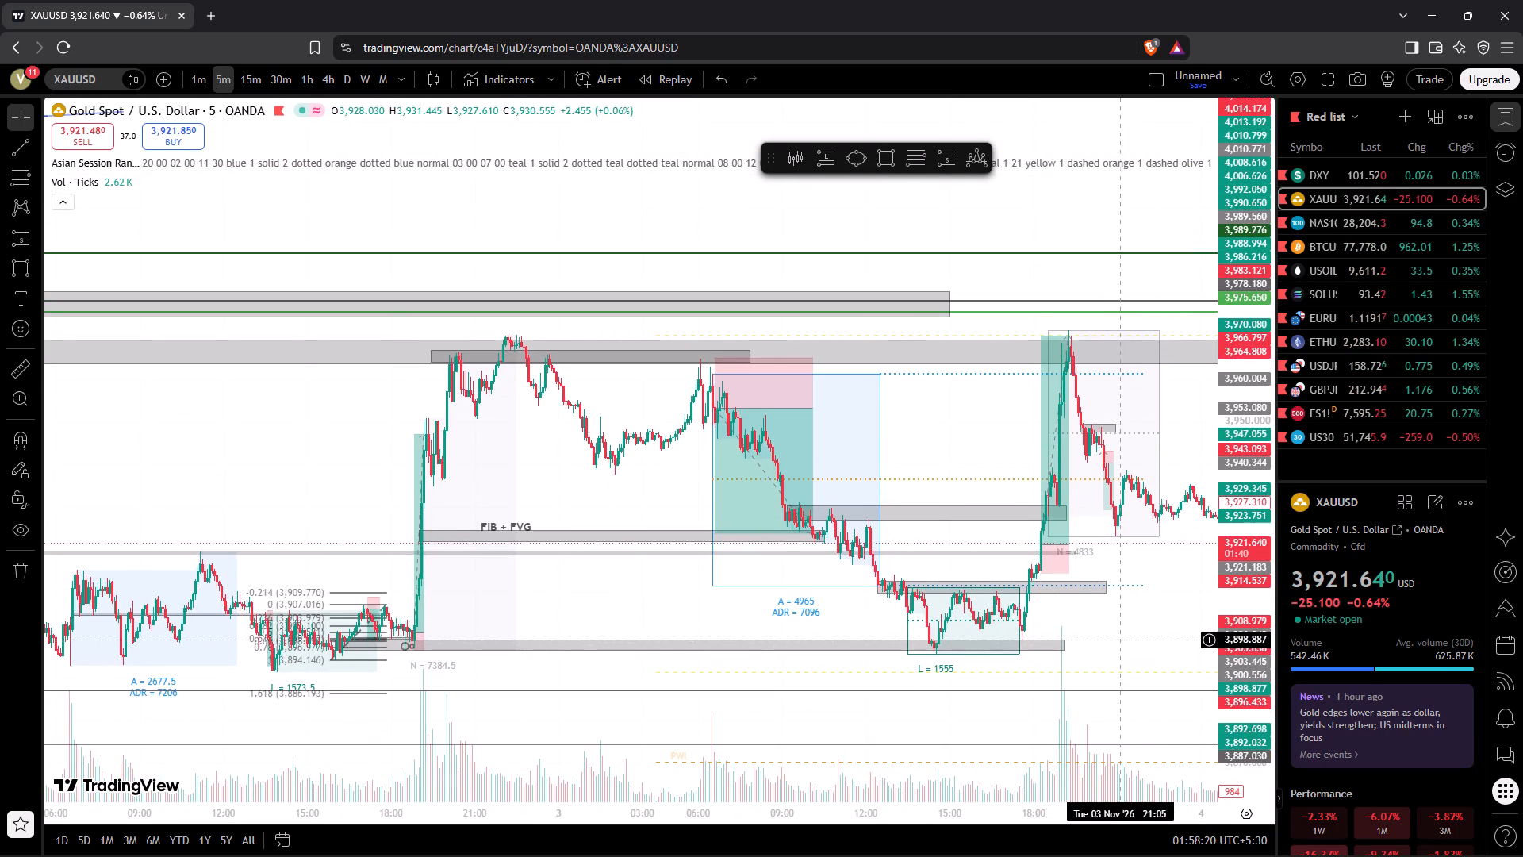
left_click_drag(1159, 593, 829, 638)
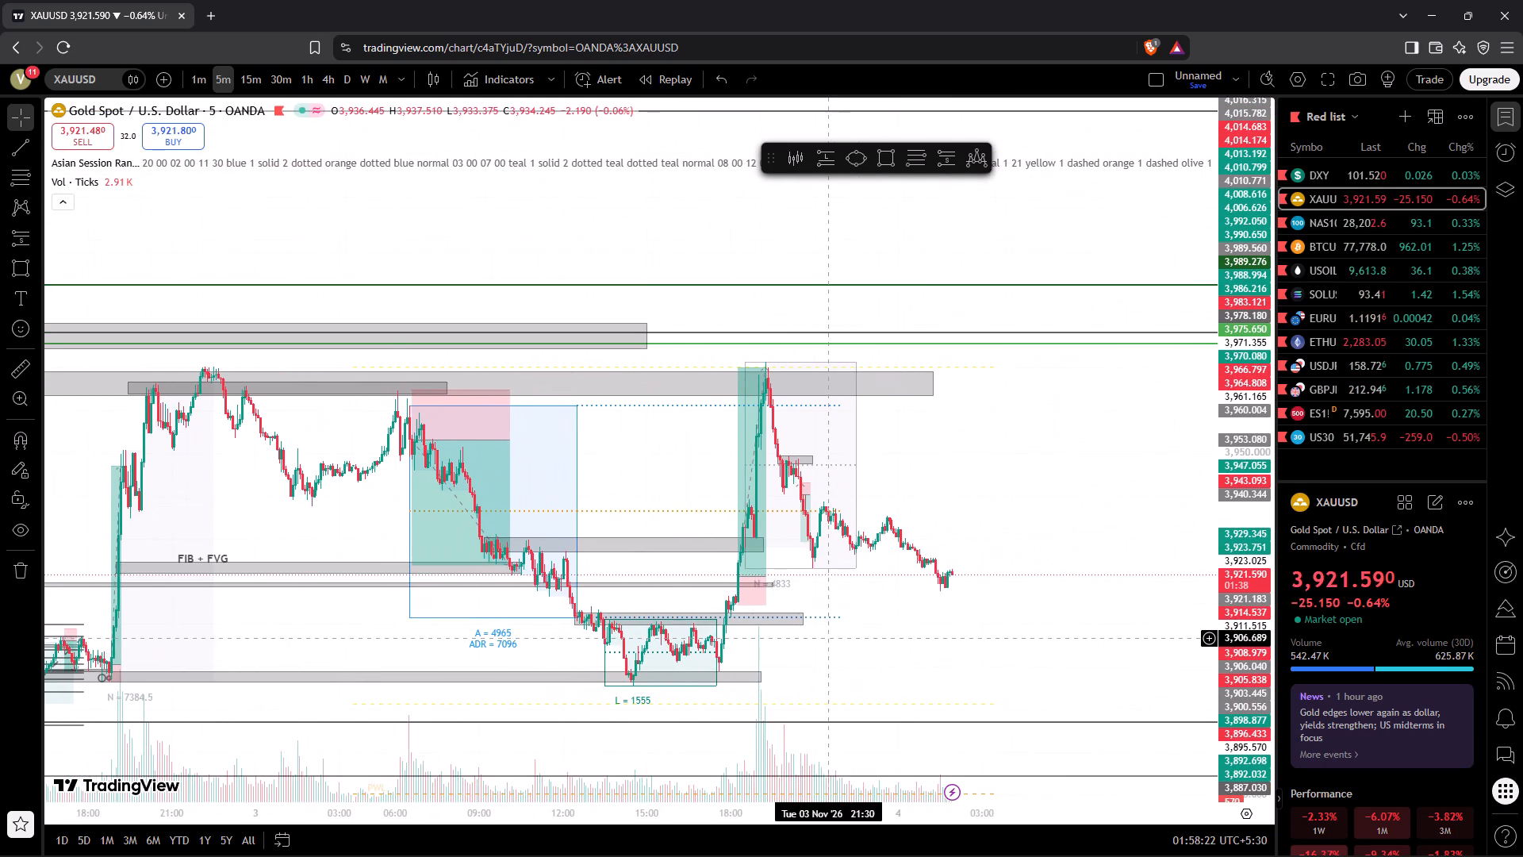
left_click_drag(863, 613, 849, 639)
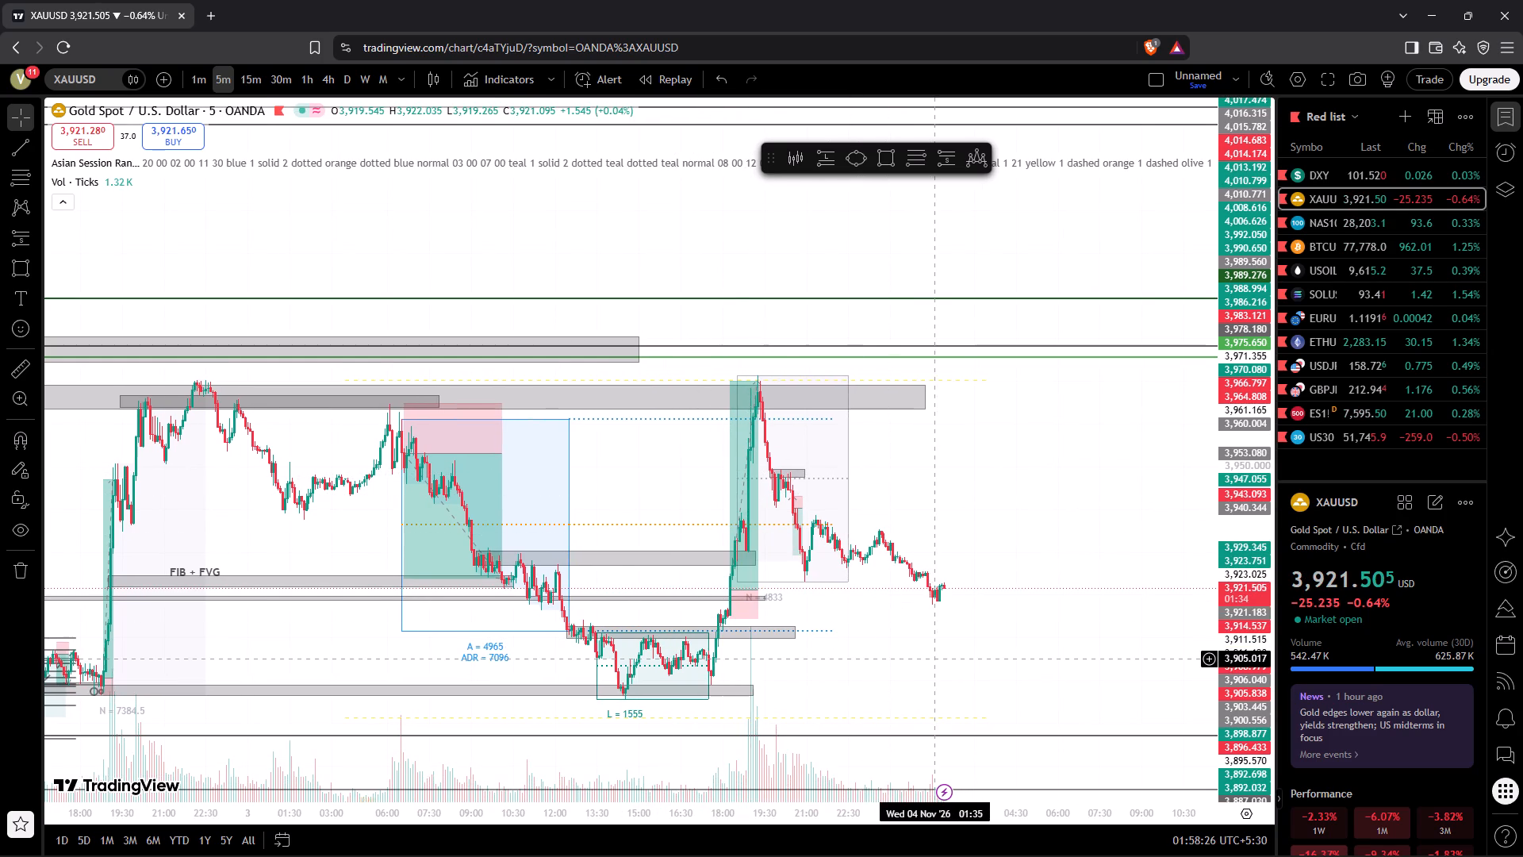
left_click_drag(1226, 570, 1220, 463)
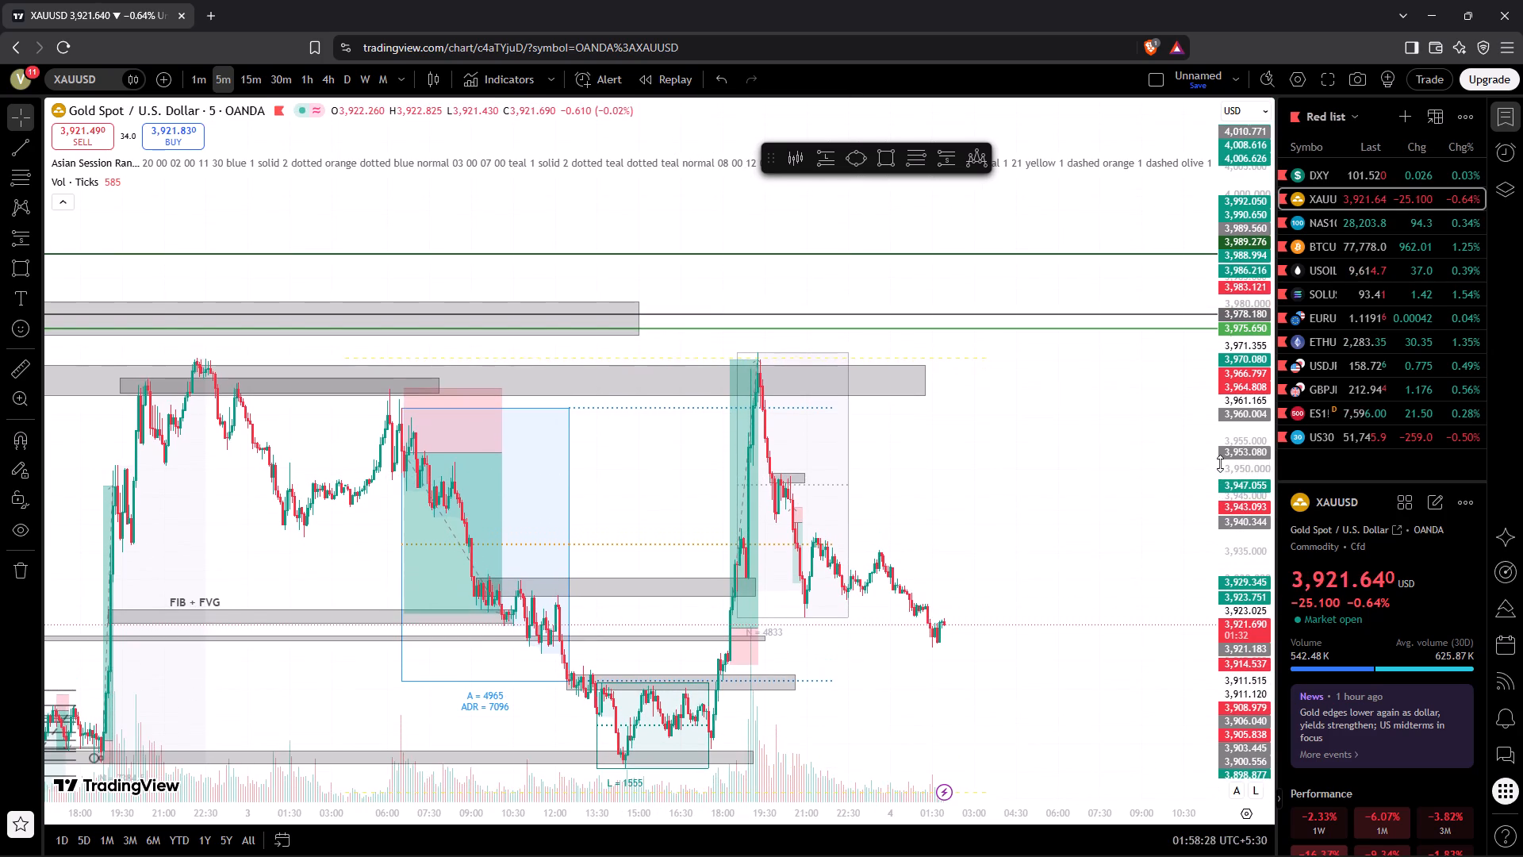
left_click_drag(913, 666, 925, 663)
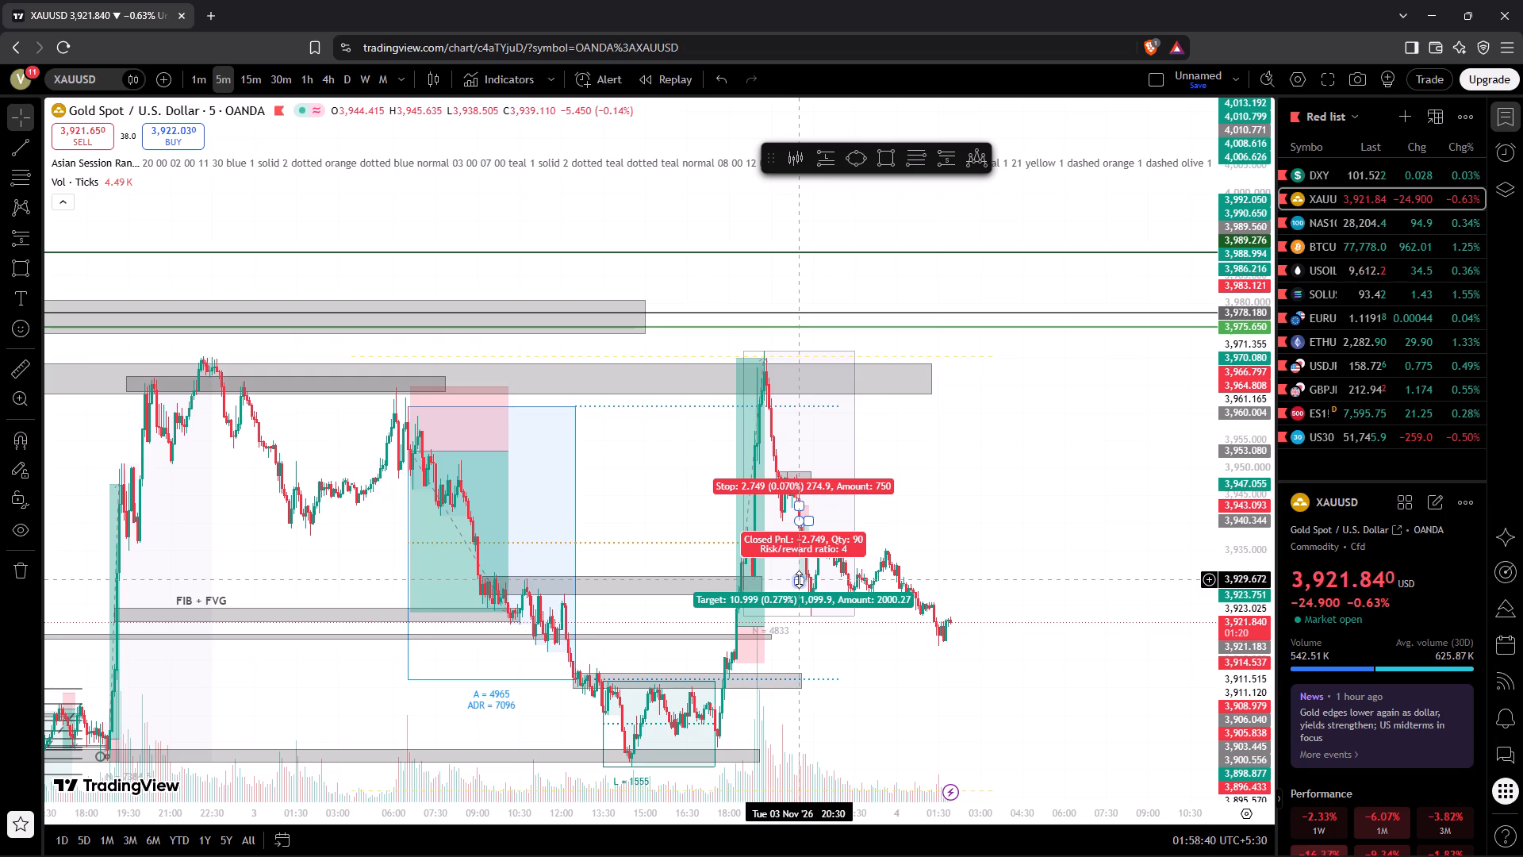
left_click(504, 490)
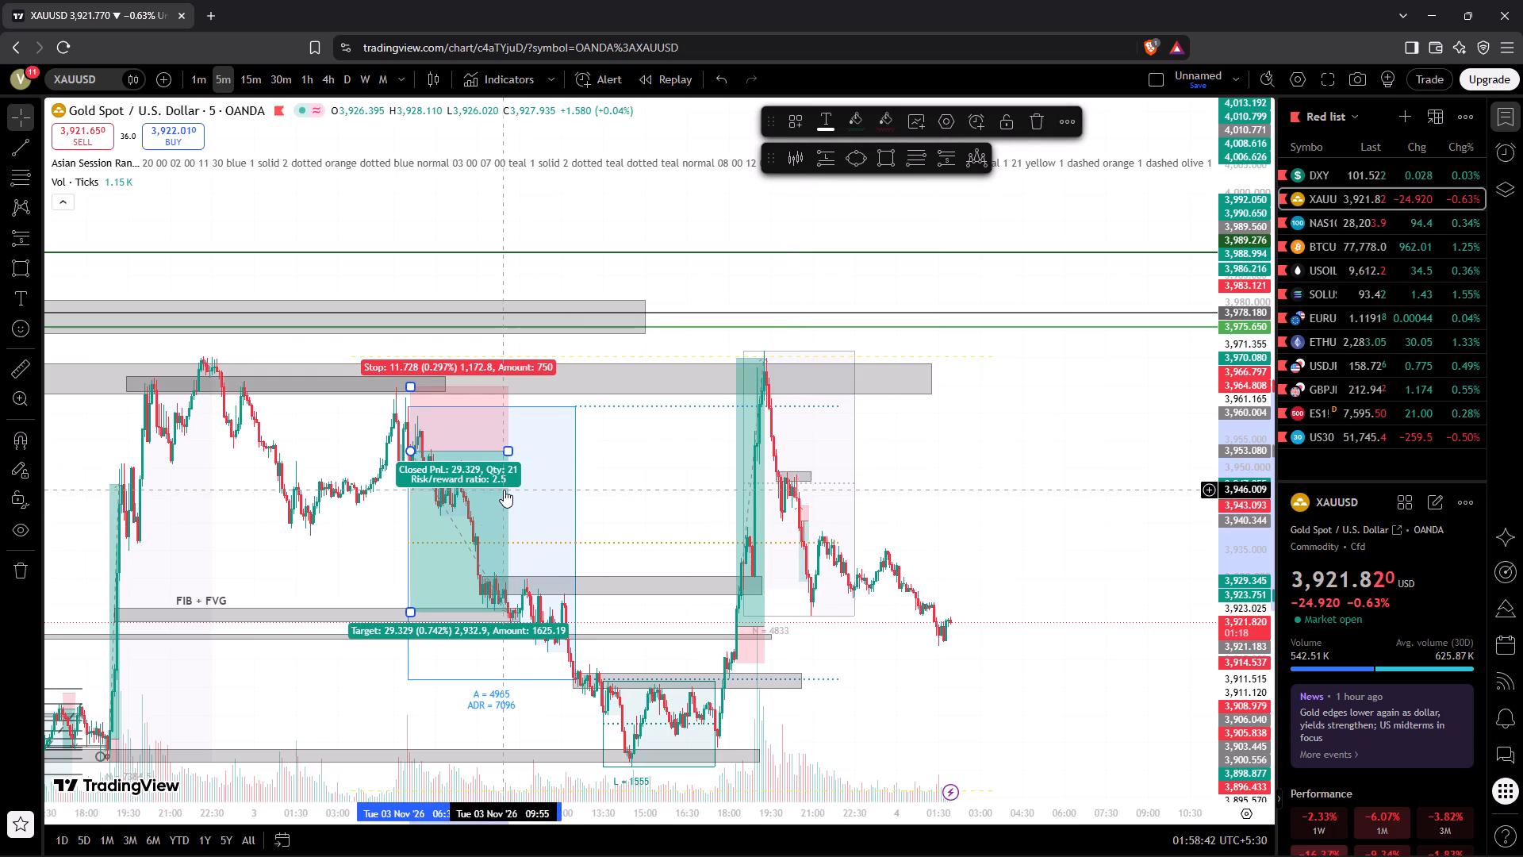
left_click(603, 518)
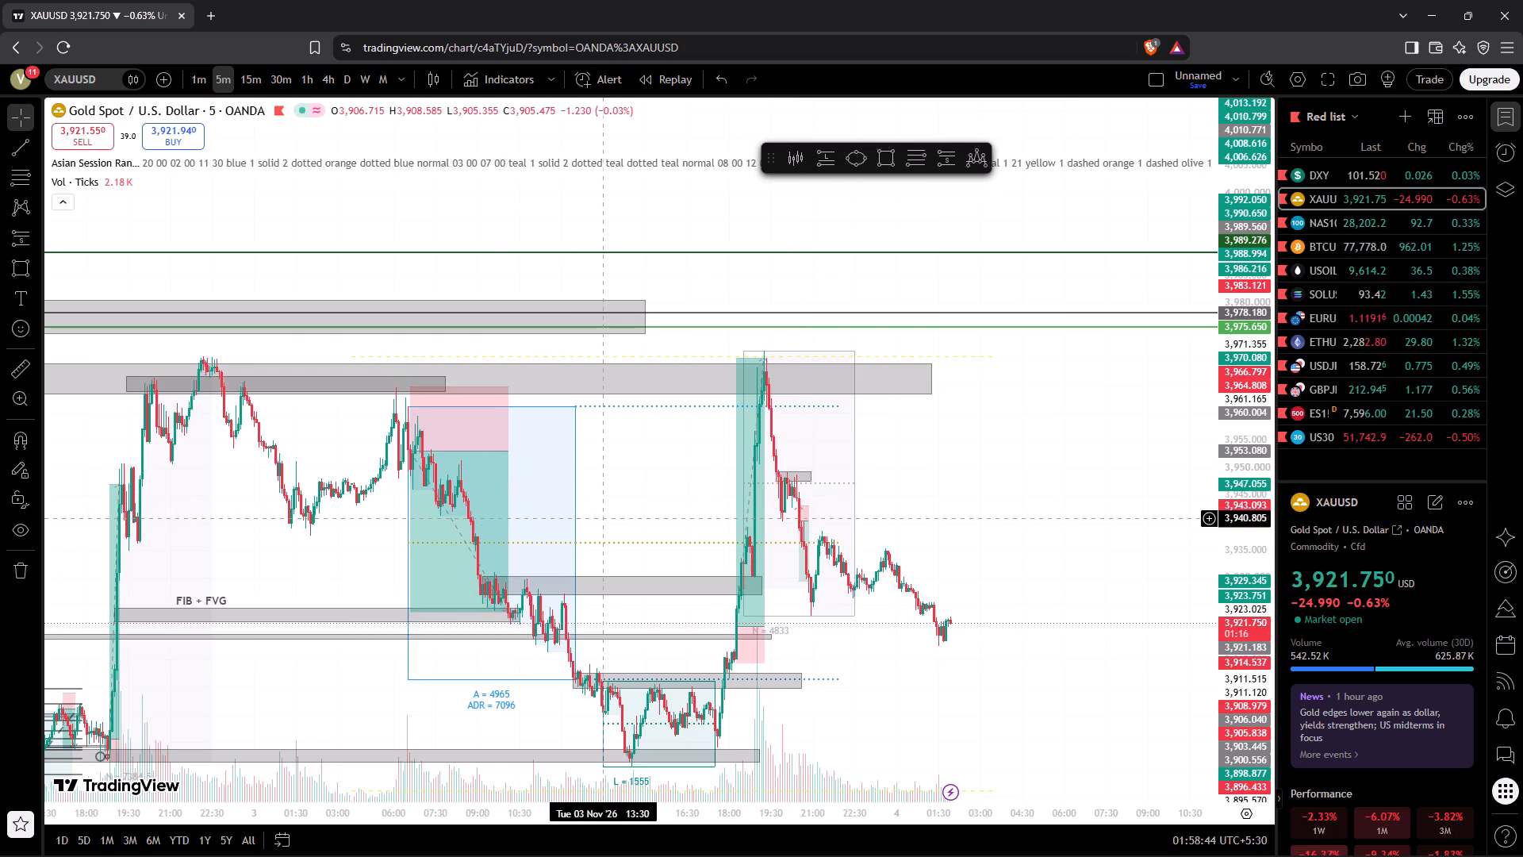
left_click_drag(655, 547, 626, 557)
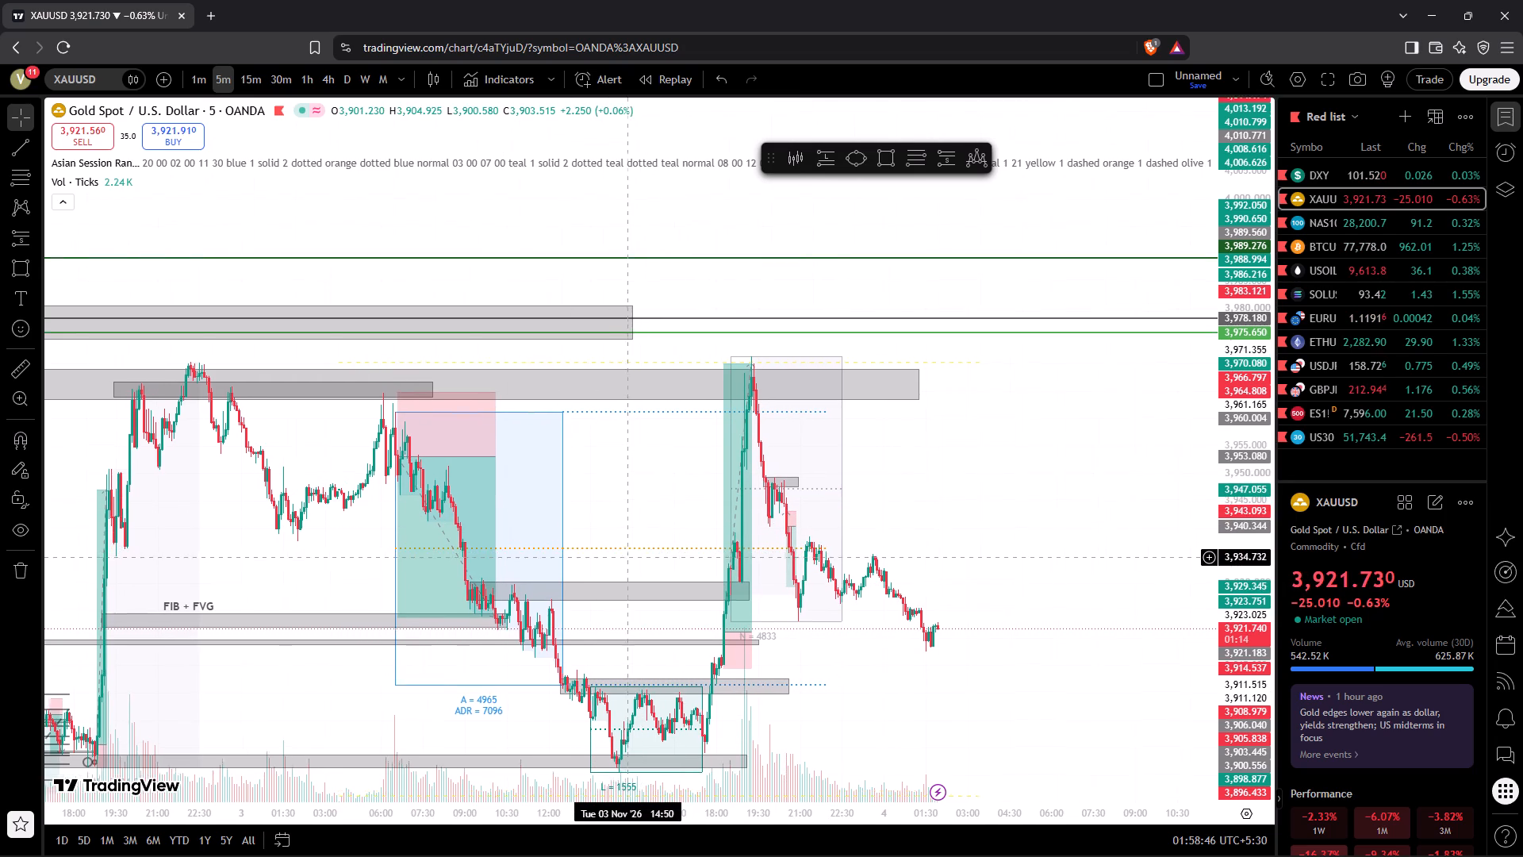
left_click_drag(626, 557, 600, 426)
left_click_drag(855, 674, 842, 692)
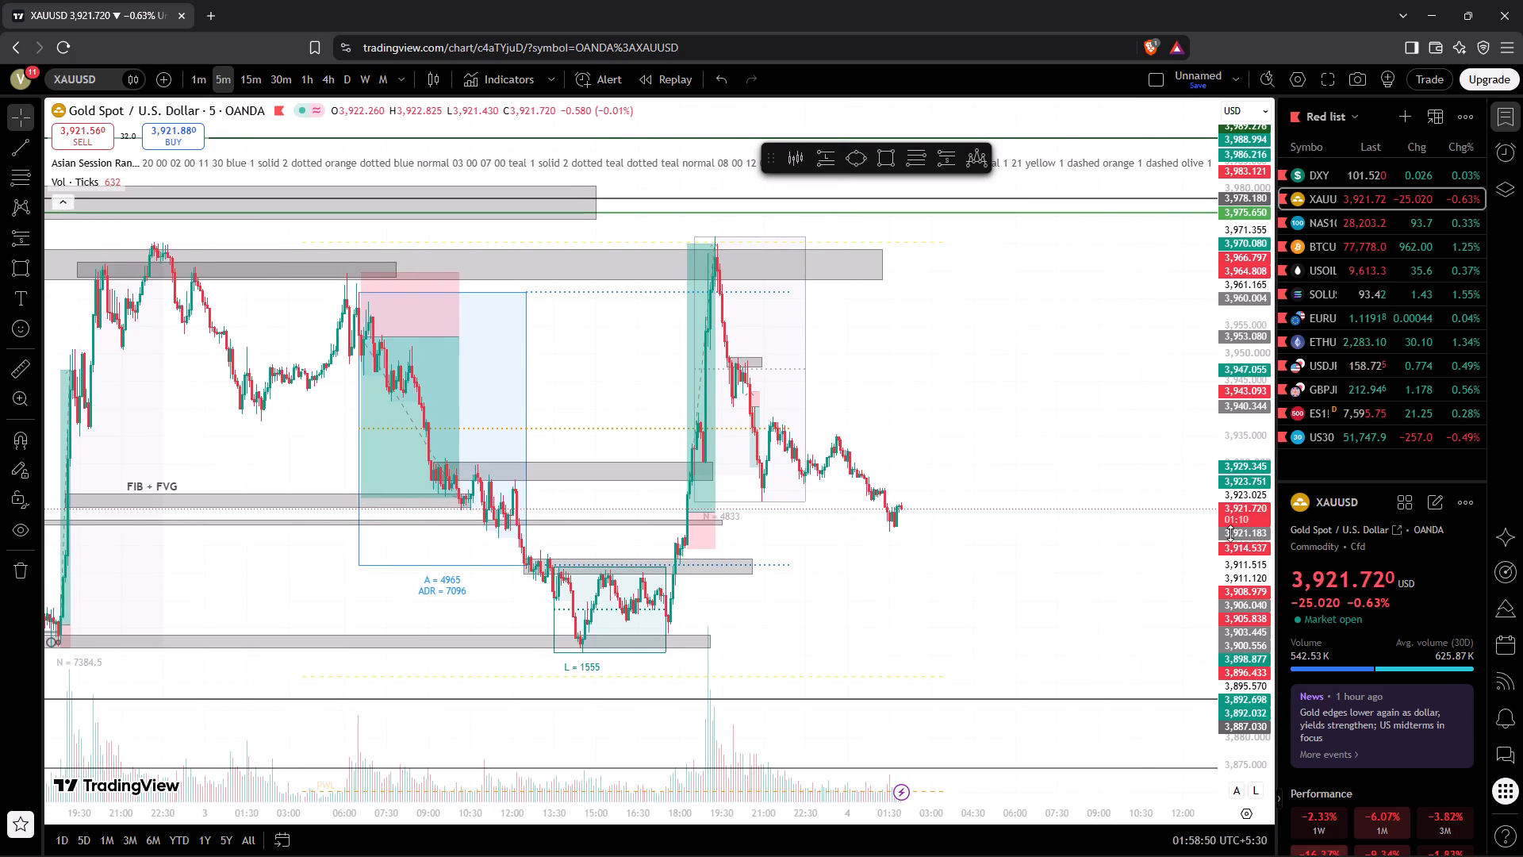
left_click_drag(1230, 533, 1233, 501)
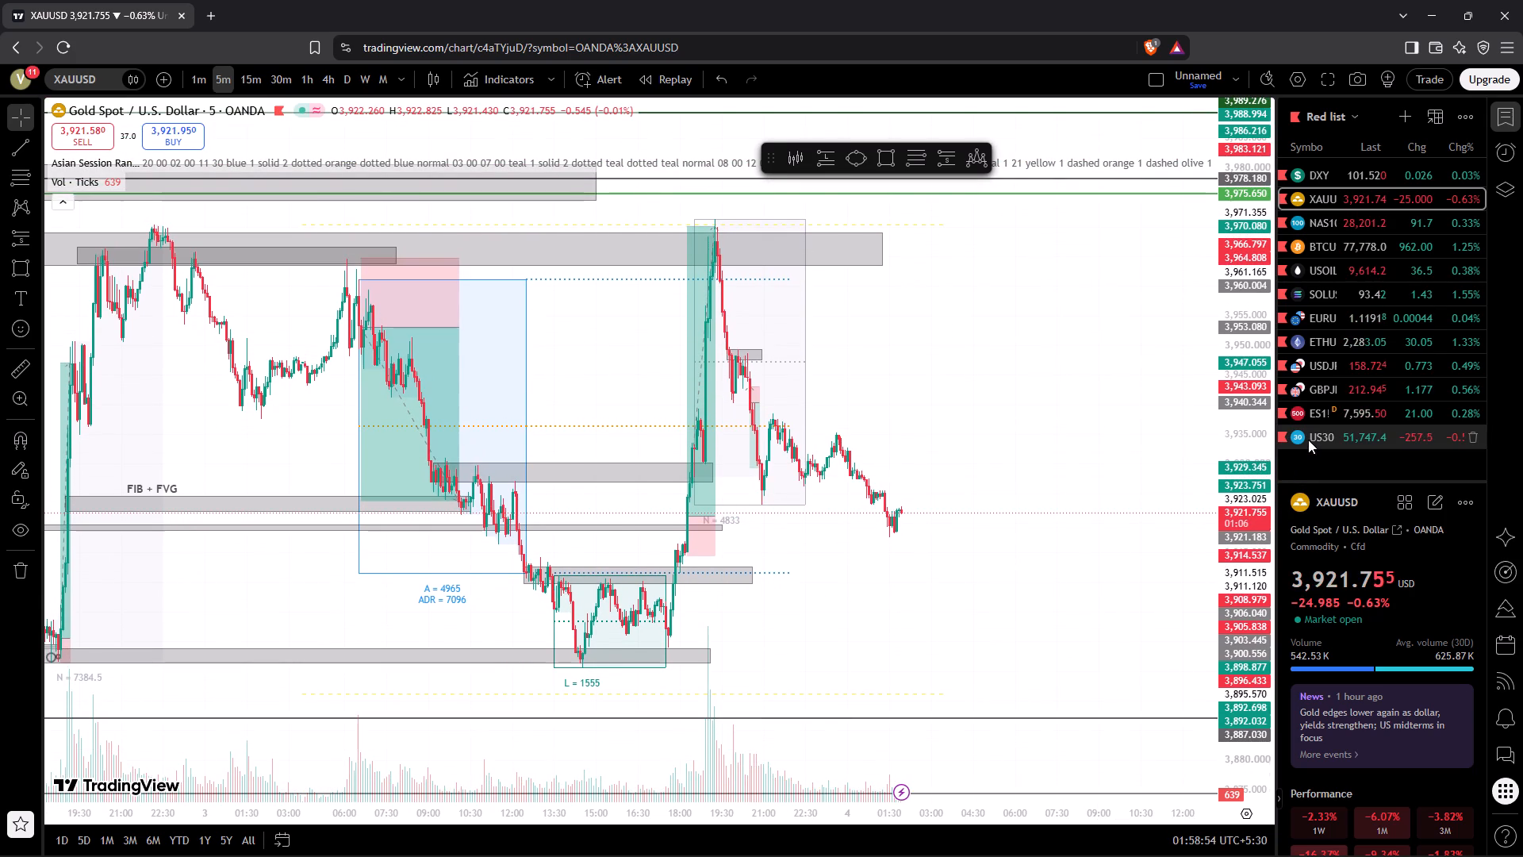
Move US30 in the Red list watchlist up between EURUSD and ETHUSD.
left_click_drag(1308, 440, 1304, 342)
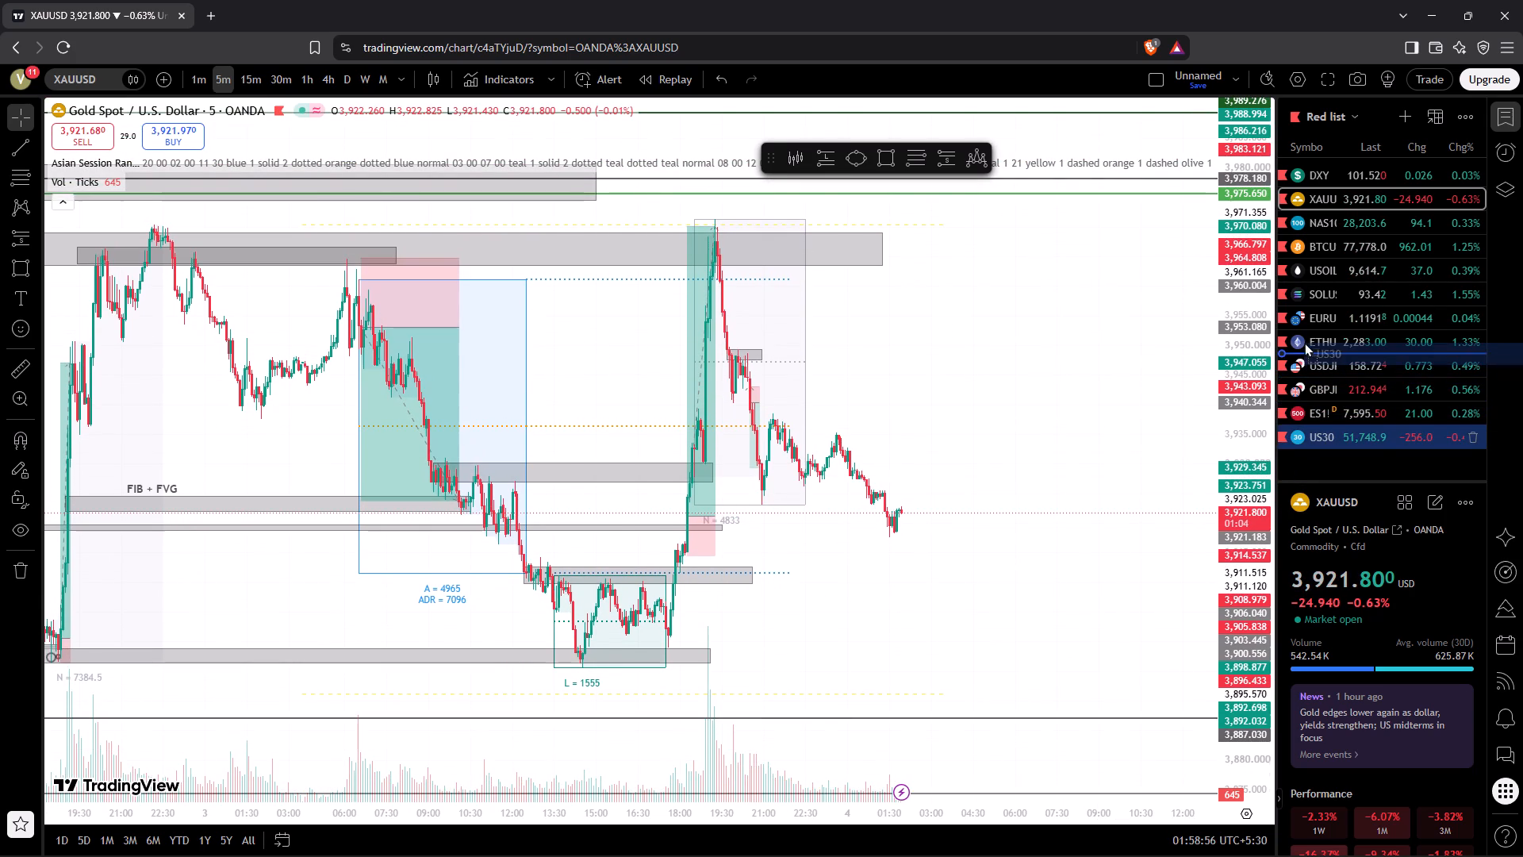
left_click_drag(1304, 342, 1299, 332)
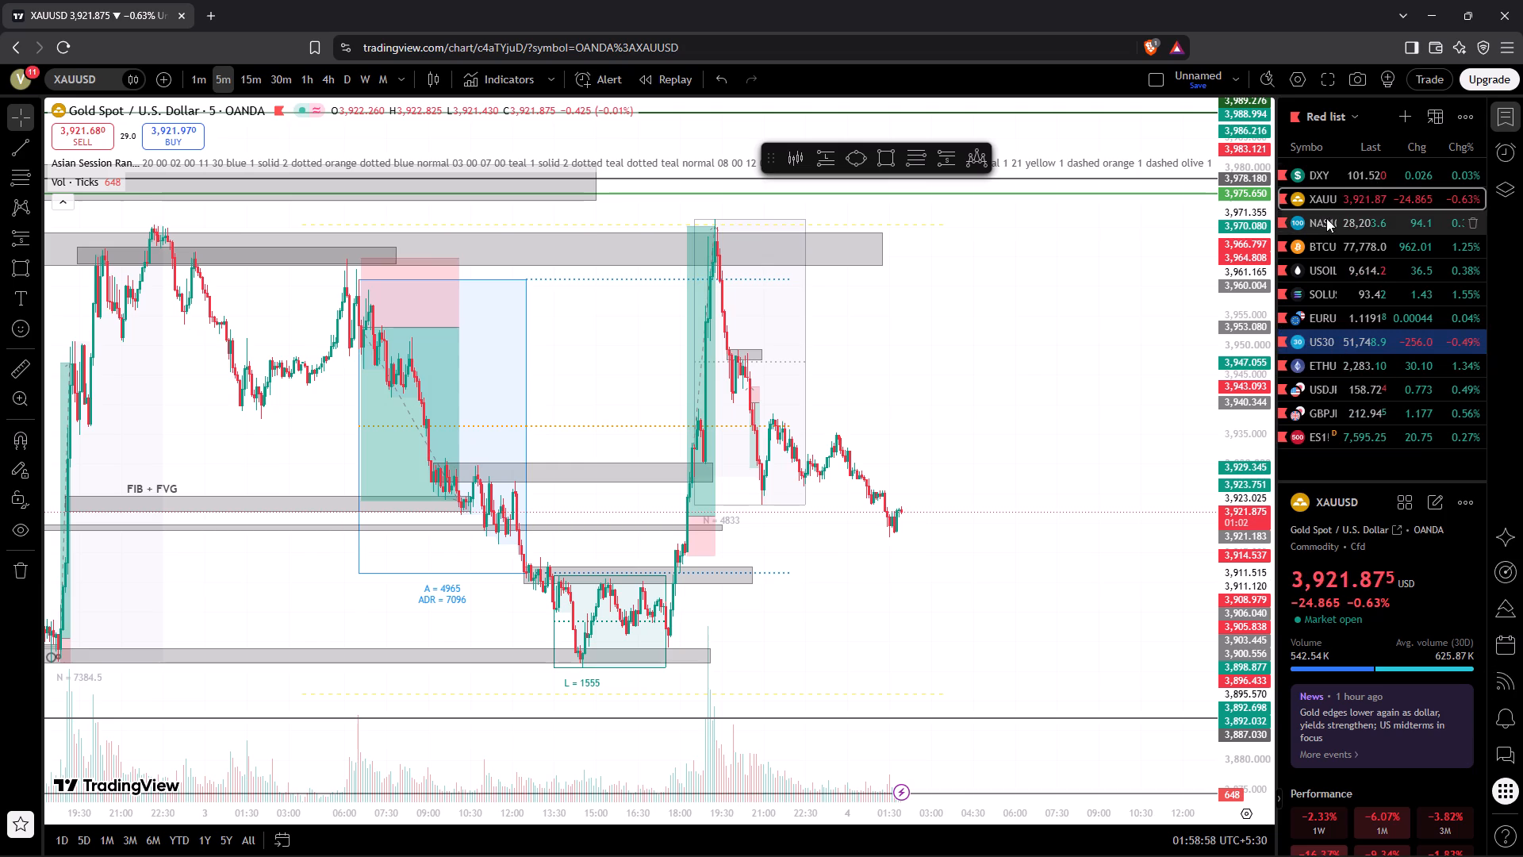
Open the NAS100USD chart and inspect its 3–4 November price action on the 1-minute and 5-minute timeframes, ending on 5-minute.
left_click(1324, 221)
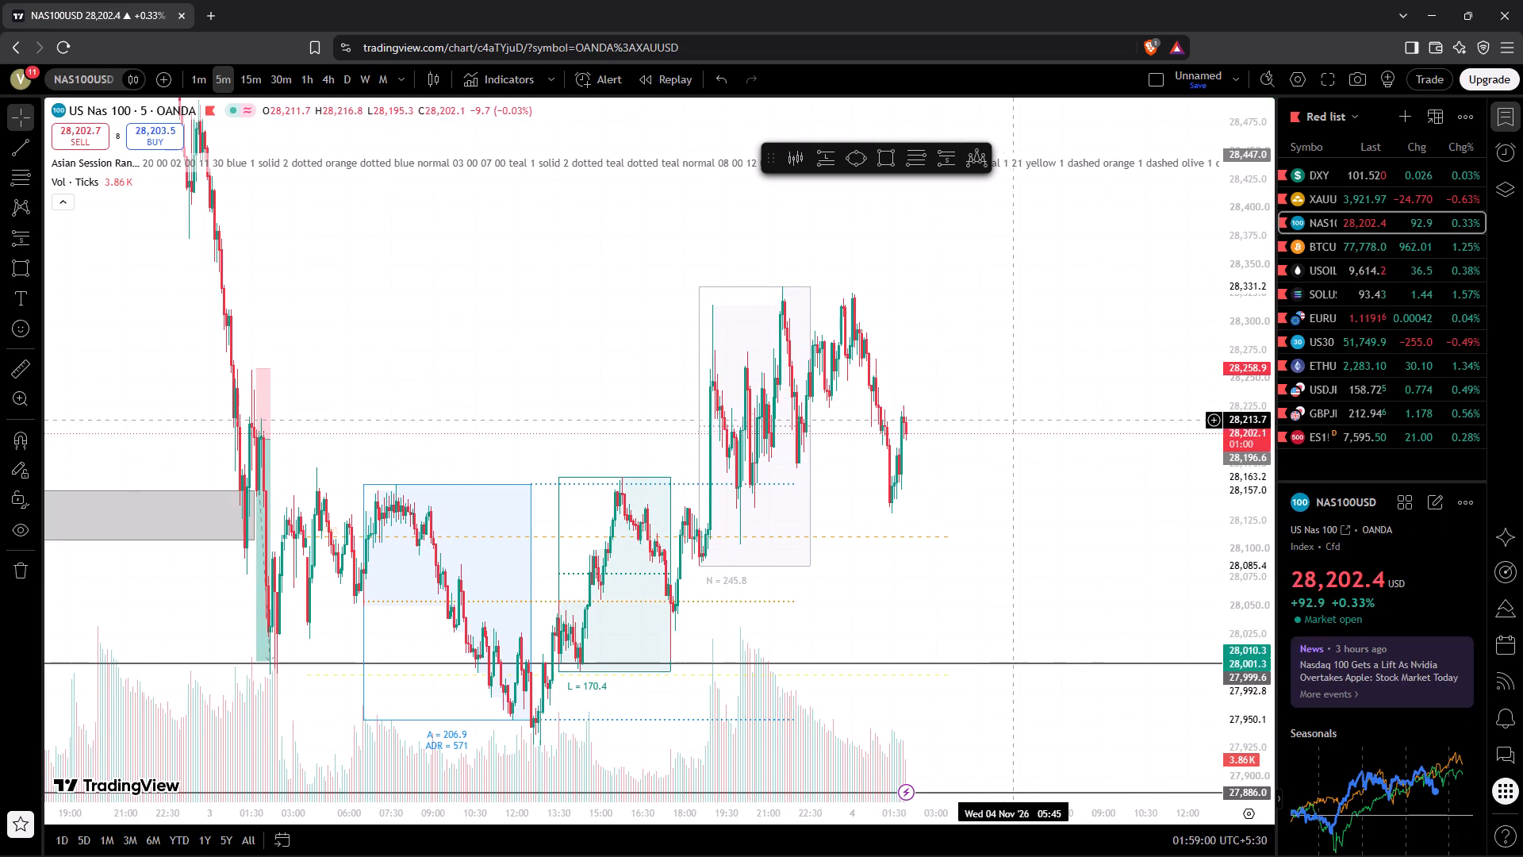
left_click_drag(1013, 420, 1023, 420)
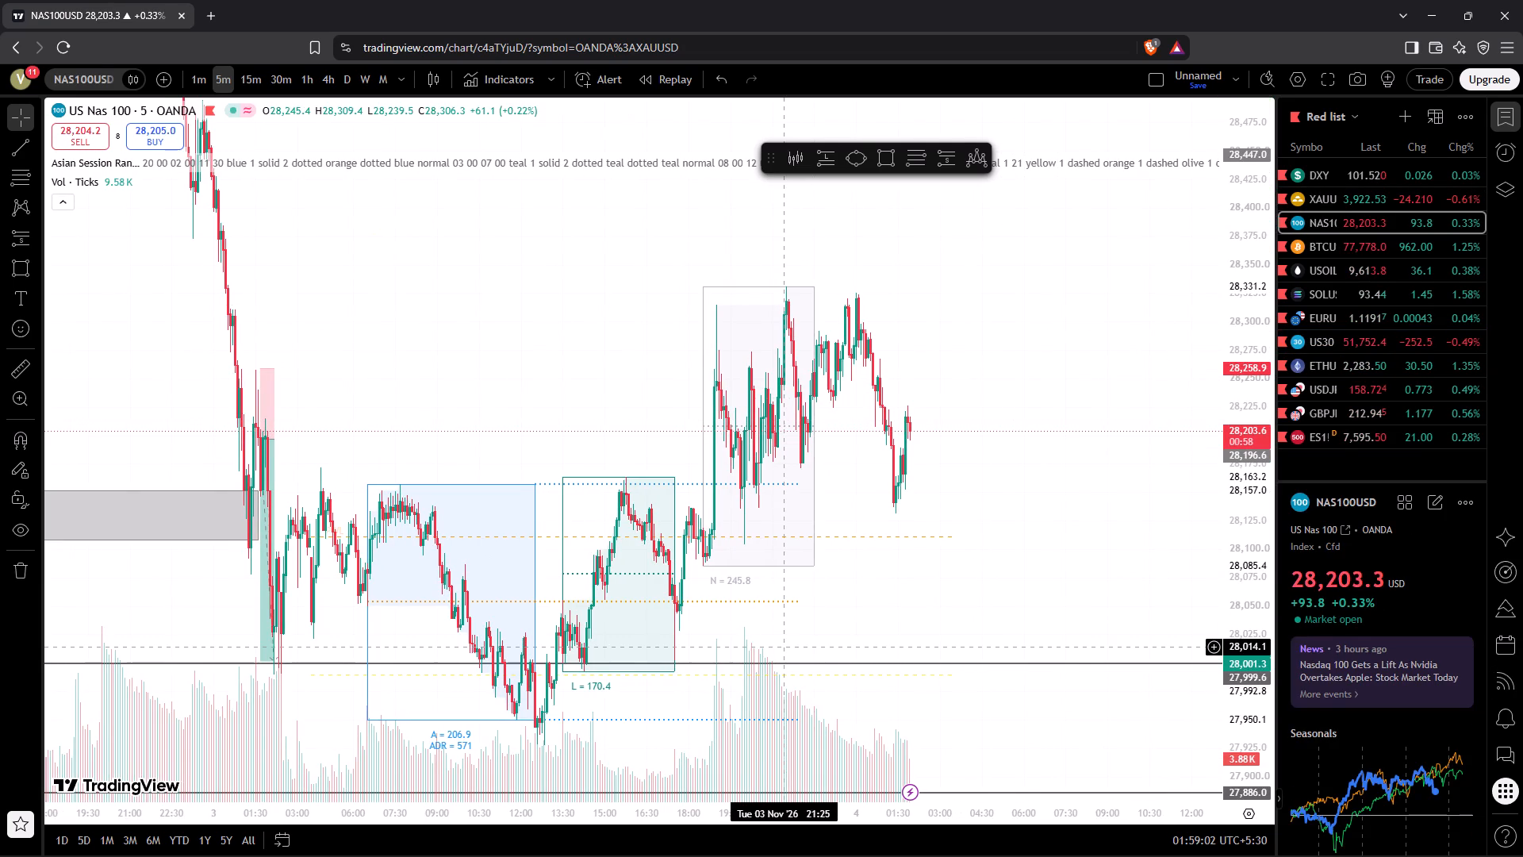
left_click_drag(724, 811, 712, 819)
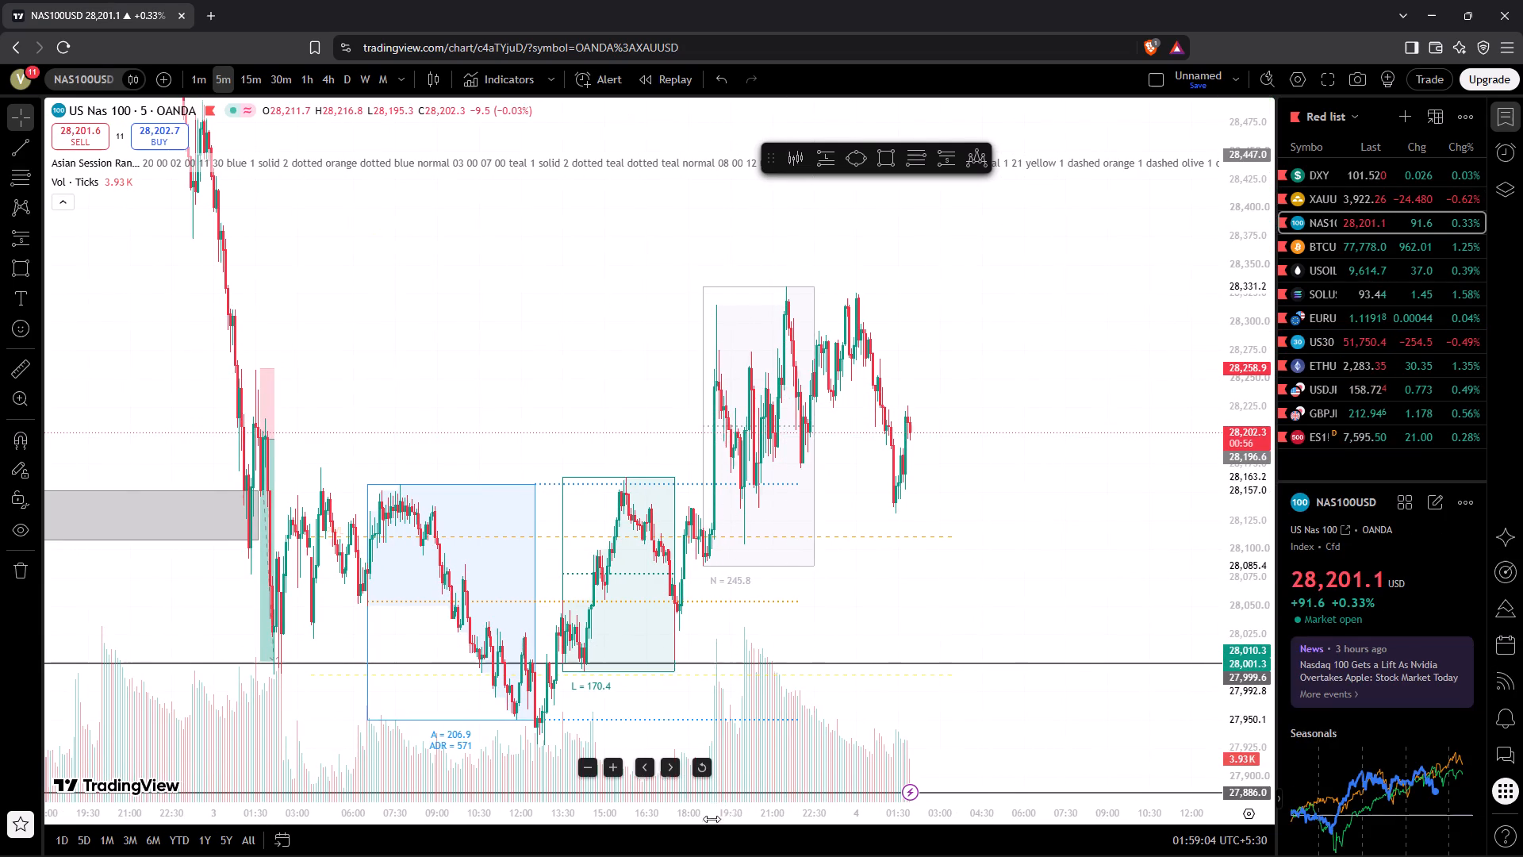
left_click_drag(712, 819, 301, 856)
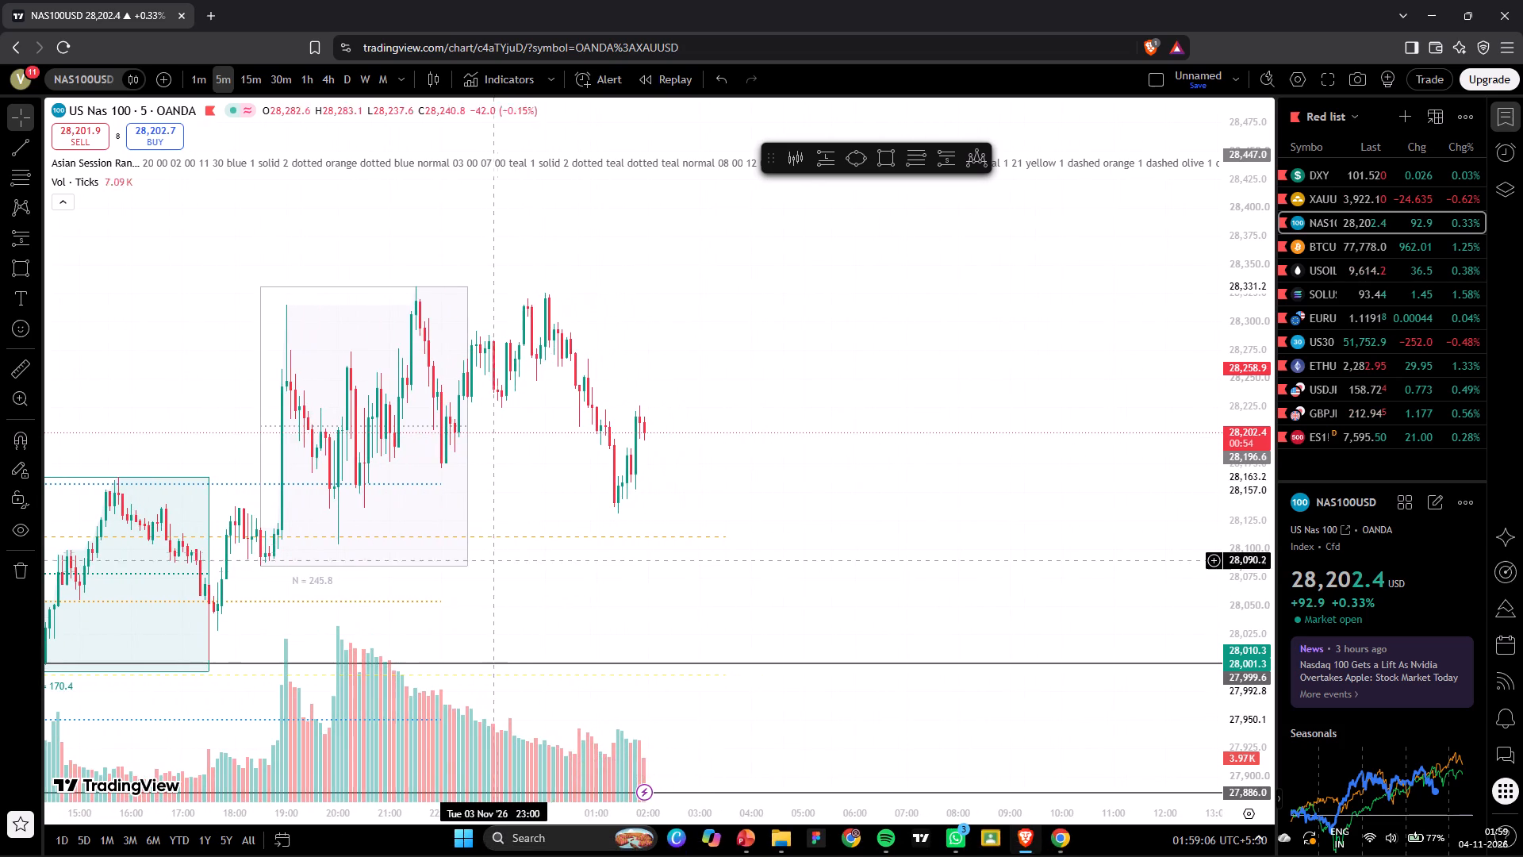
left_click_drag(485, 540, 750, 536)
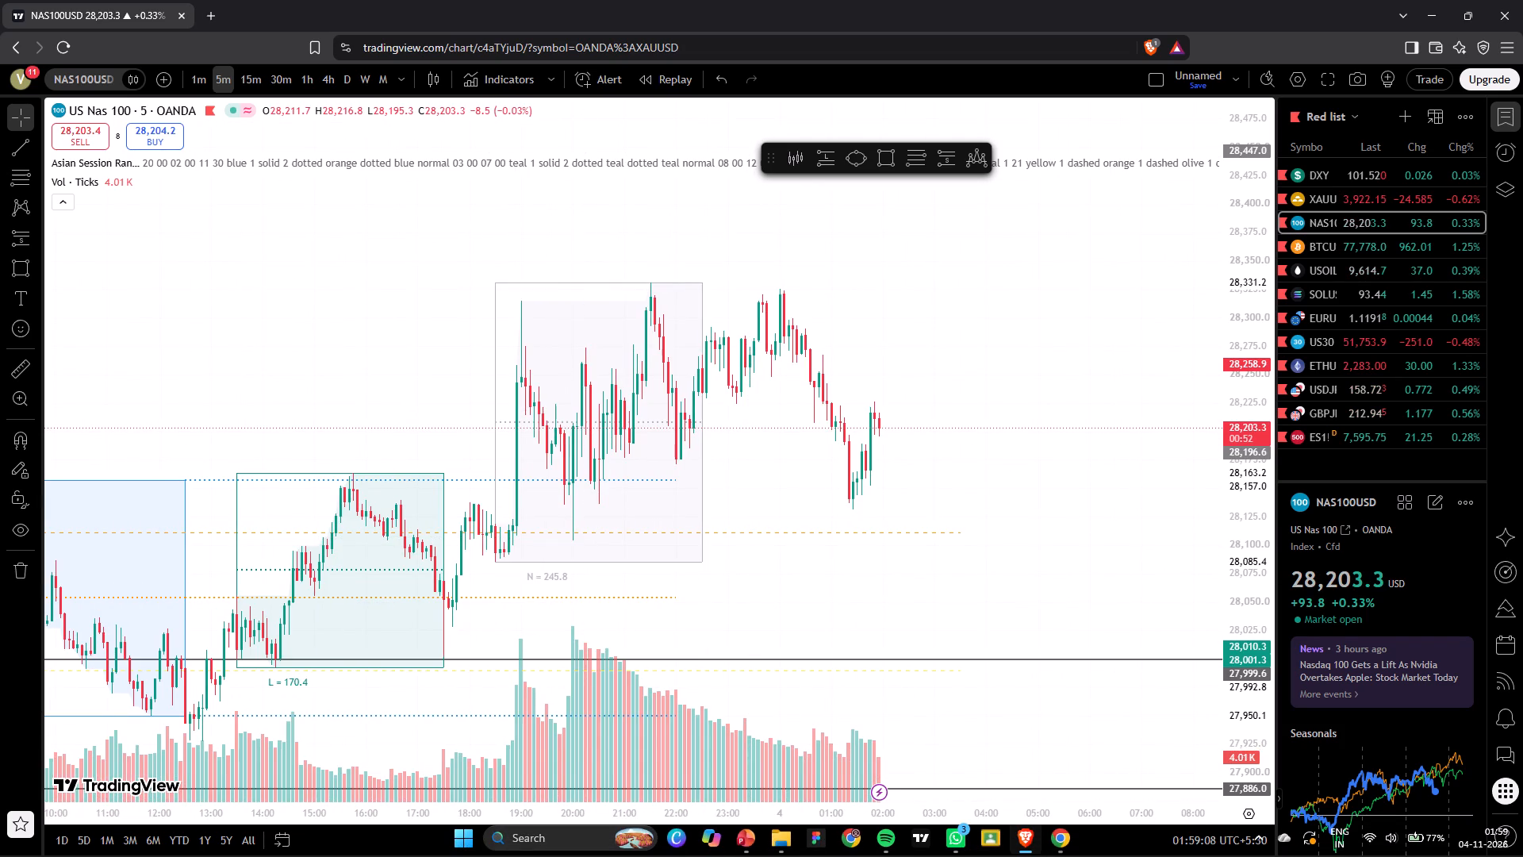
left_click_drag(607, 804, 543, 815)
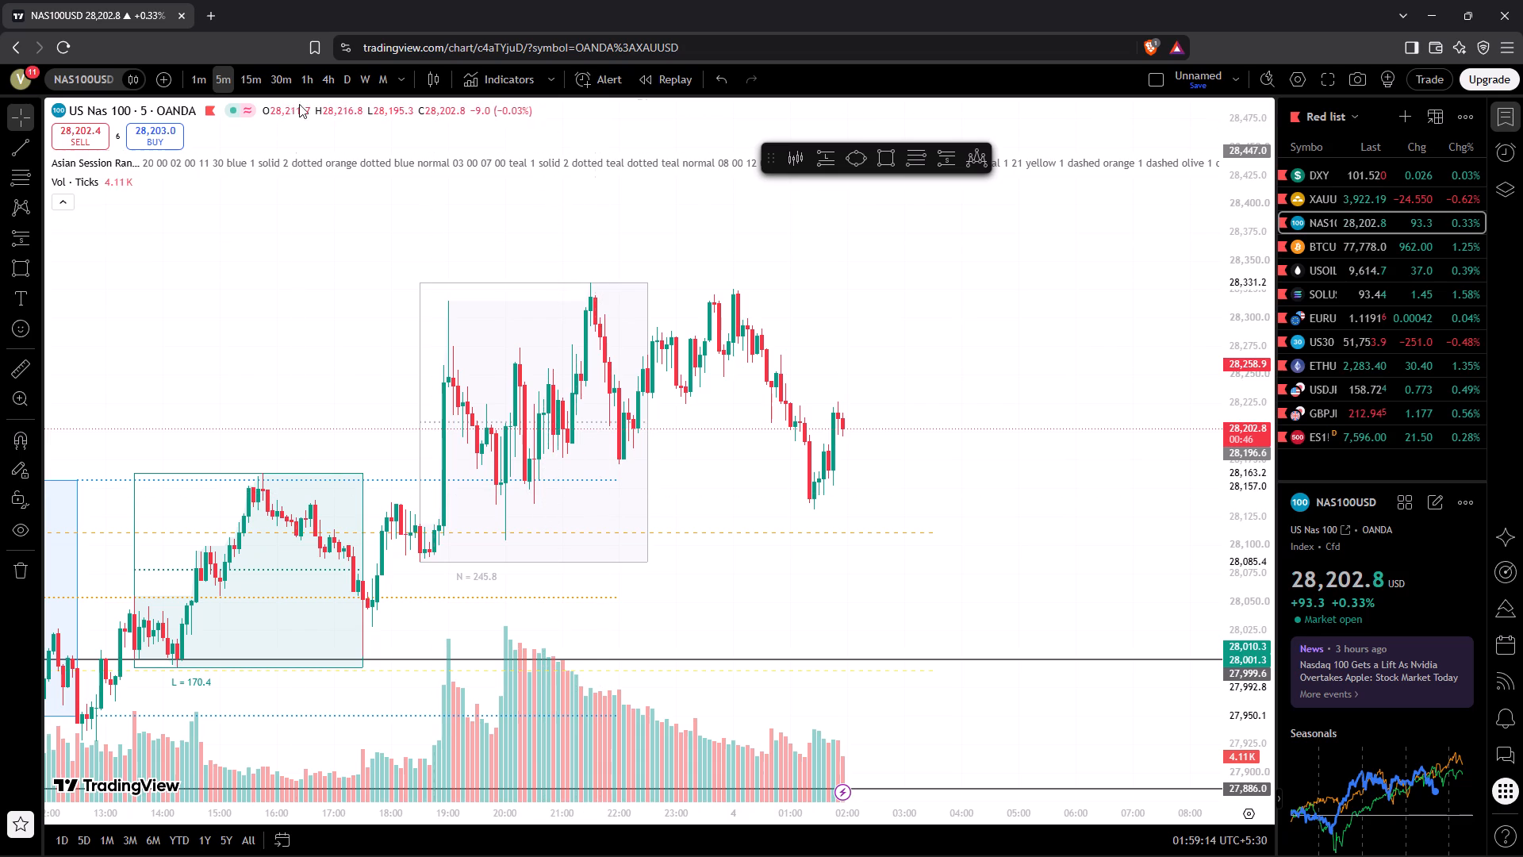
left_click(211, 76)
left_click(203, 76)
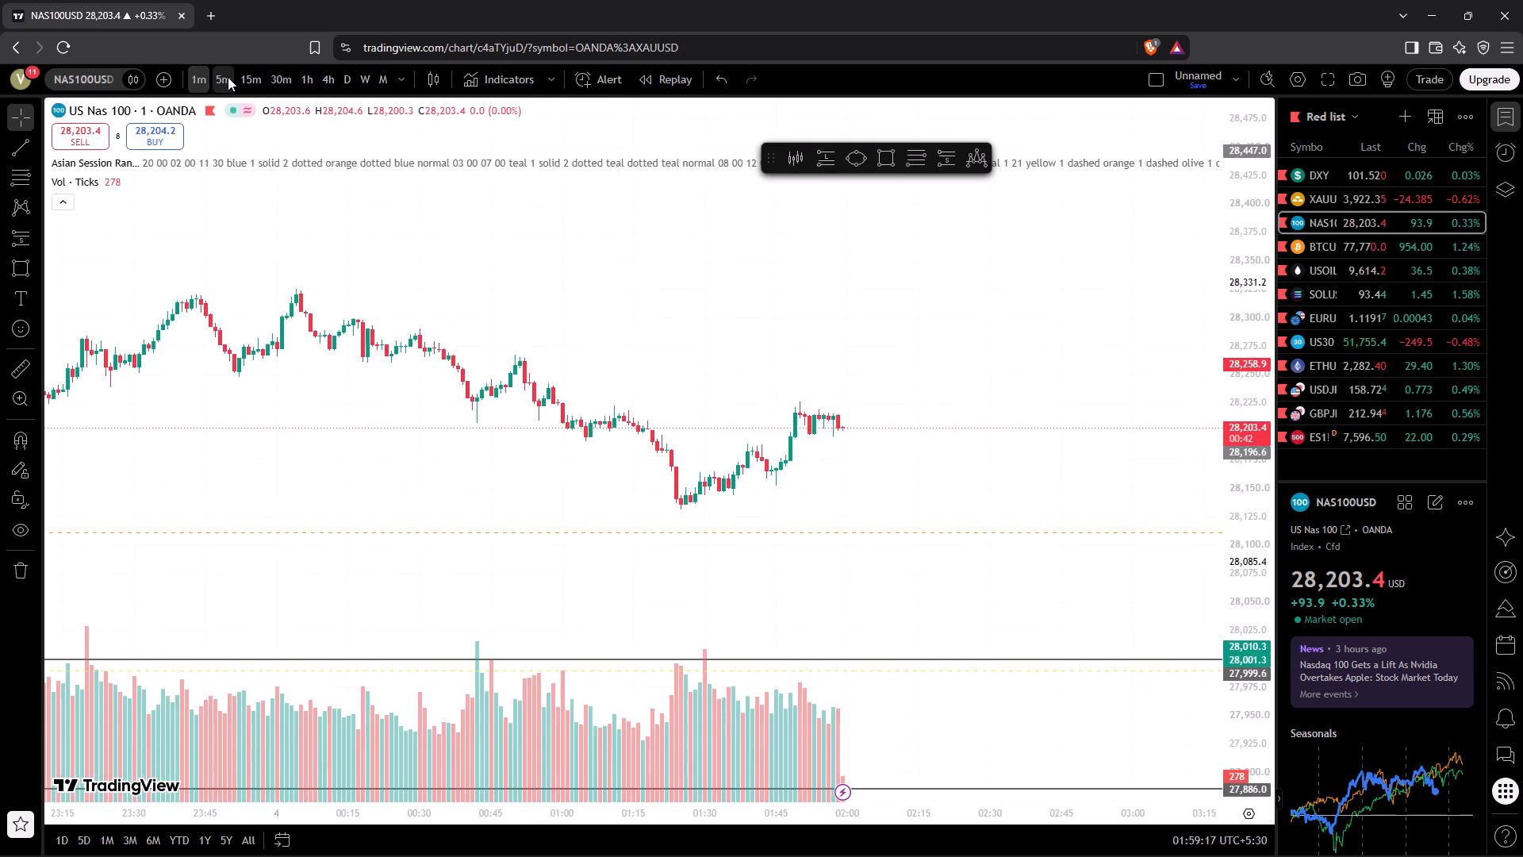
left_click(228, 77)
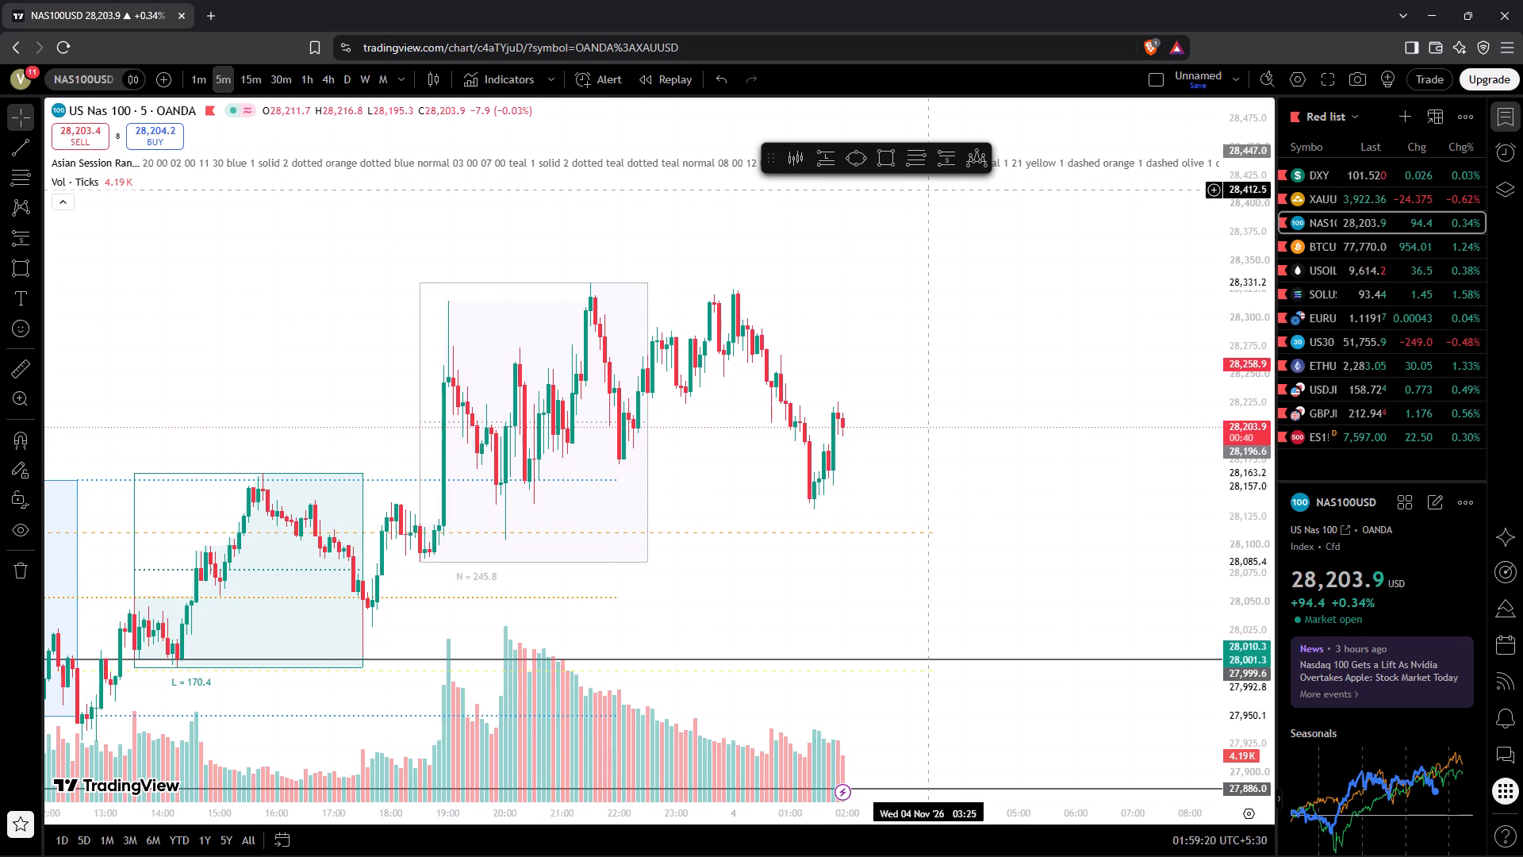
Draw a rectangle zone on NAS100USD from about 28,155.0 down to 28,136.9, spanning 19:45 on 3 November to 01:40 on 4 November.
left_click(880, 158)
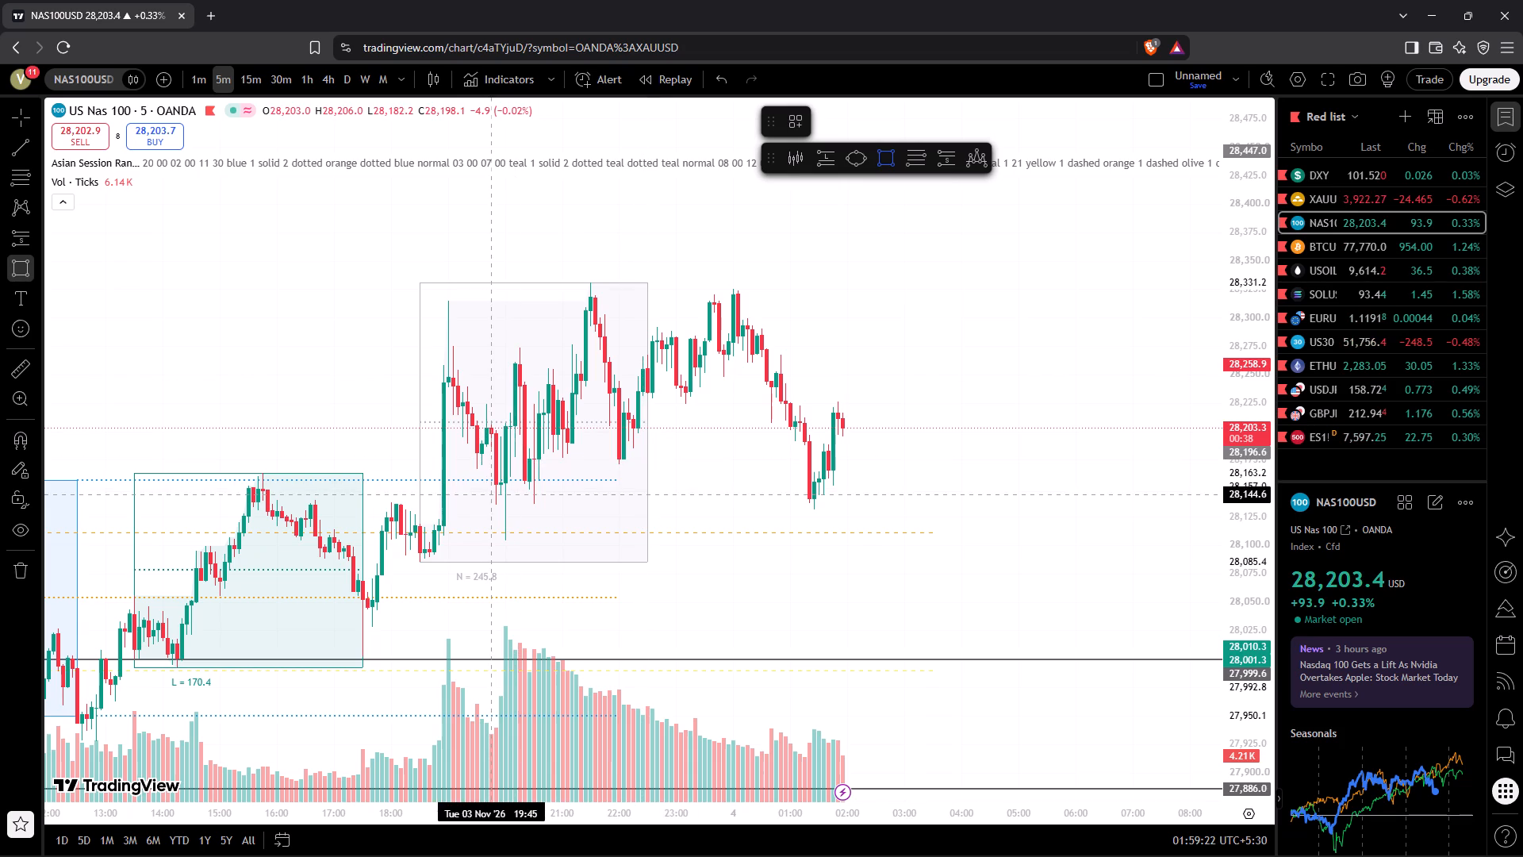
left_click_drag(489, 503, 525, 484)
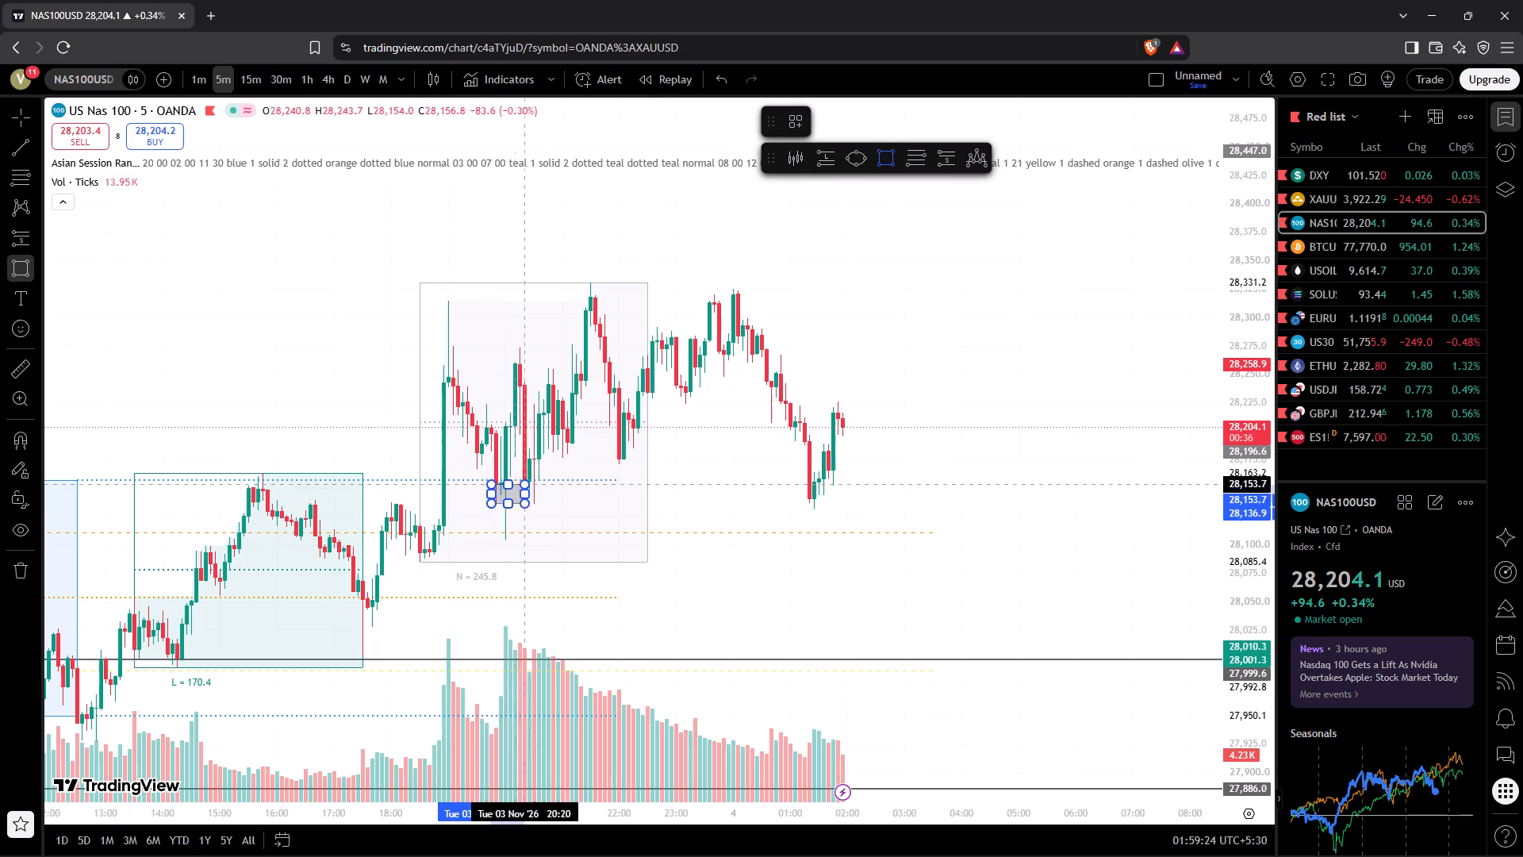
left_click_drag(525, 484, 735, 480)
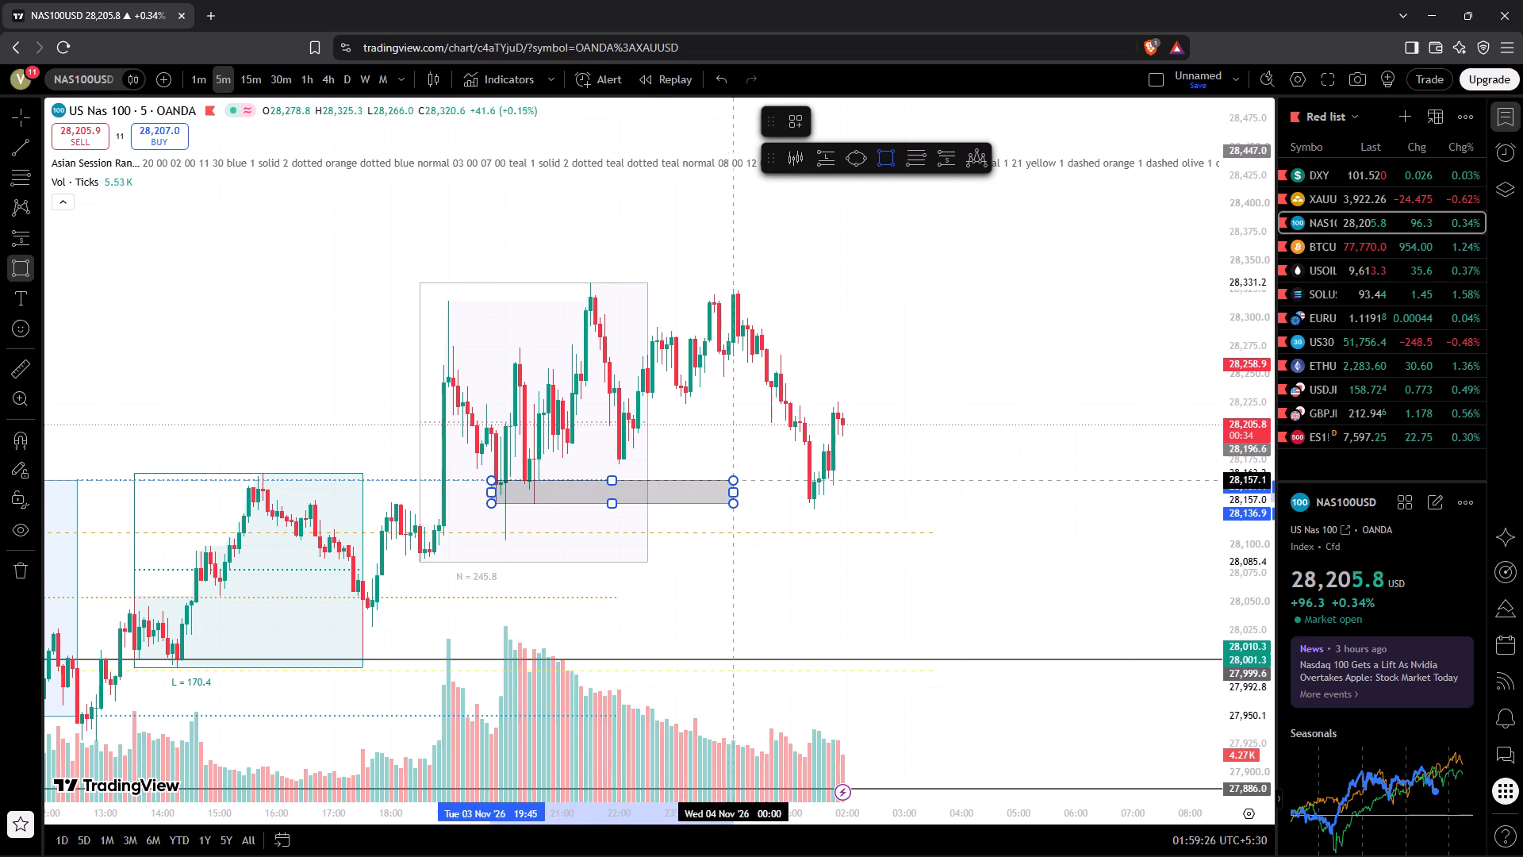
left_click_drag(735, 480, 928, 479)
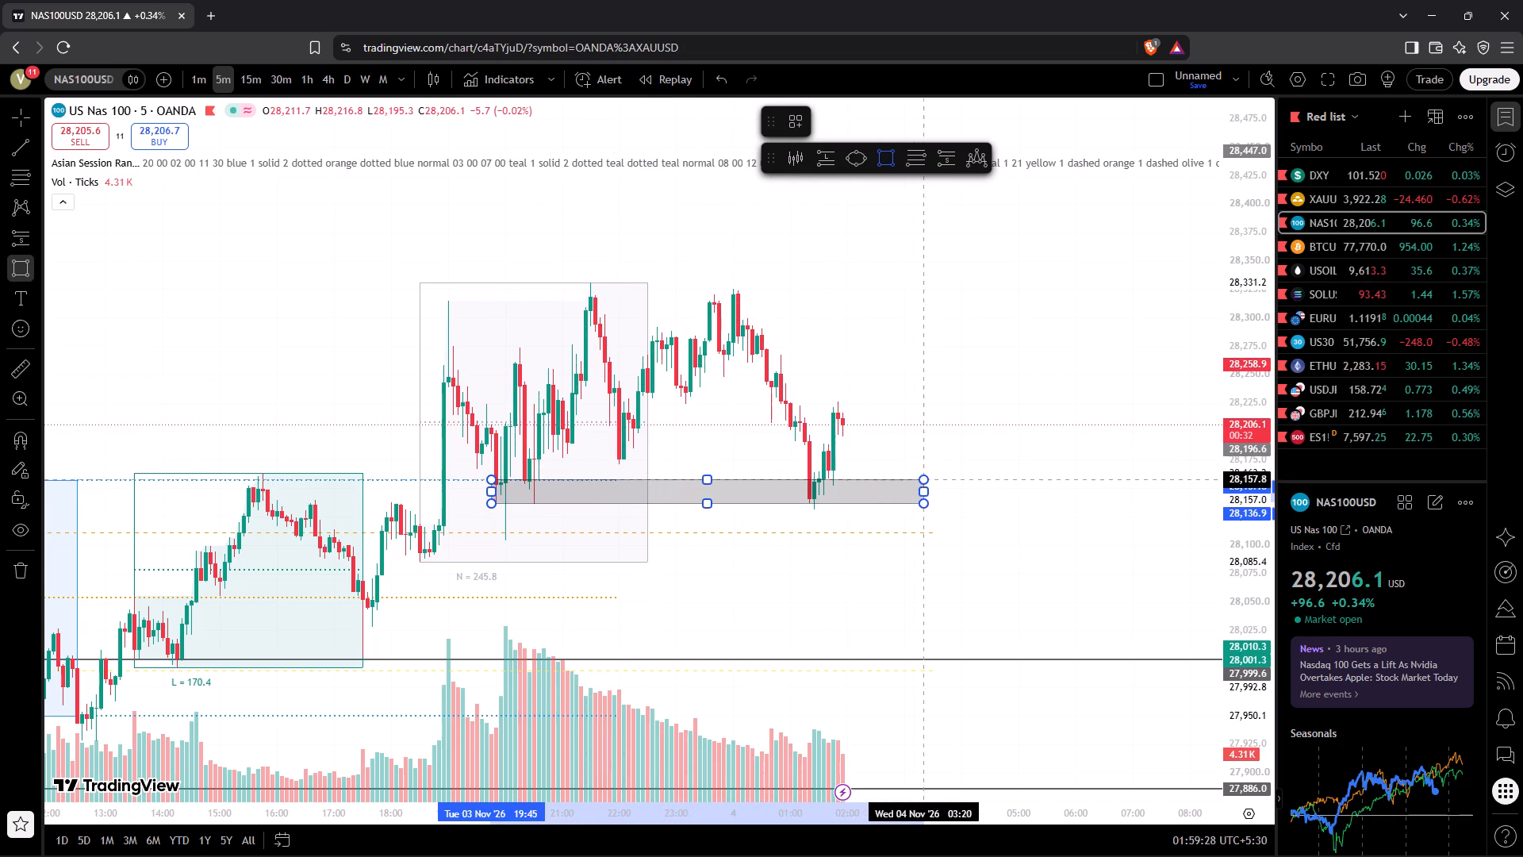
left_click_drag(928, 479, 899, 482)
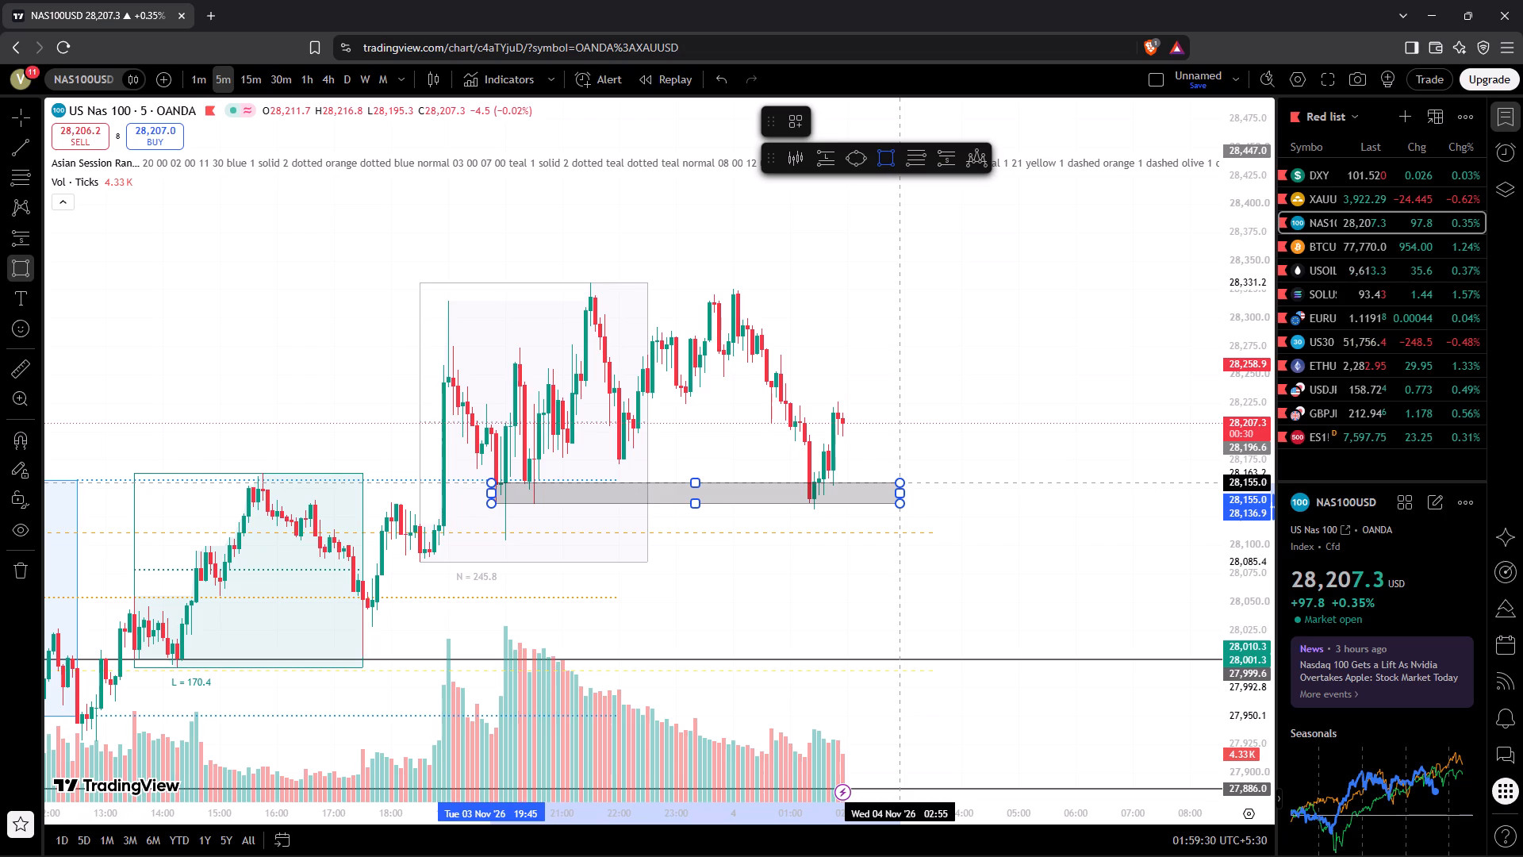
left_click(899, 482)
left_click_drag(900, 494, 842, 498)
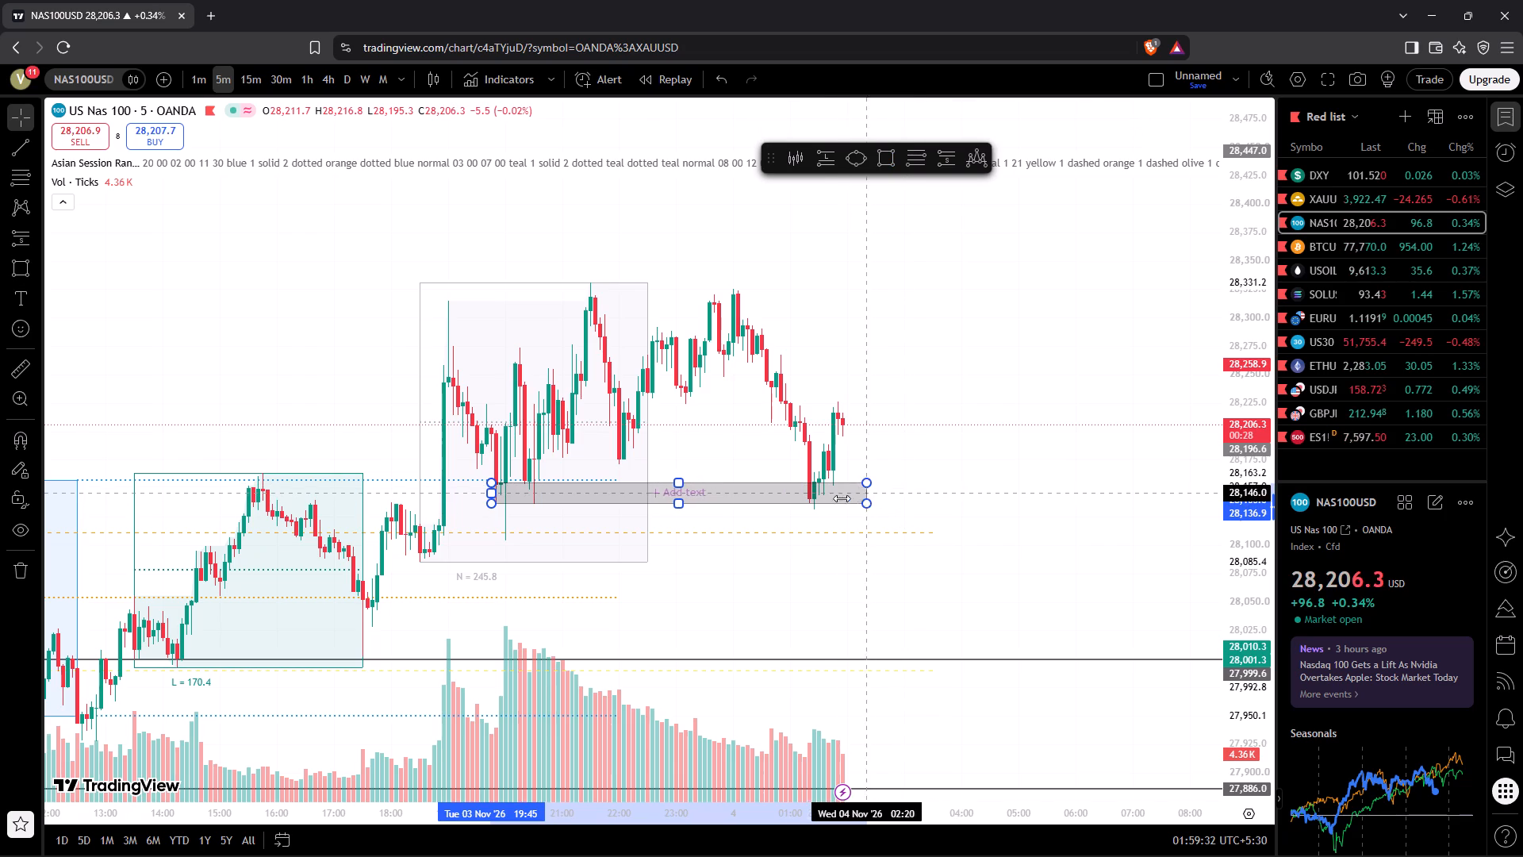
left_click_drag(842, 498, 831, 498)
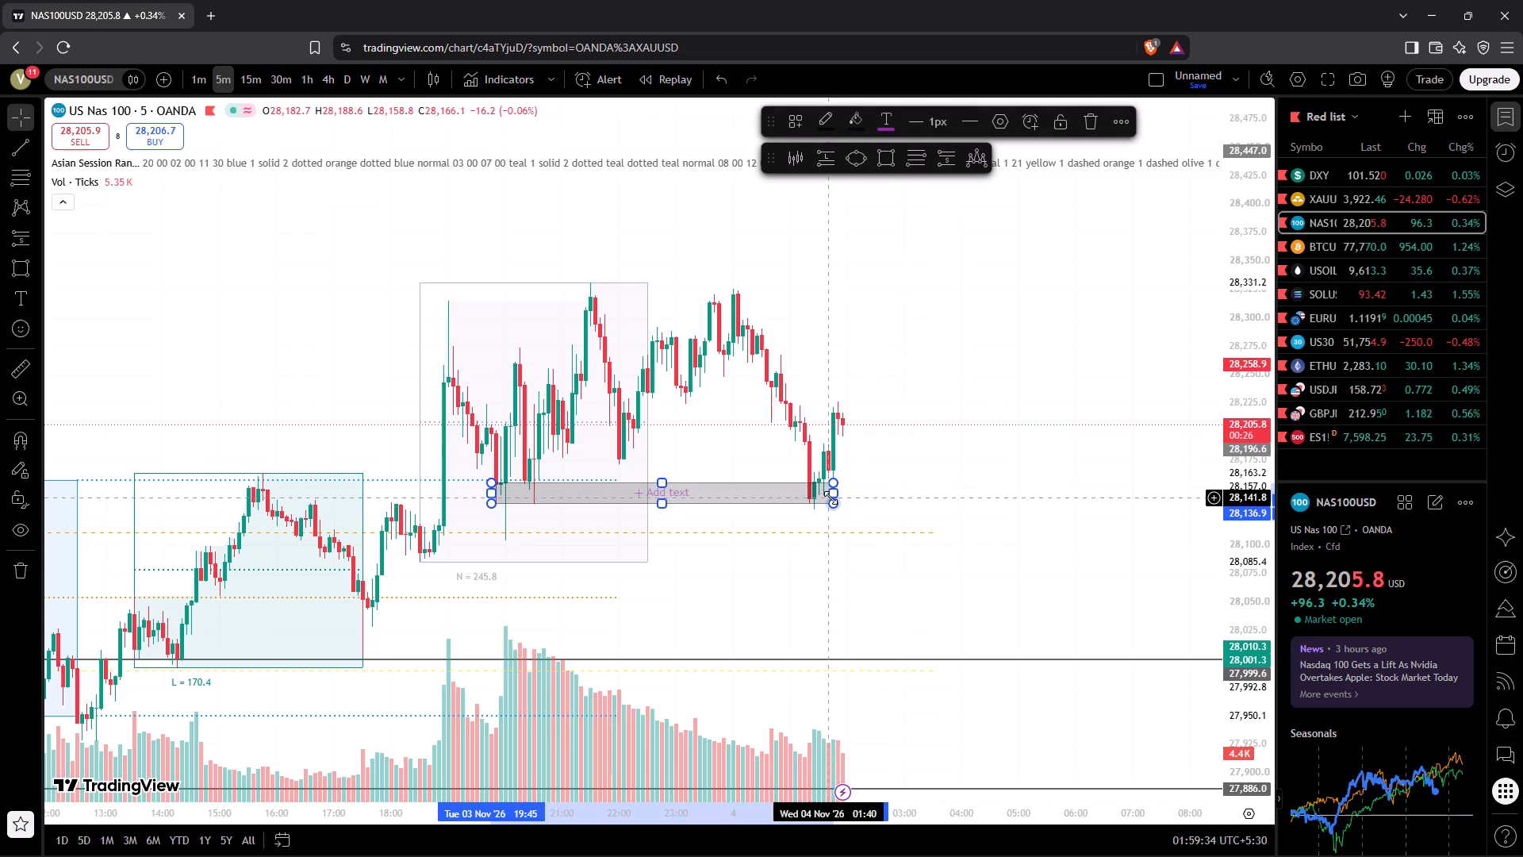
left_click(834, 495)
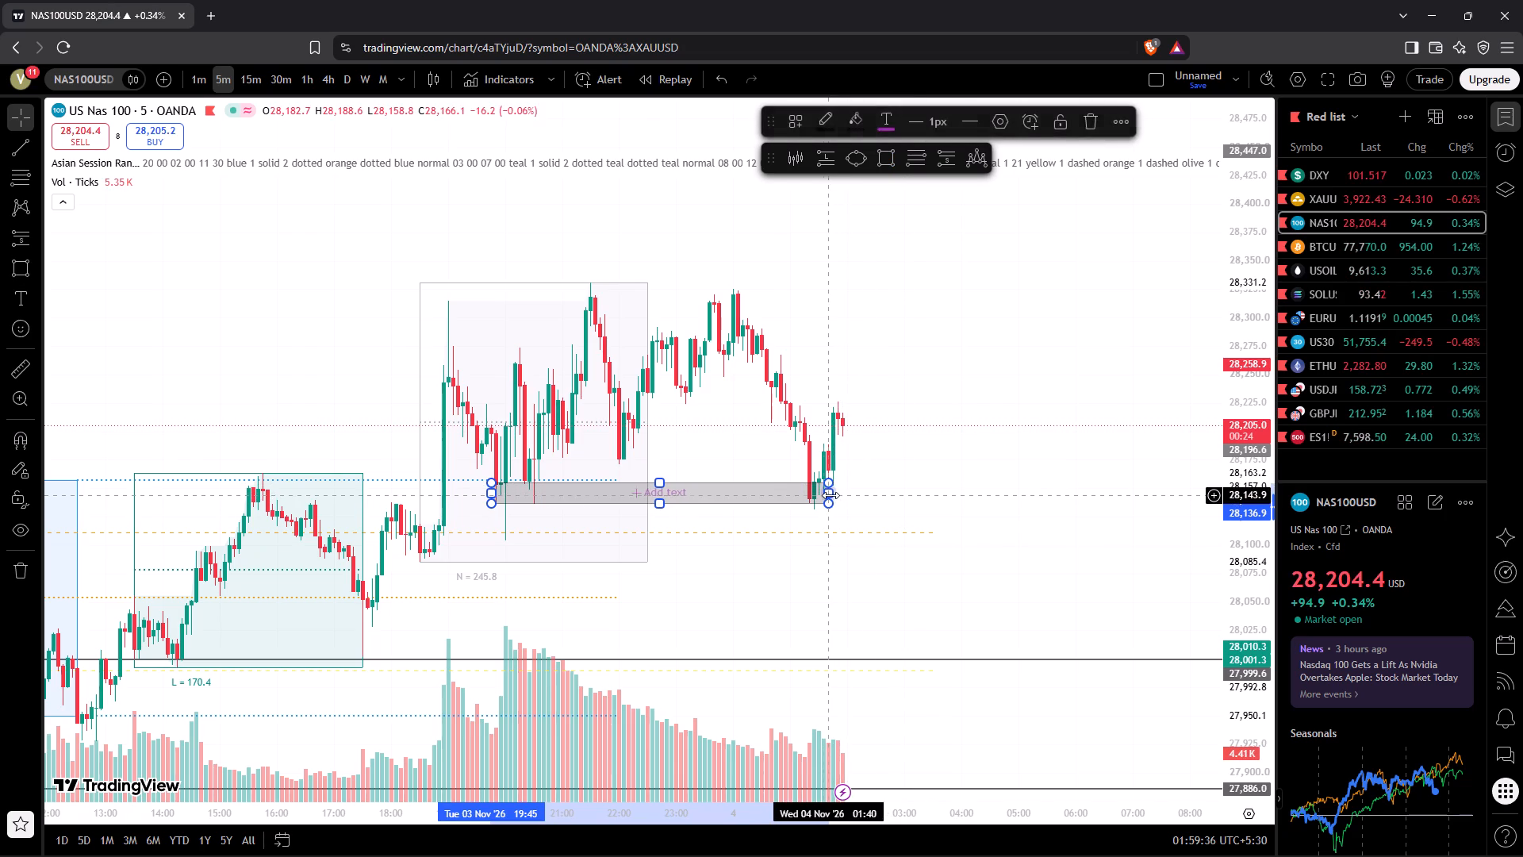
left_click(784, 563)
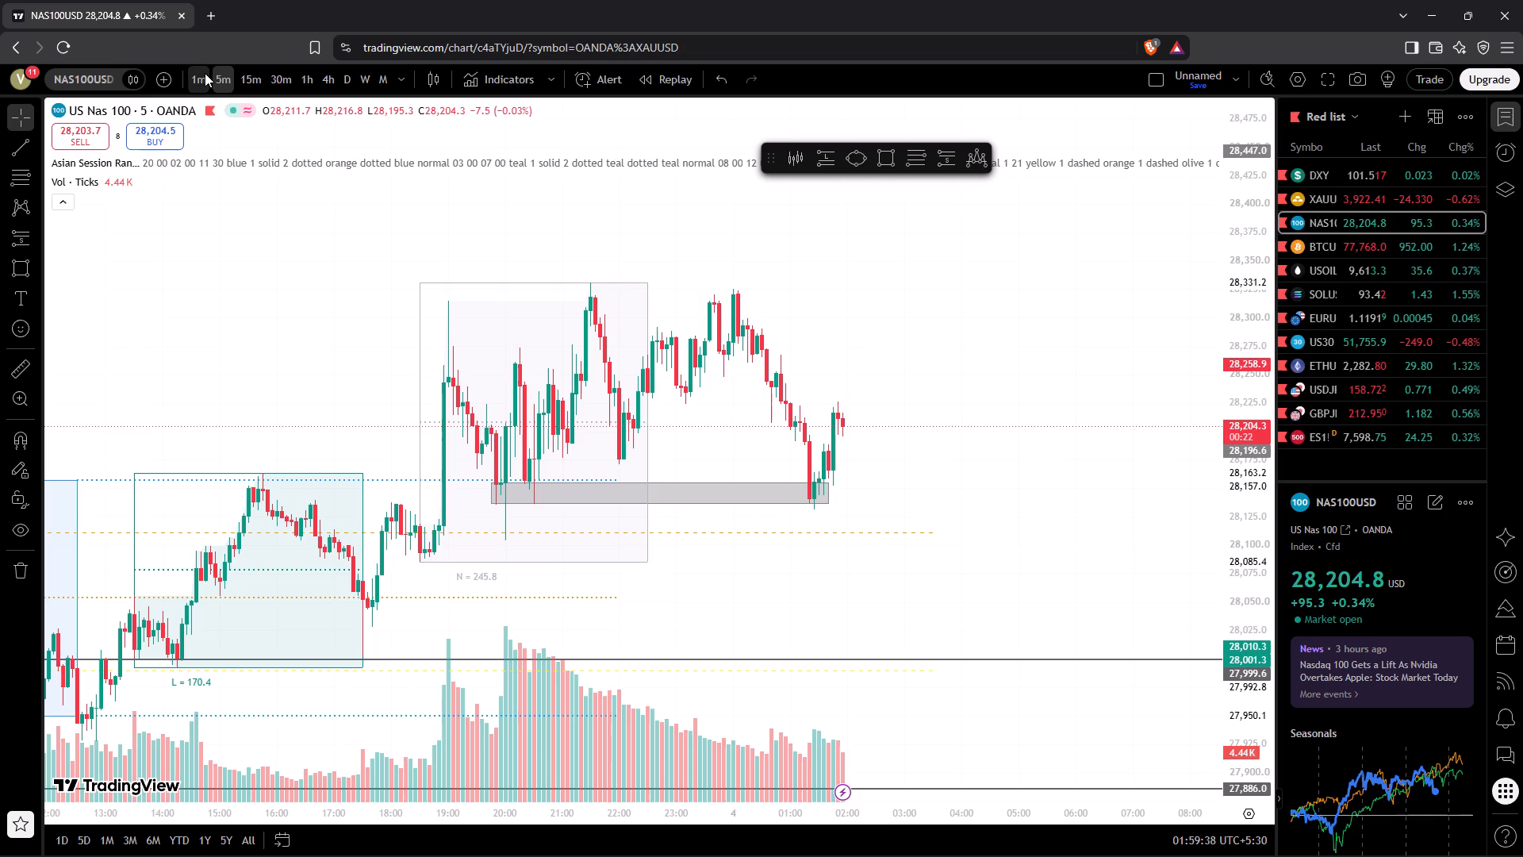
Examine the 3–4 November NAS100USD price action around the drawn zone on the 1-minute timeframe, then on the 5-minute.
left_click(205, 73)
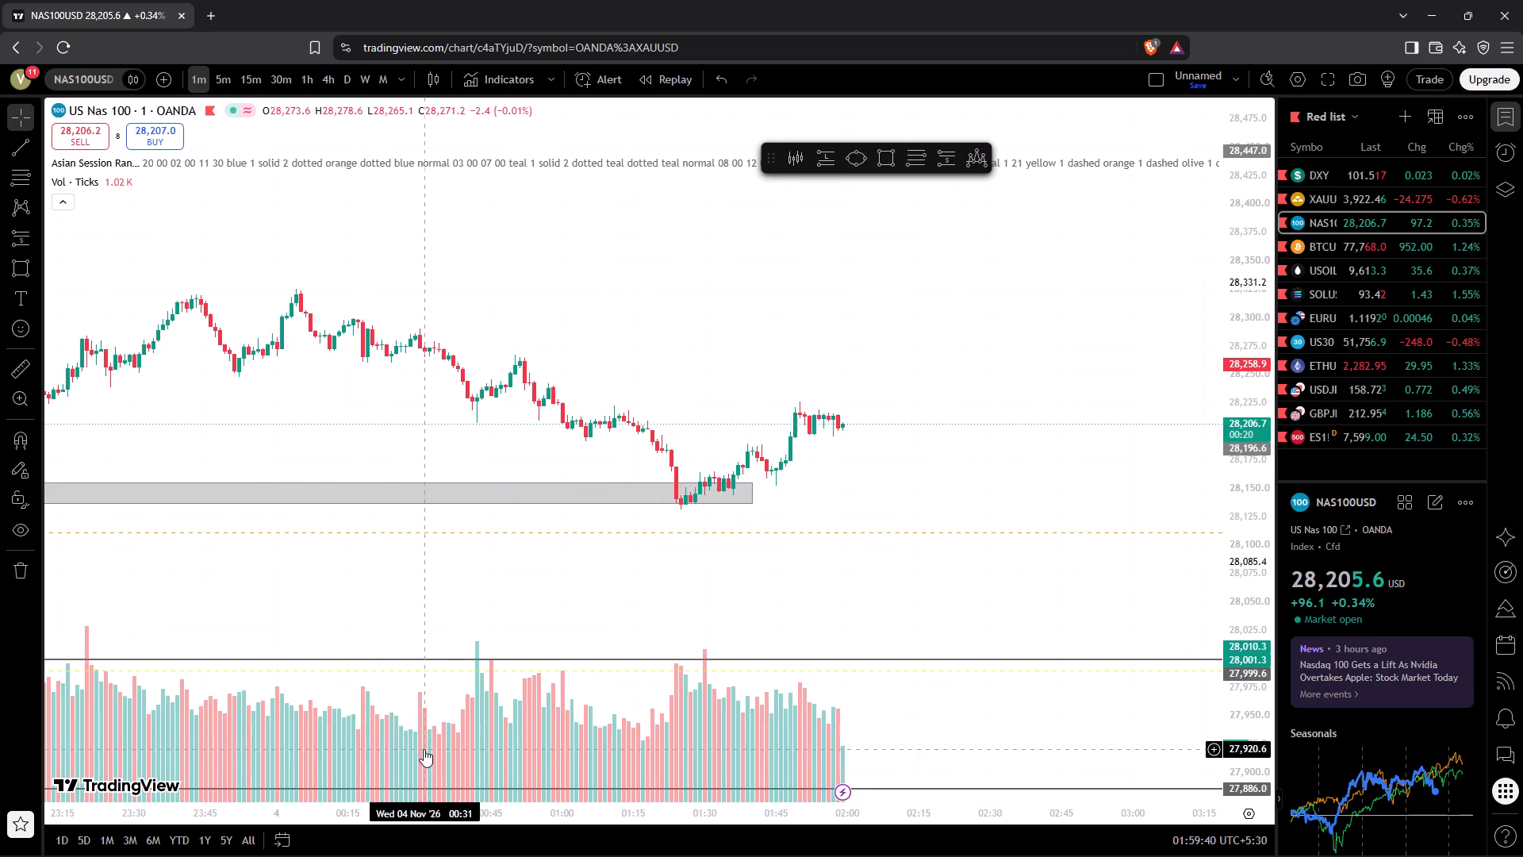
left_click_drag(394, 805, 815, 784)
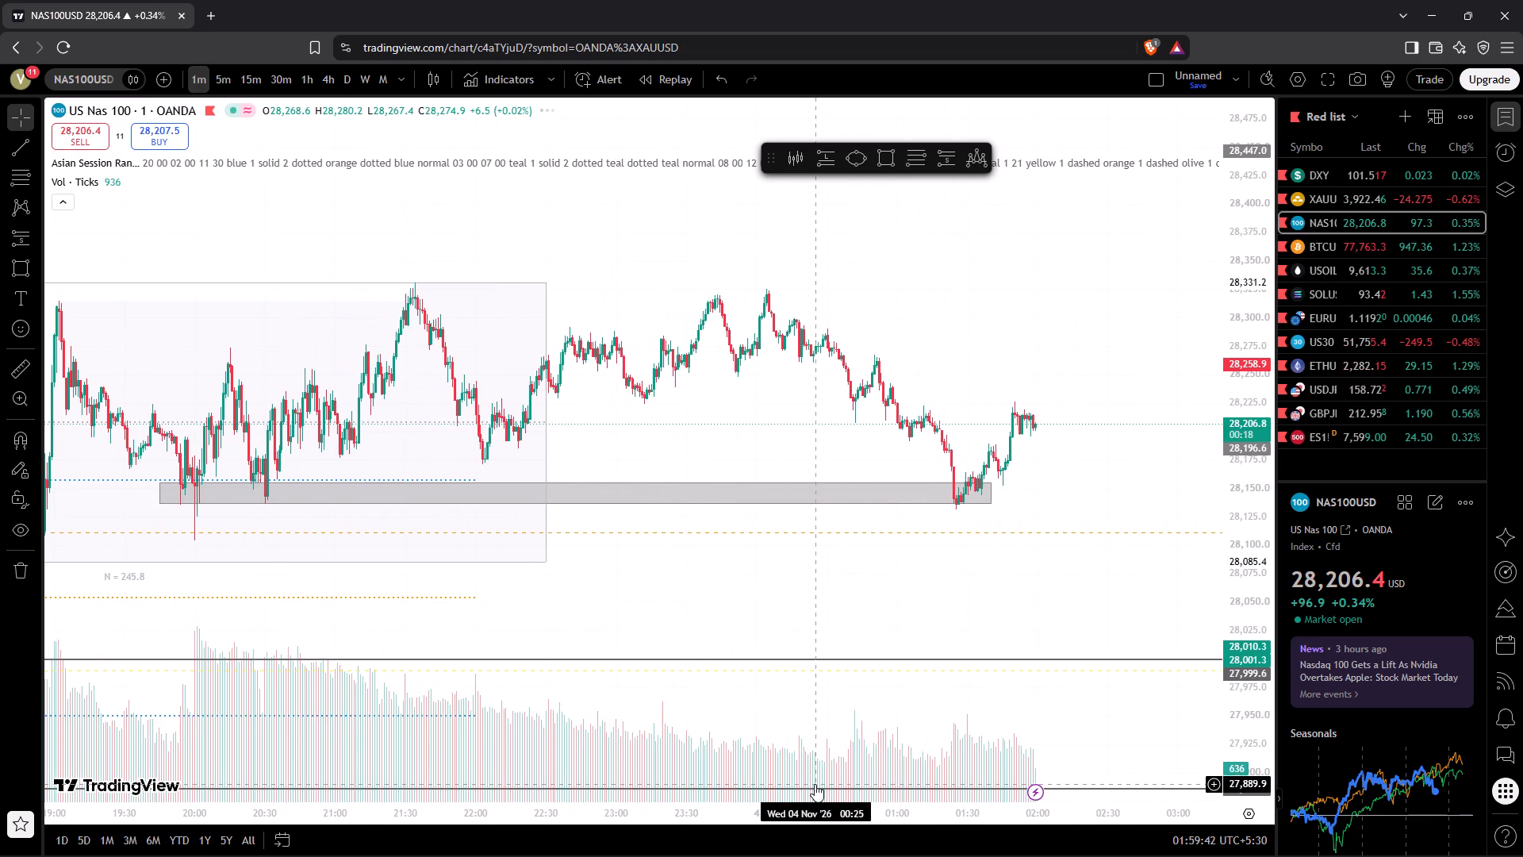
left_click_drag(622, 544, 945, 548)
left_click_drag(903, 594, 912, 594)
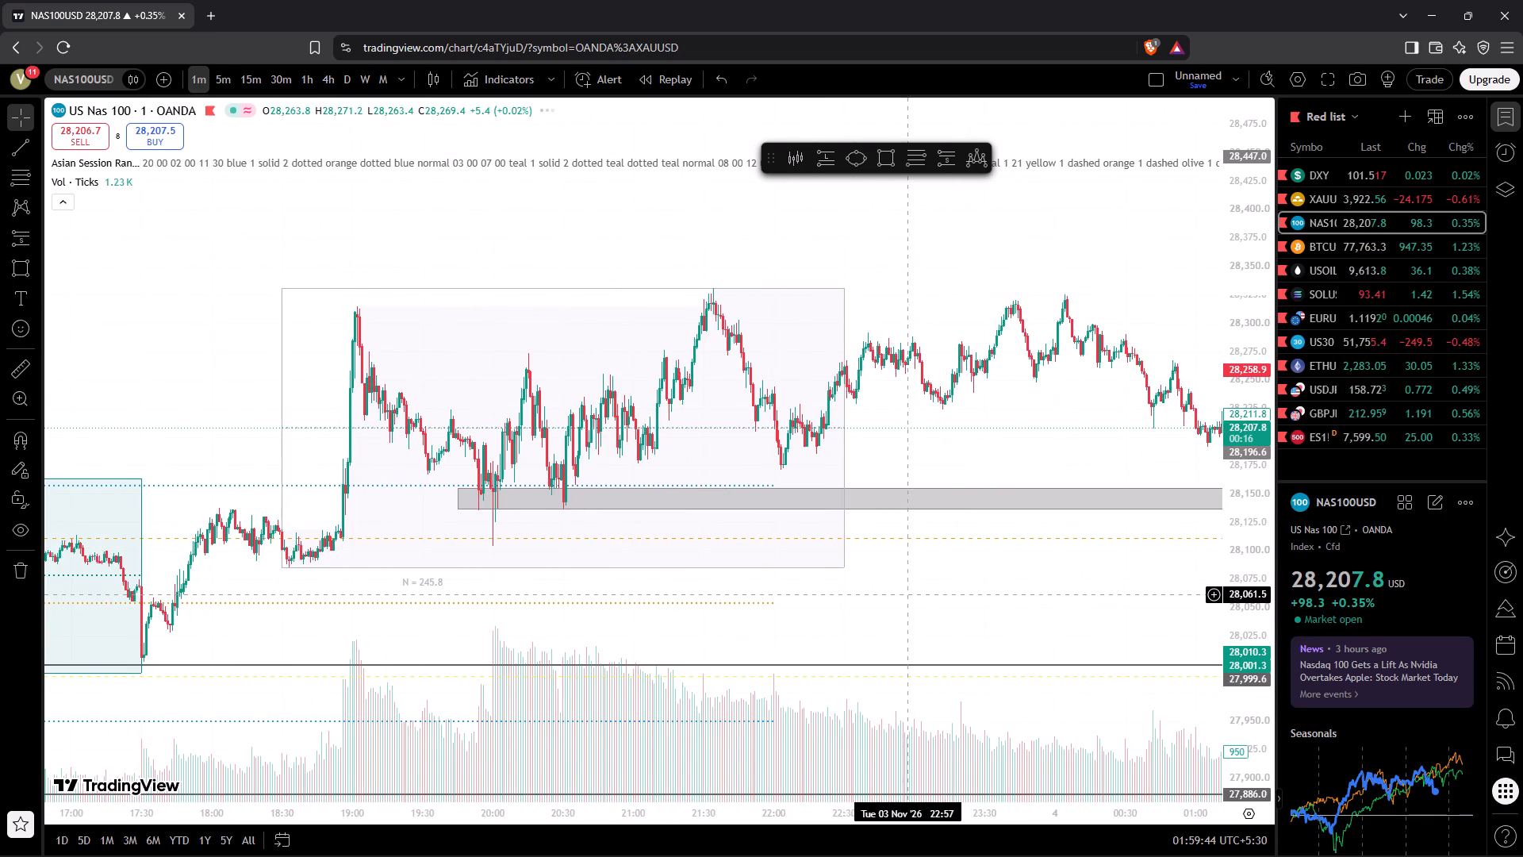
left_click_drag(912, 594, 926, 593)
left_click_drag(643, 807, 386, 856)
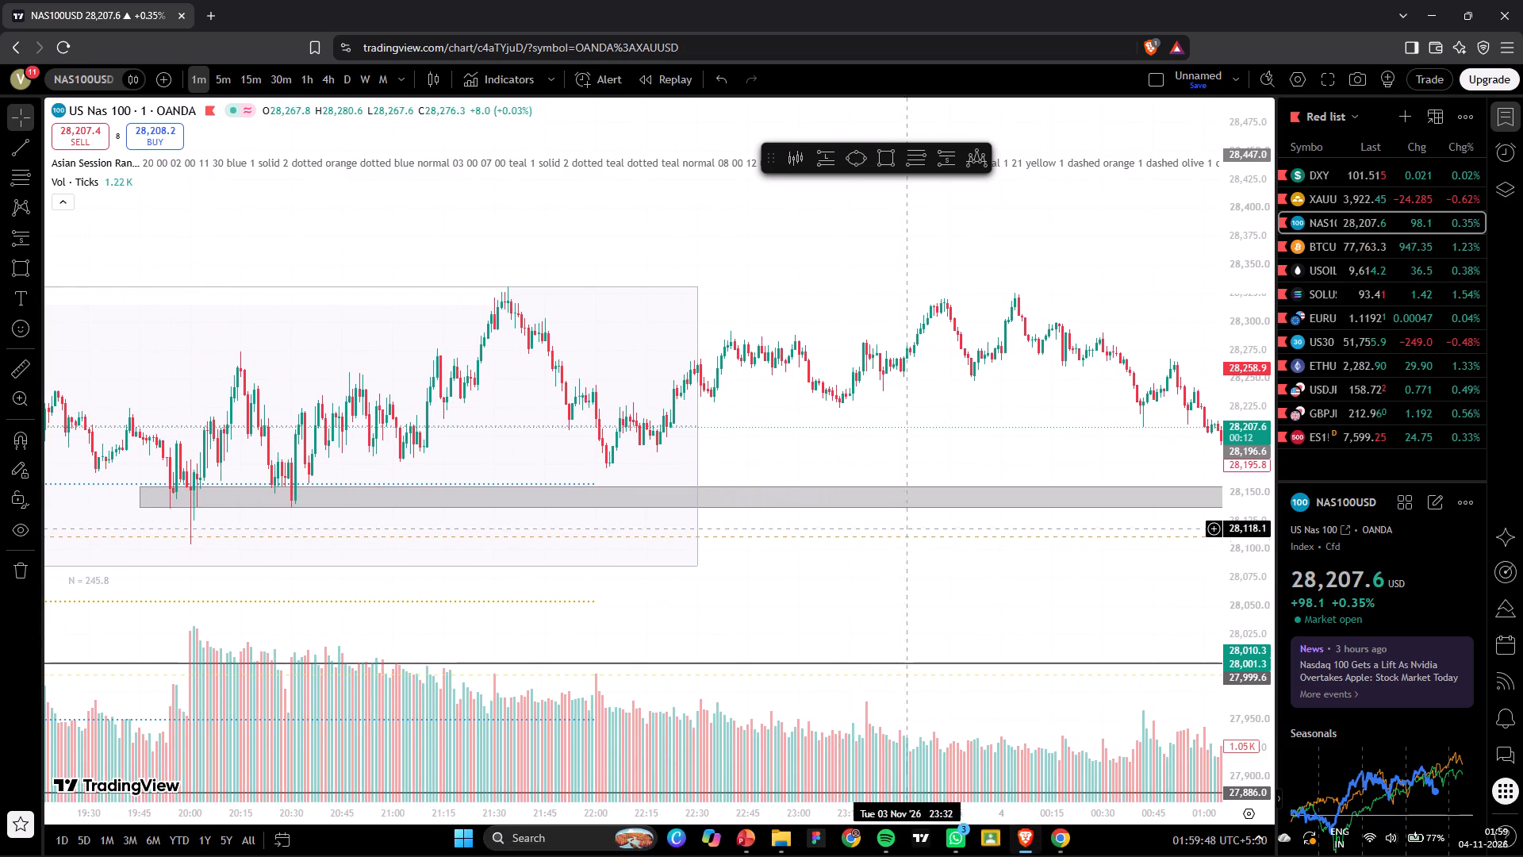
left_click_drag(827, 571, 999, 551)
left_click_drag(940, 582, 957, 584)
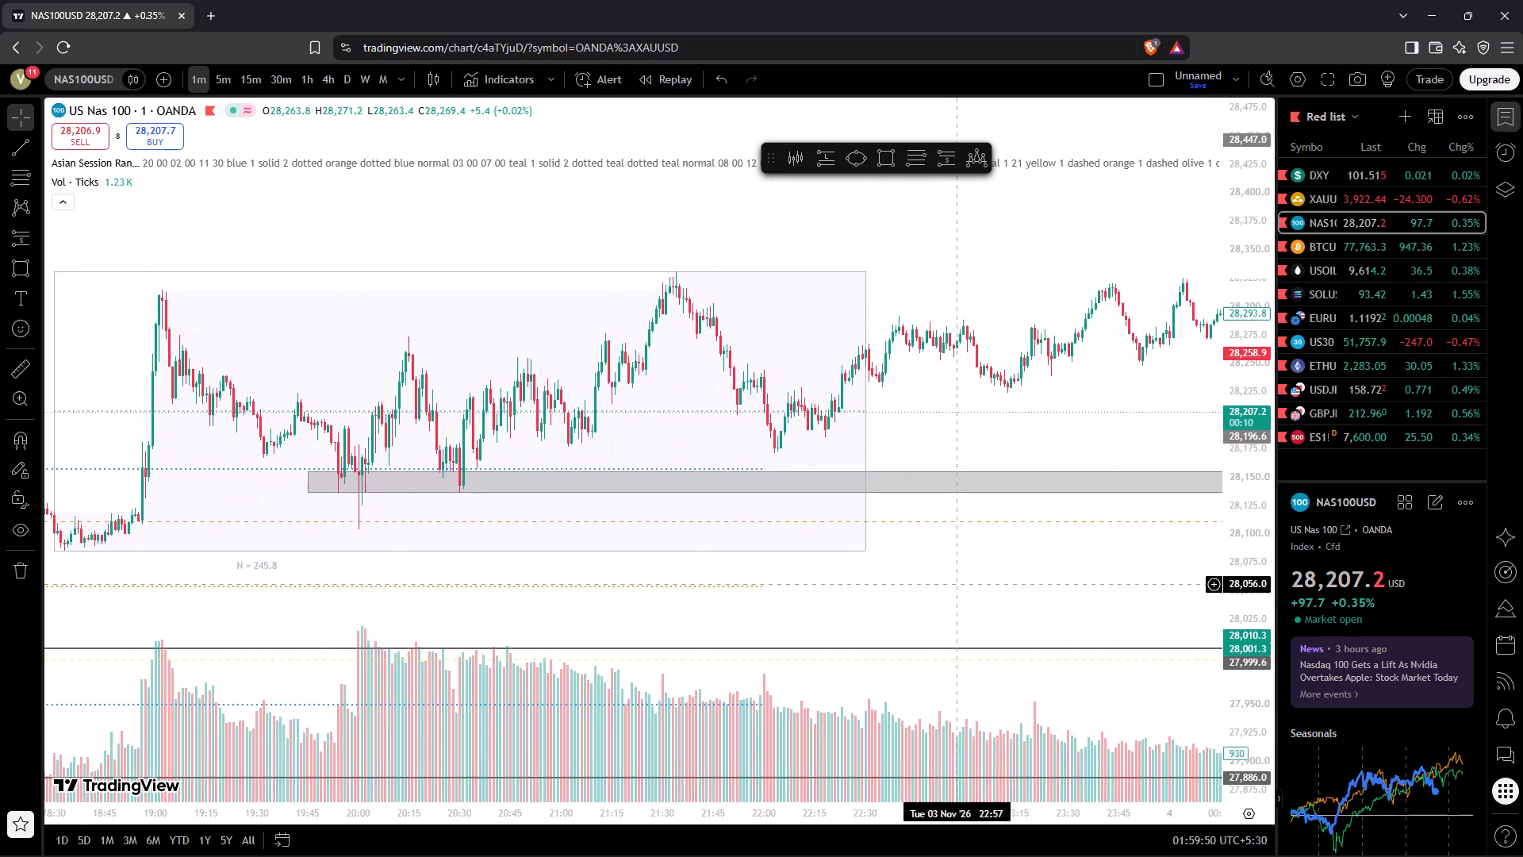
left_click_drag(957, 584, 957, 585)
left_click(228, 84)
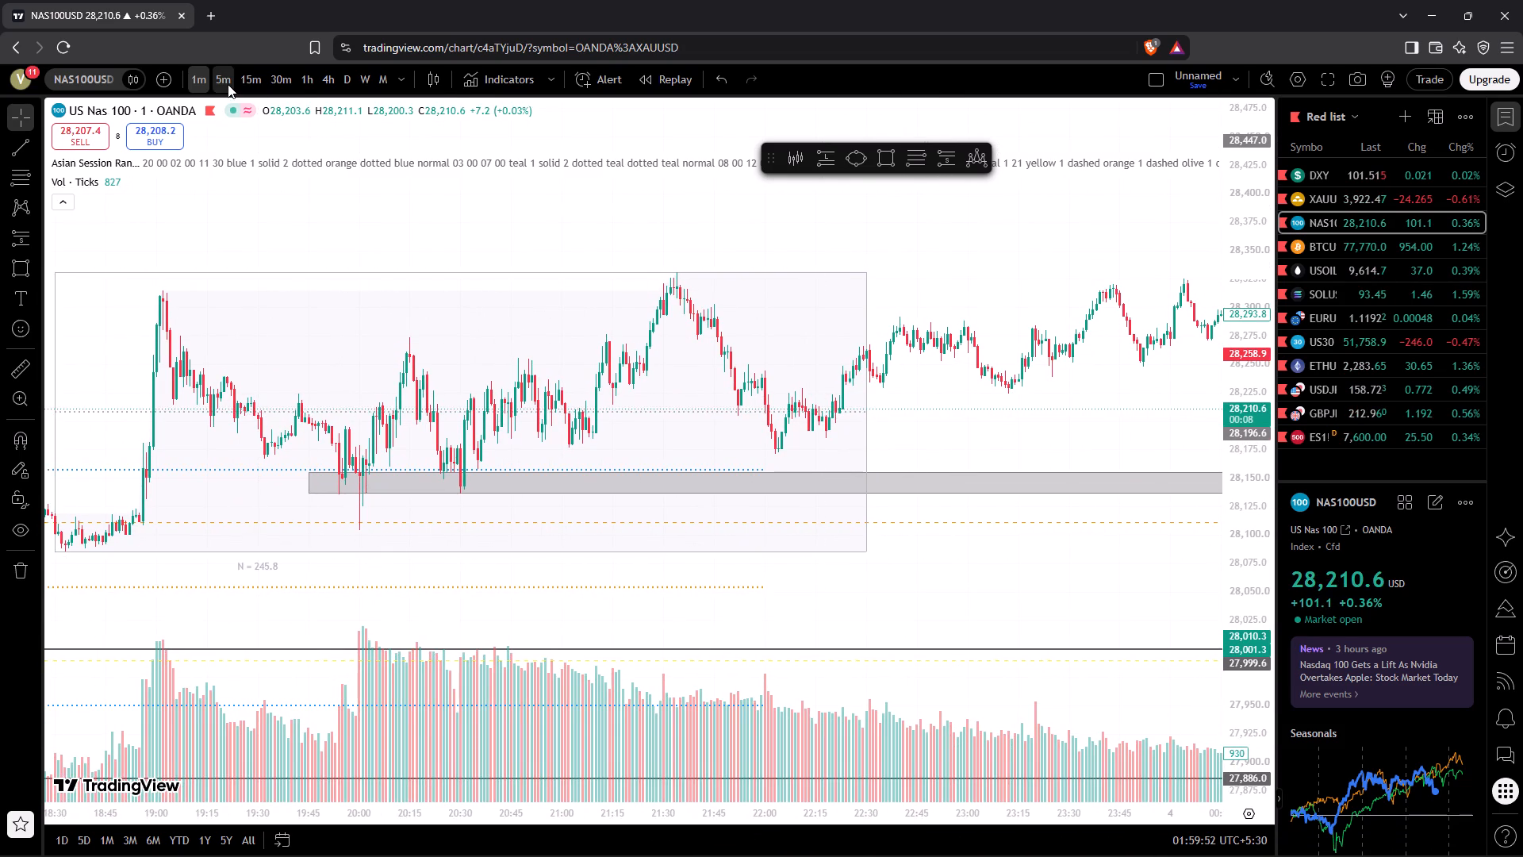
left_click_drag(878, 345, 453, 324)
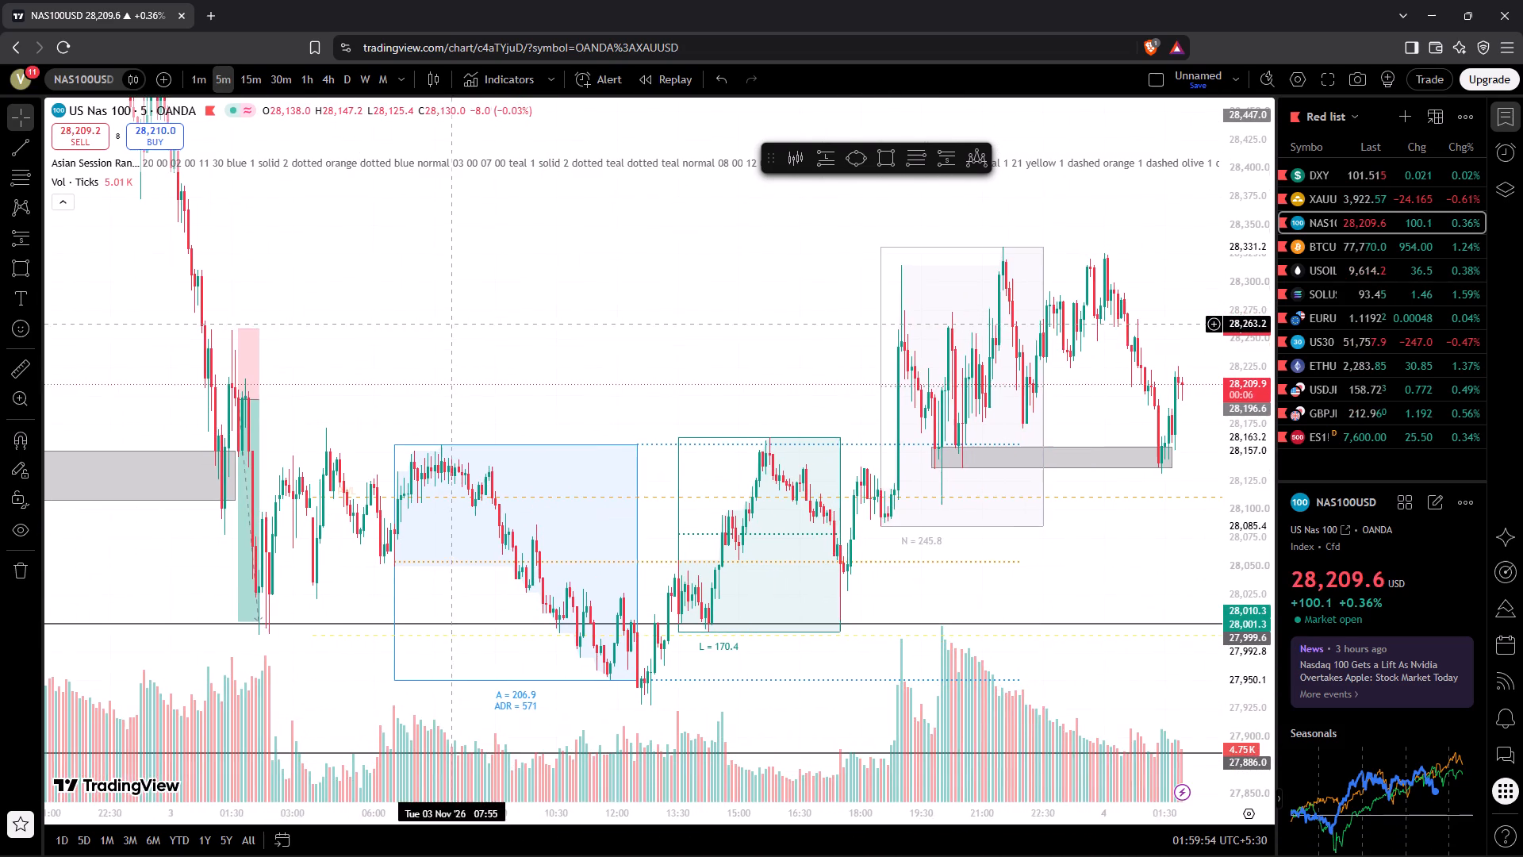
left_click_drag(620, 313, 394, 361)
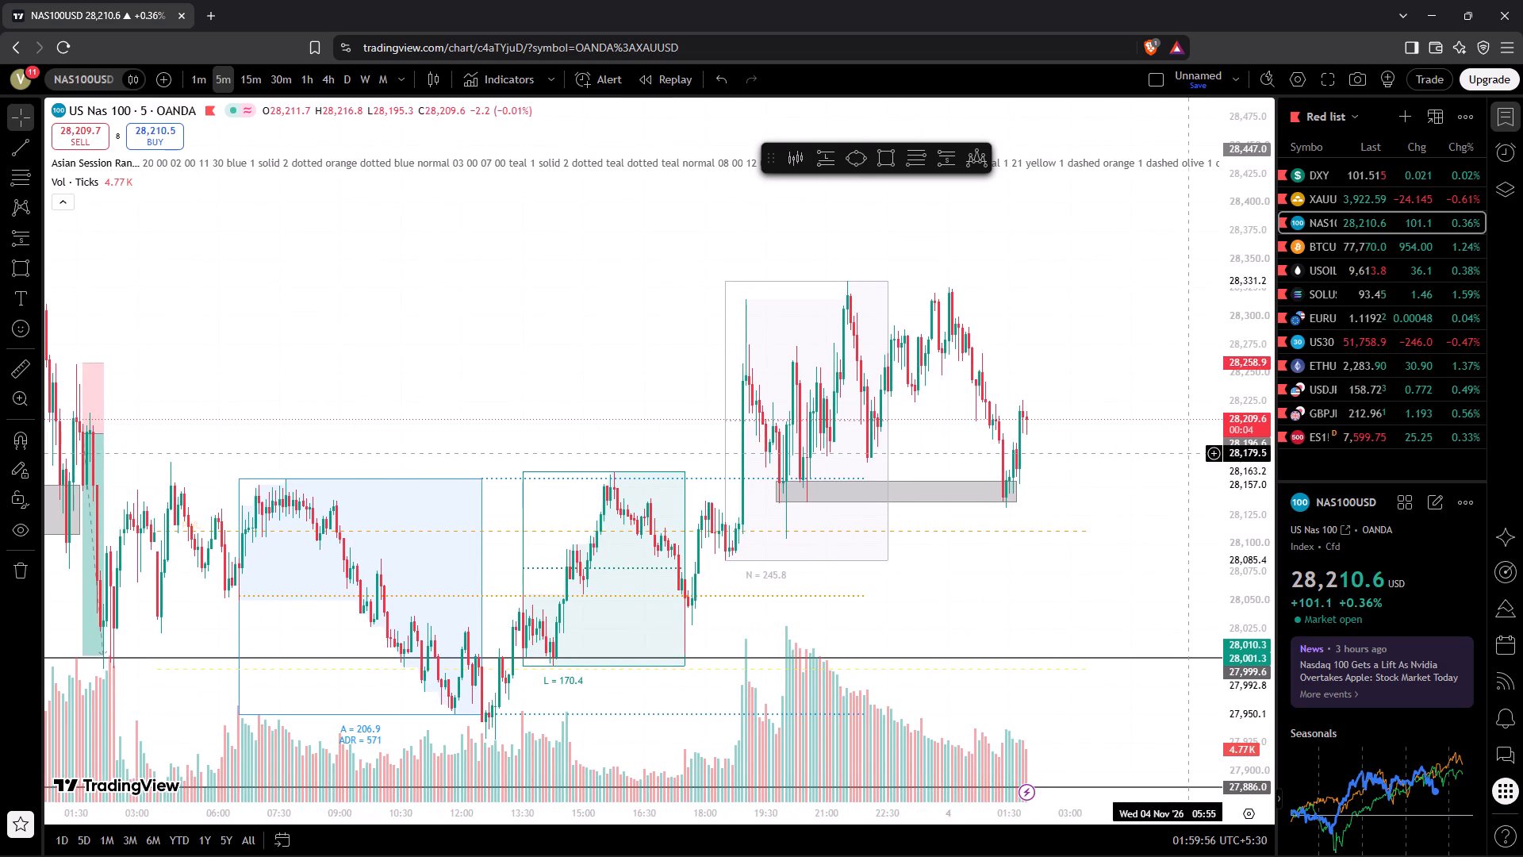
Draw a small rectangle zone from about 28,195.5 down to 28,179.5, spanning about 20:35 to 21:25 on 3 November.
left_click(885, 164)
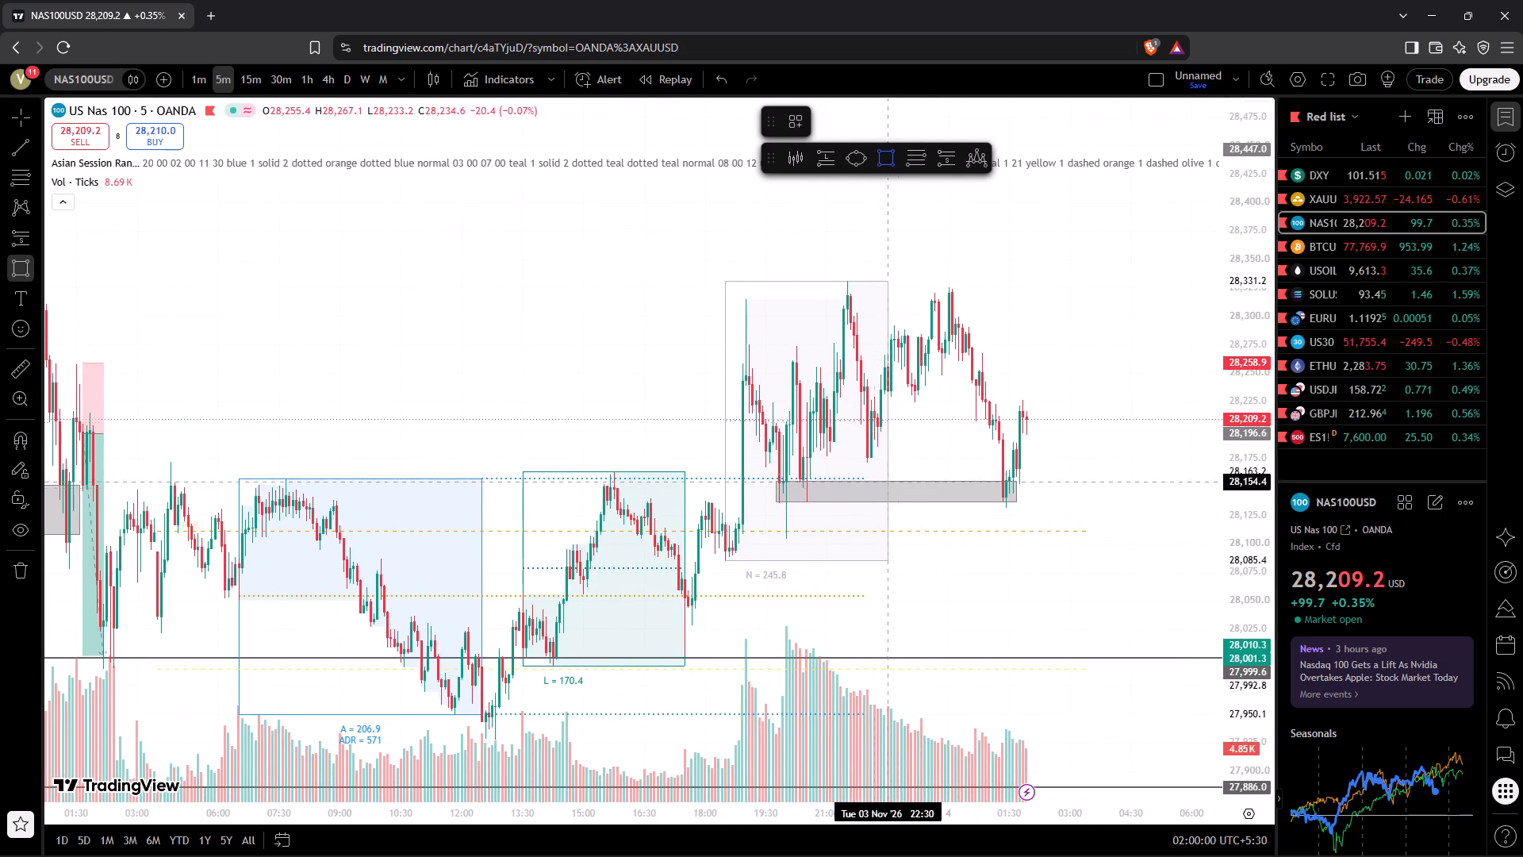
left_click_drag(809, 435, 841, 445)
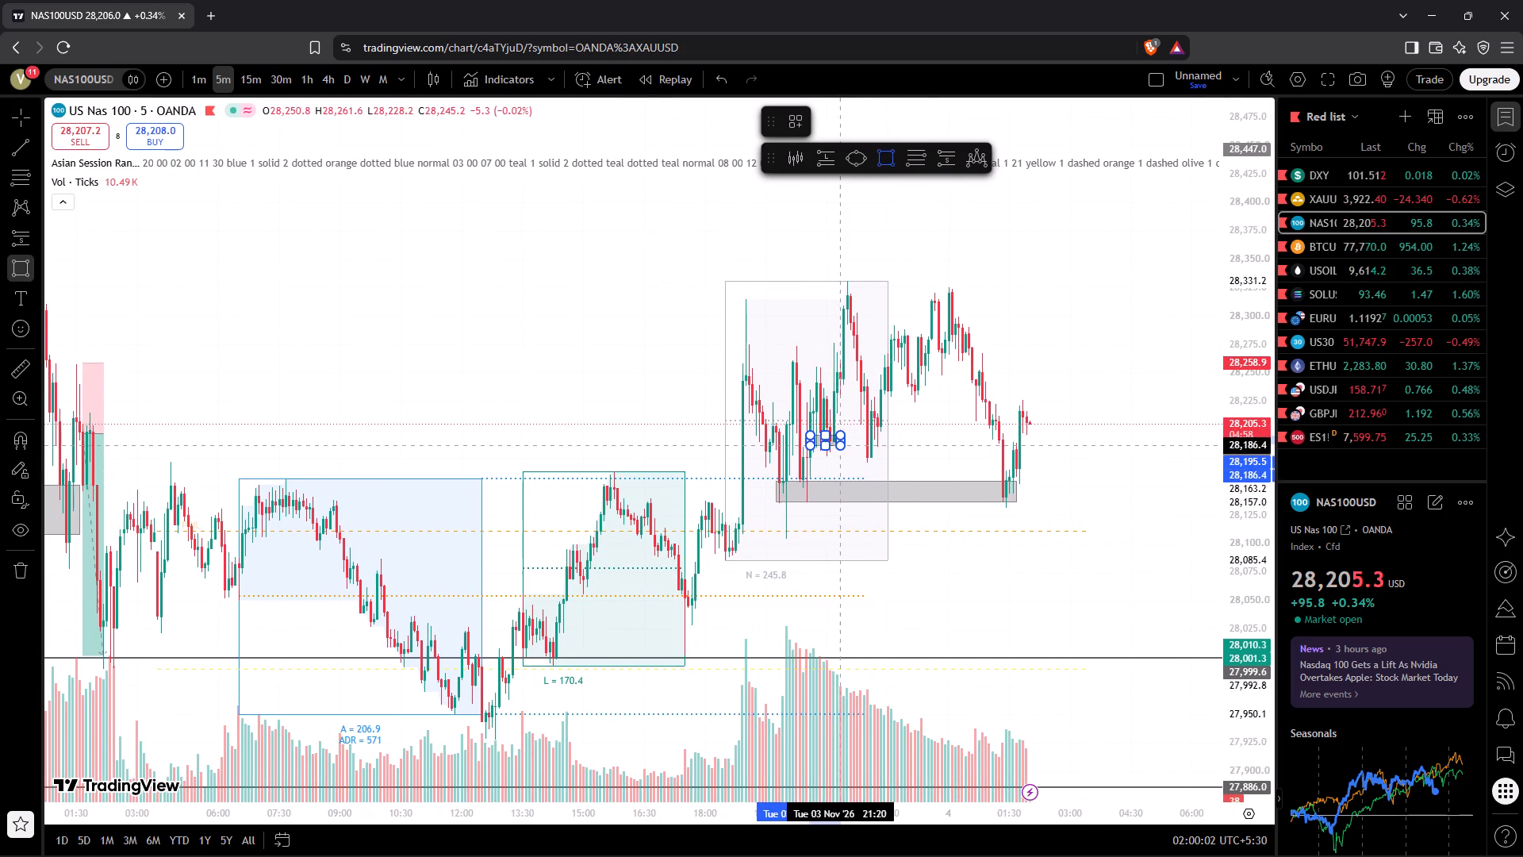
left_click_drag(841, 445, 844, 453)
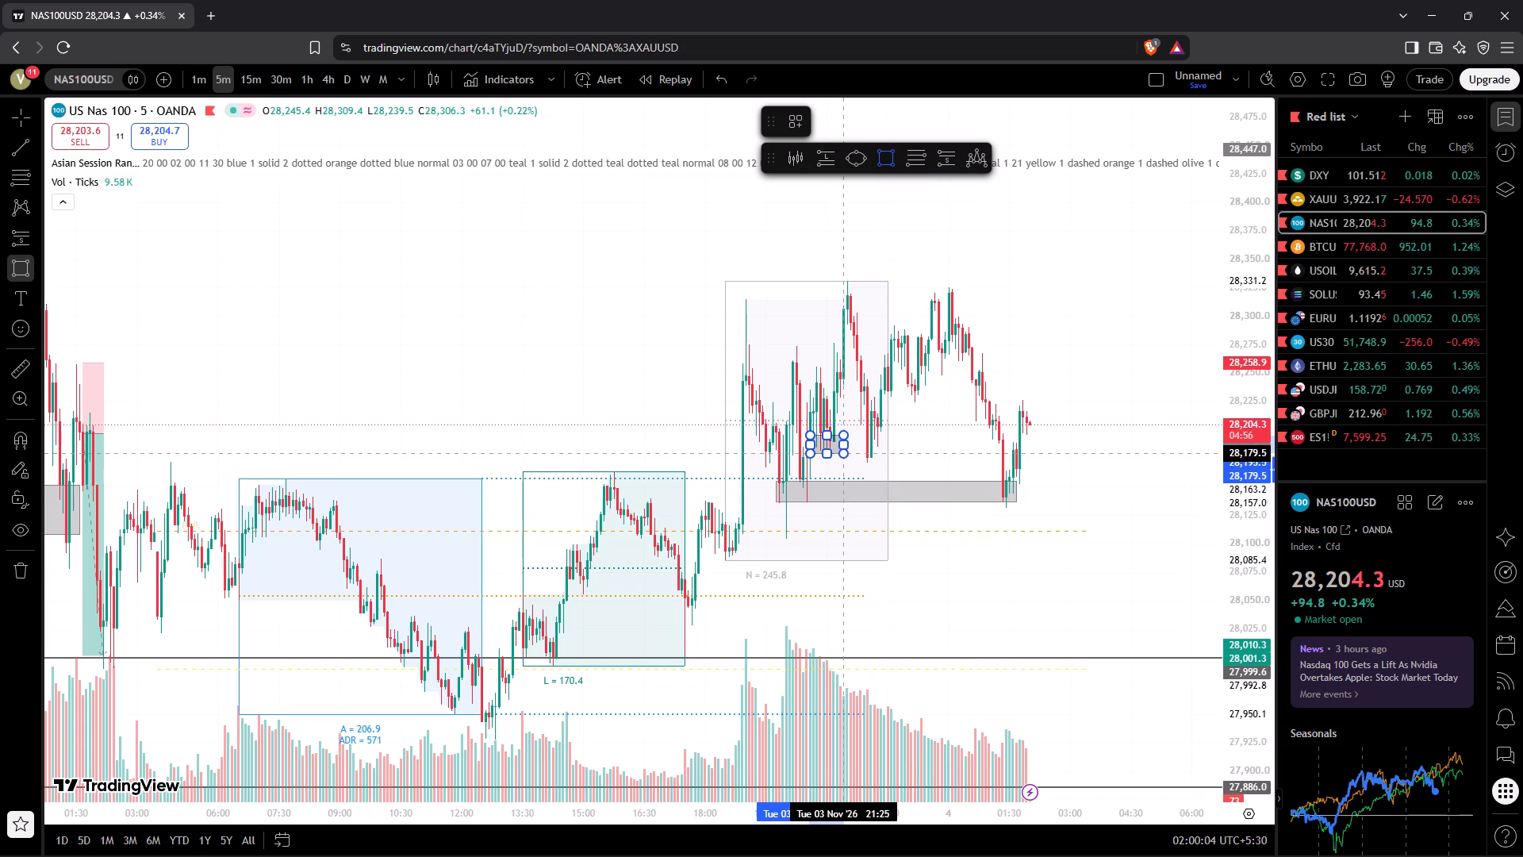
left_click(844, 453)
left_click(492, 365)
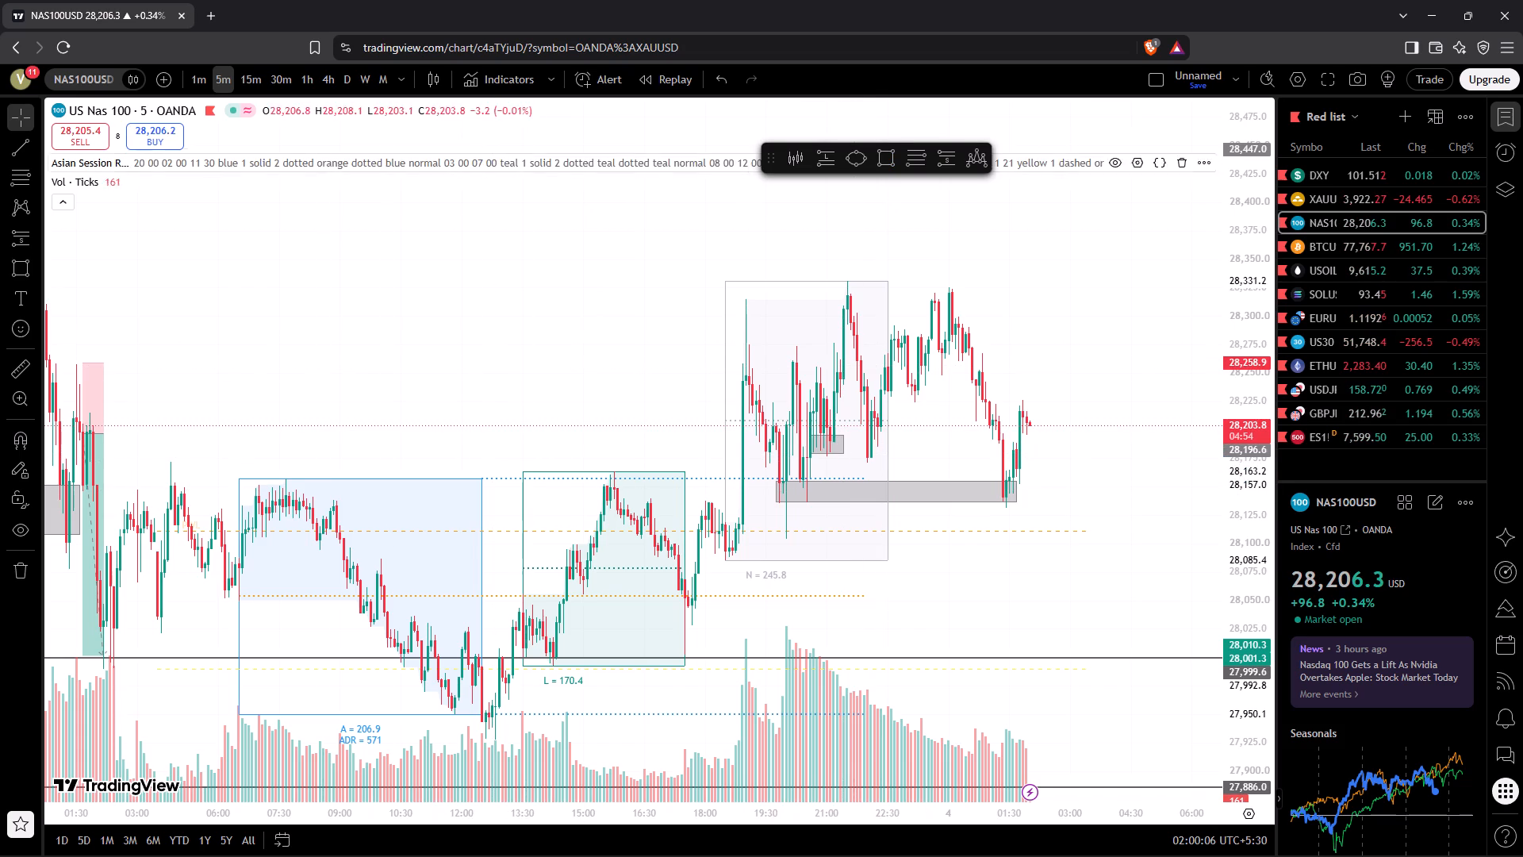
Examine the 1-minute price action around both grey zones between about 19:00 and 22:30 on 3 November, enlarging the price and time scales.
left_click(196, 75)
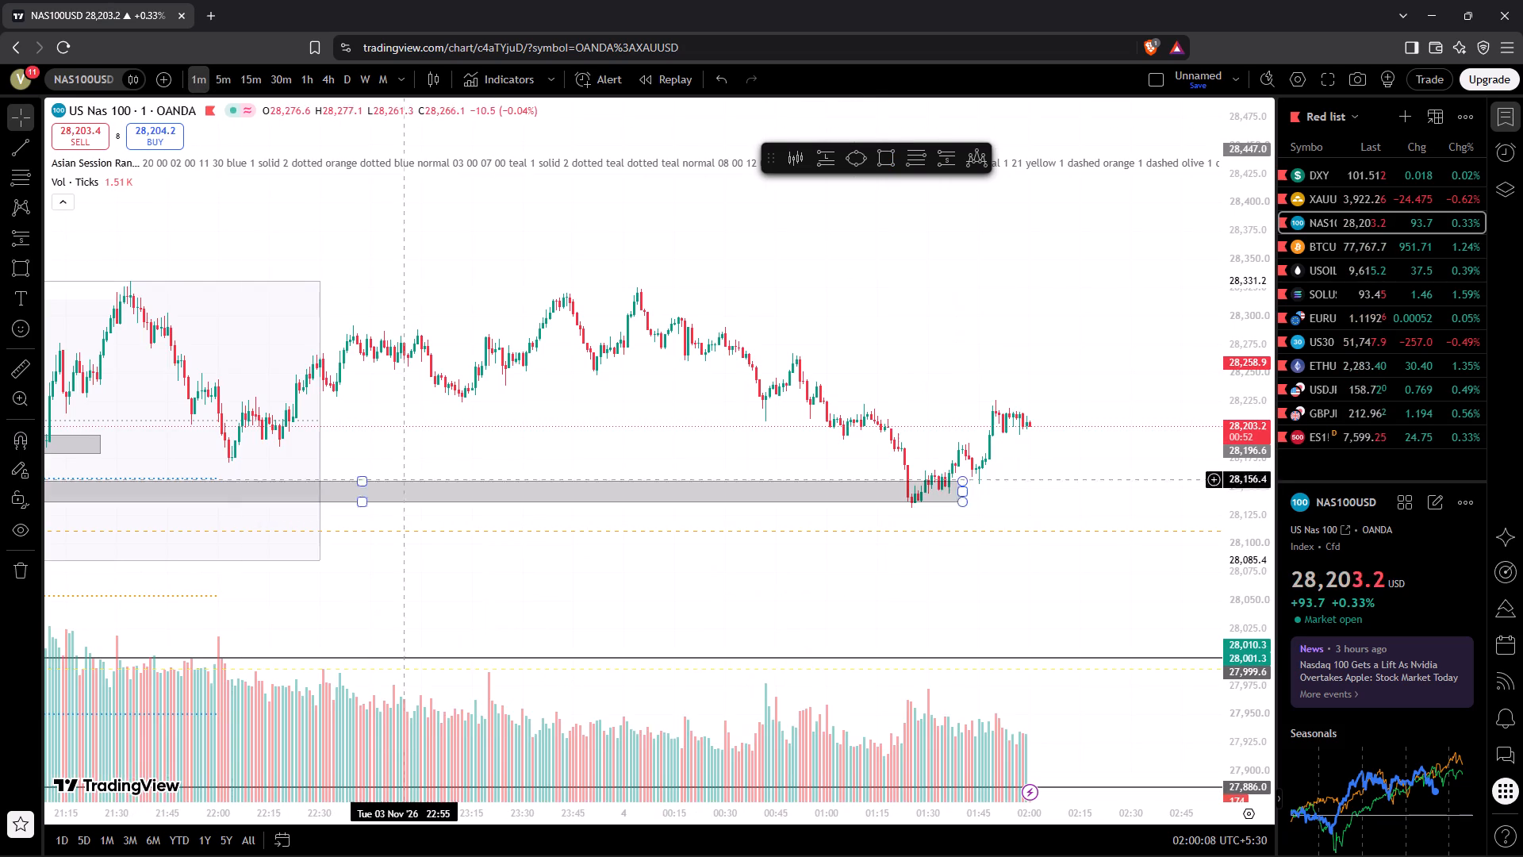
left_click_drag(412, 586, 1083, 527)
left_click_drag(535, 563, 693, 575)
left_click_drag(498, 566, 595, 609)
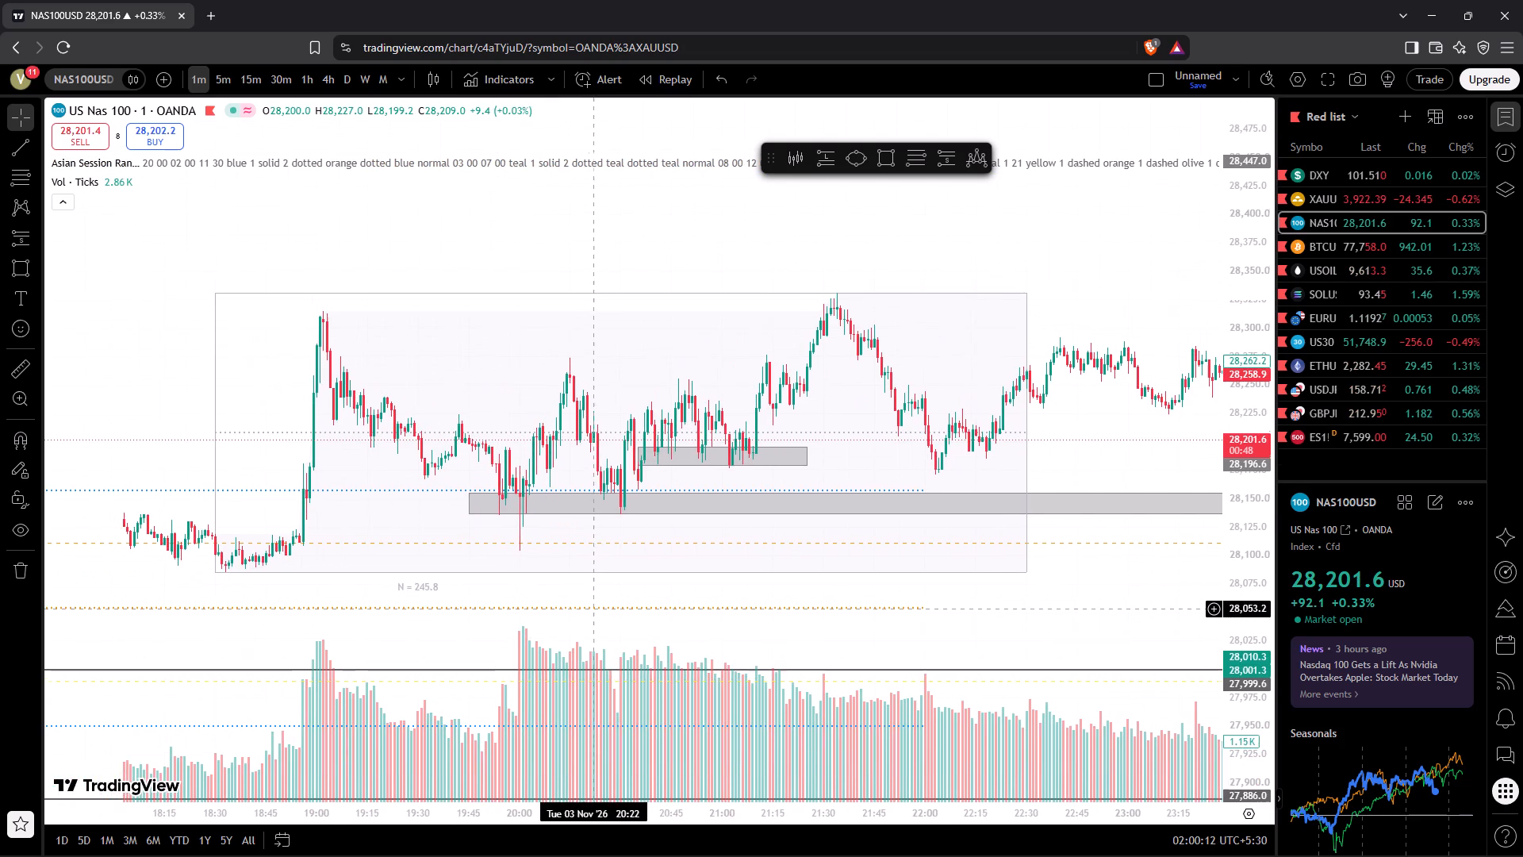
left_click_drag(595, 609, 596, 609)
left_click_drag(1262, 669, 1244, 506)
left_click_drag(1030, 612, 1054, 644)
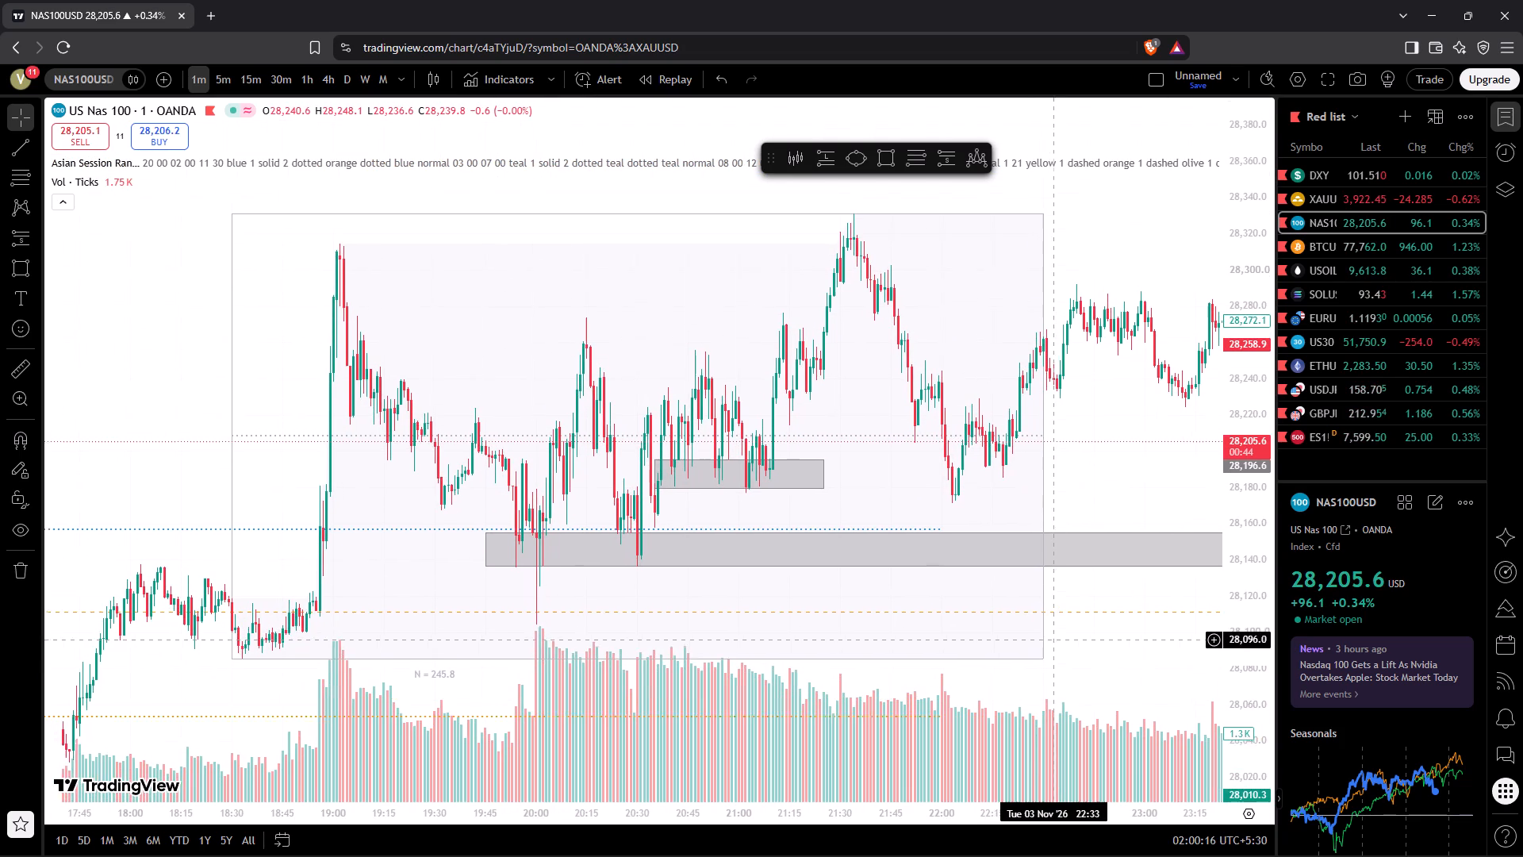
left_click_drag(1054, 644, 1054, 648)
left_click_drag(1232, 680, 1225, 649)
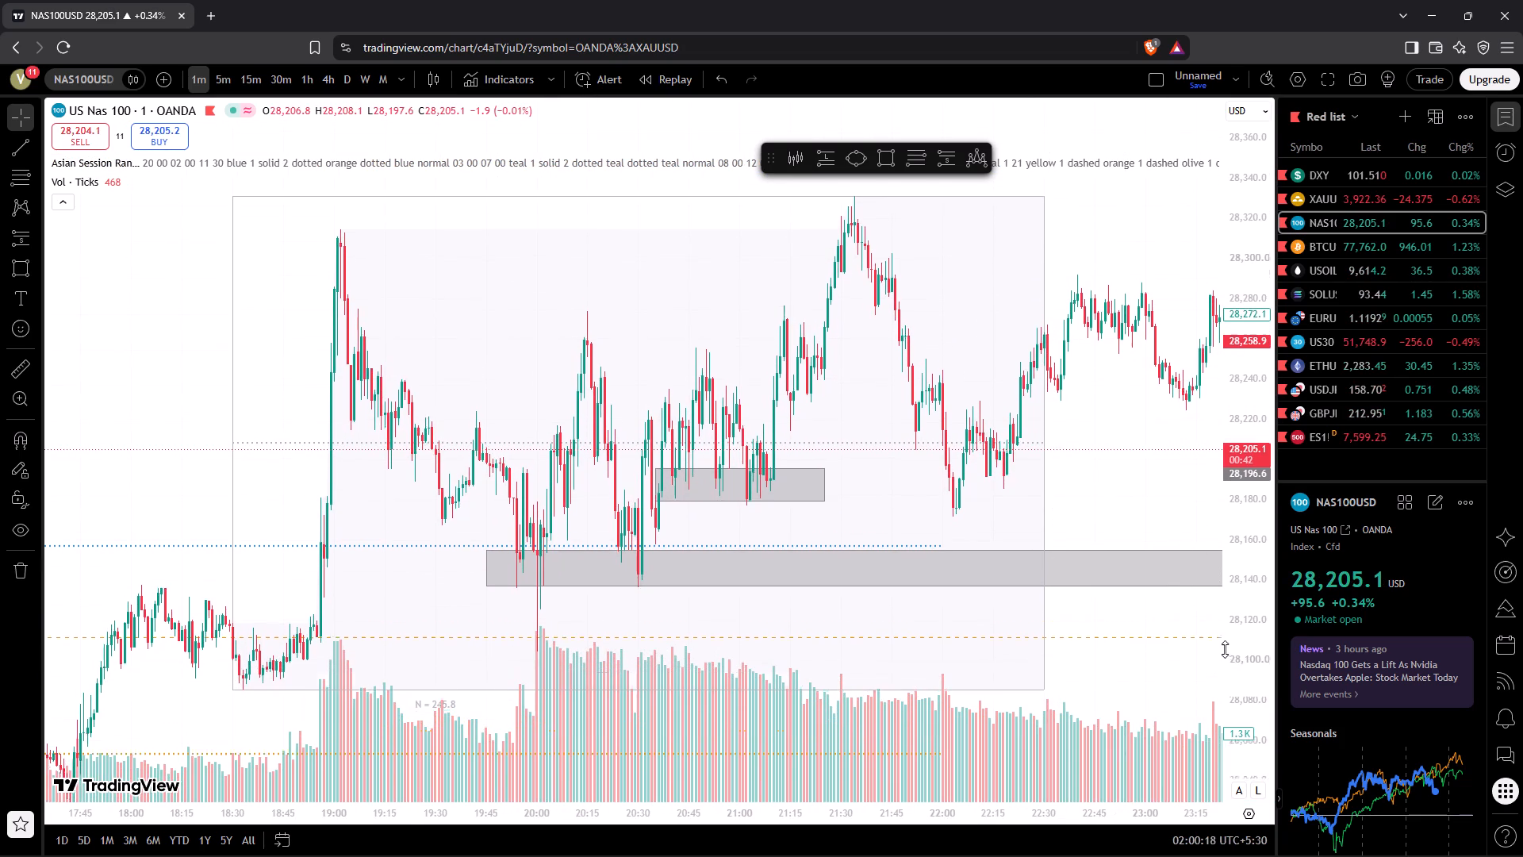
left_click_drag(1225, 649, 1224, 647)
left_click_drag(805, 807, 738, 832)
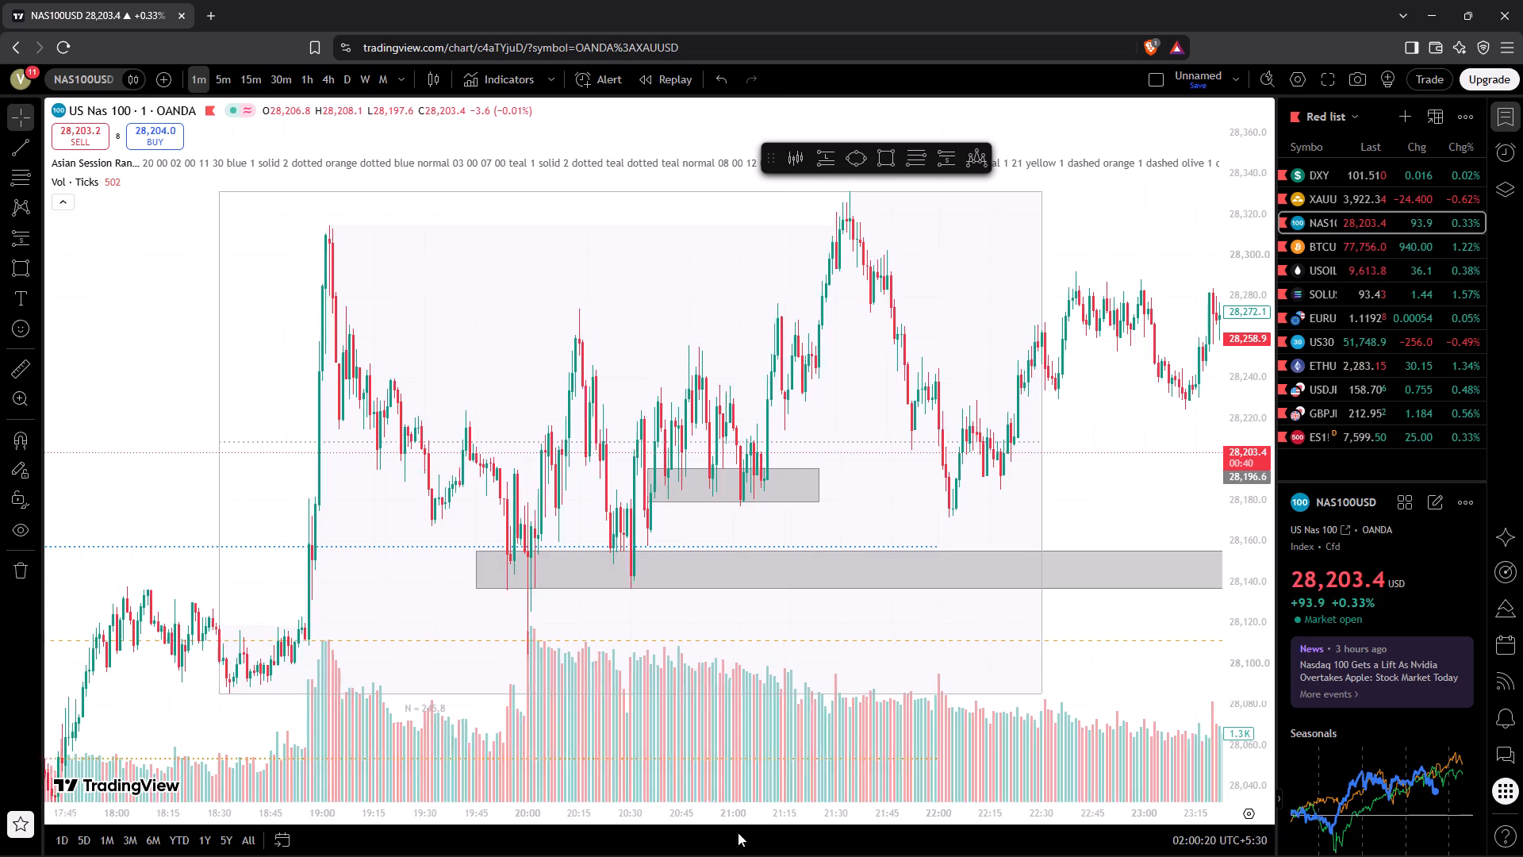
left_click_drag(738, 832, 590, 856)
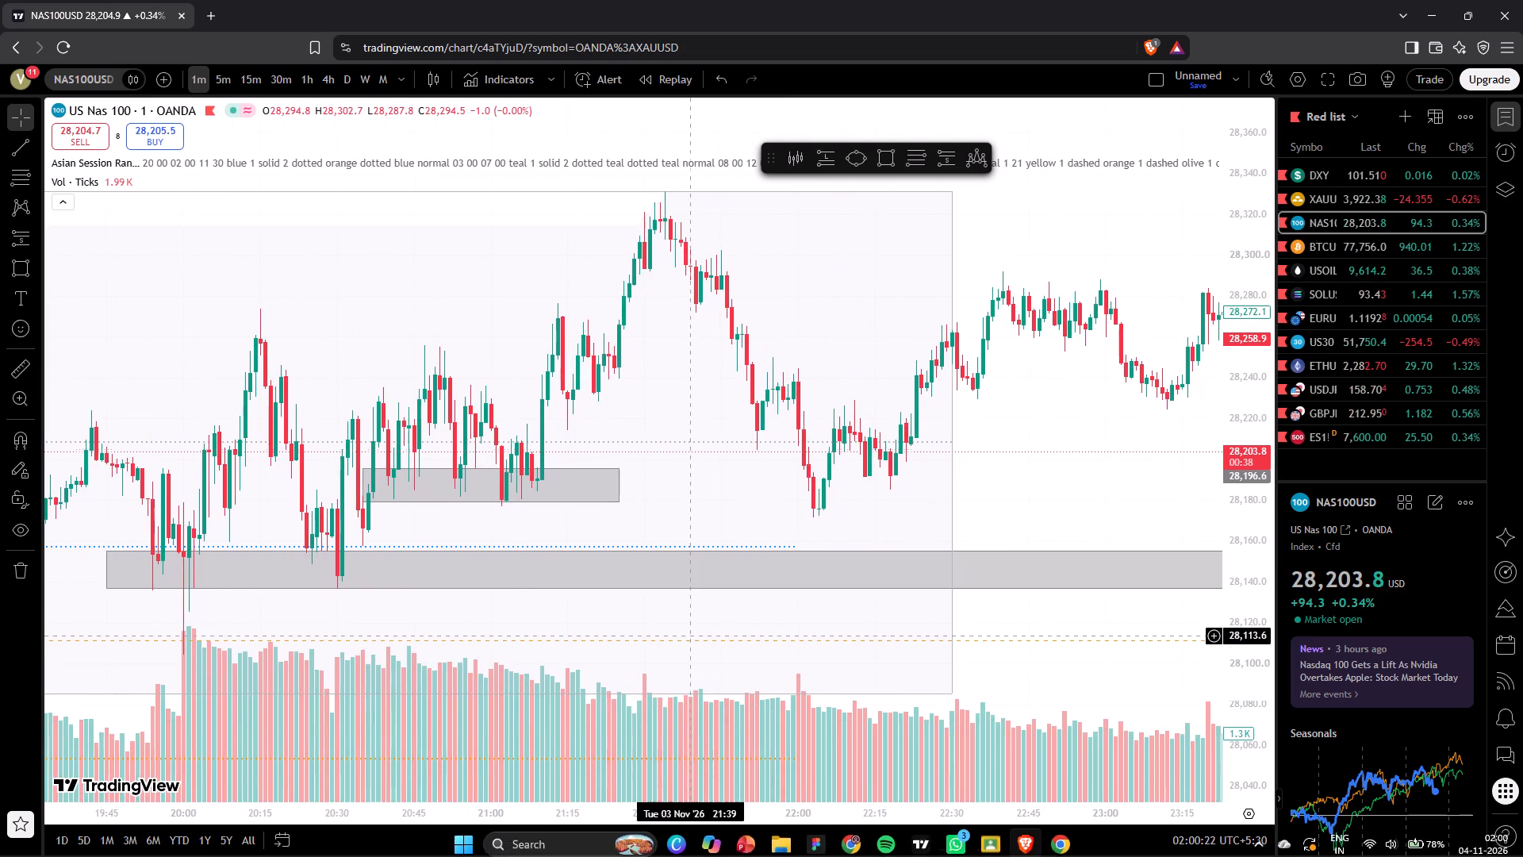
left_click_drag(690, 636, 957, 621)
left_click_drag(881, 639, 914, 639)
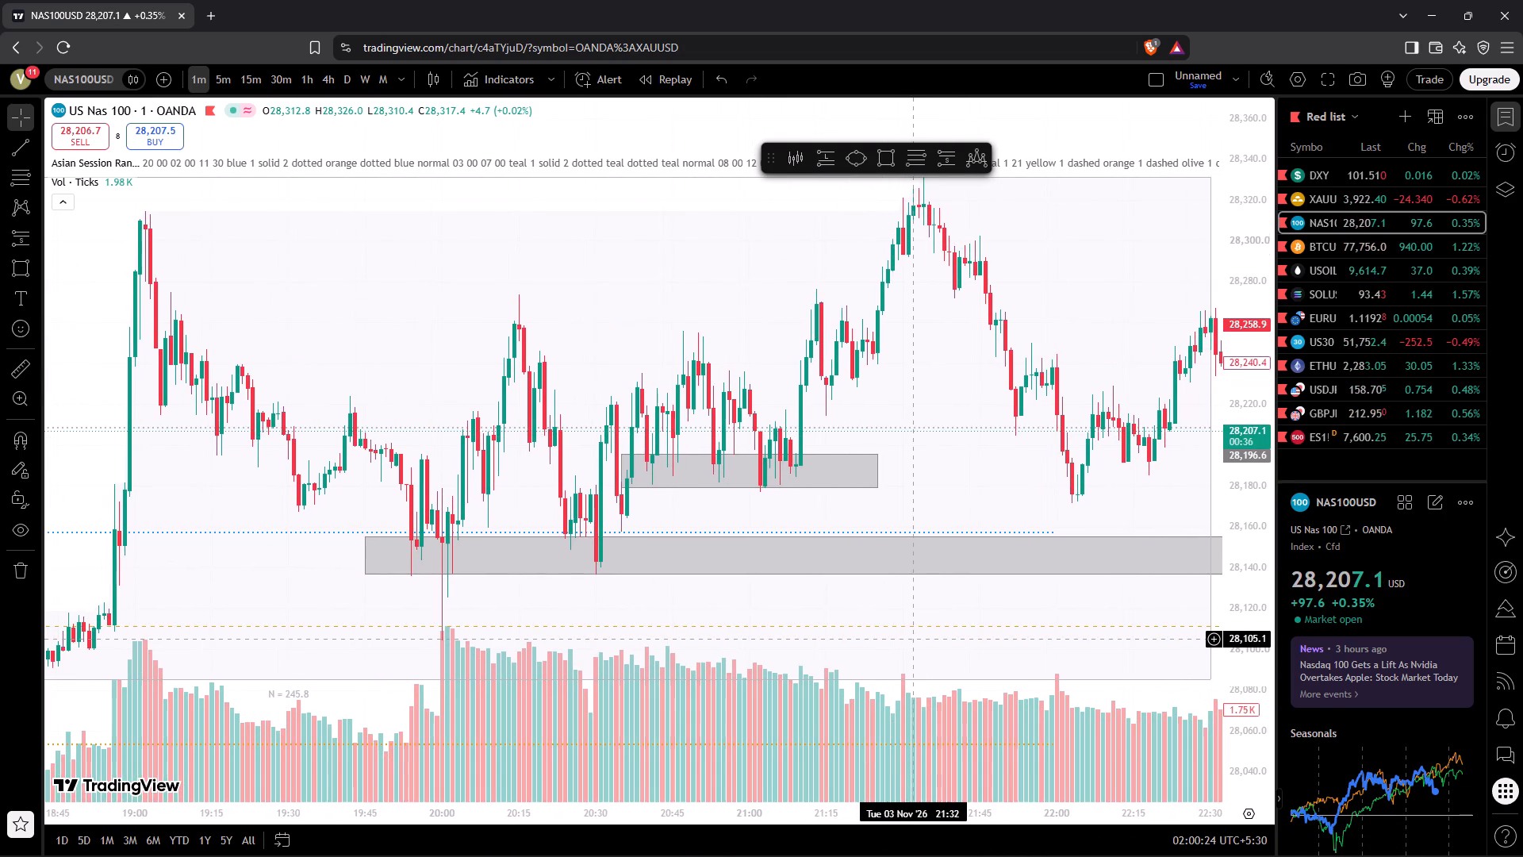
left_click_drag(914, 639, 914, 637)
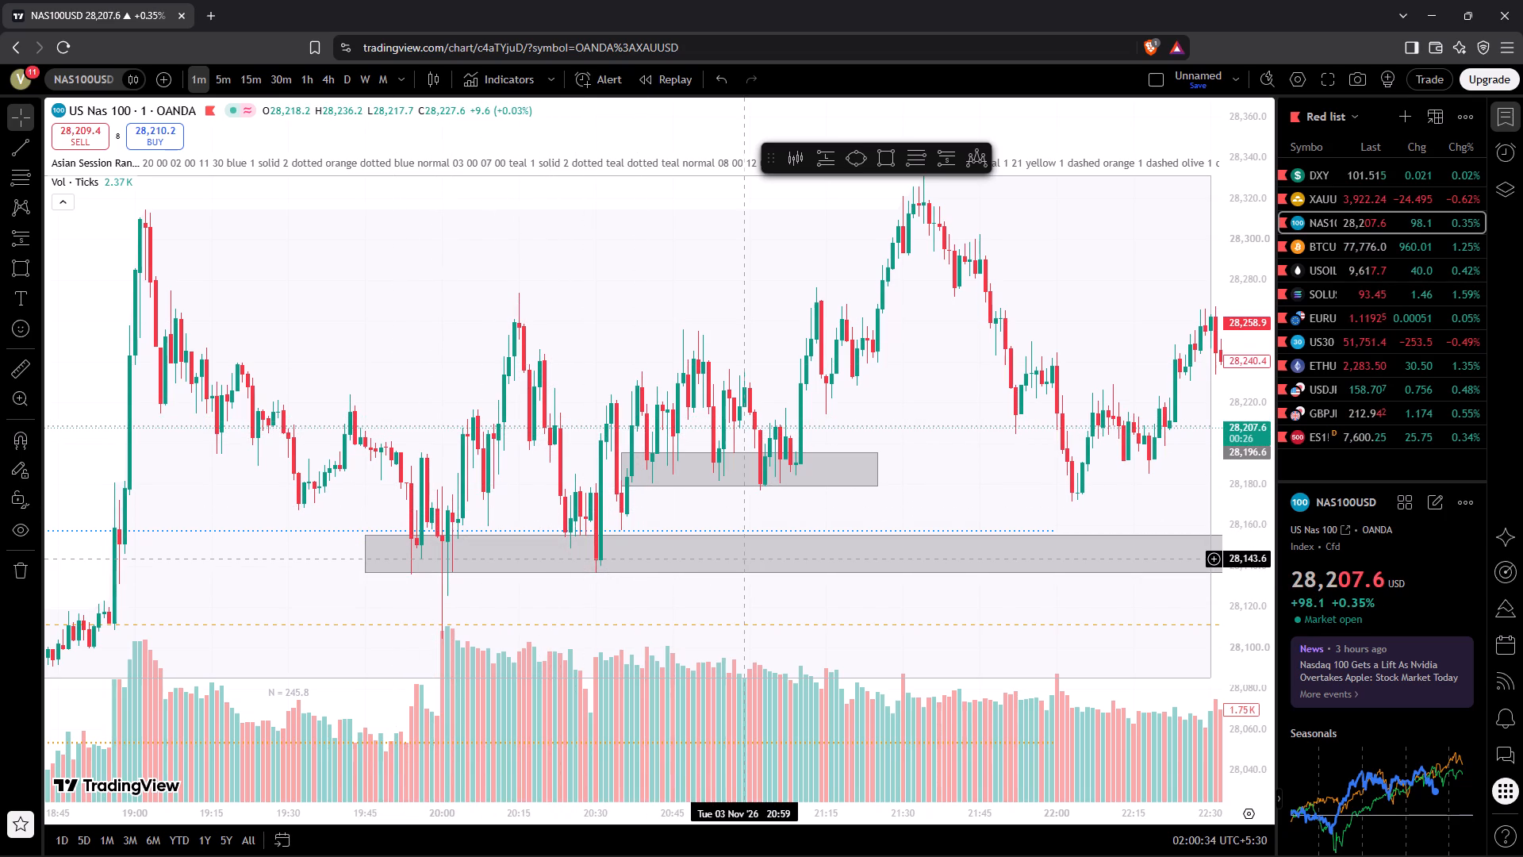
left_click_drag(930, 483, 930, 483)
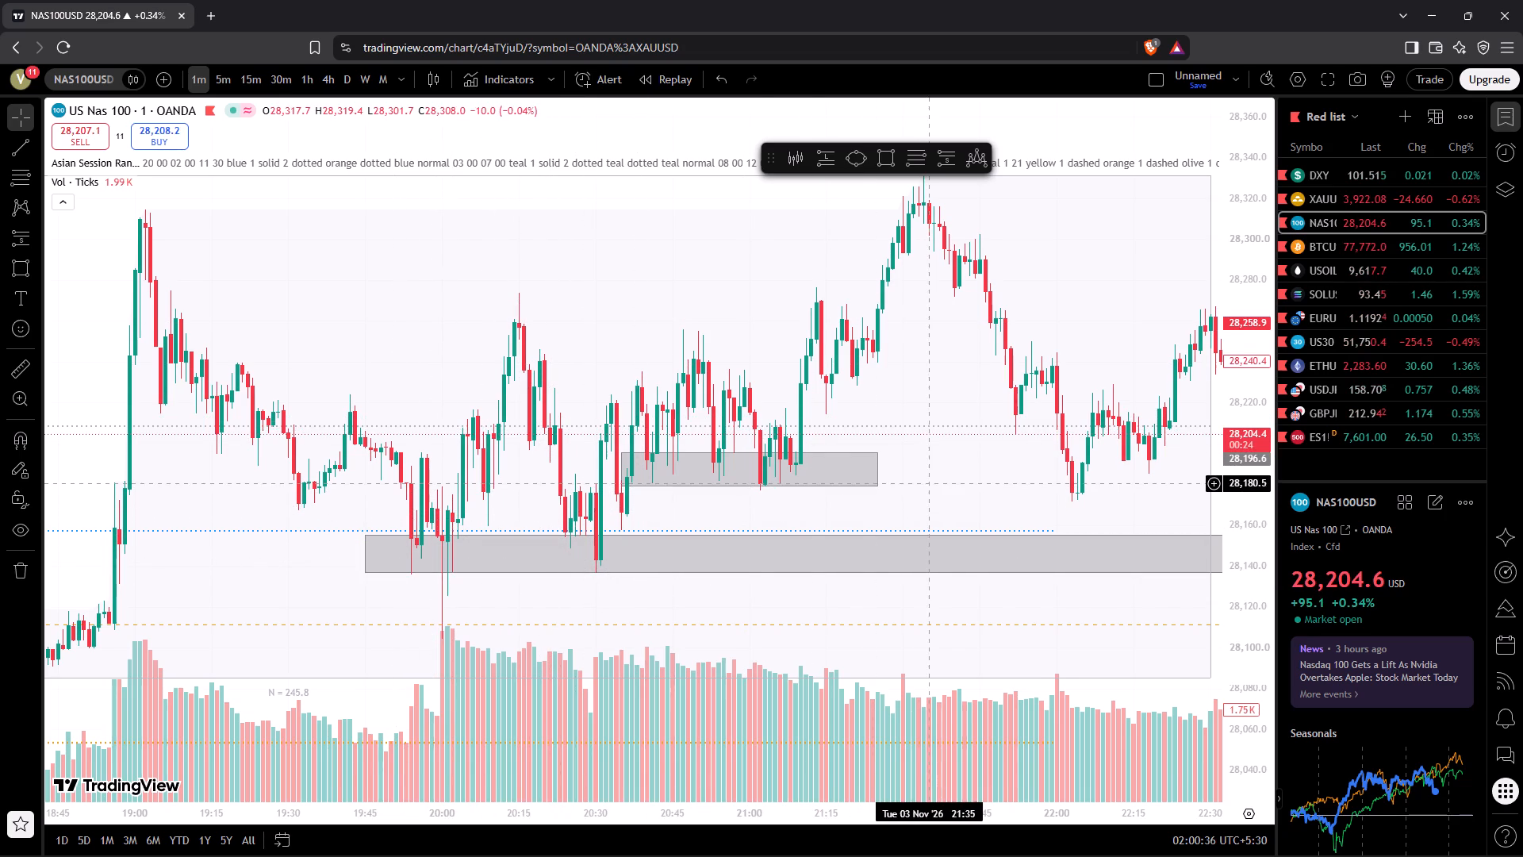
left_click_drag(930, 483, 921, 483)
left_click_drag(934, 498, 899, 500)
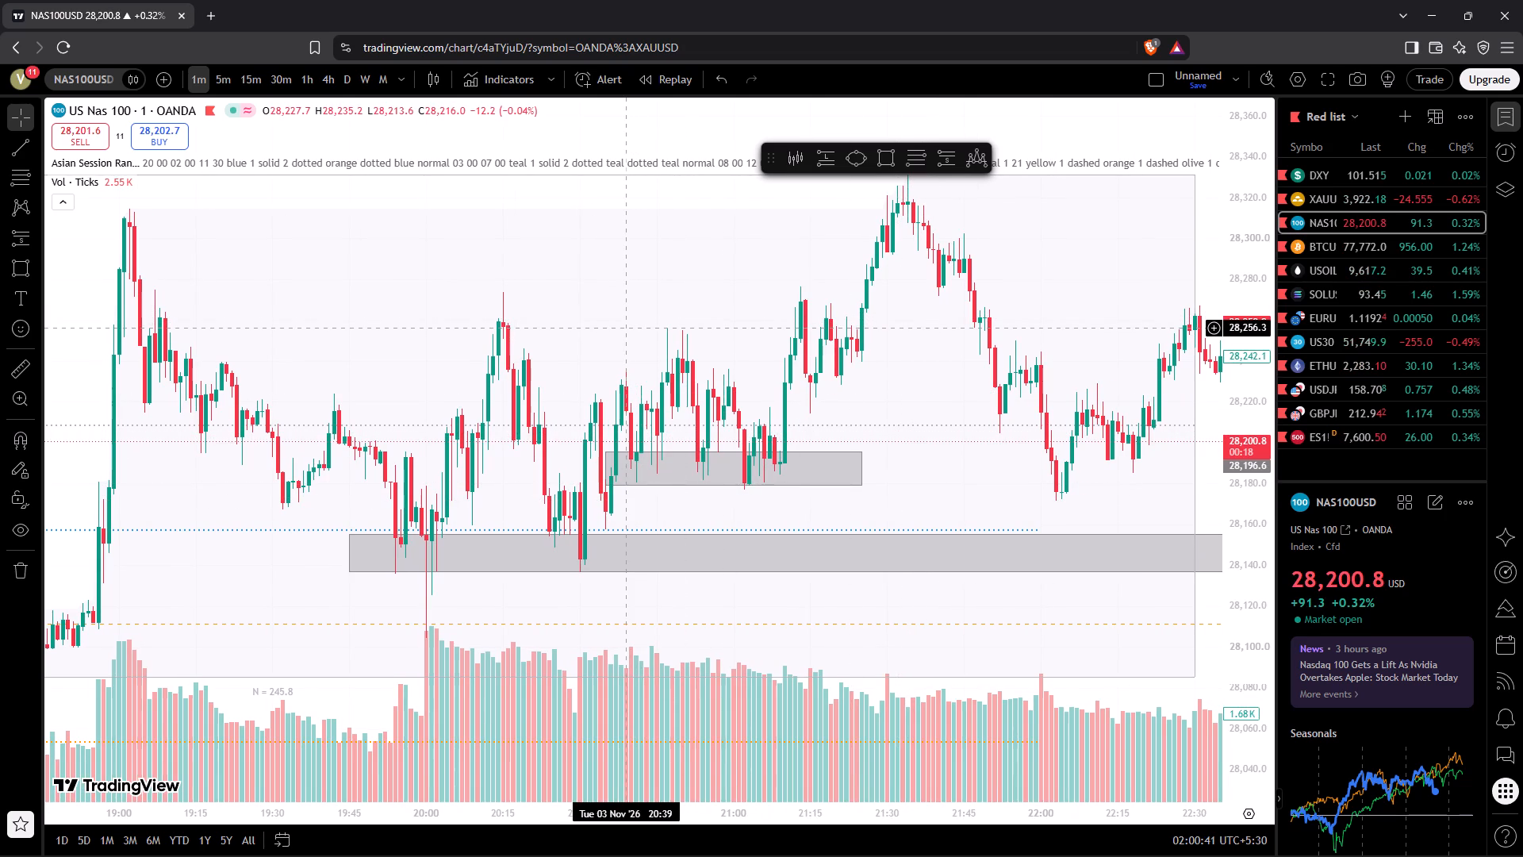
Draw a Fib retracement from about 28,184.4 at 21:07 up to about 28,275.3 at 21:24 on 3 November.
left_click(923, 163)
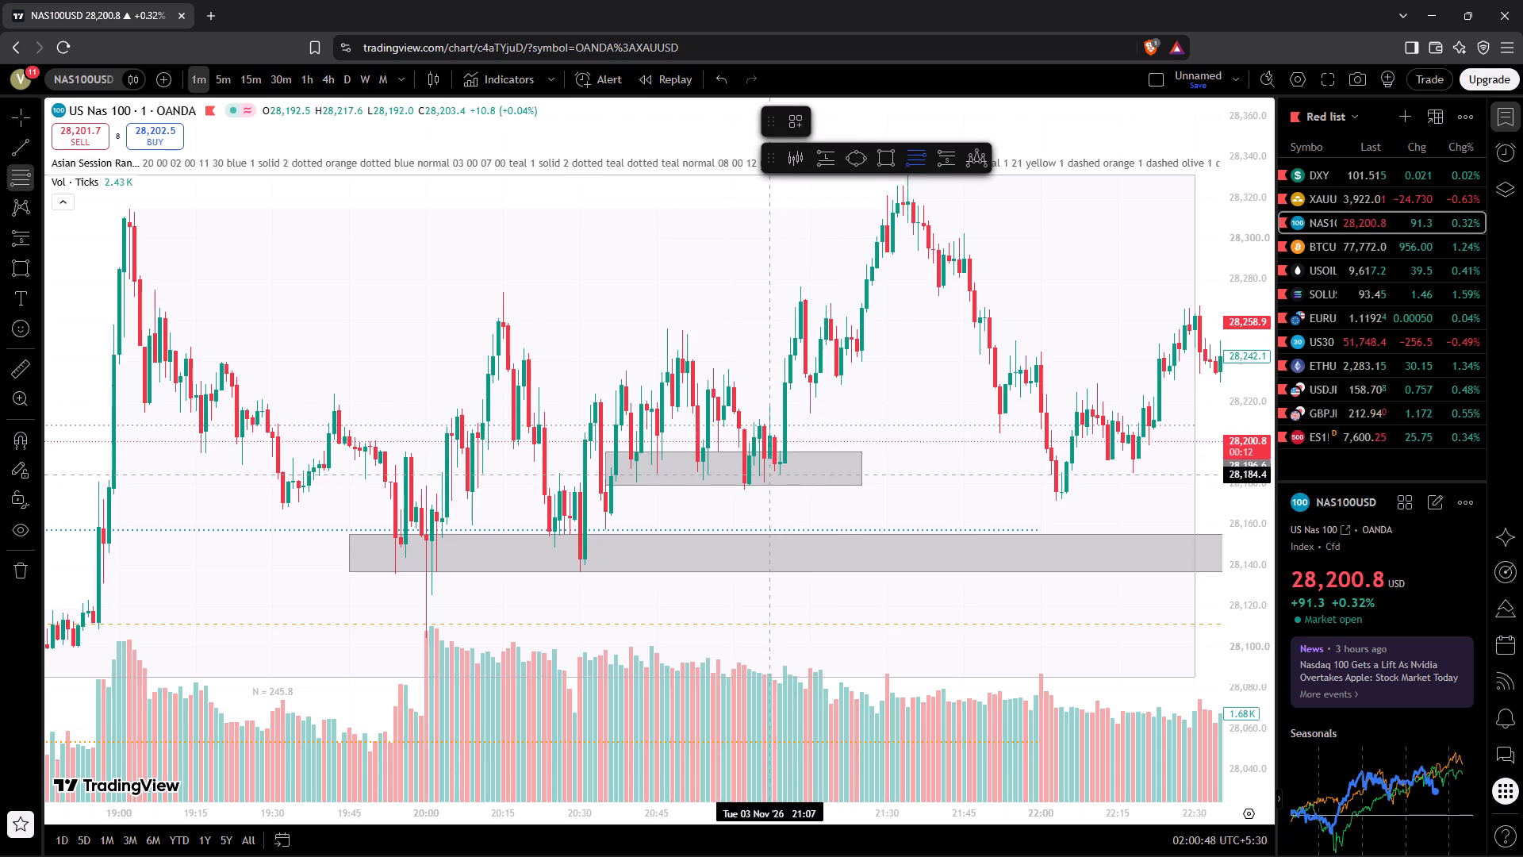
left_click_drag(768, 475, 855, 299)
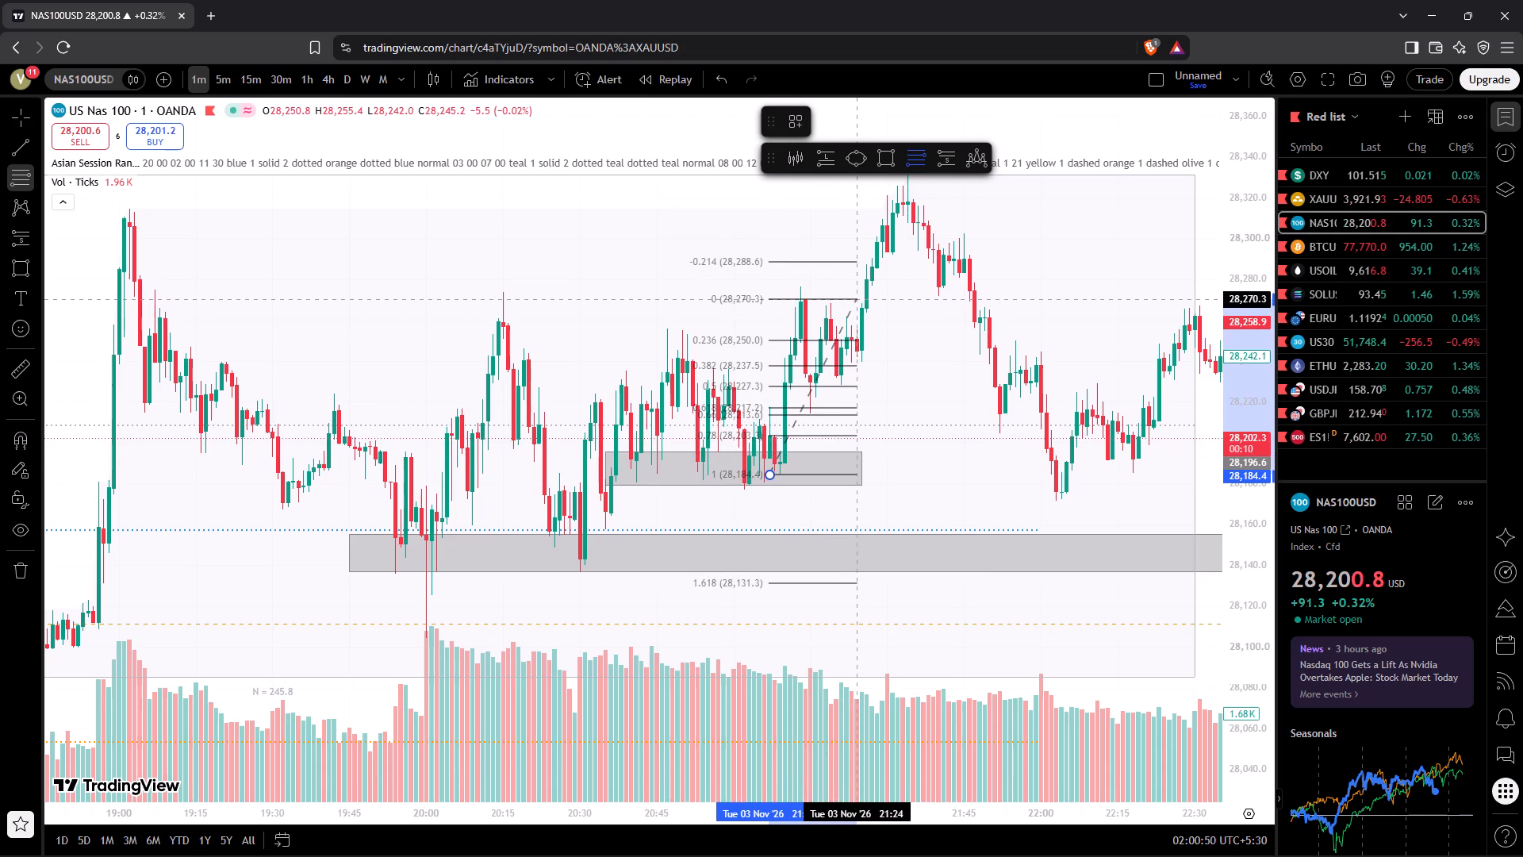
left_click_drag(855, 299, 857, 287)
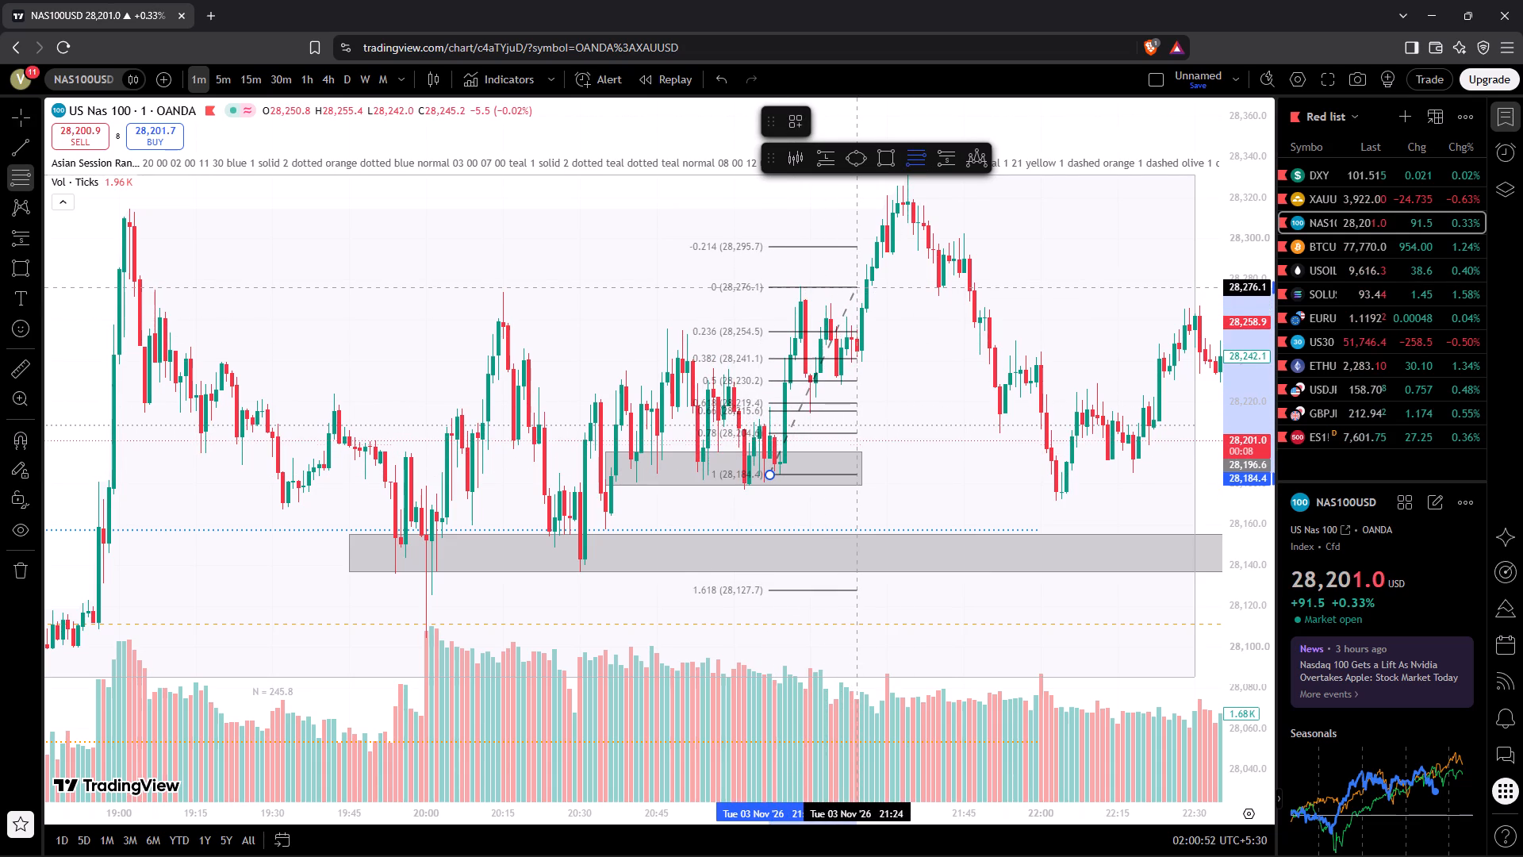
left_click_drag(857, 287, 857, 289)
left_click(857, 289)
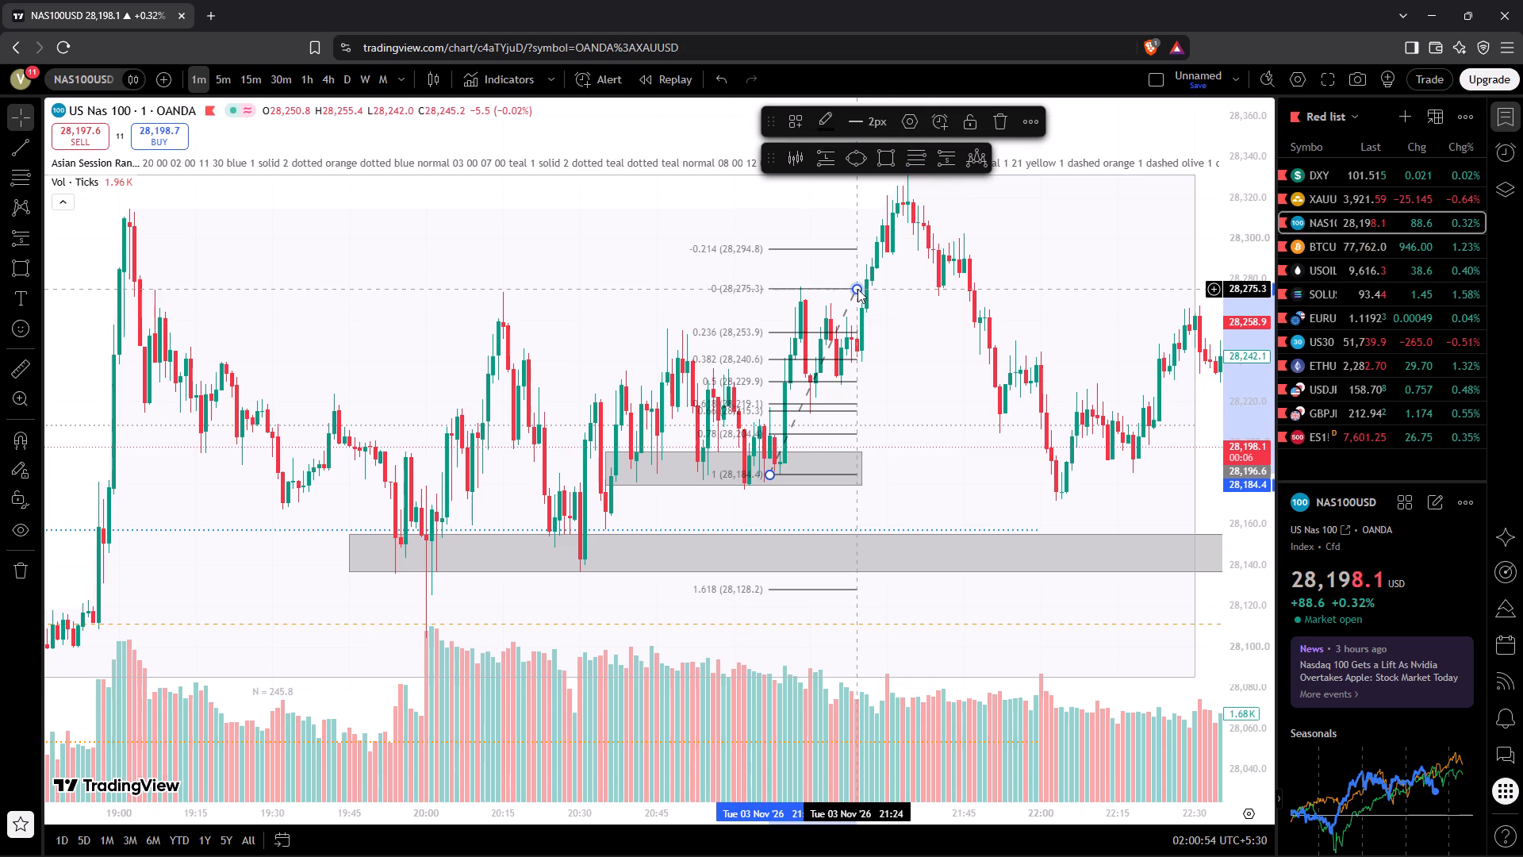
Add a long position with entry at 28,229.5, stop at 28,213.9 and target at 28,315.0, spanning 21:16 to 21:30 on 3 November.
left_click(824, 161)
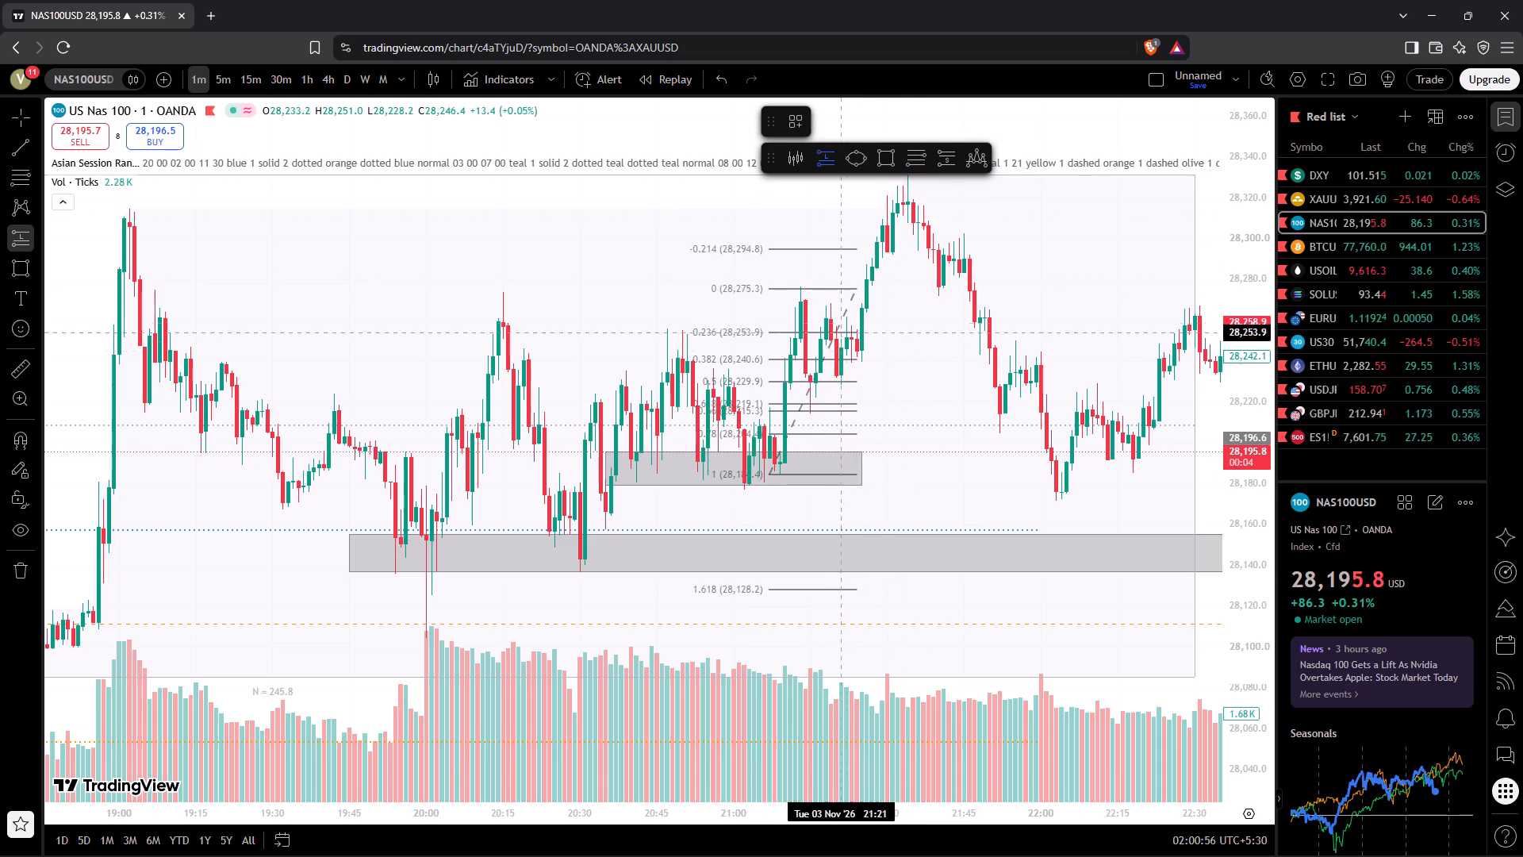
left_click(815, 382)
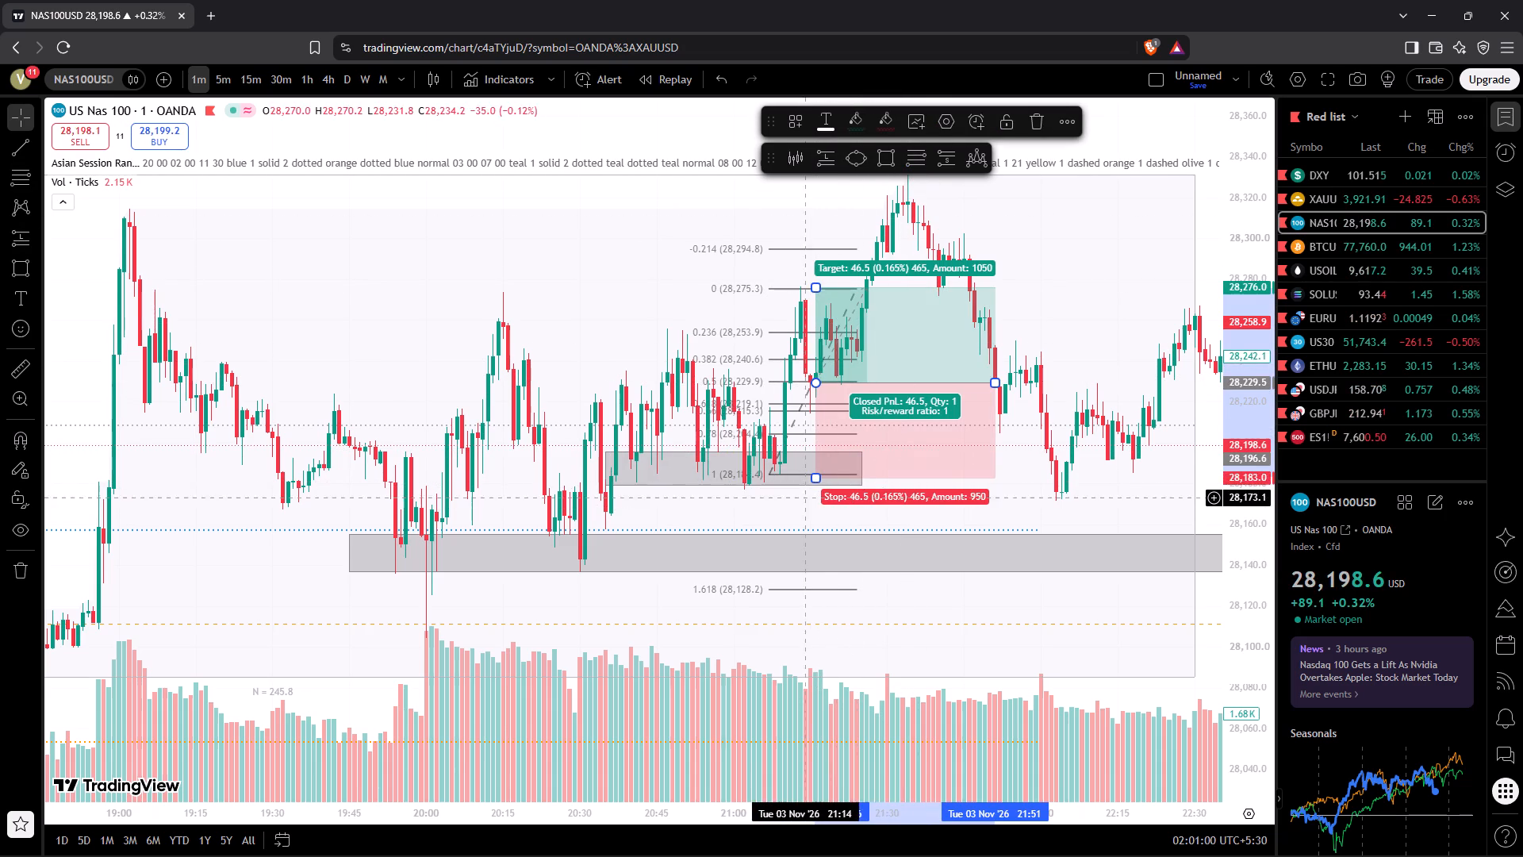
left_click_drag(815, 482, 841, 417)
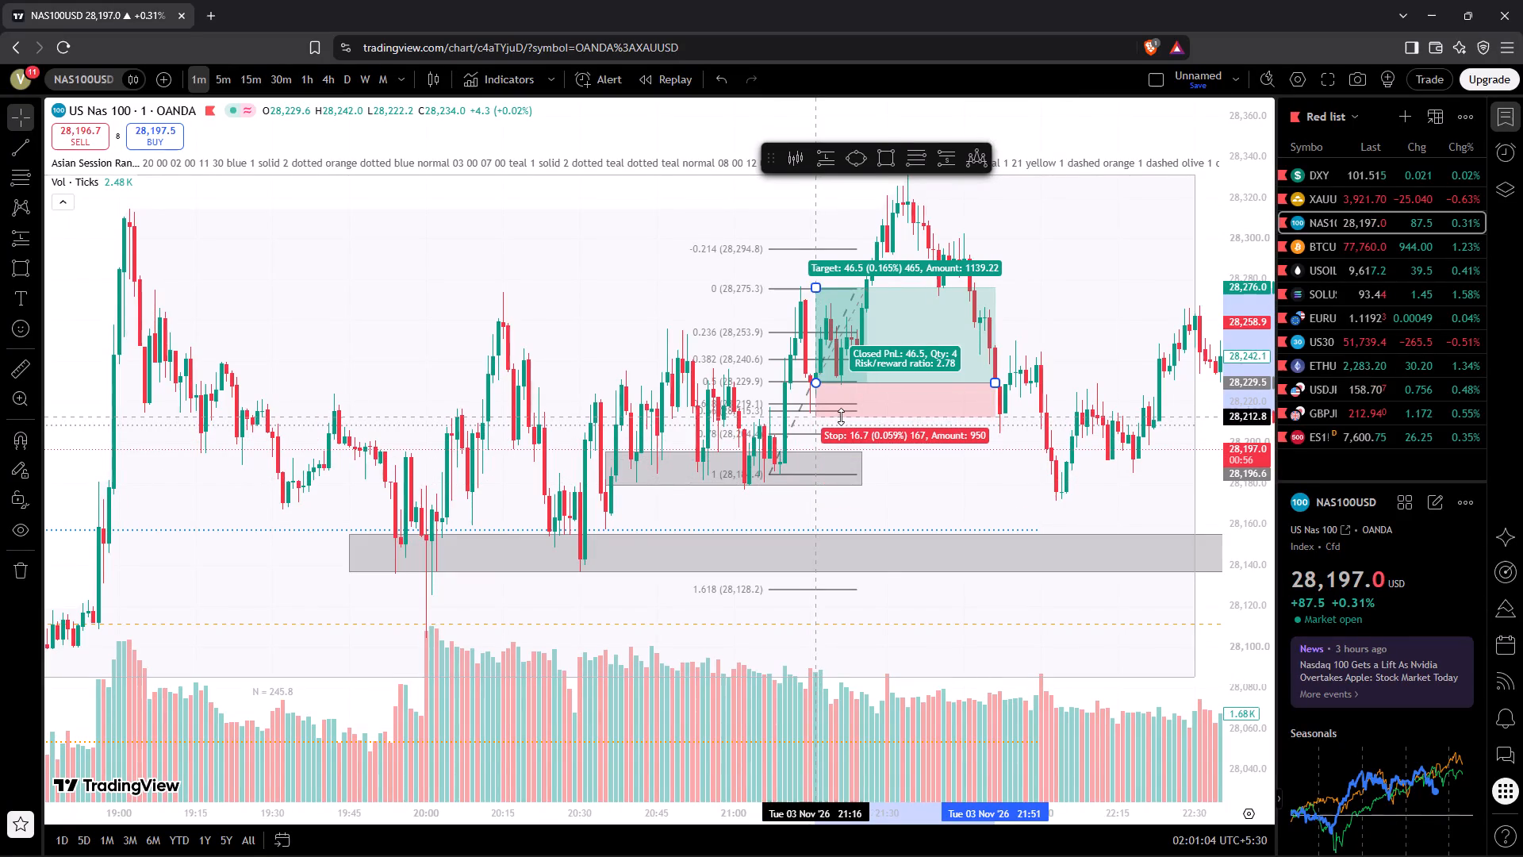
left_click_drag(841, 417, 842, 414)
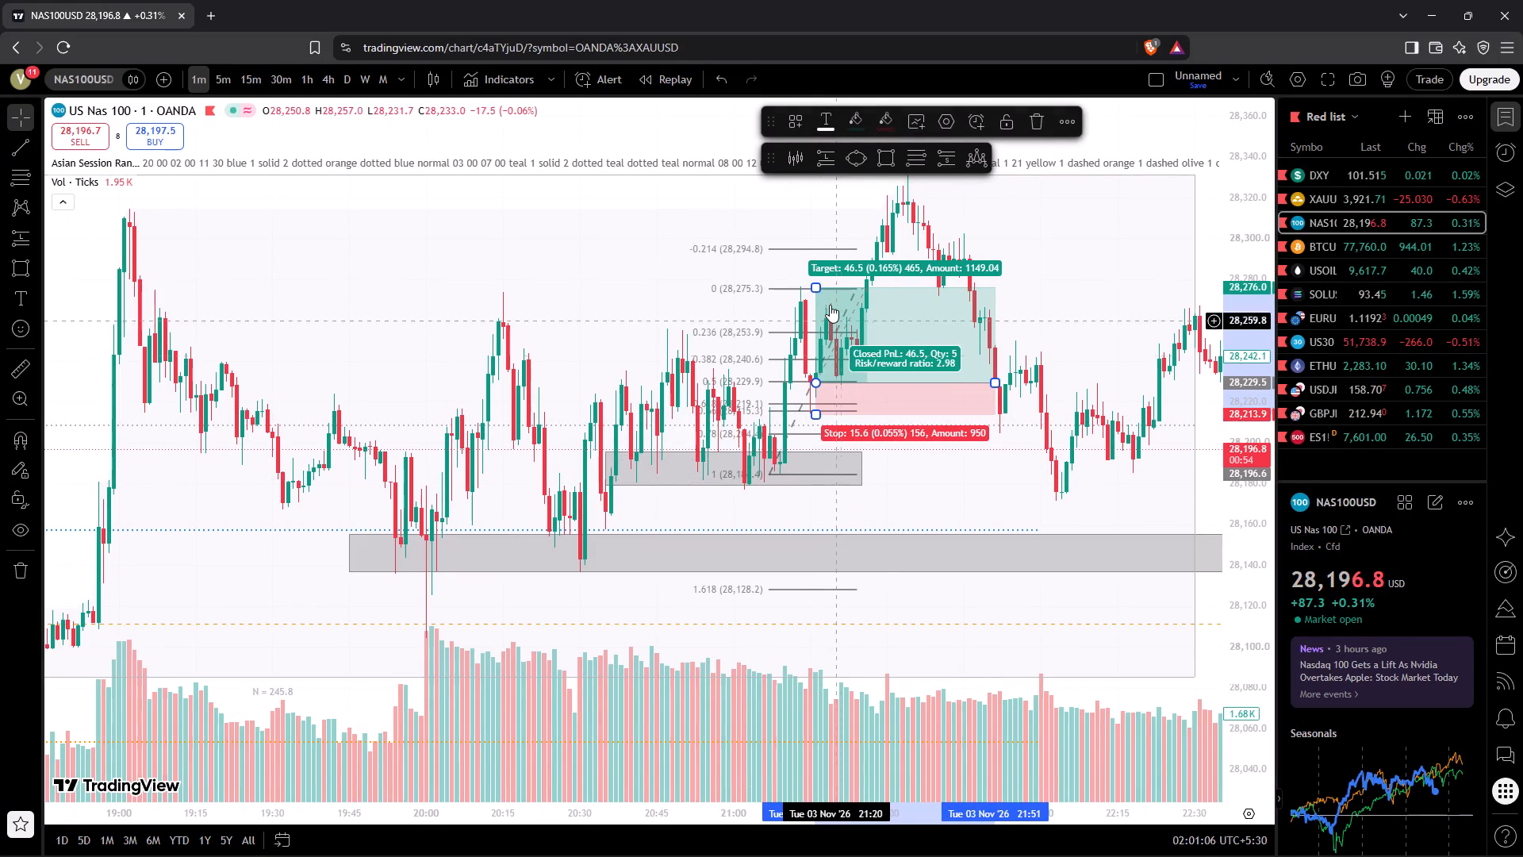
left_click_drag(819, 286, 822, 209)
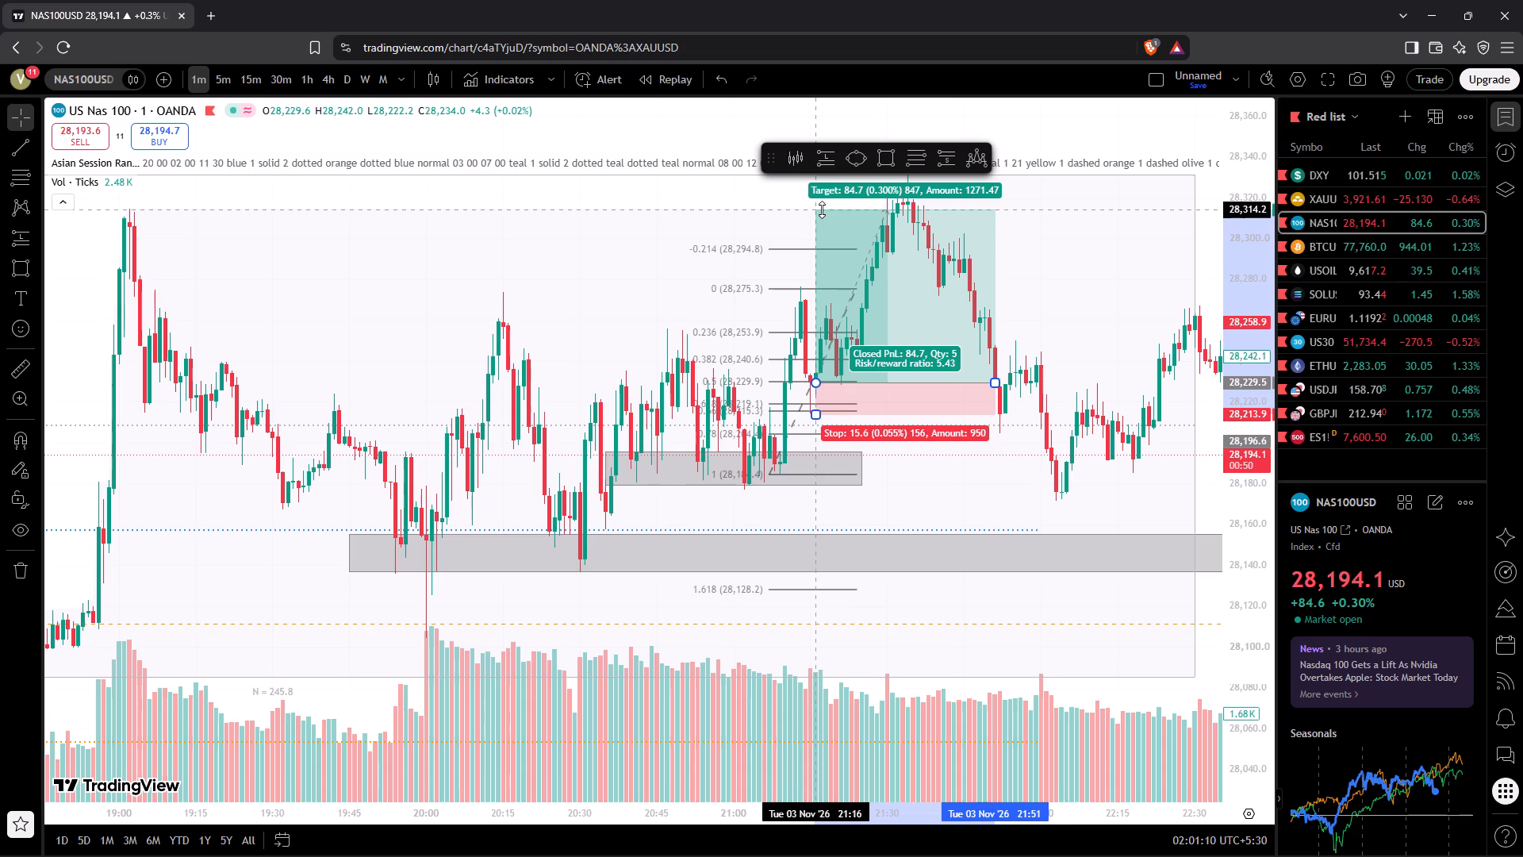
left_click_drag(822, 209, 822, 210)
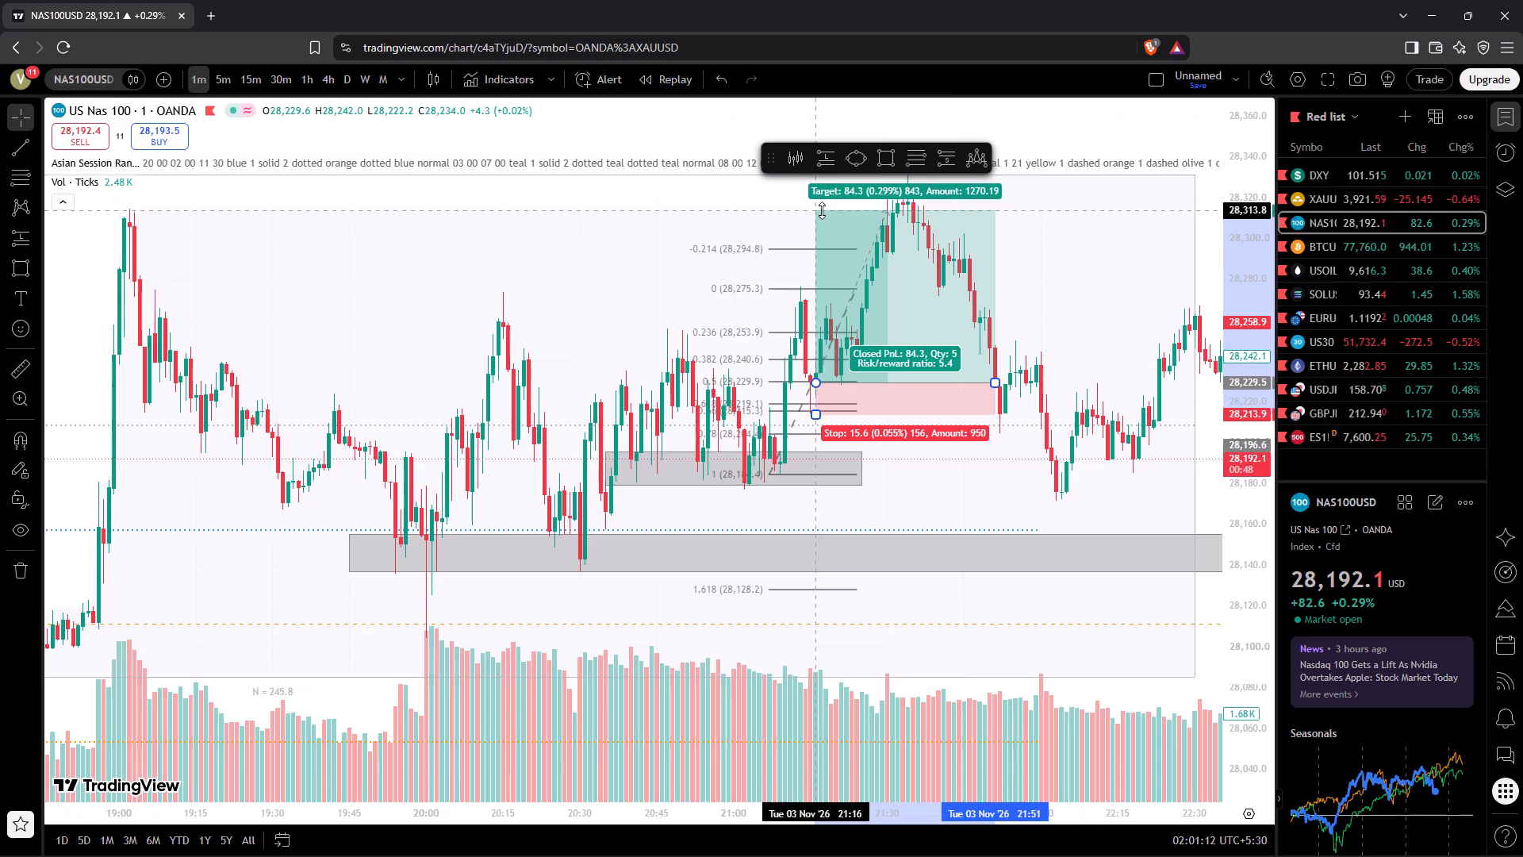
left_click_drag(822, 210, 822, 208)
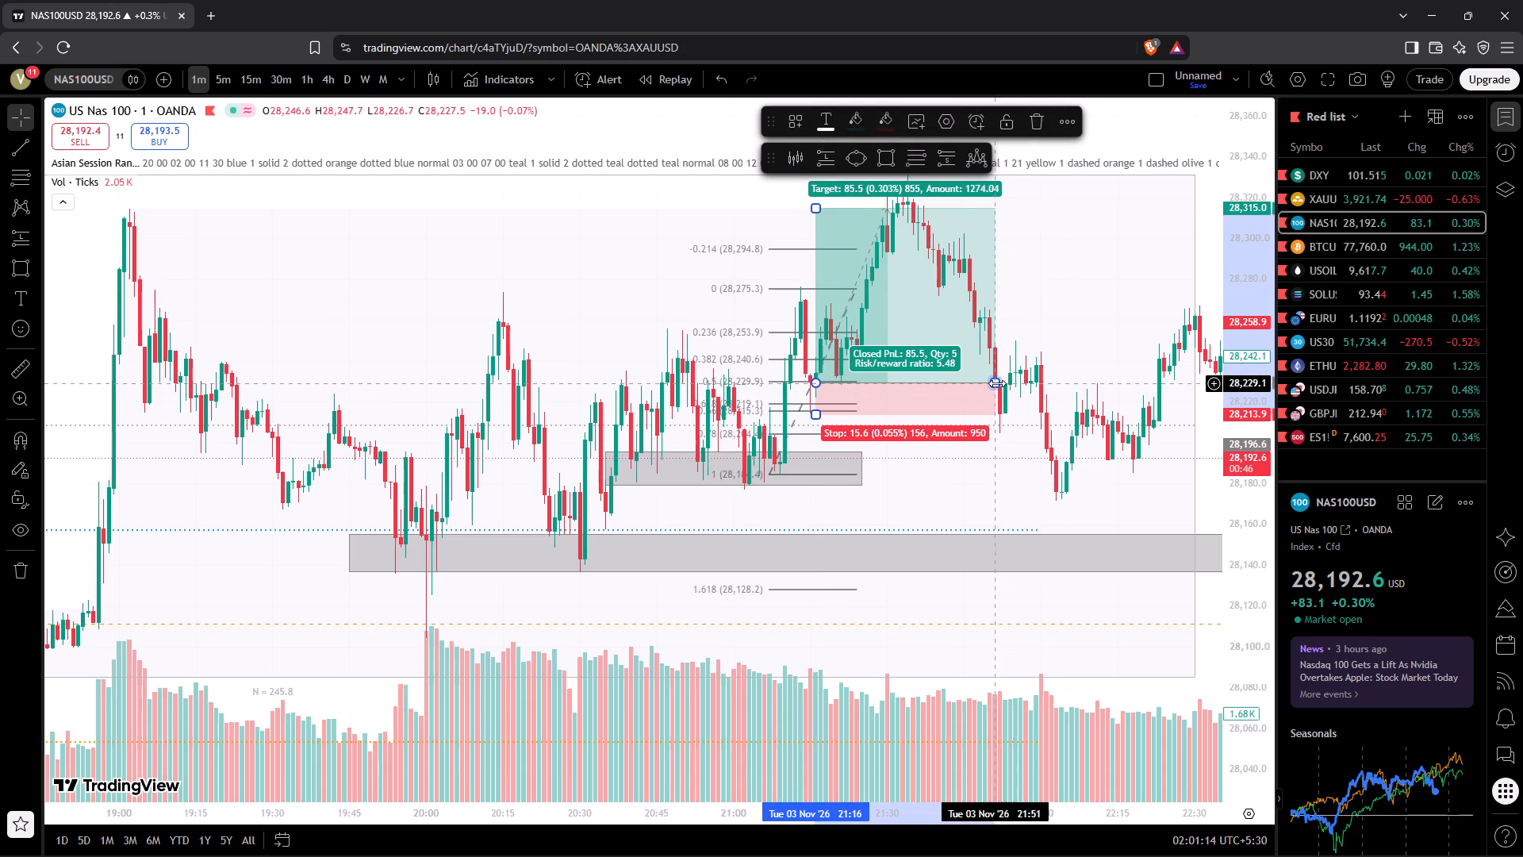
left_click_drag(997, 383, 894, 385)
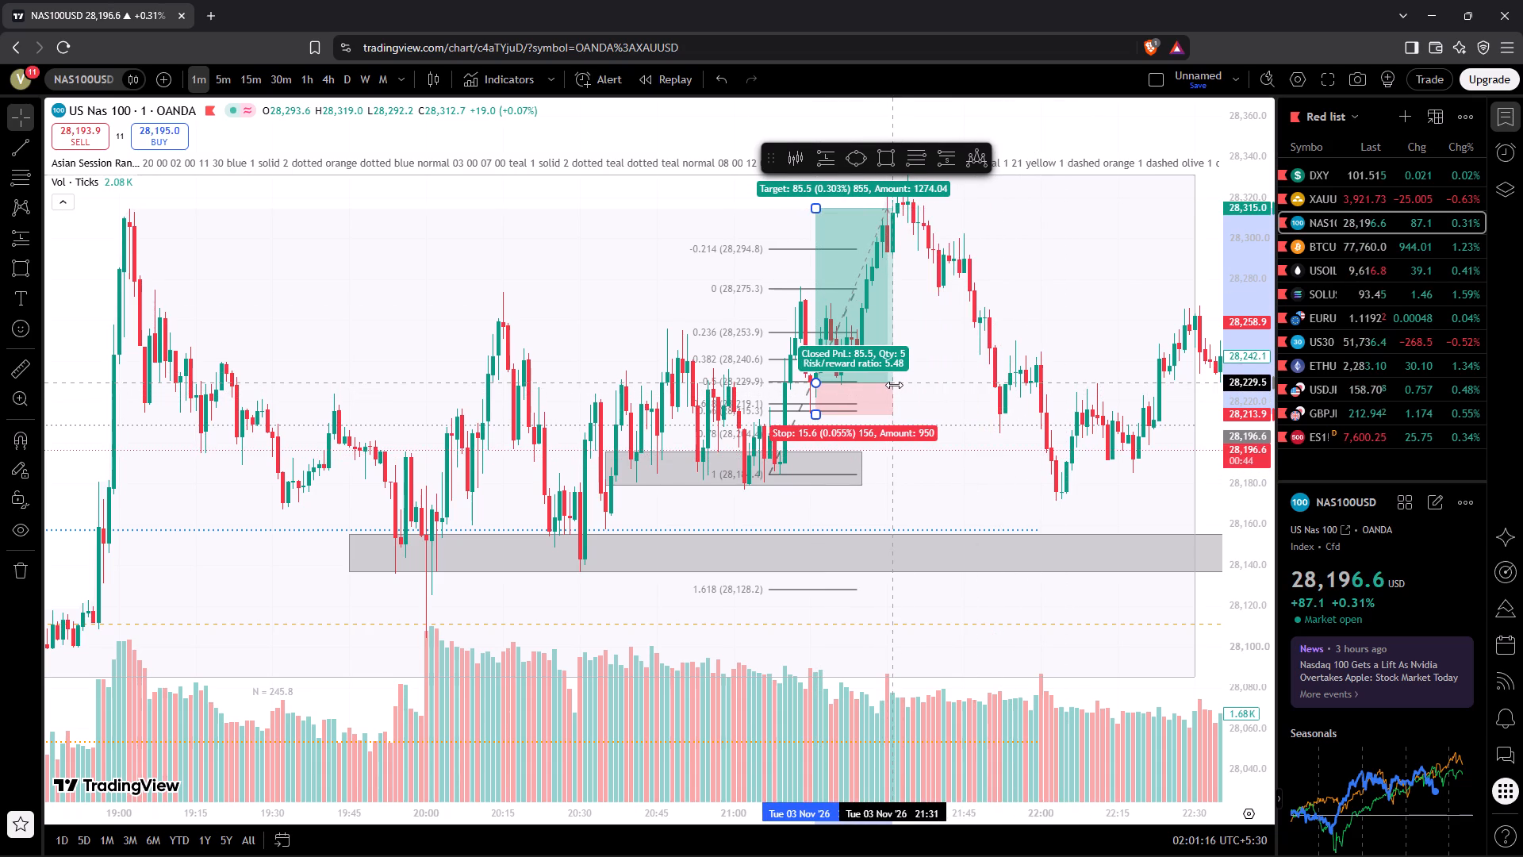
left_click_drag(894, 385, 888, 386)
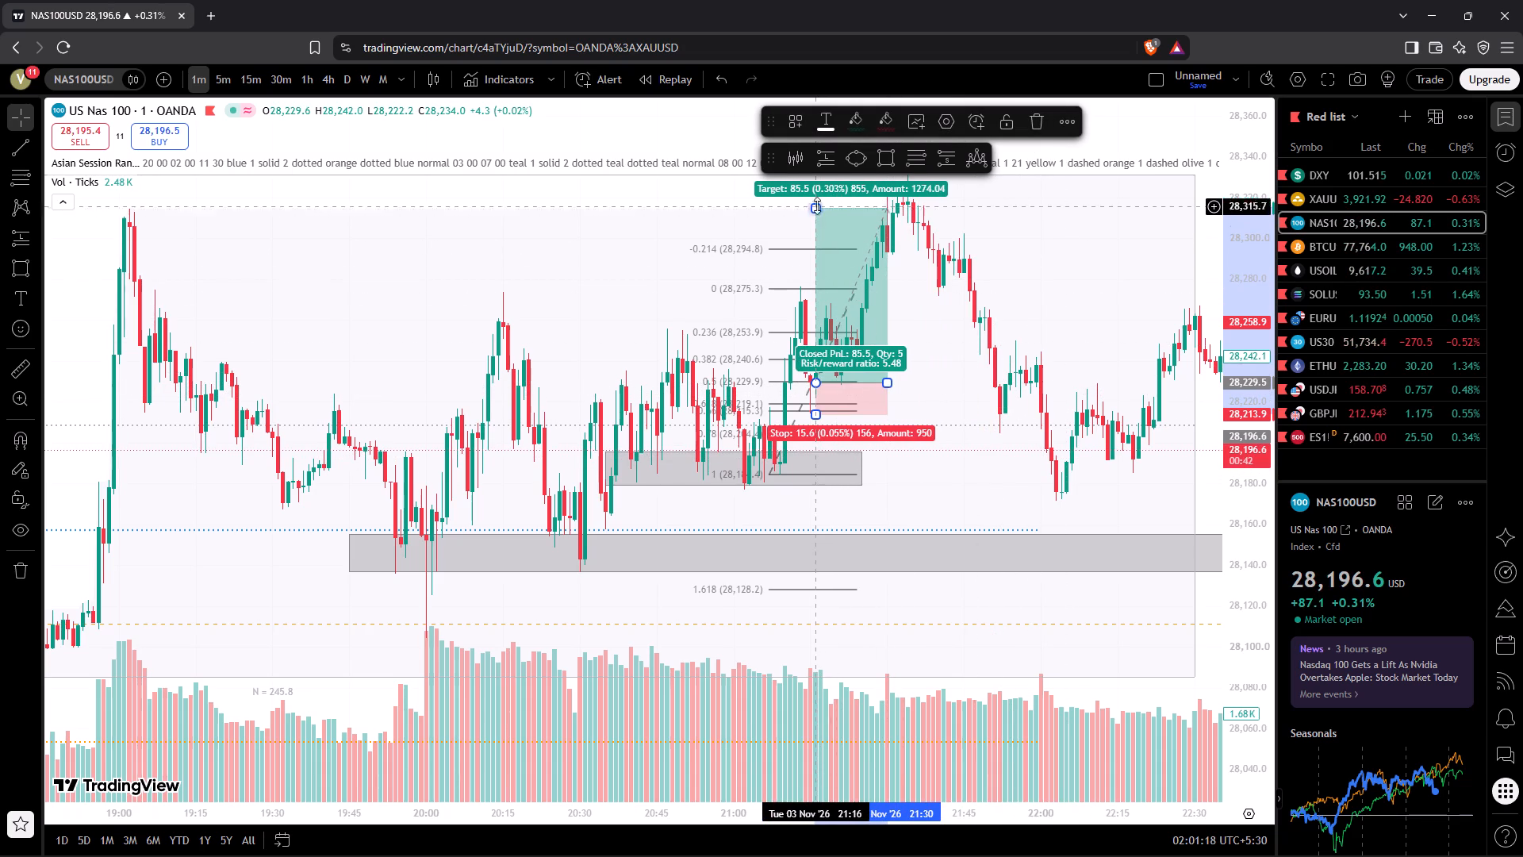
Raise the long position's target slightly to about 28,315.4.
left_click(816, 206)
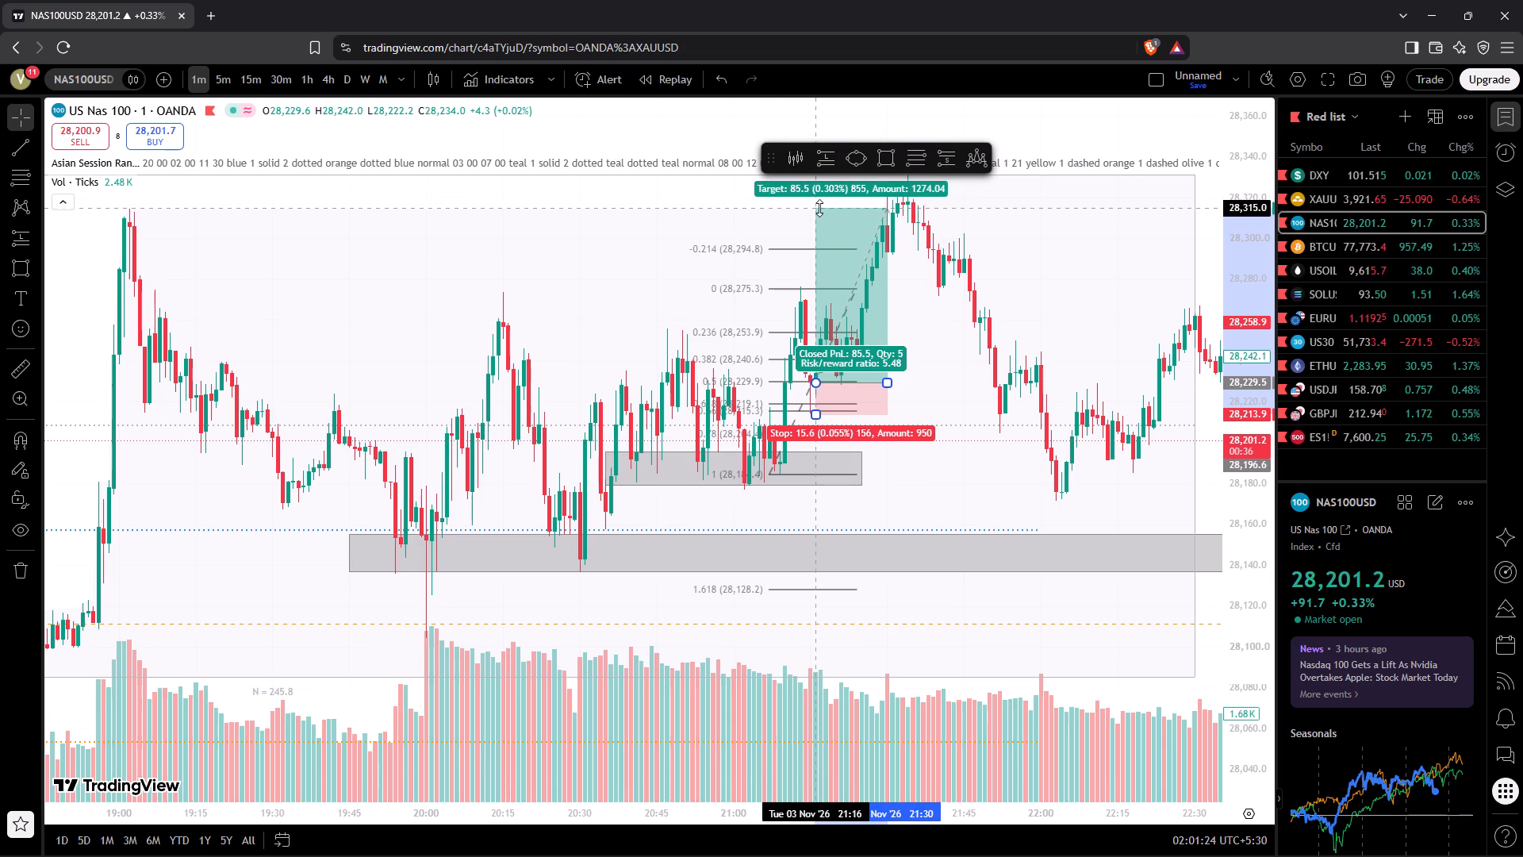
left_click(699, 220)
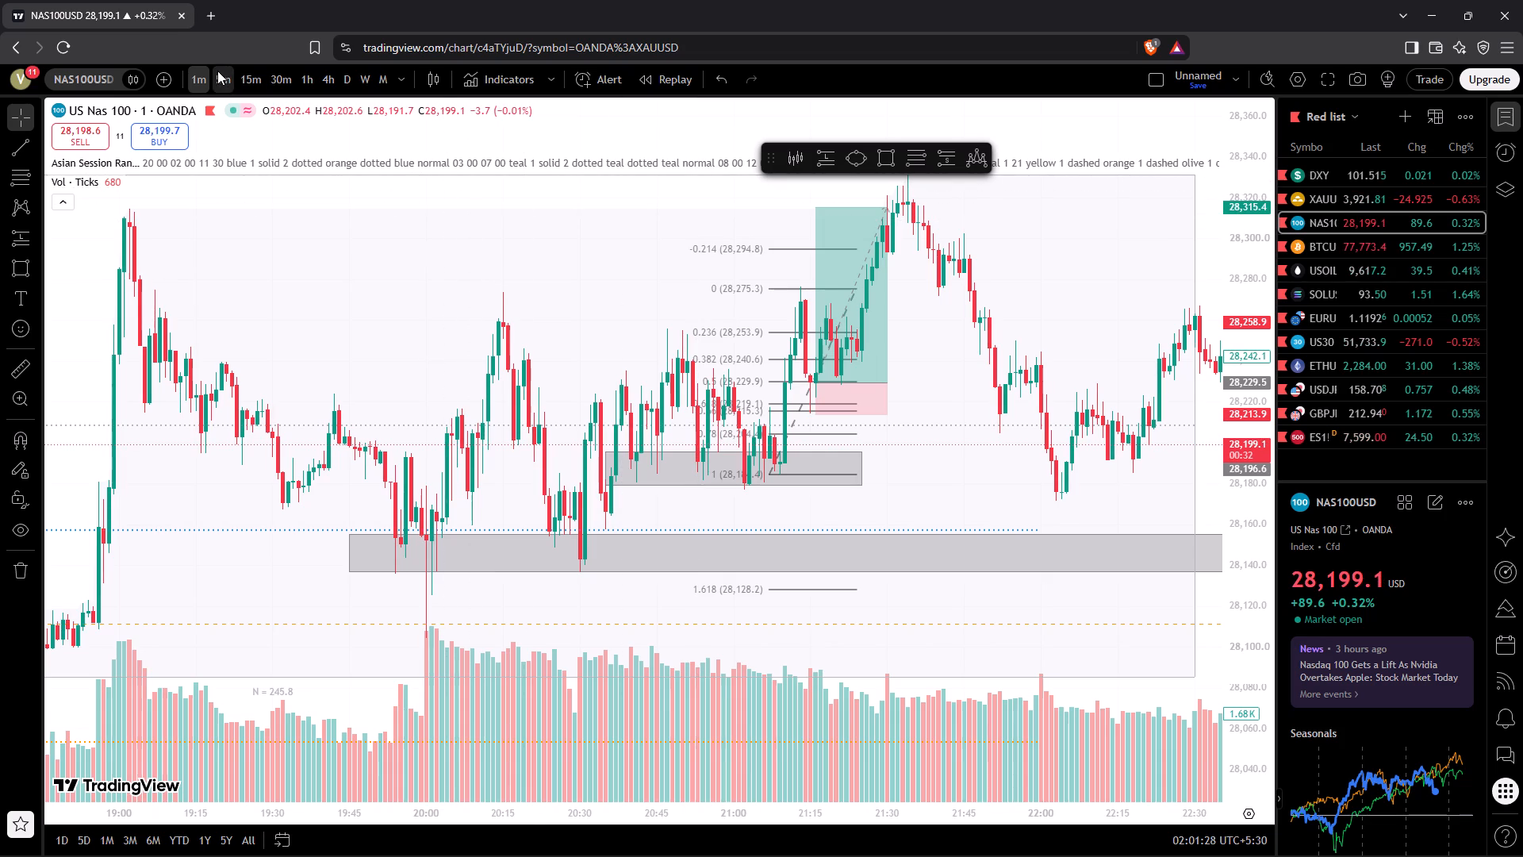
Examine the 5-minute price action from the 3 November sessions to early 4 November, including the existing grey zones and example trades.
left_click(217, 71)
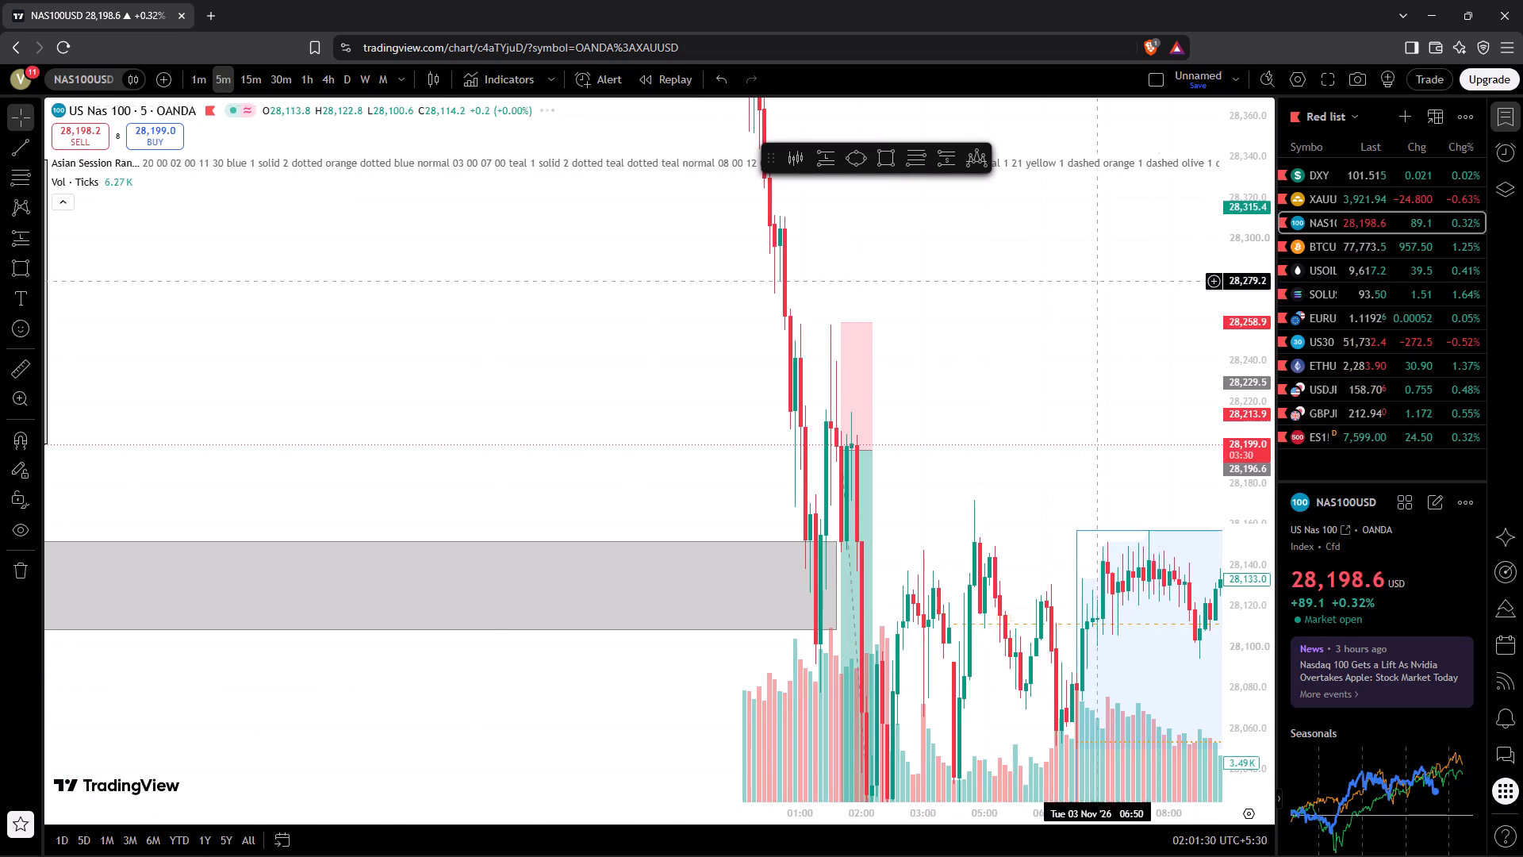
left_click_drag(1240, 430, 1357, 856)
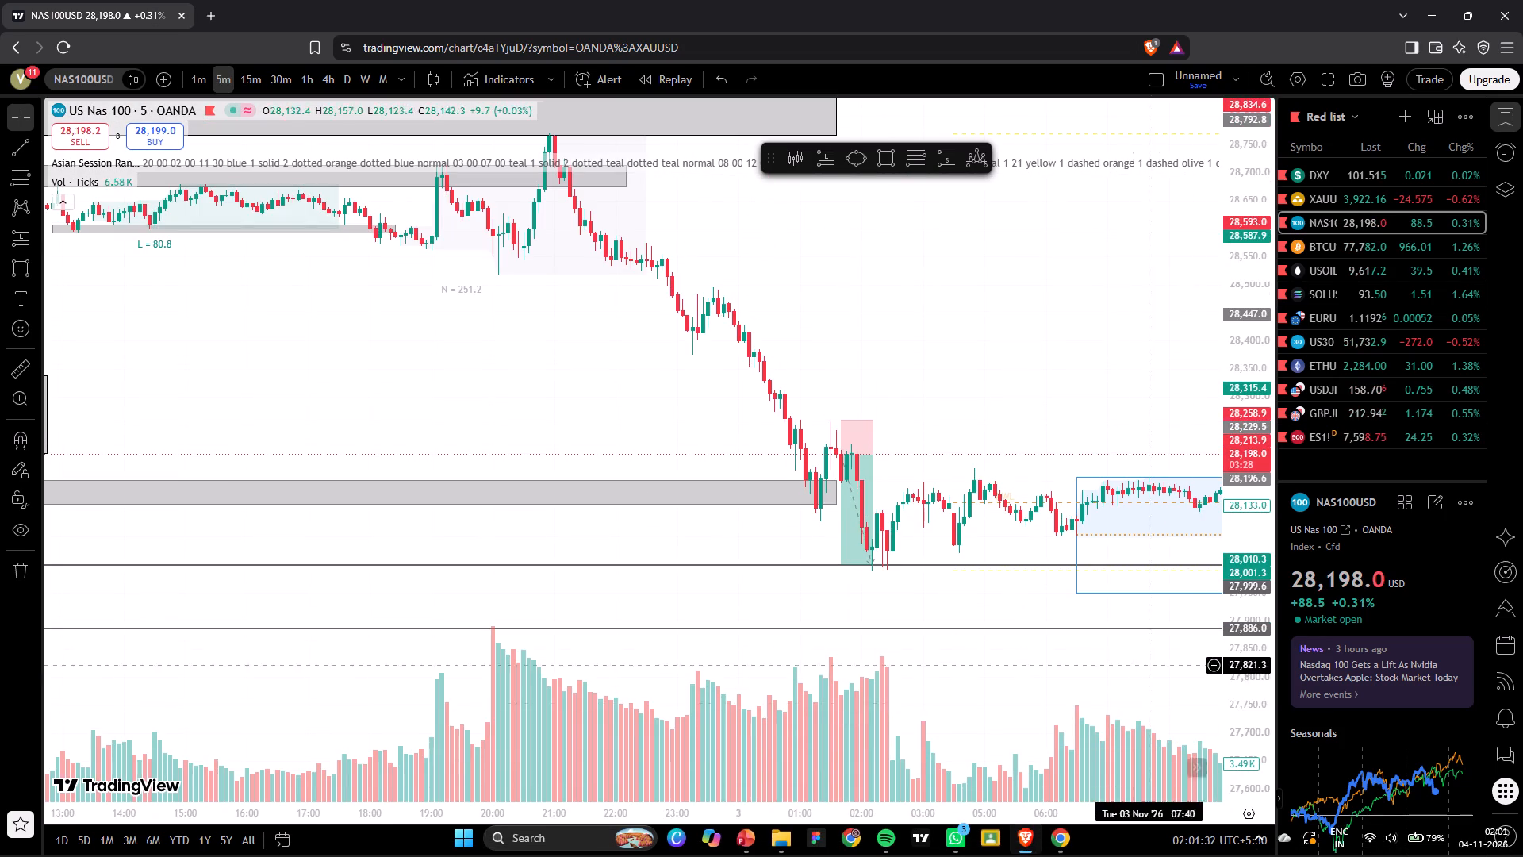
left_click_drag(1010, 423, 525, 422)
left_click_drag(761, 422, 294, 394)
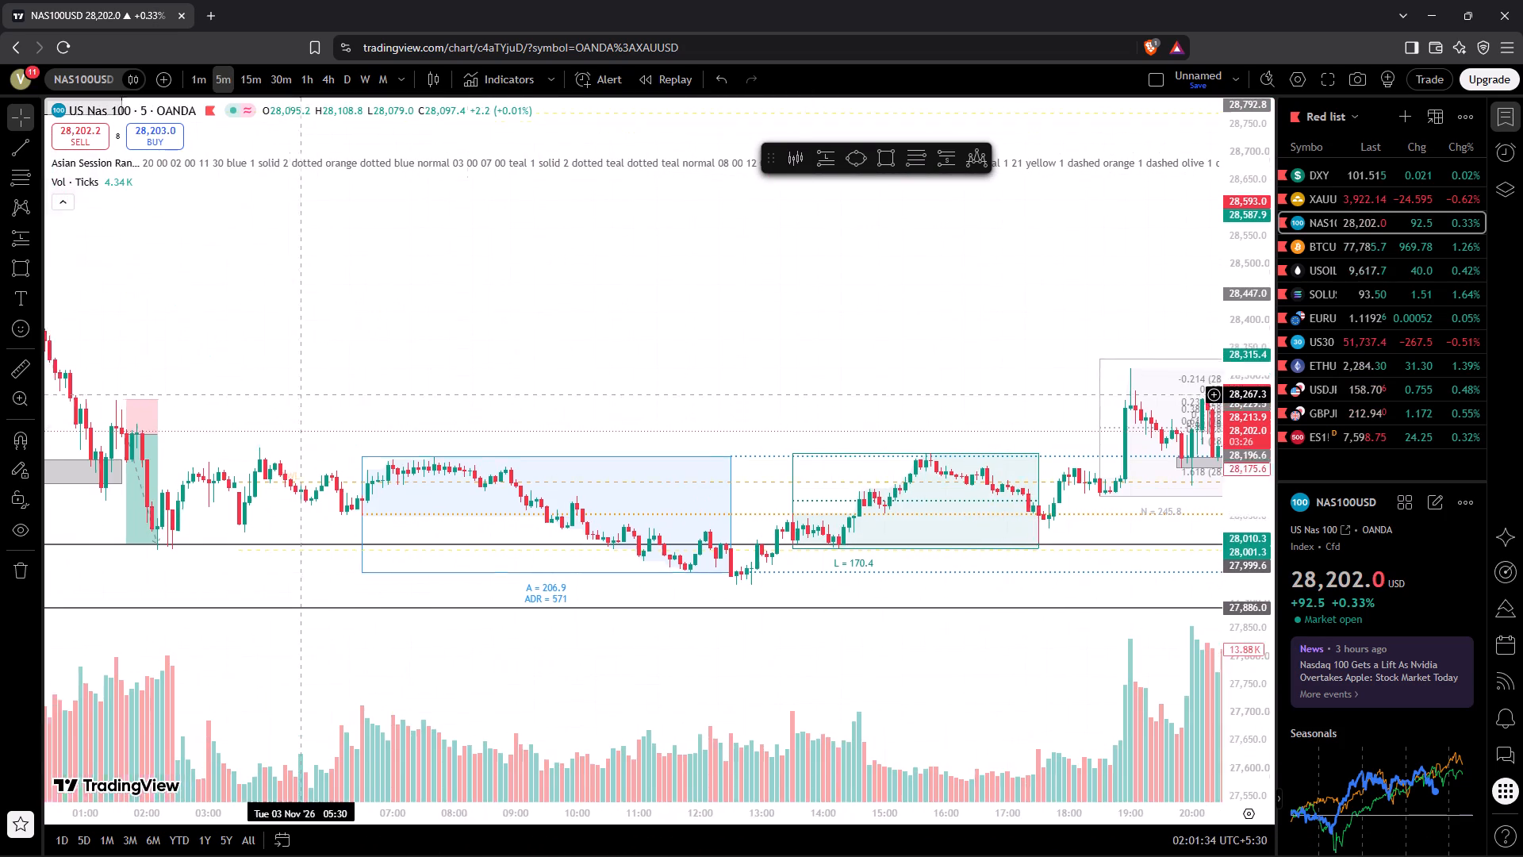
left_click_drag(294, 394, 290, 394)
left_click_drag(686, 817, 1048, 789)
left_click_drag(953, 266, 389, 359)
left_click(493, 399)
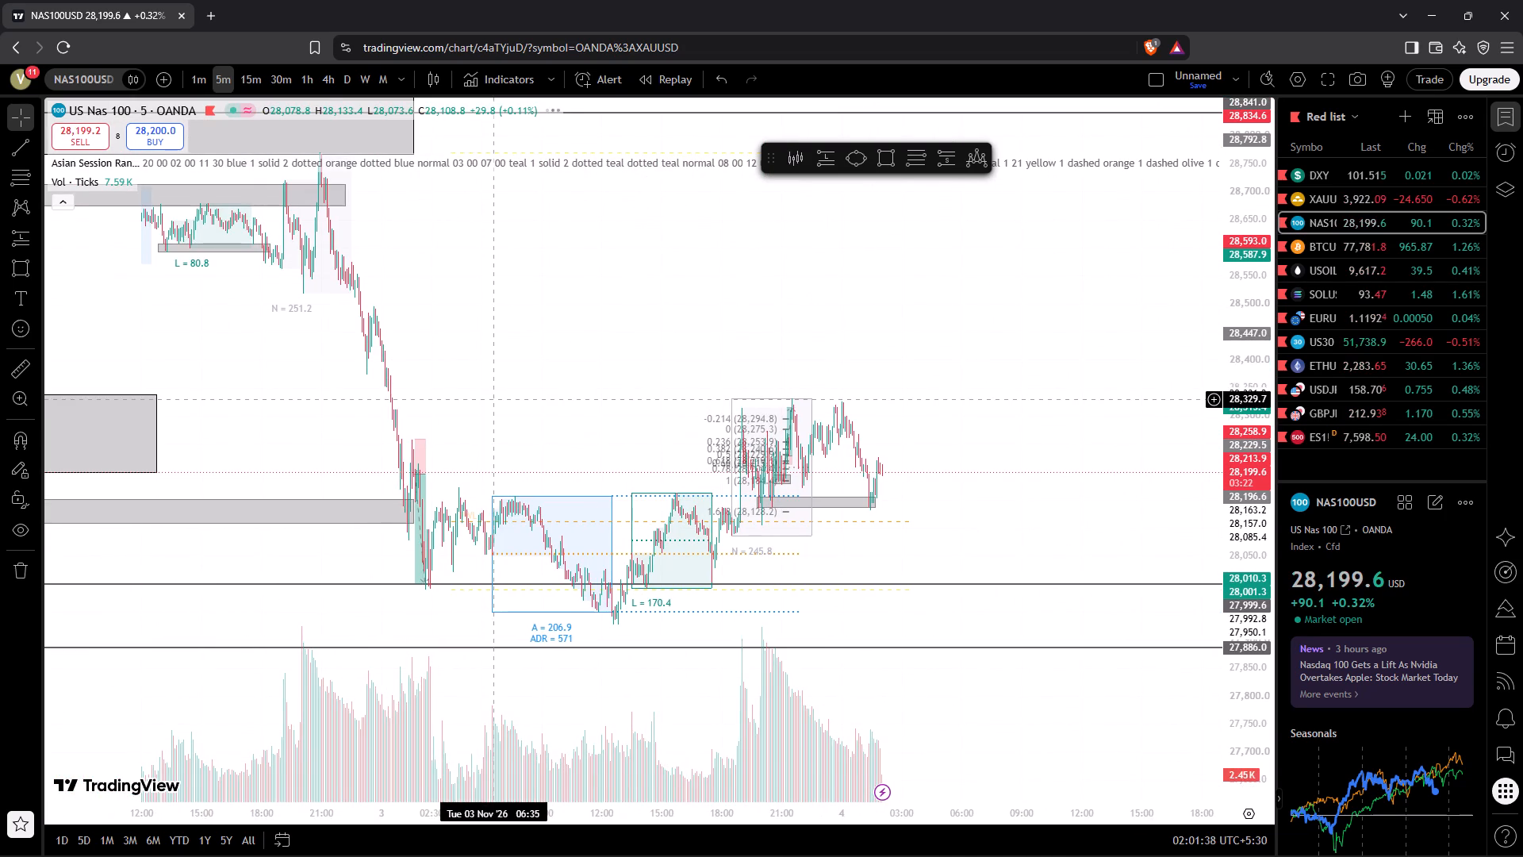
left_click_drag(715, 813, 227, 834)
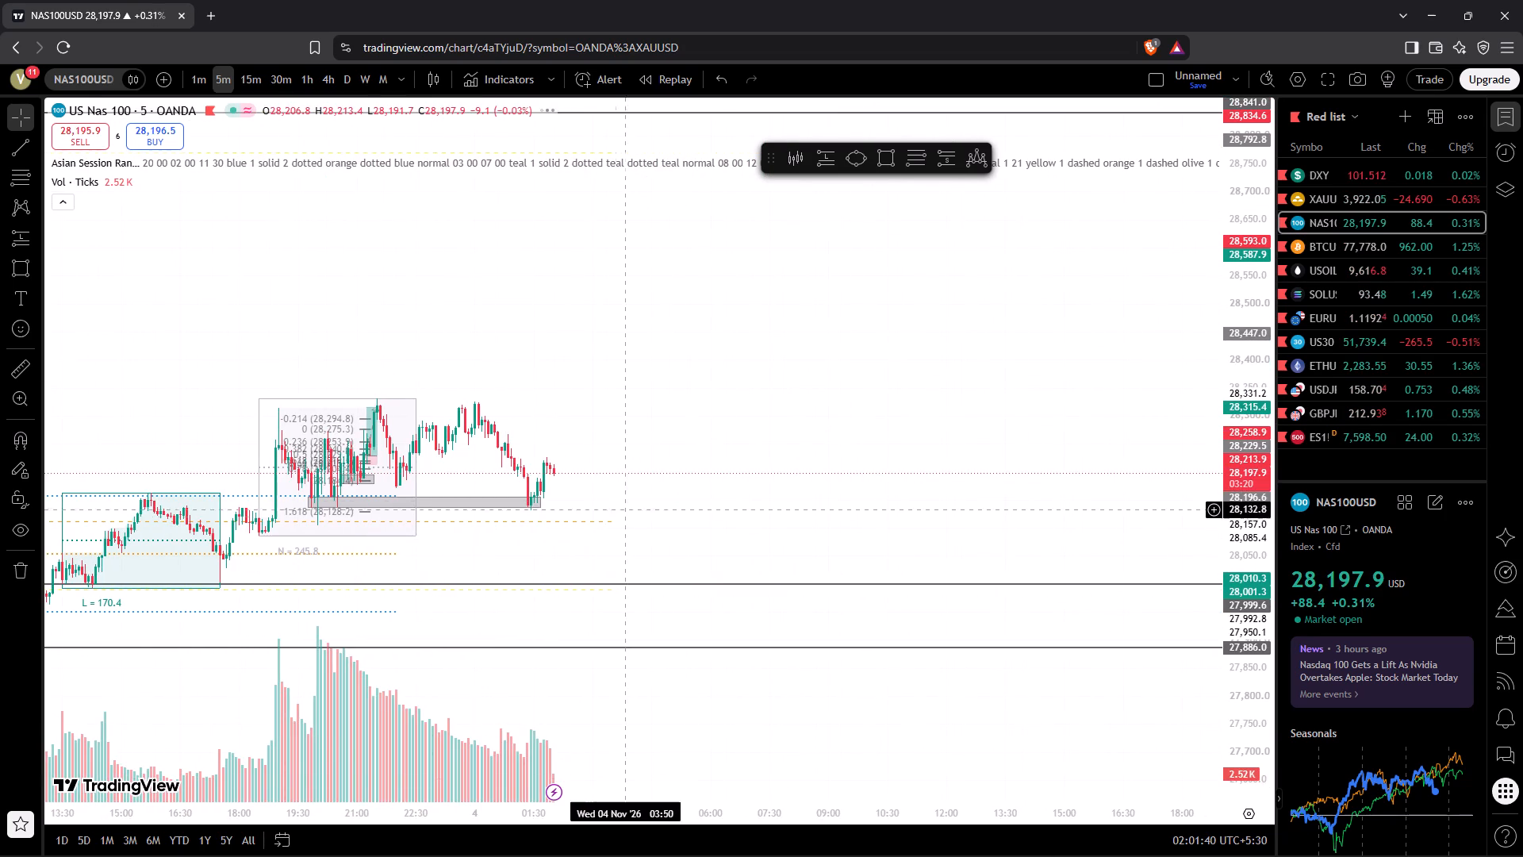
left_click_drag(632, 501, 946, 444)
left_click_drag(934, 447, 1030, 458)
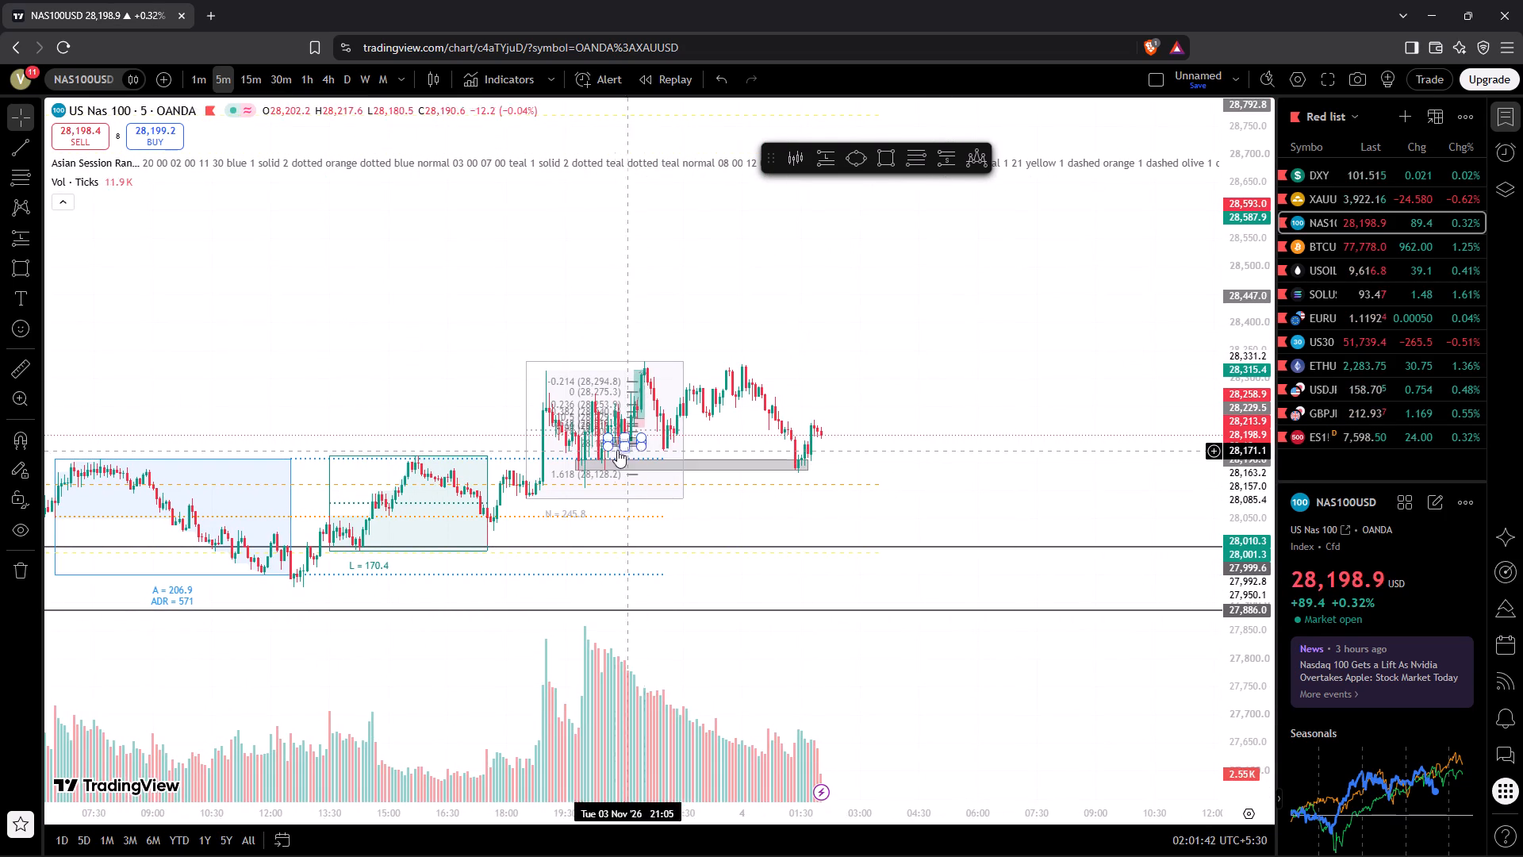
left_click_drag(719, 814, 482, 856)
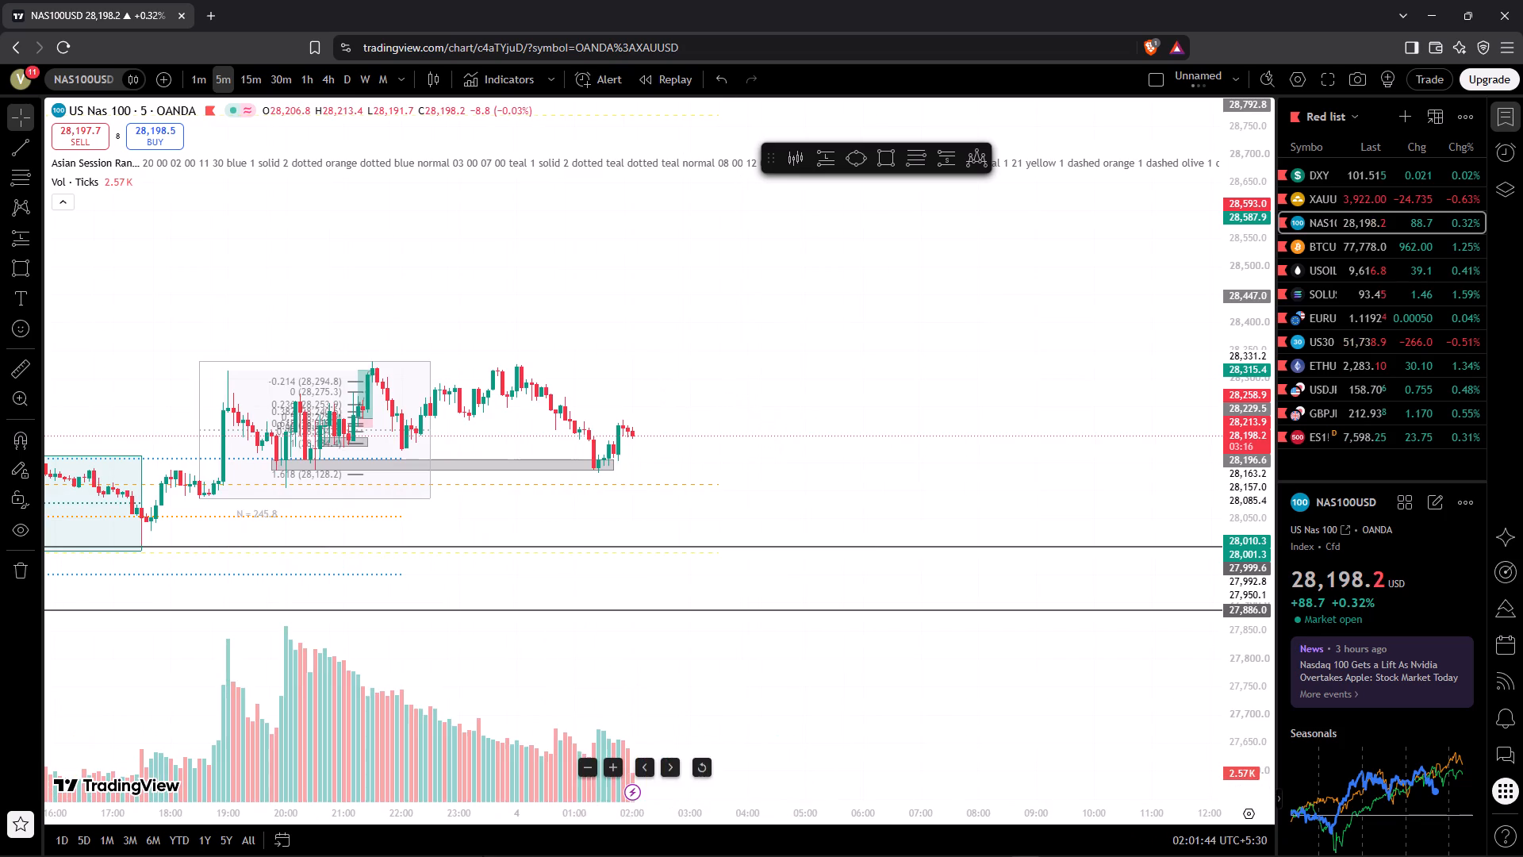
left_click_drag(792, 471, 1016, 538)
left_click_drag(1225, 590, 1239, 240)
left_click_drag(1256, 500, 1261, 407)
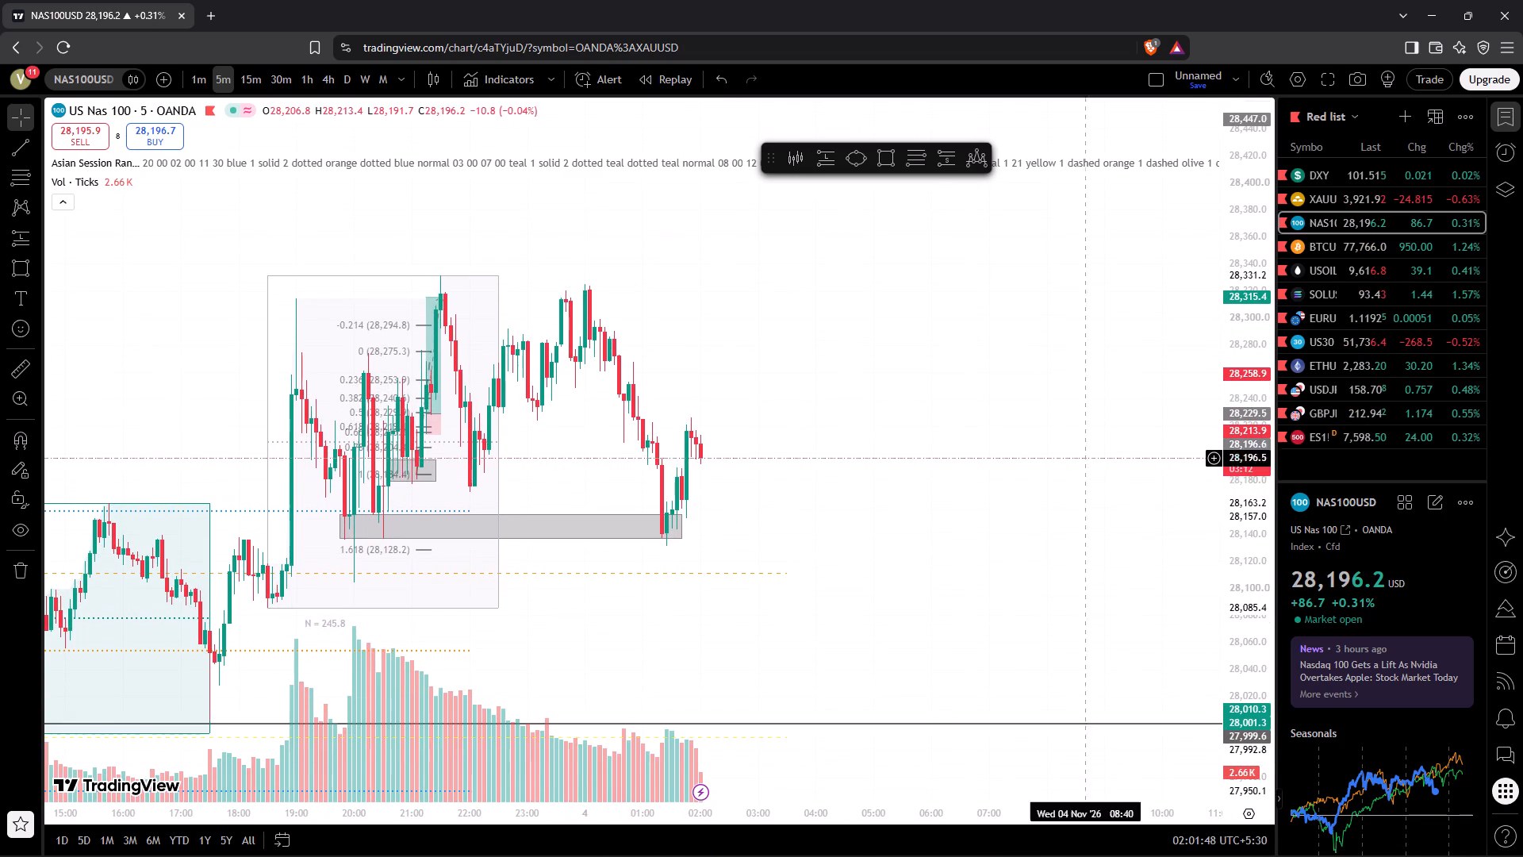
left_click_drag(949, 490, 1114, 486)
left_click_drag(997, 540, 1052, 537)
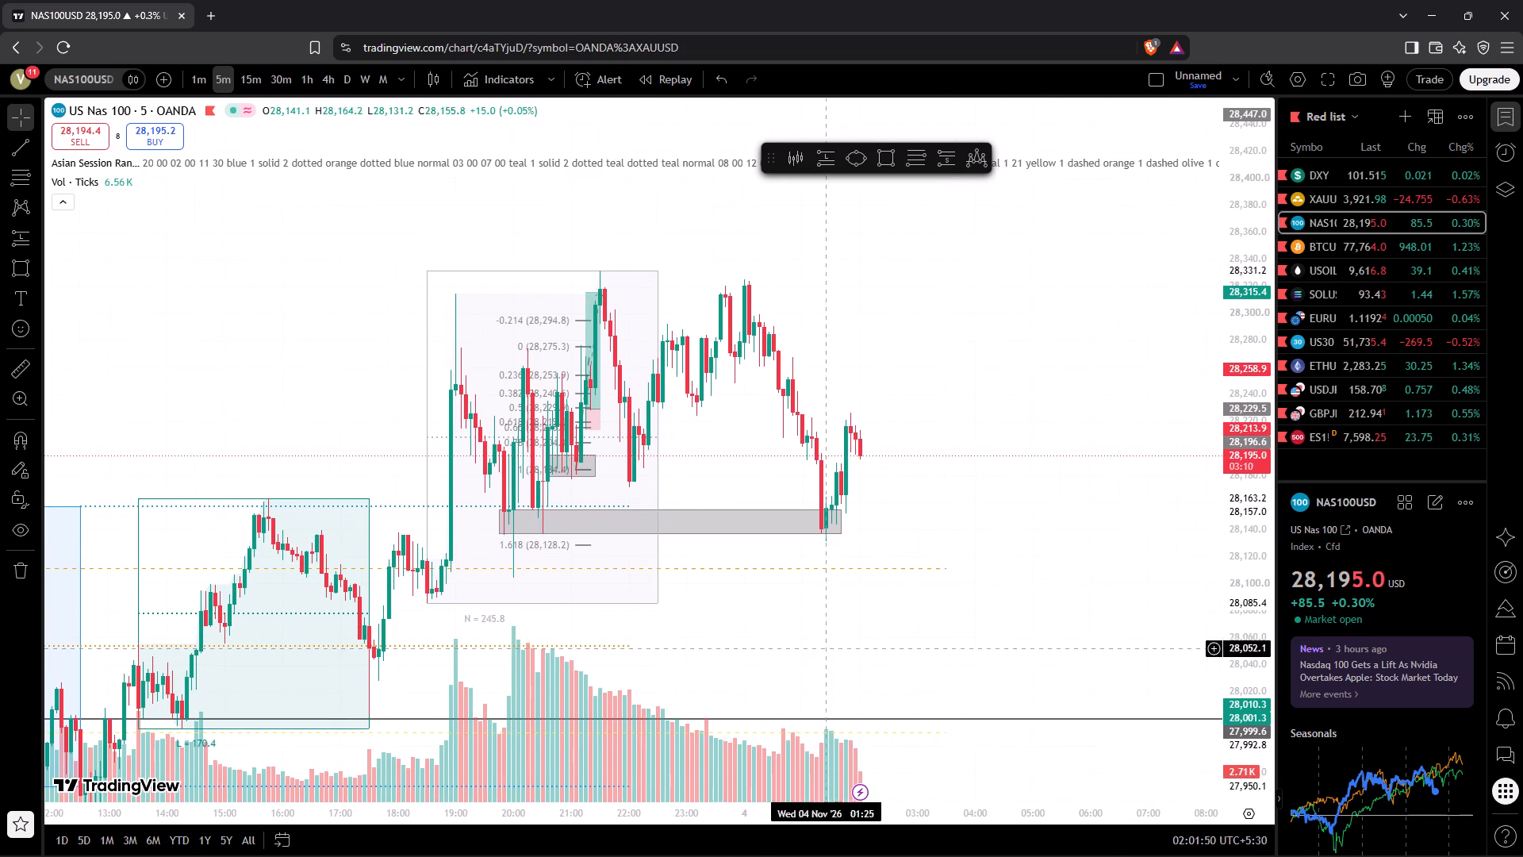
left_click_drag(710, 817, 601, 838)
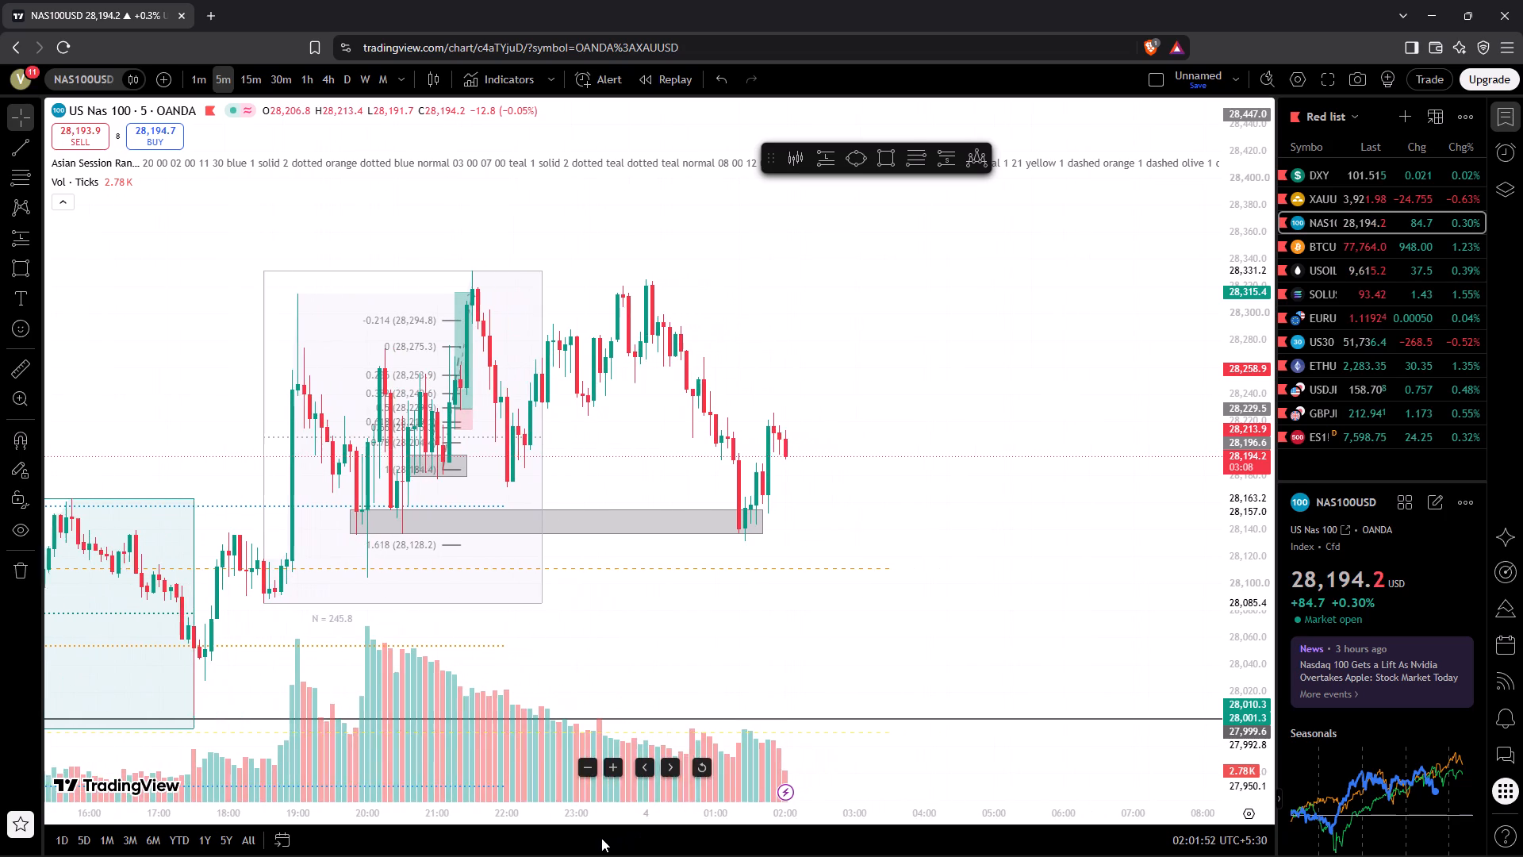
left_click_drag(601, 838, 600, 839)
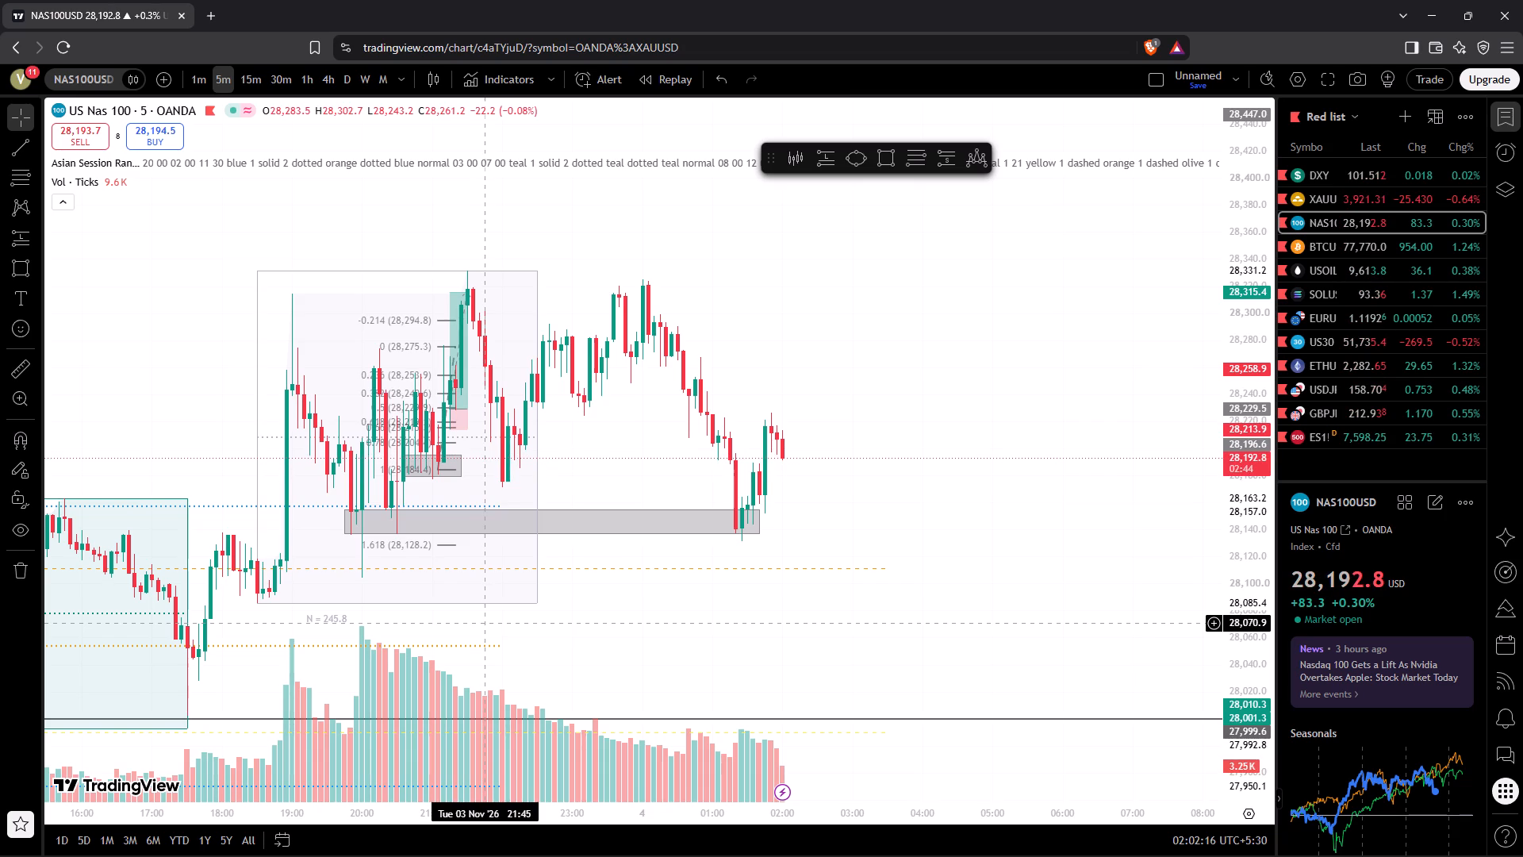
Examine earlier 5-minute price action back to 2 November, focusing on the swings before the sell-off into 3 November.
left_click_drag(534, 644, 922, 582)
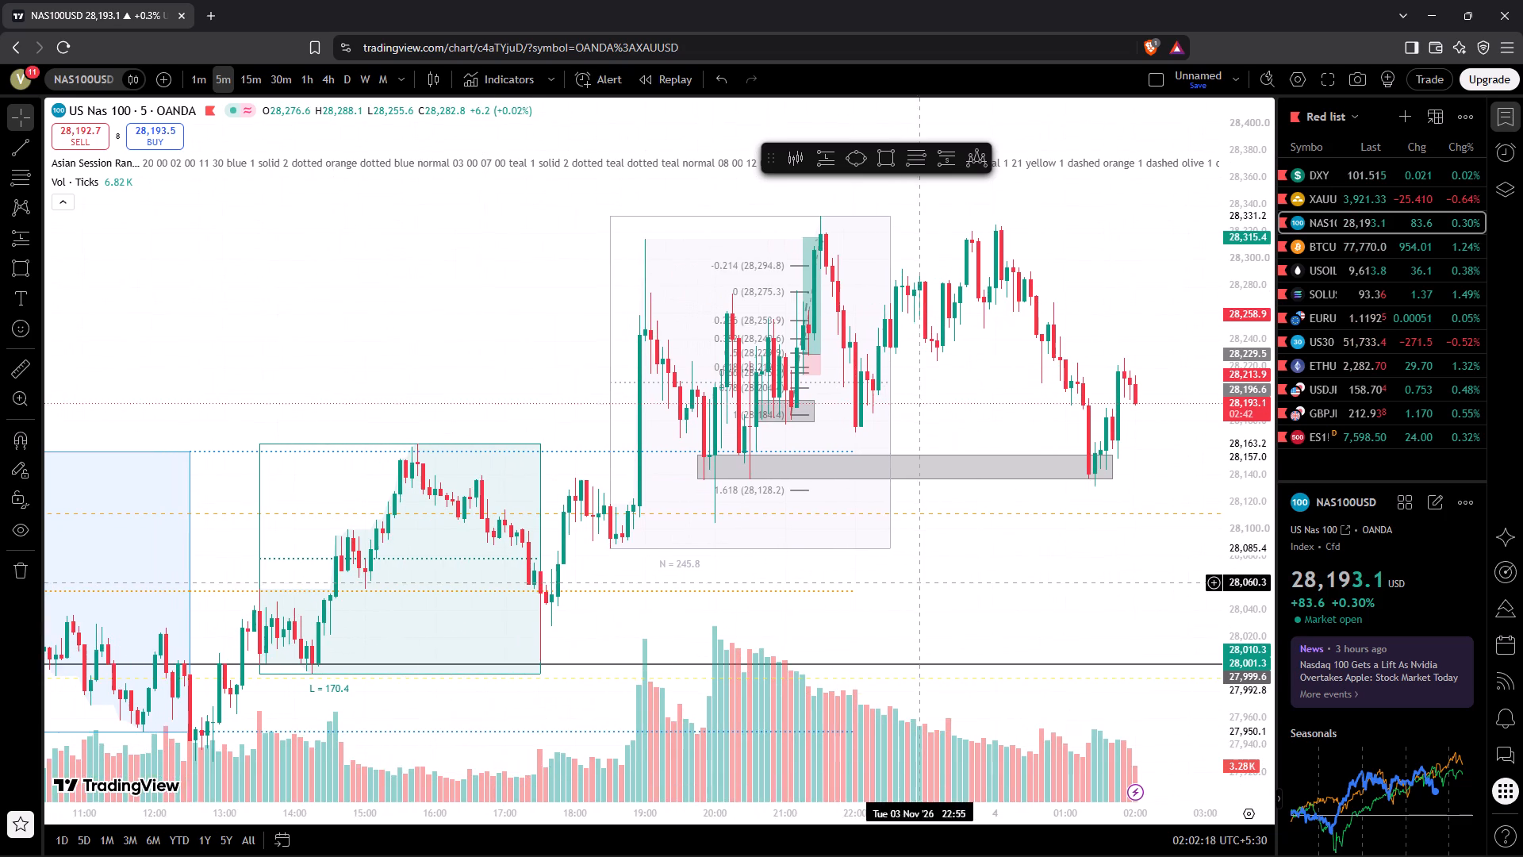
left_click_drag(922, 582, 930, 579)
left_click_drag(704, 813, 773, 799)
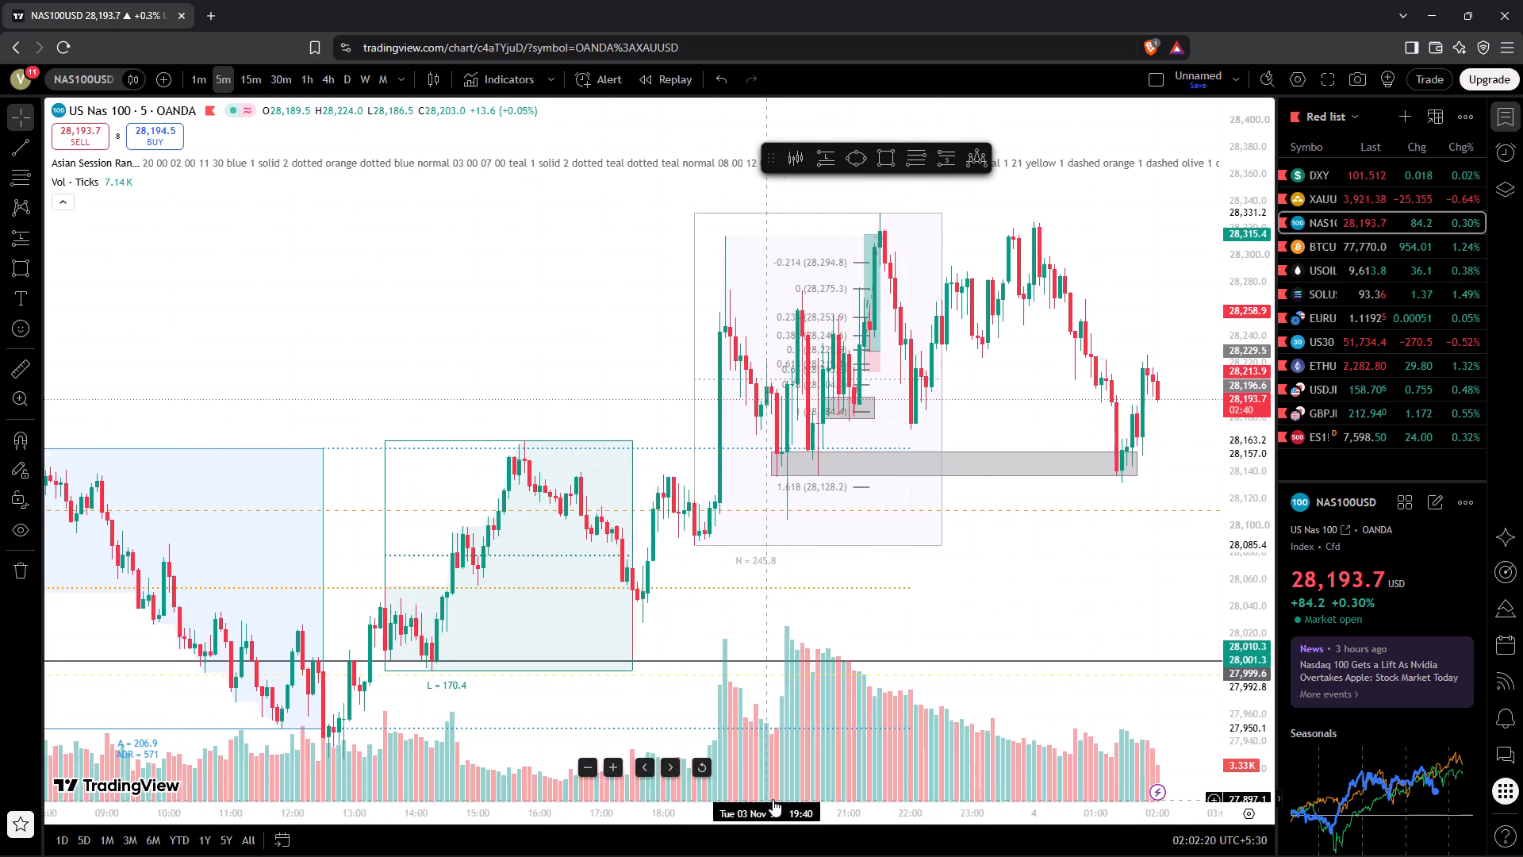
left_click_drag(773, 799, 946, 778)
left_click_drag(547, 363, 965, 598)
left_click_drag(1260, 410, 1311, 767)
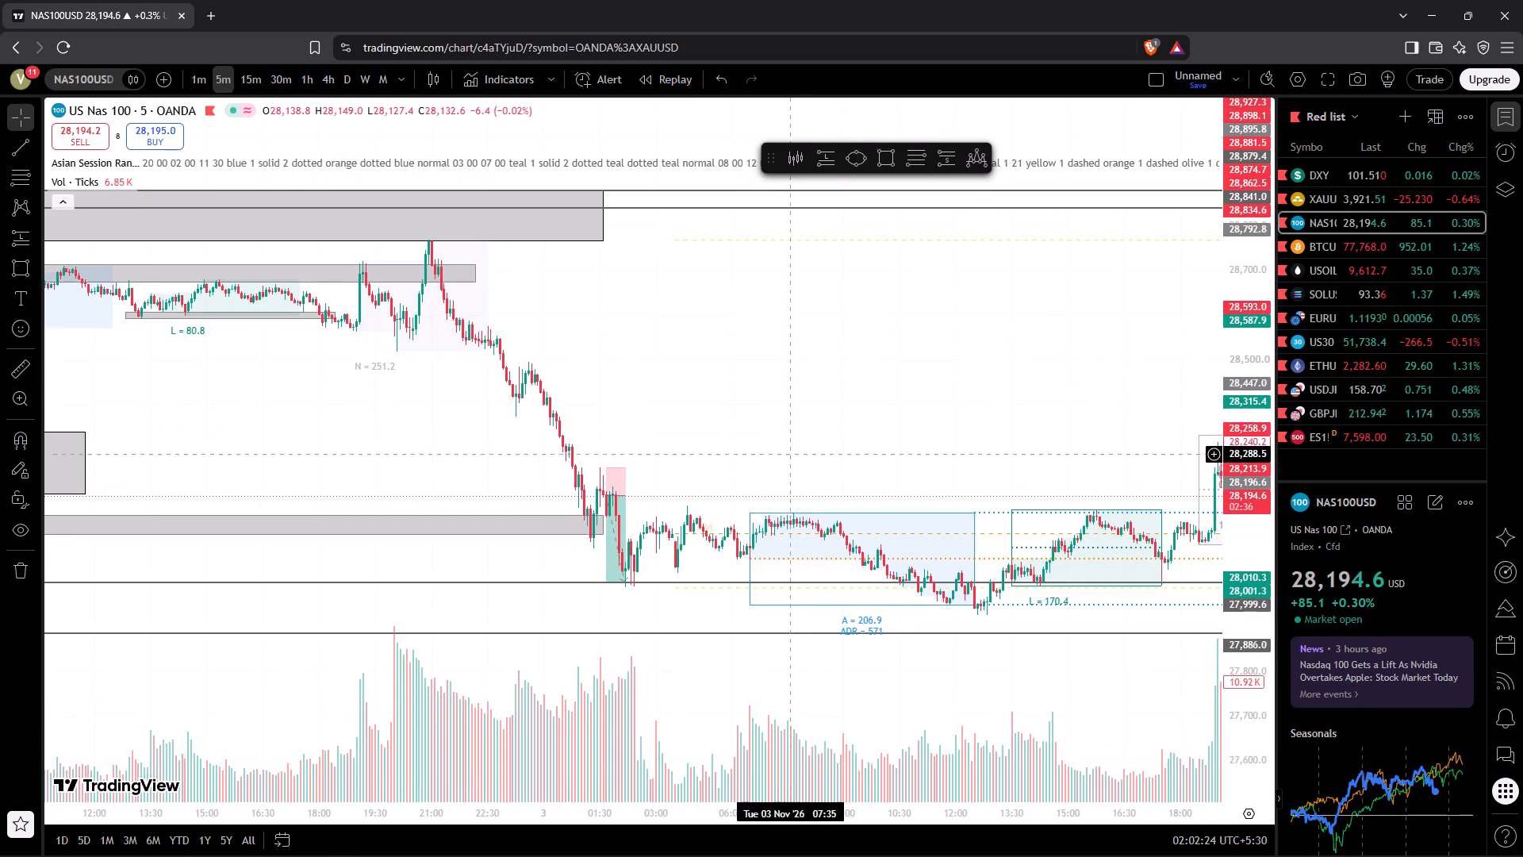
left_click_drag(787, 453, 1024, 555)
left_click_drag(1244, 517, 1246, 436)
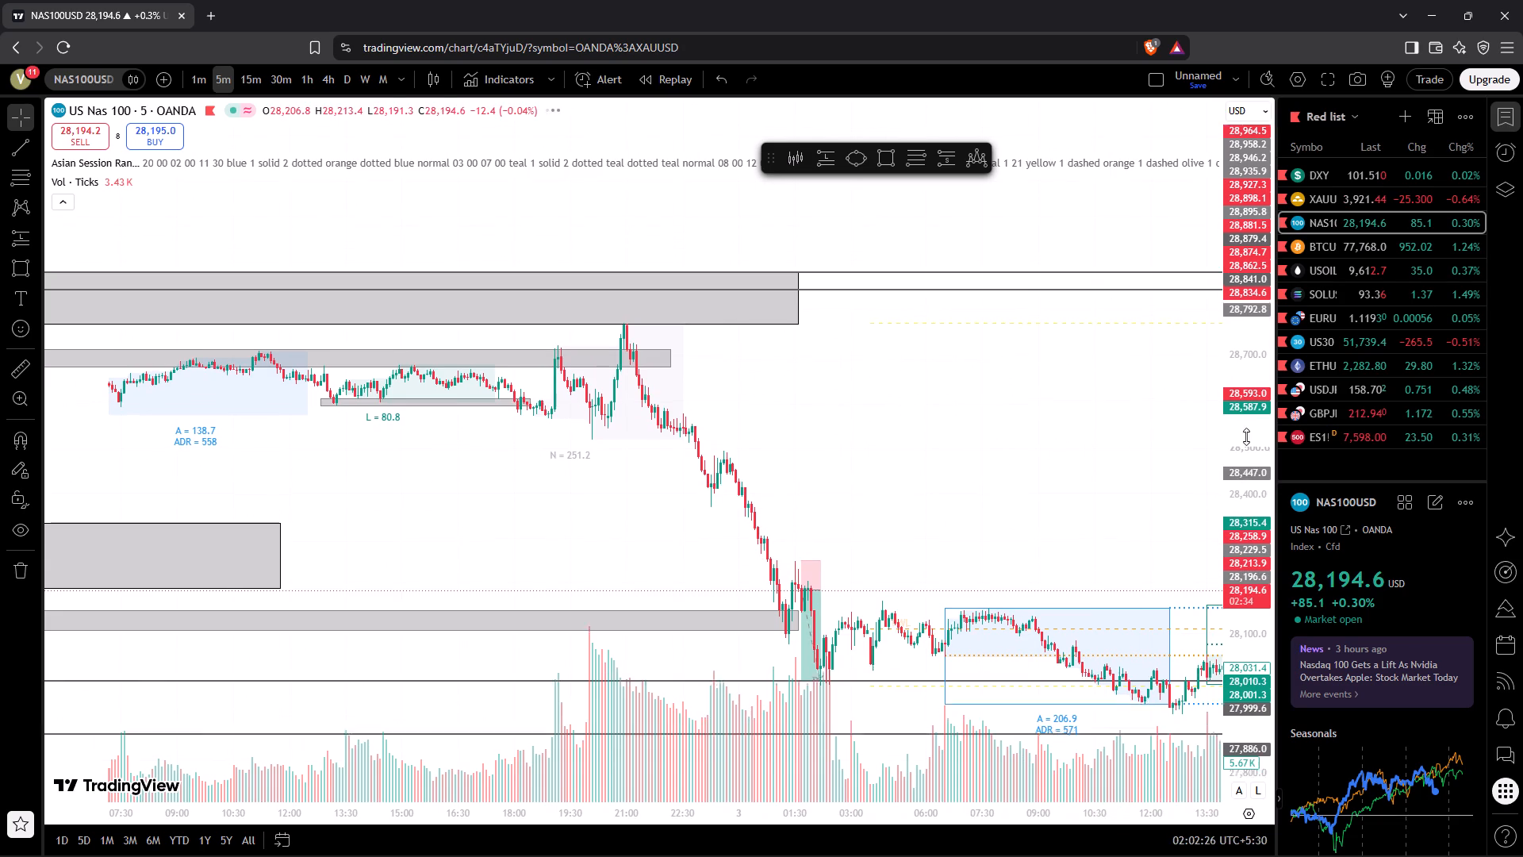
left_click_drag(1246, 436, 1238, 336)
left_click_drag(845, 450, 966, 498)
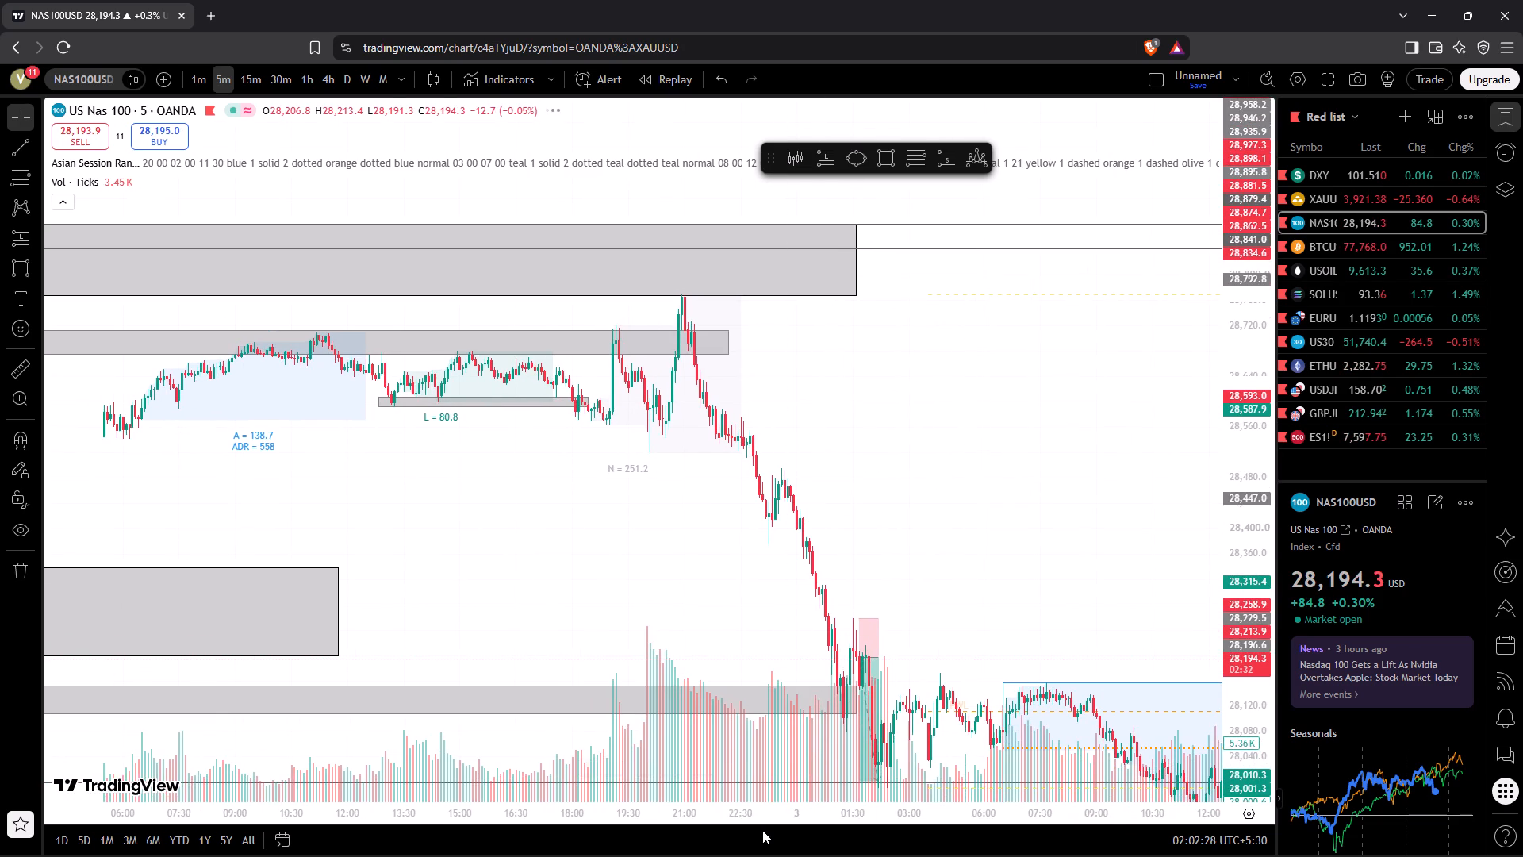
left_click_drag(762, 817, 616, 819)
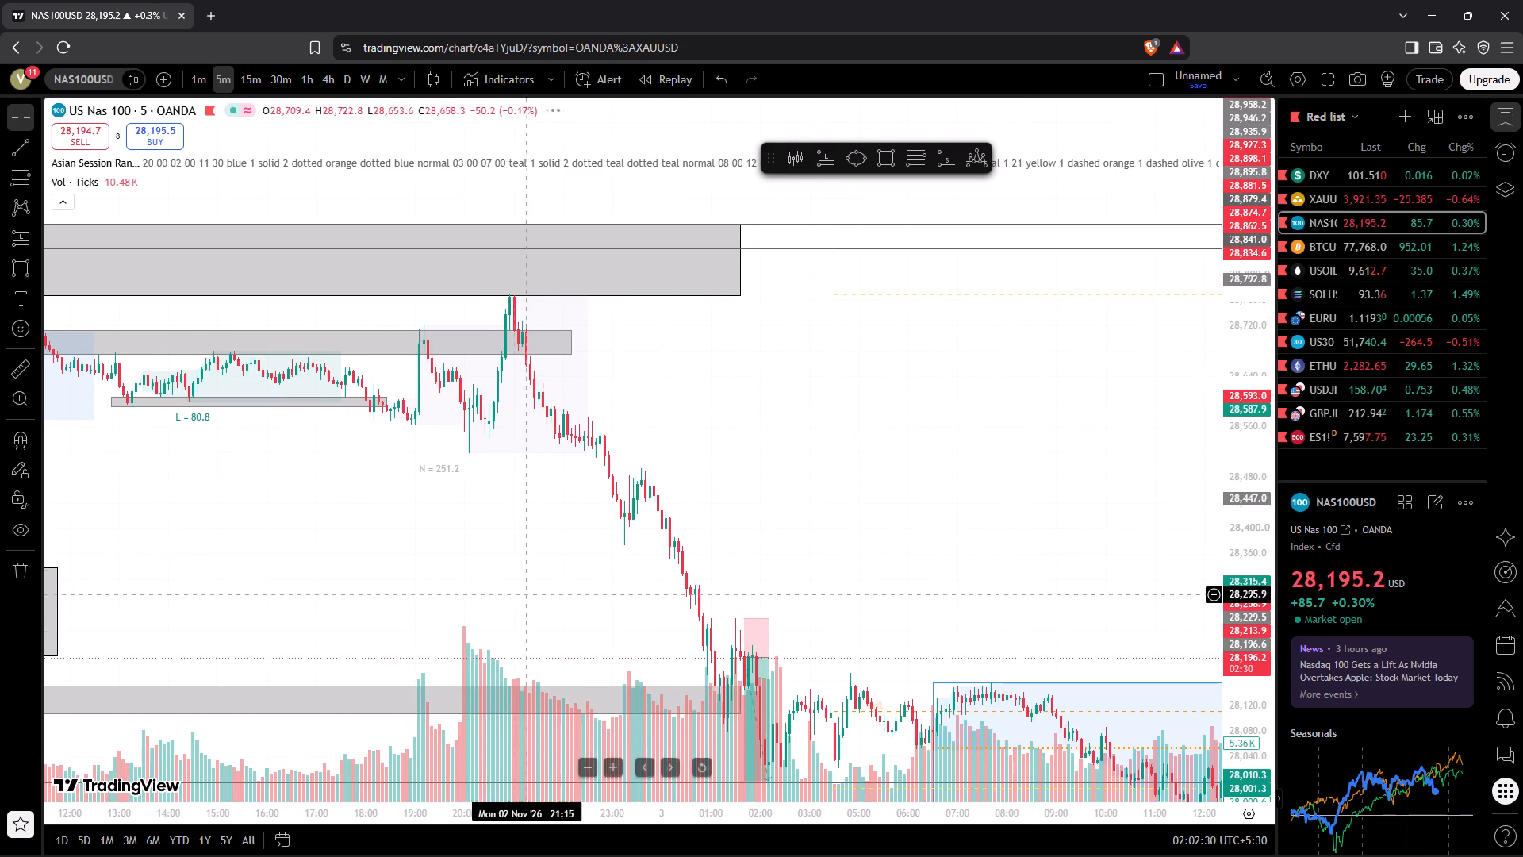
left_click_drag(498, 549, 692, 548)
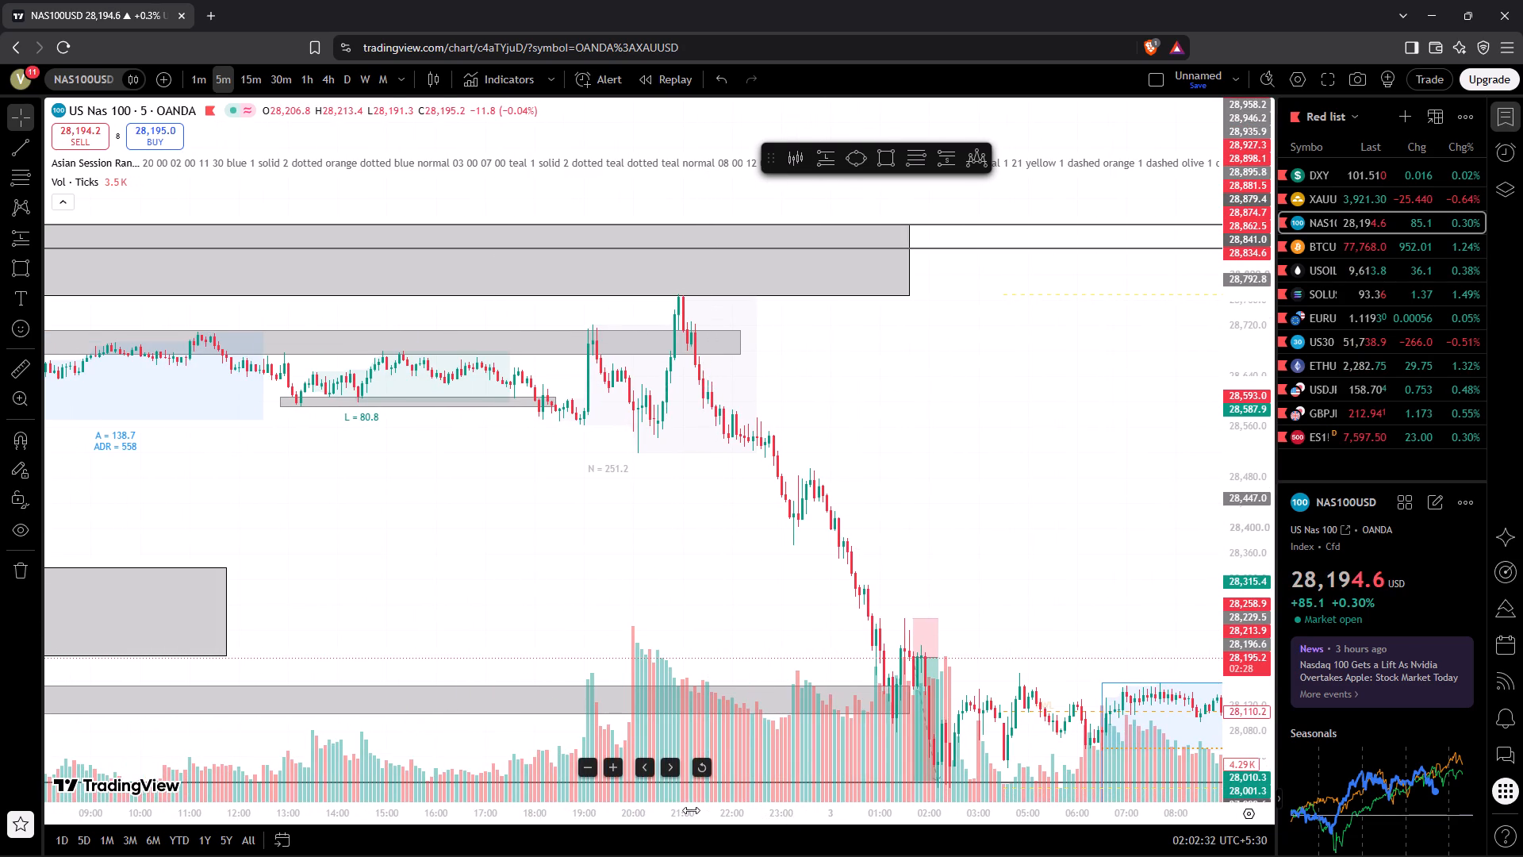
left_click(691, 810)
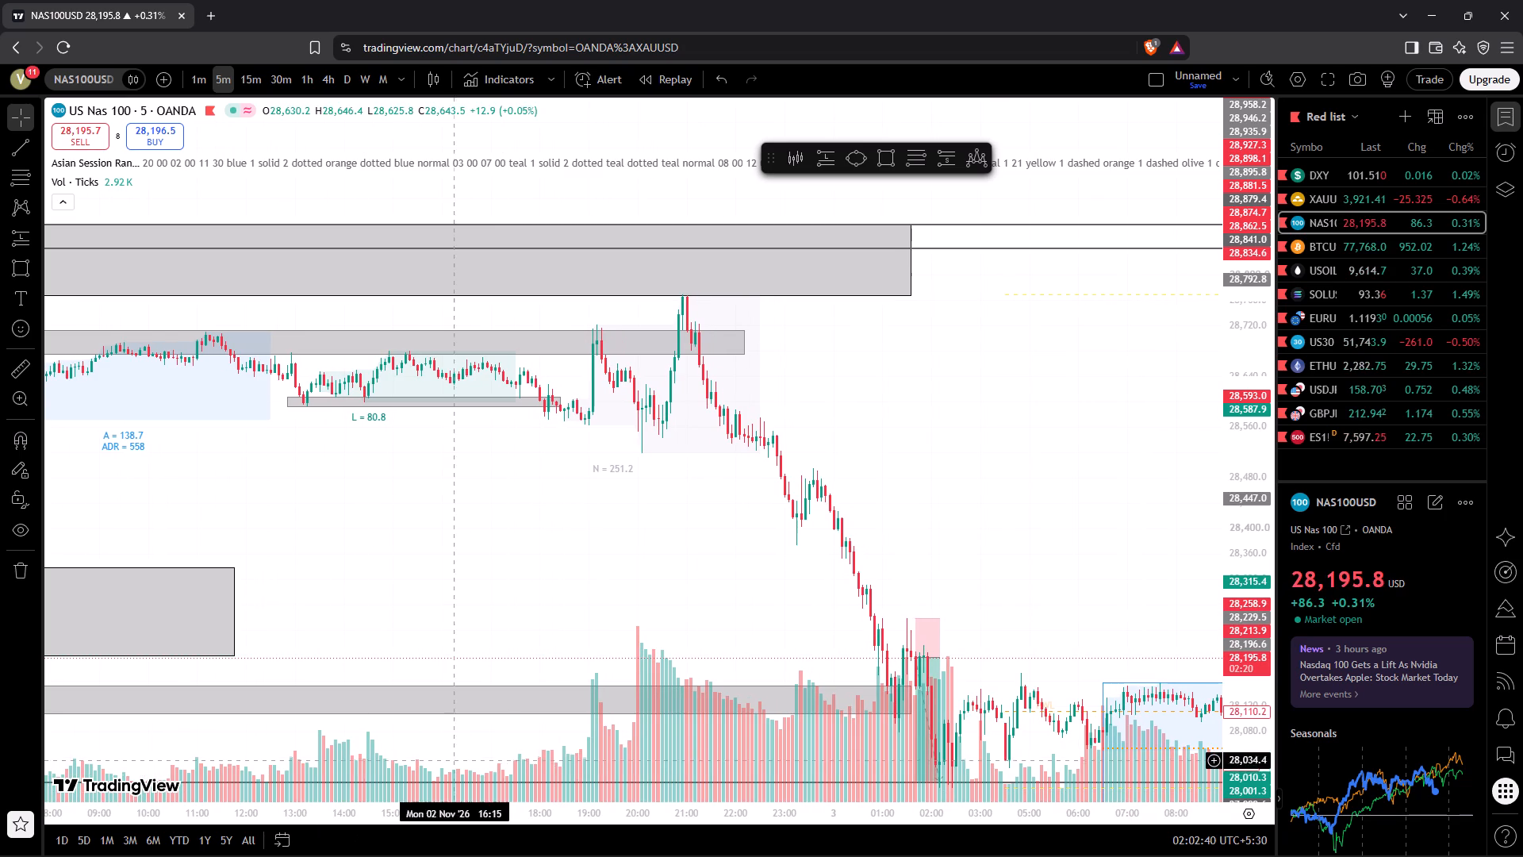
left_click_drag(437, 809, 969, 732)
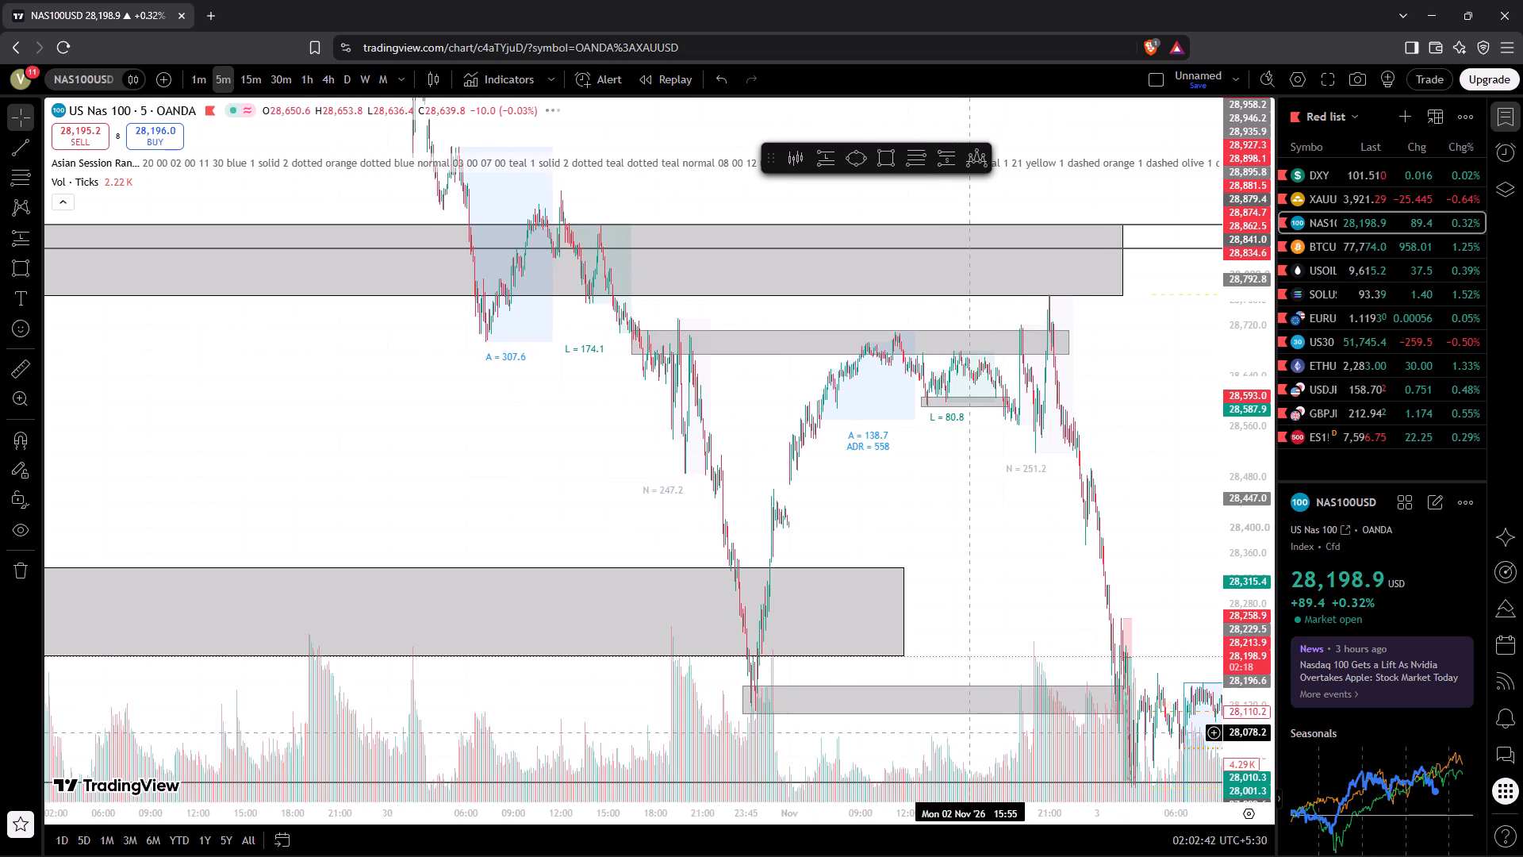
left_click_drag(969, 732, 567, 789)
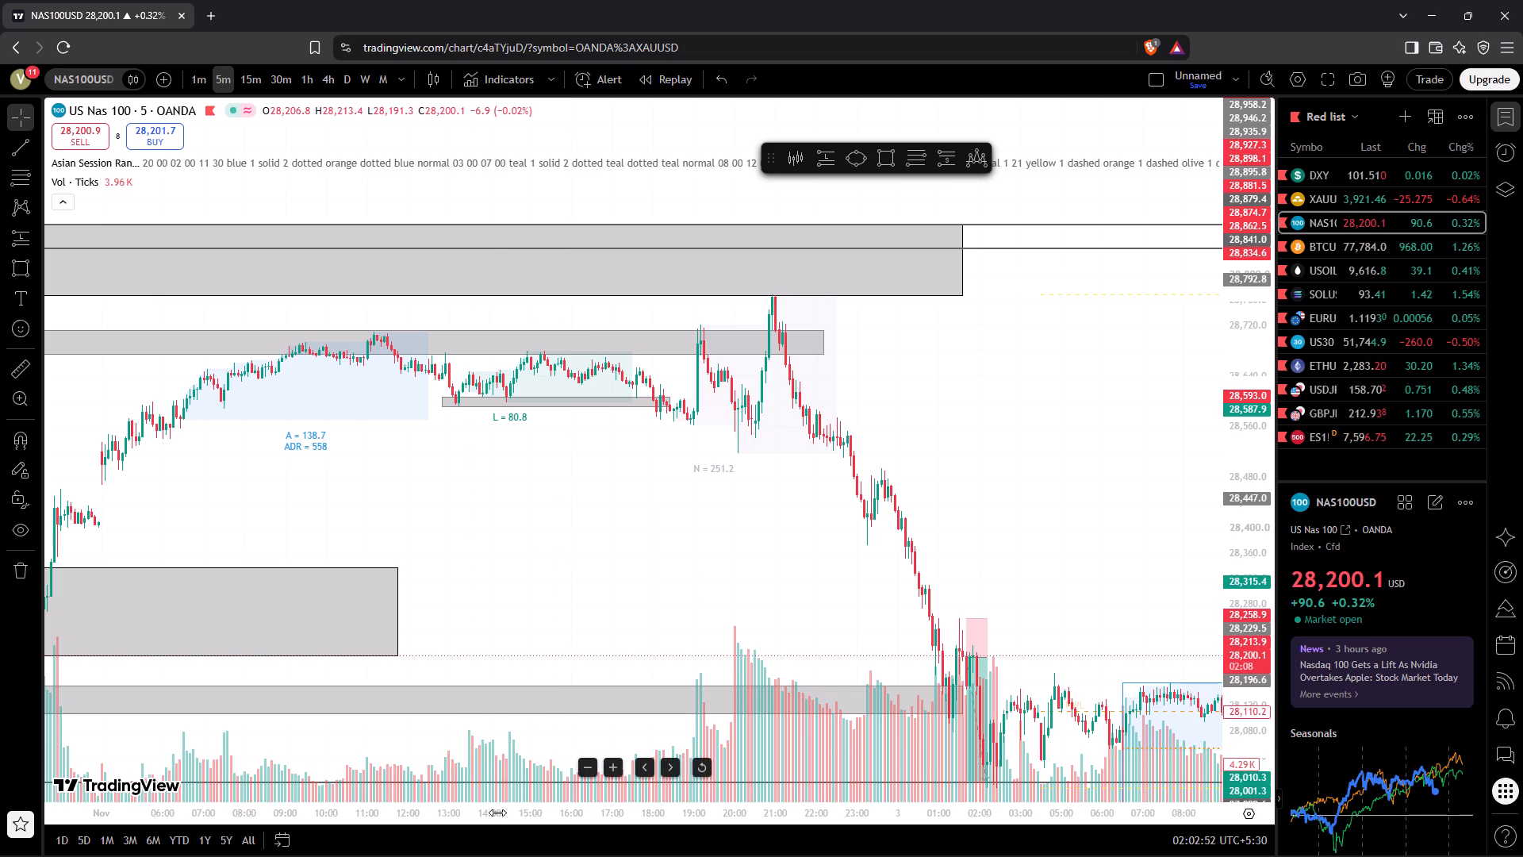
left_click_drag(497, 813, 839, 751)
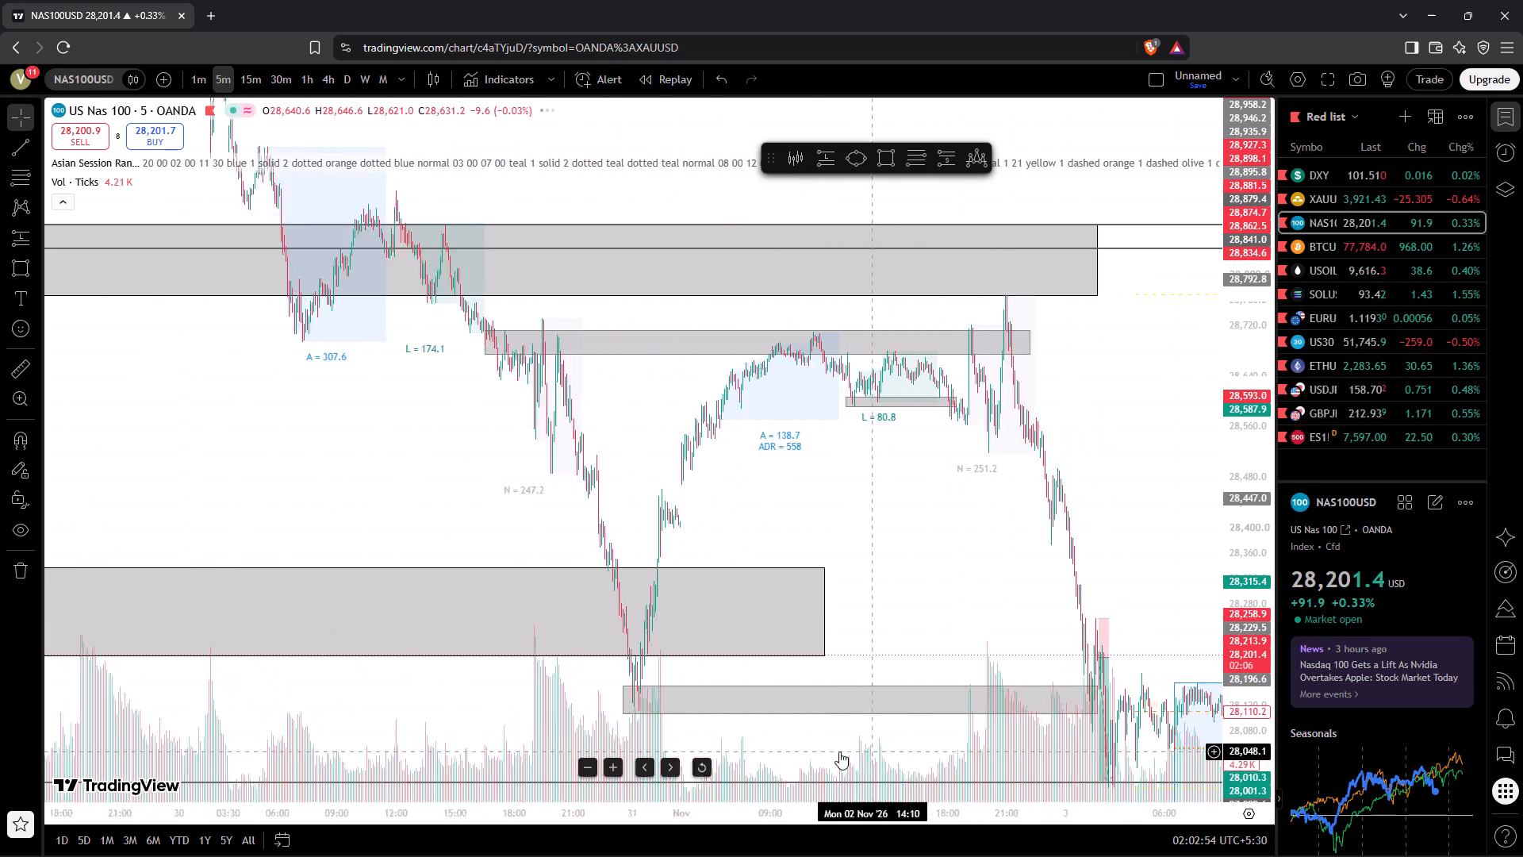
left_click_drag(839, 751, 658, 744)
left_click_drag(788, 513, 422, 522)
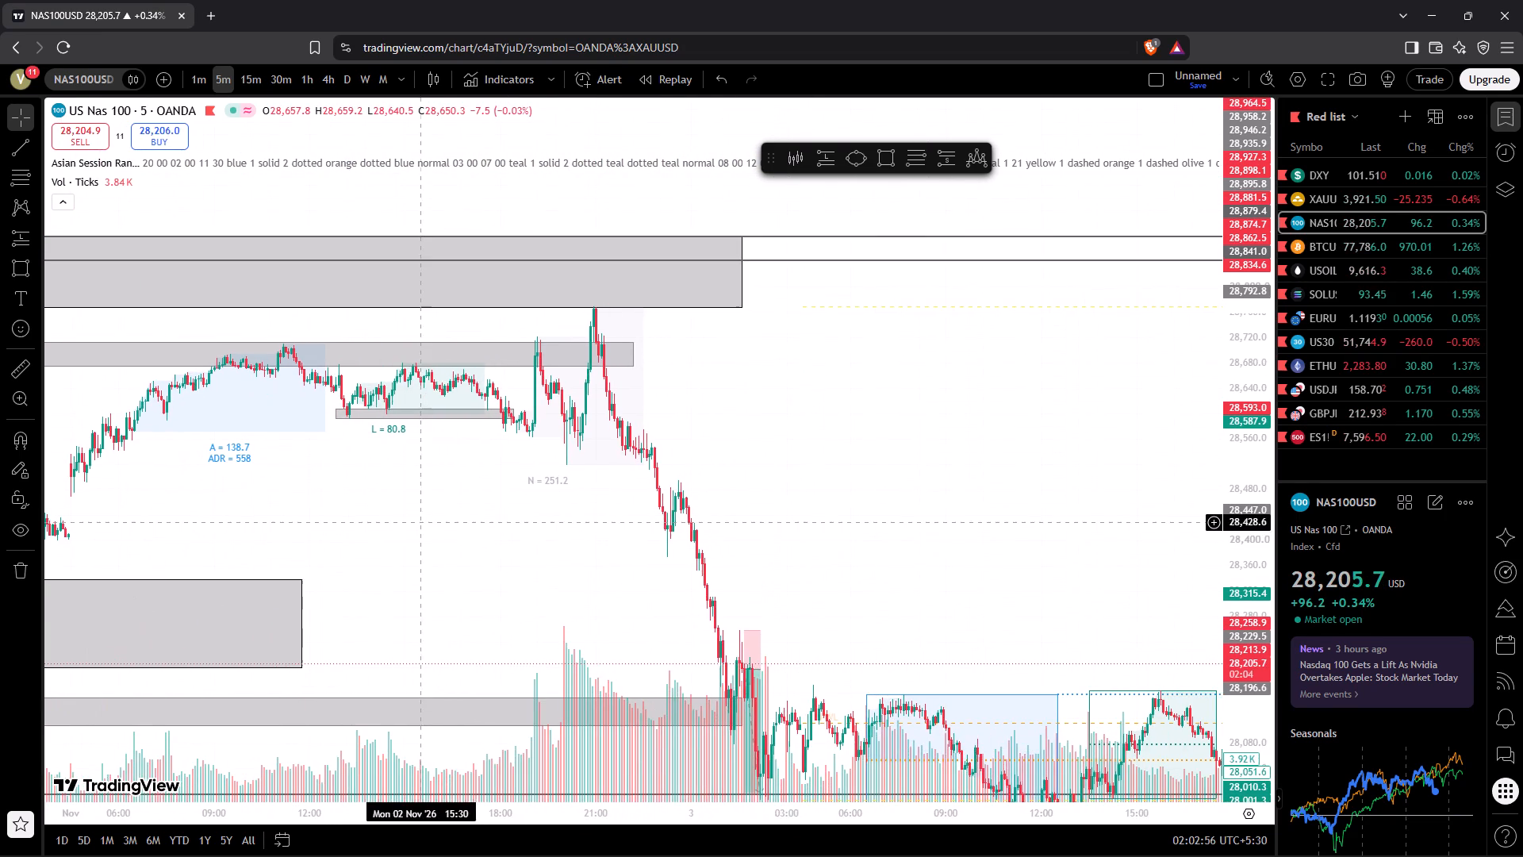
Draw a small rectangle zone from about 28,575 down to 28,557, spanning about 19:45 to 21:05 on 2 November.
left_click(883, 167)
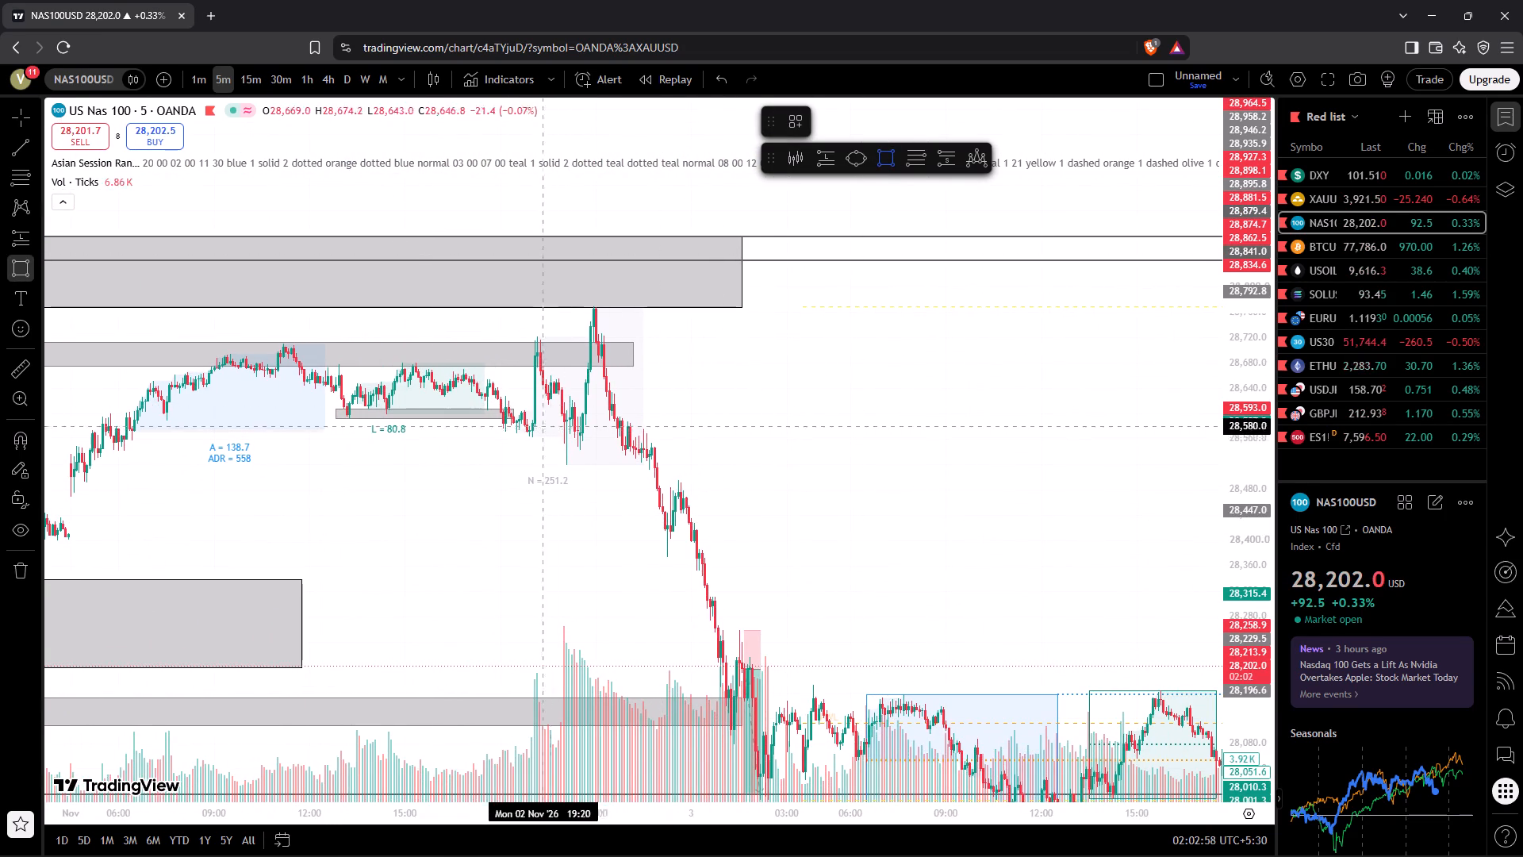
left_click_drag(557, 429, 600, 440)
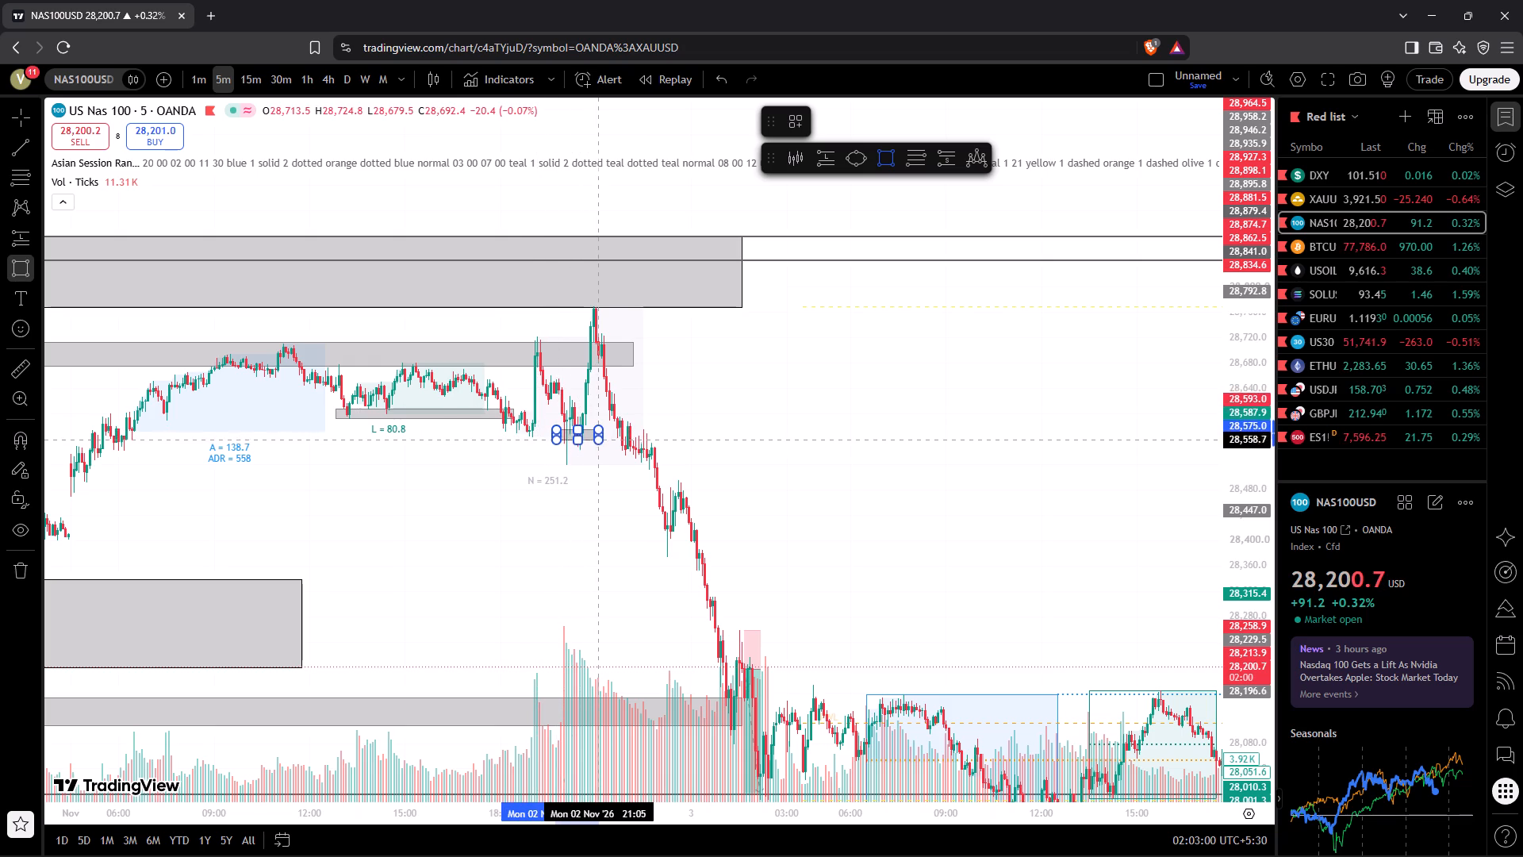
left_click_drag(600, 440, 600, 441)
left_click(600, 441)
left_click(578, 513)
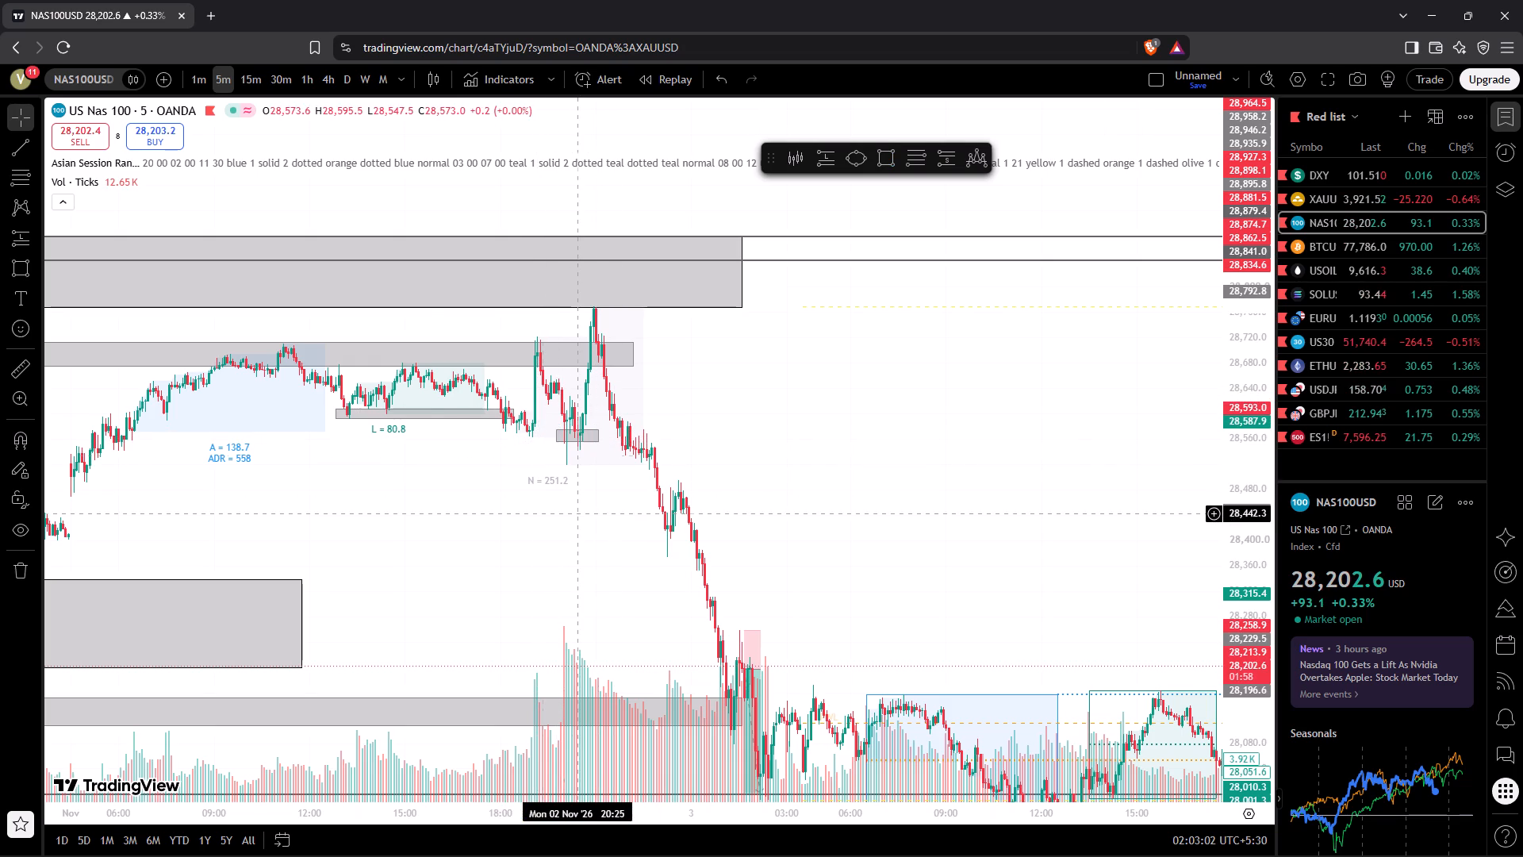
Examine the 1-minute price action around the small grey zone between about 19:00 and 22:30 on 2 November, enlarging the price scale.
left_click(208, 78)
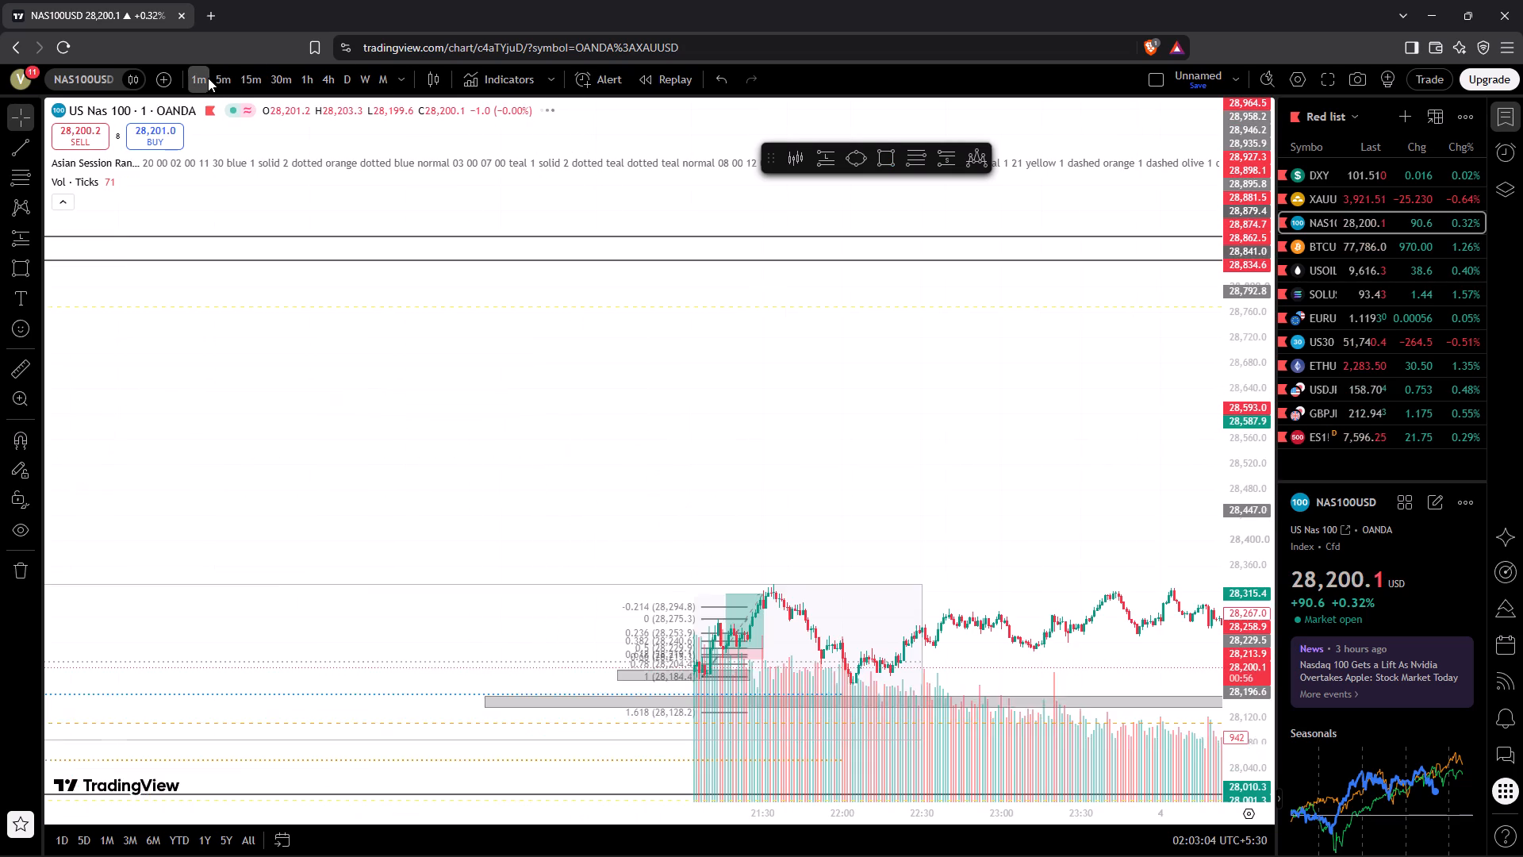
left_click_drag(573, 442, 1222, 236)
left_click_drag(574, 324, 671, 313)
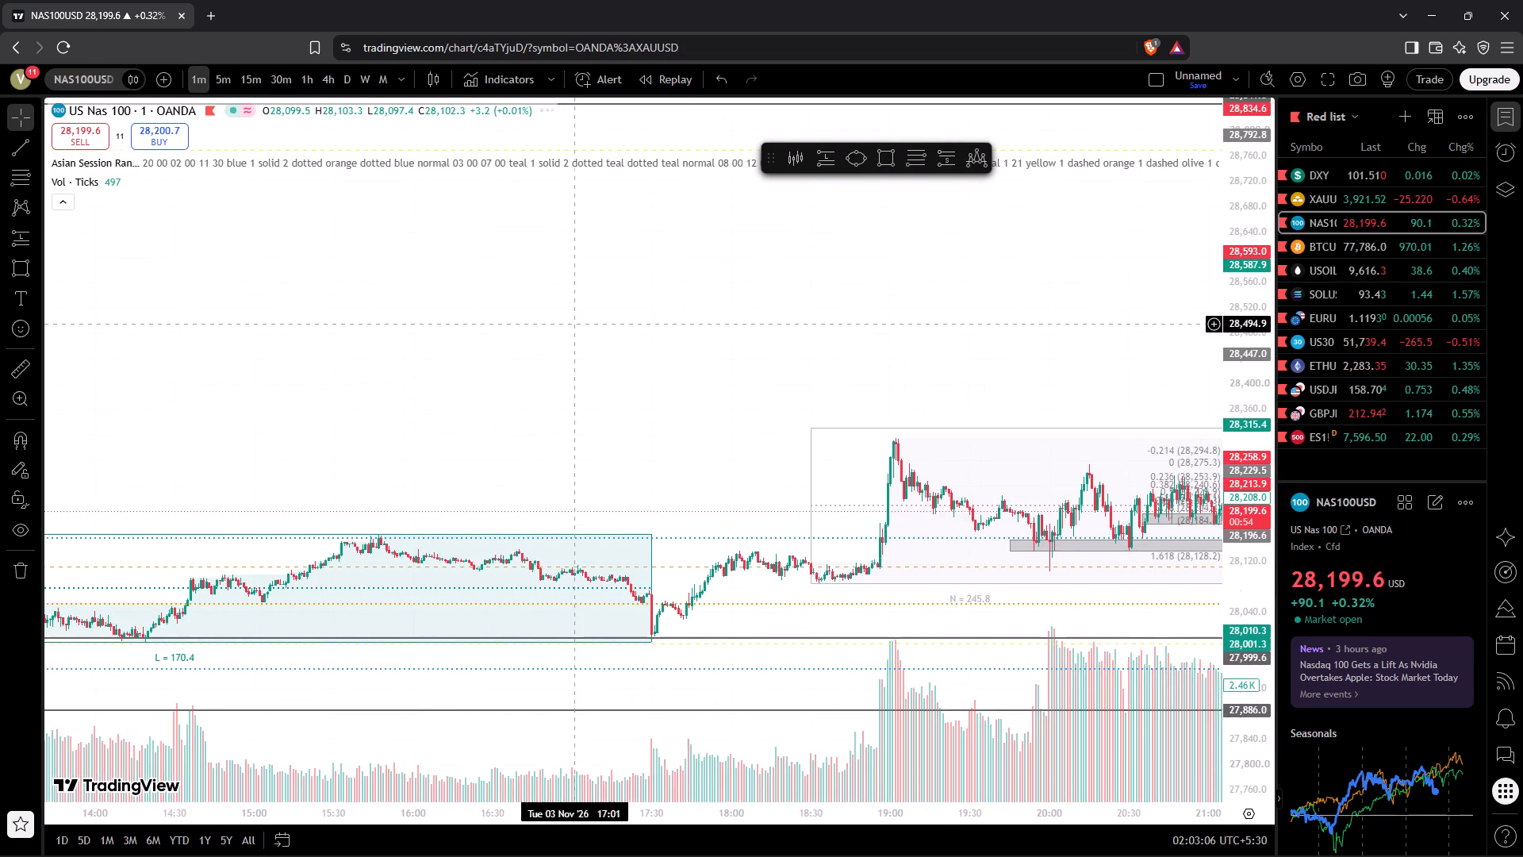
left_click_drag(671, 313, 1235, 222)
left_click_drag(589, 361, 1271, 329)
left_click_drag(795, 346, 1405, 352)
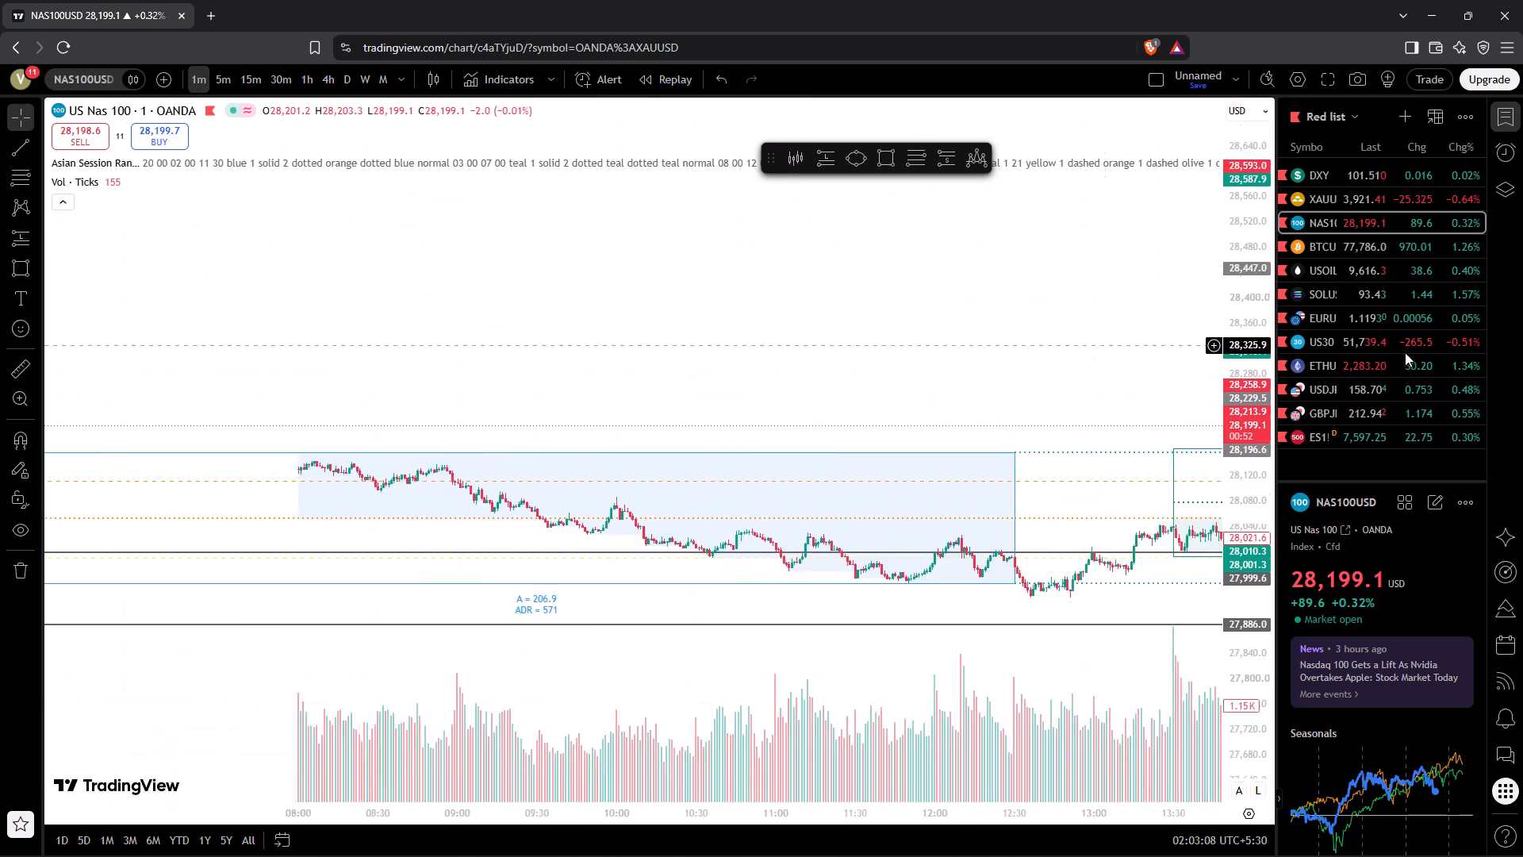
left_click_drag(1405, 352, 1418, 356)
left_click_drag(724, 348, 1410, 303)
left_click_drag(846, 321, 1205, 301)
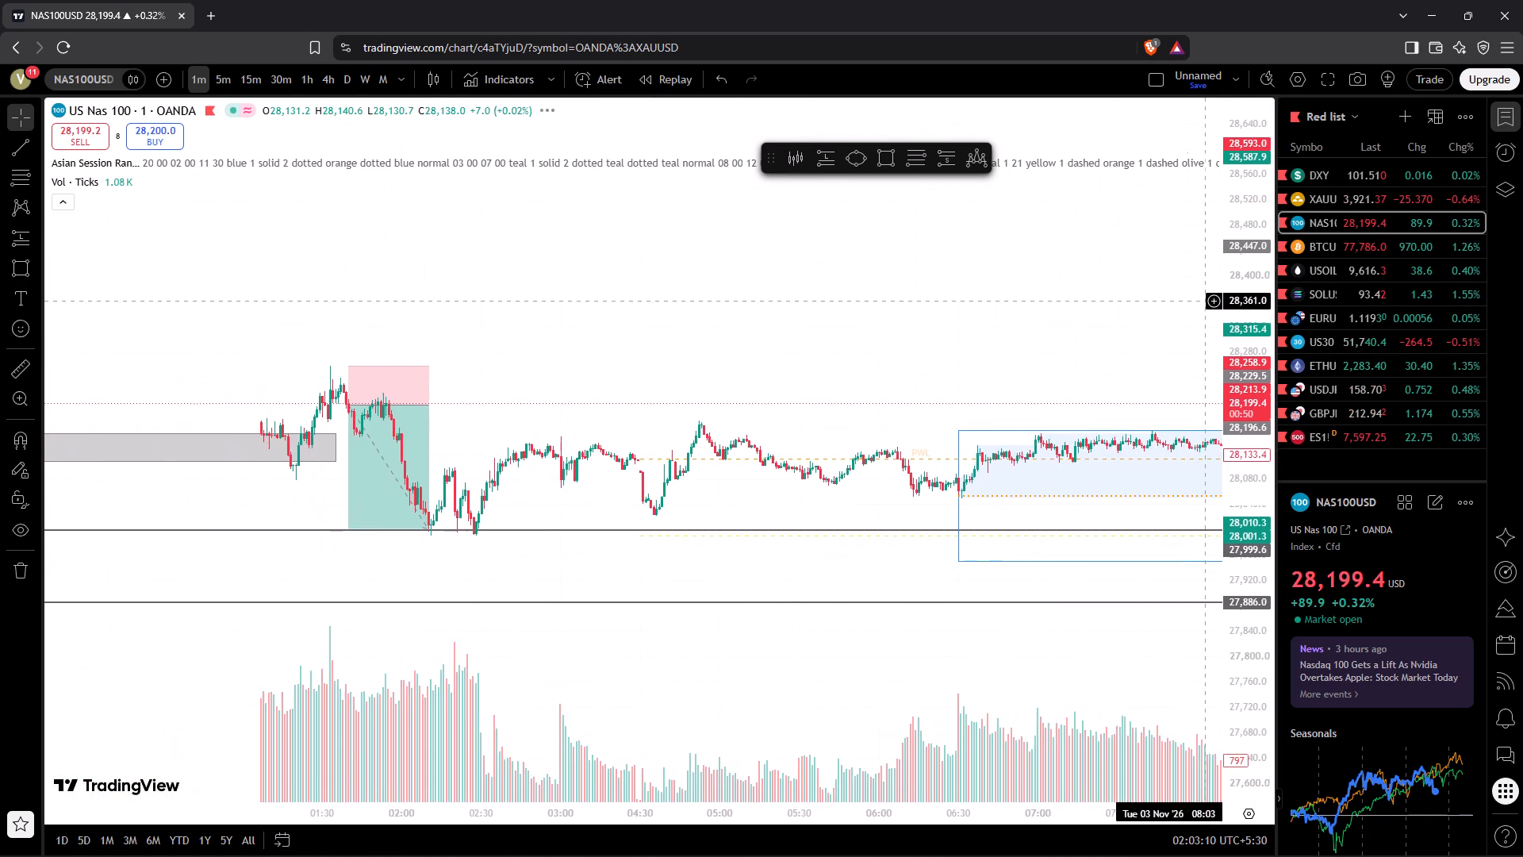
left_click_drag(732, 297, 1448, 641)
left_click_drag(885, 576, 1507, 460)
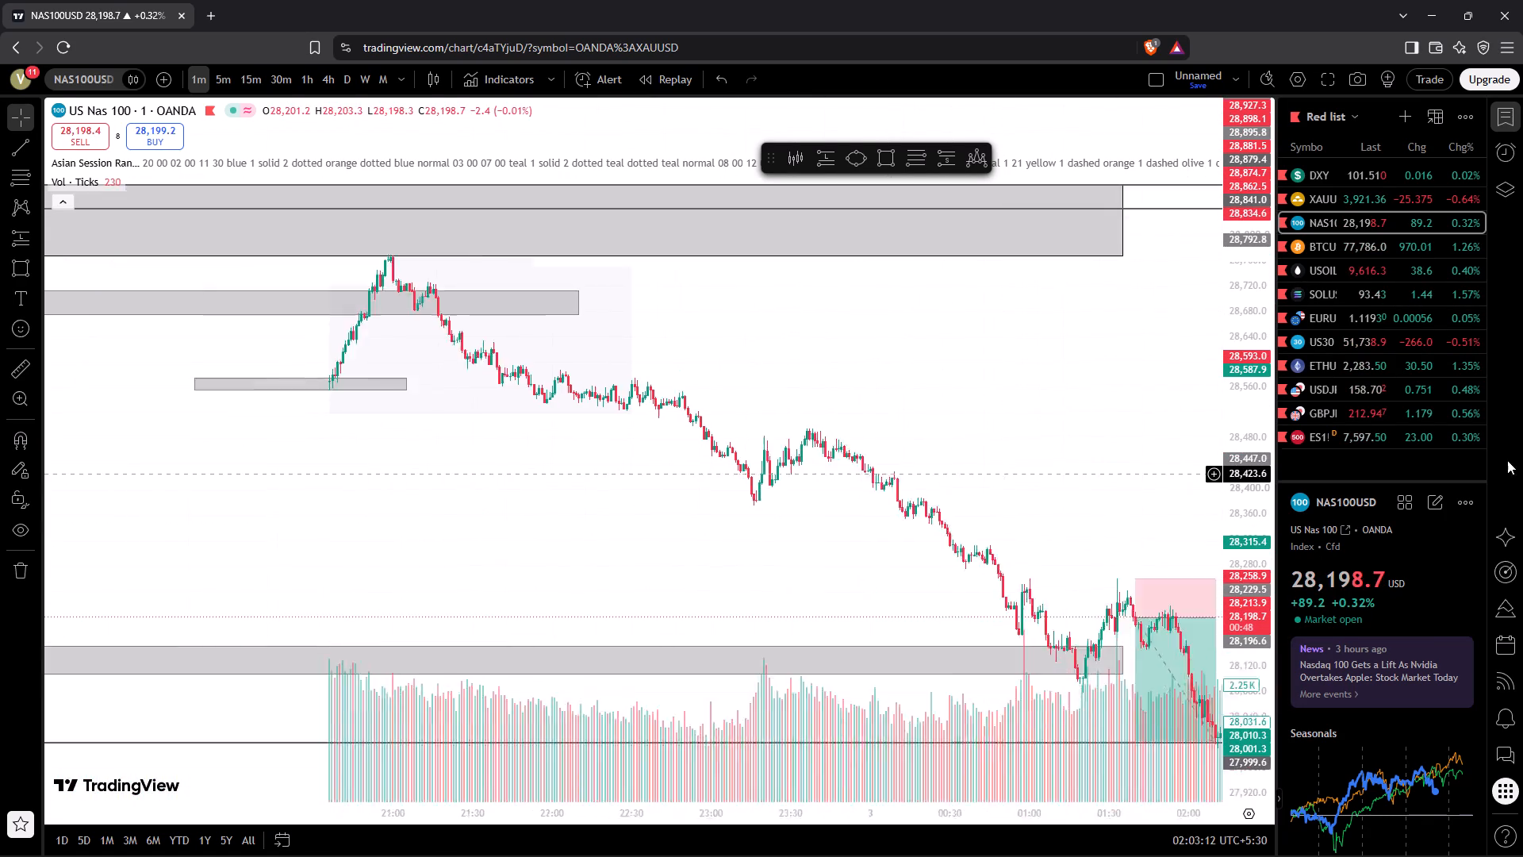
left_click_drag(1507, 460, 1522, 459)
left_click_drag(756, 458, 857, 558)
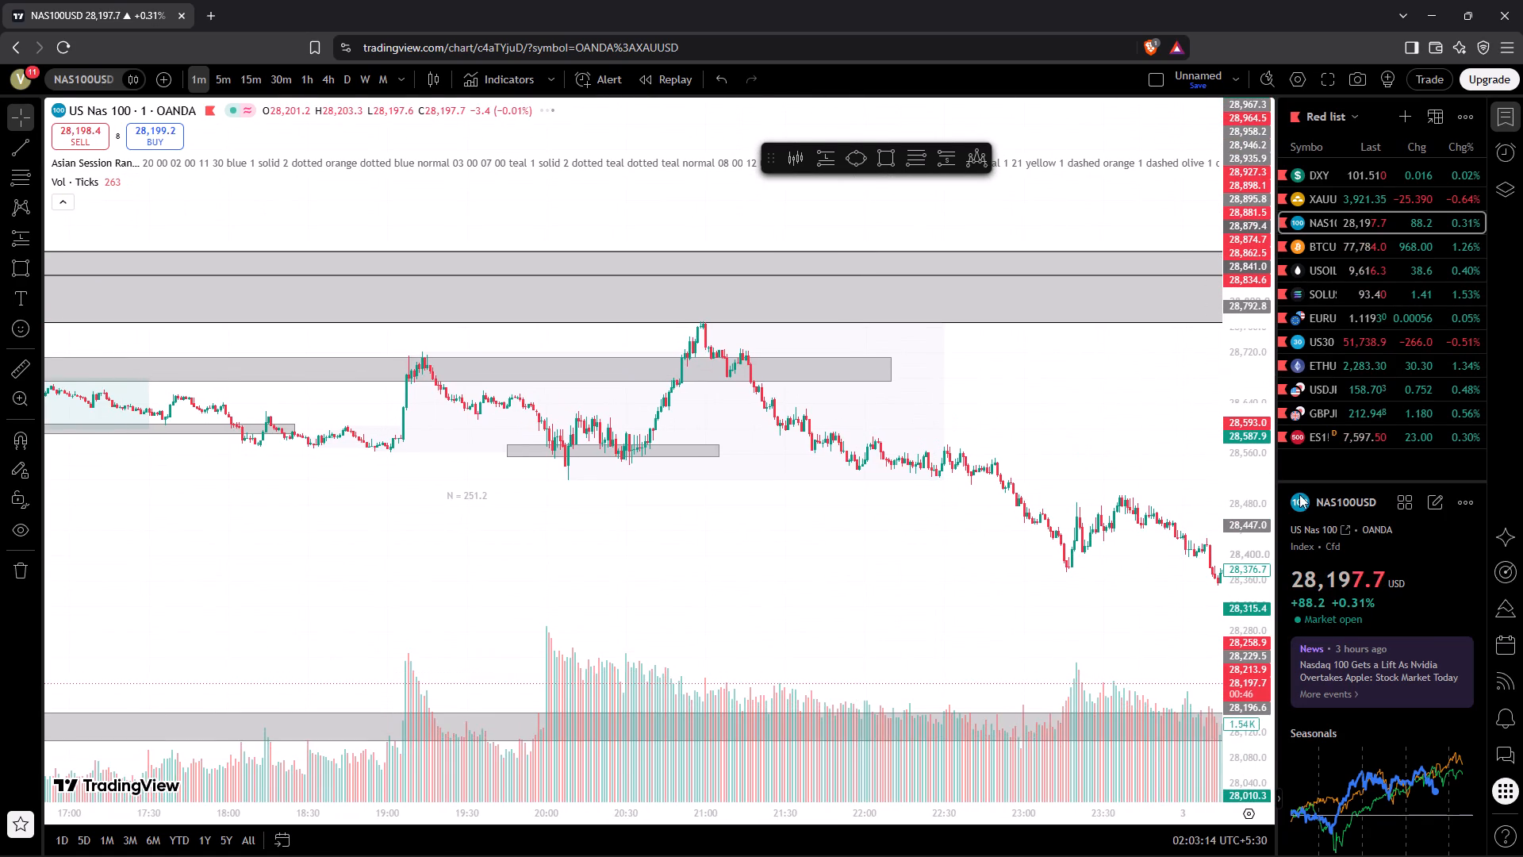
left_click_drag(1247, 544, 1228, 212)
left_click_drag(840, 586, 934, 662)
left_click_drag(1242, 606, 1238, 482)
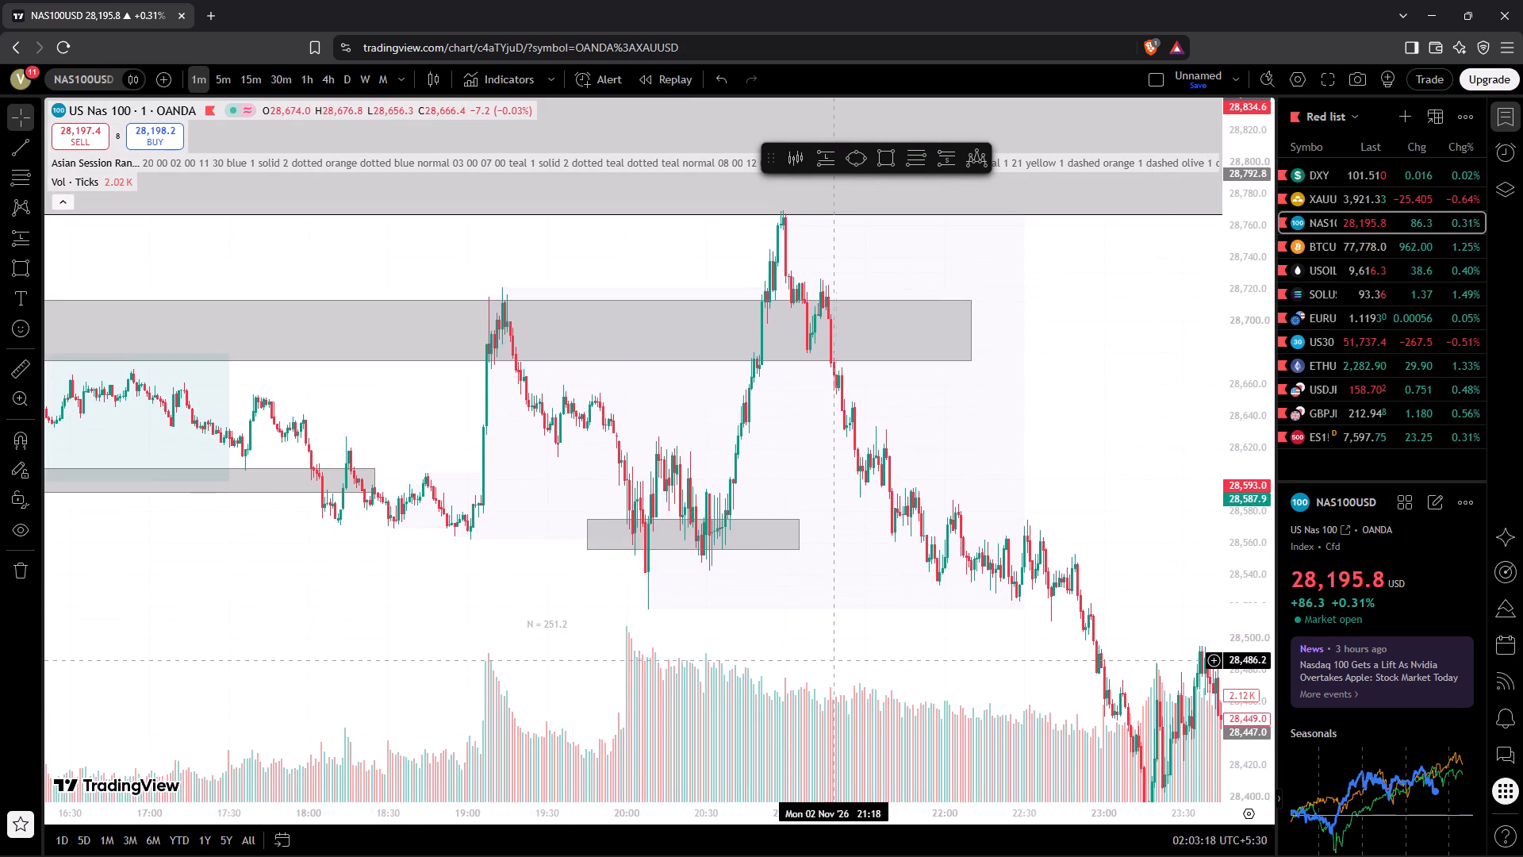
Examine the 1-minute price action on 2 November from about 16:30 to 23:00 around the grey zones.
left_click_drag(833, 660, 818, 676)
left_click_drag(773, 809, 554, 837)
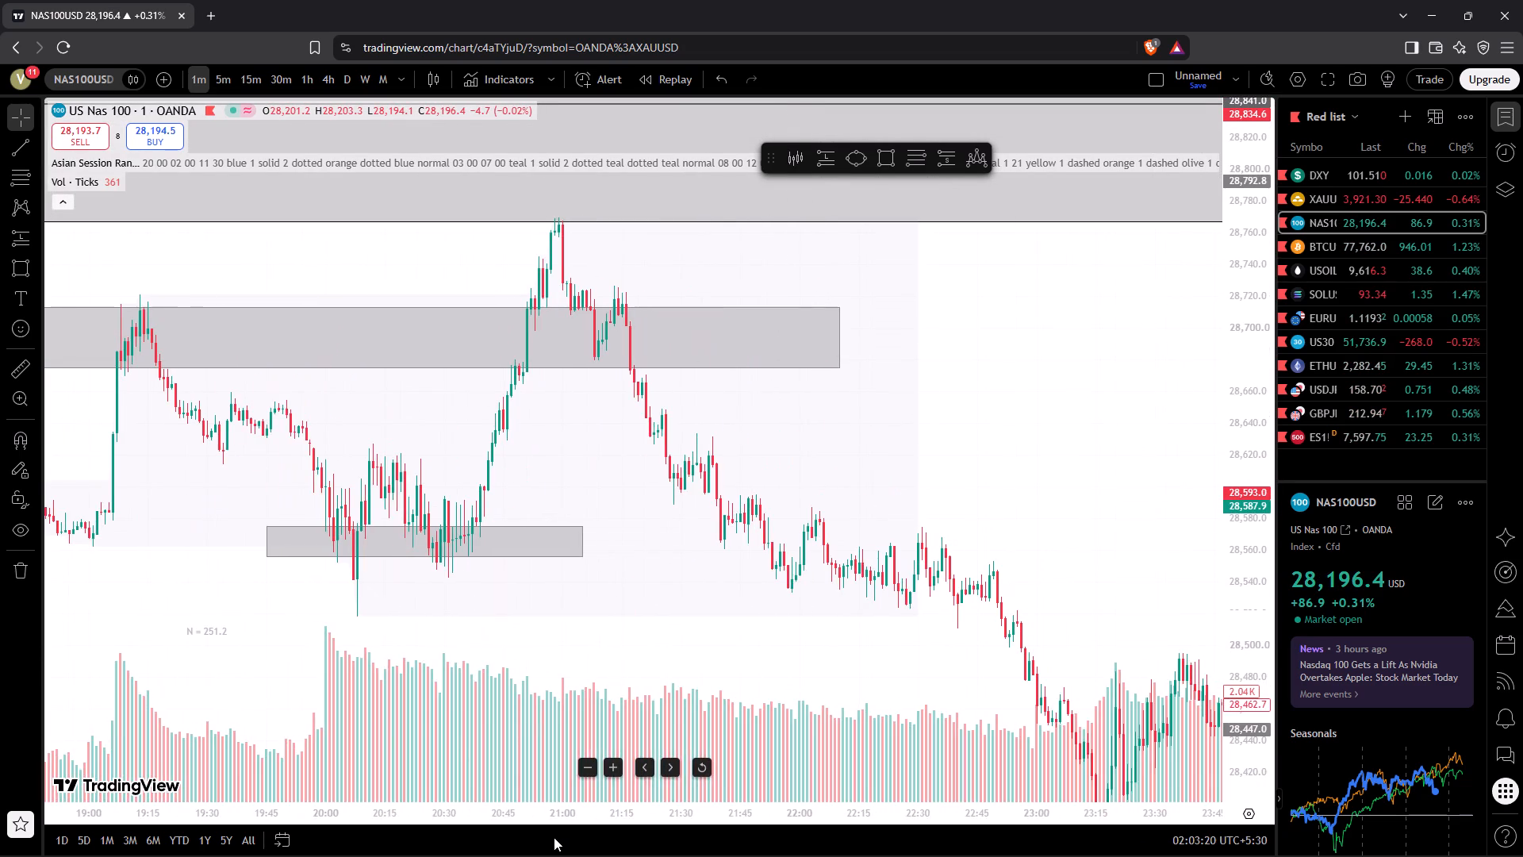
left_click_drag(554, 837, 723, 811)
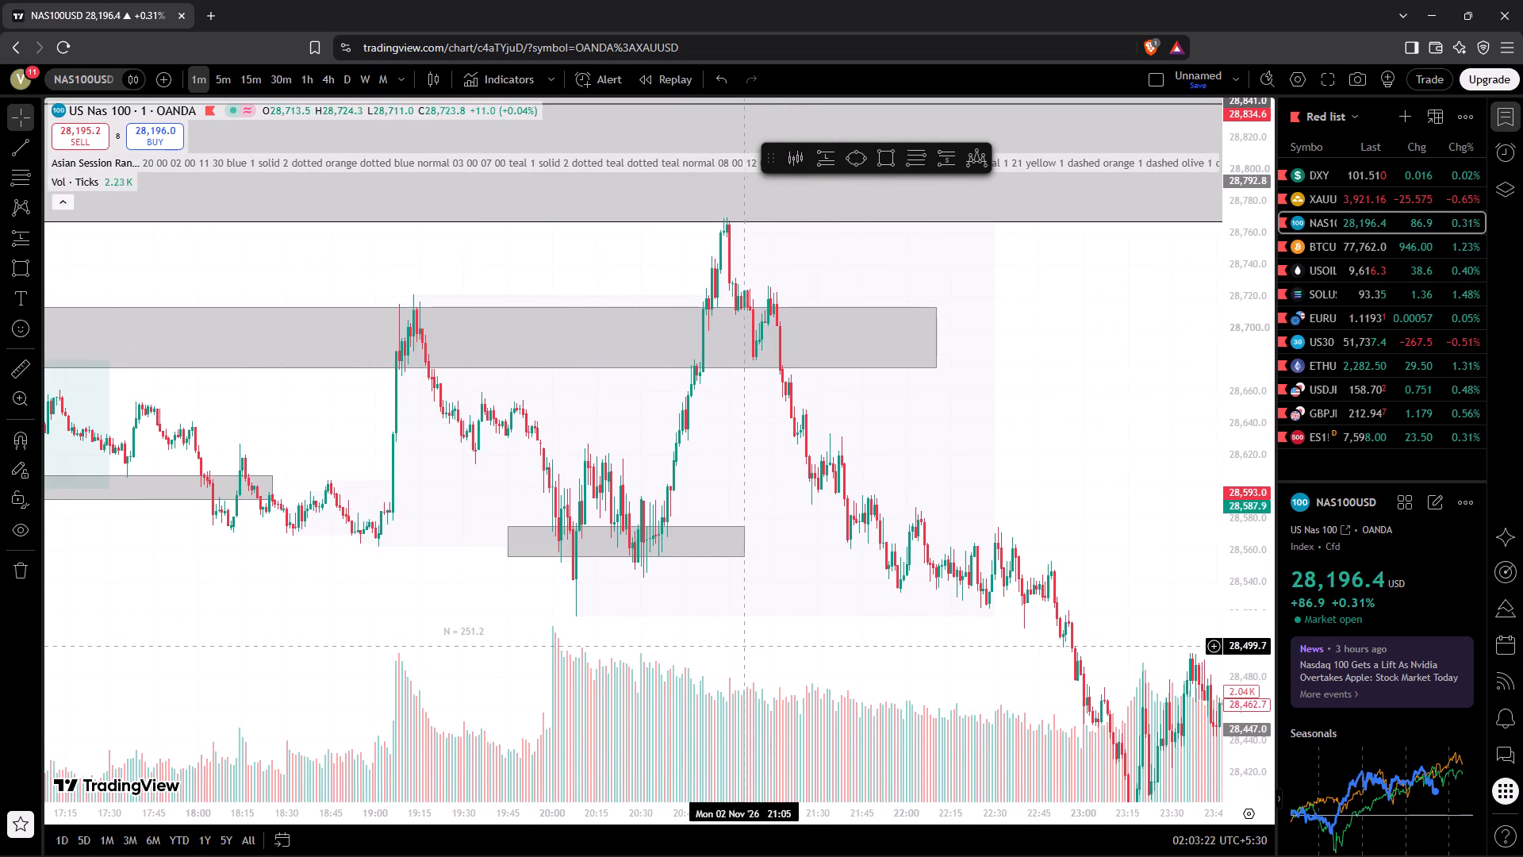
left_click_drag(741, 647, 1086, 624)
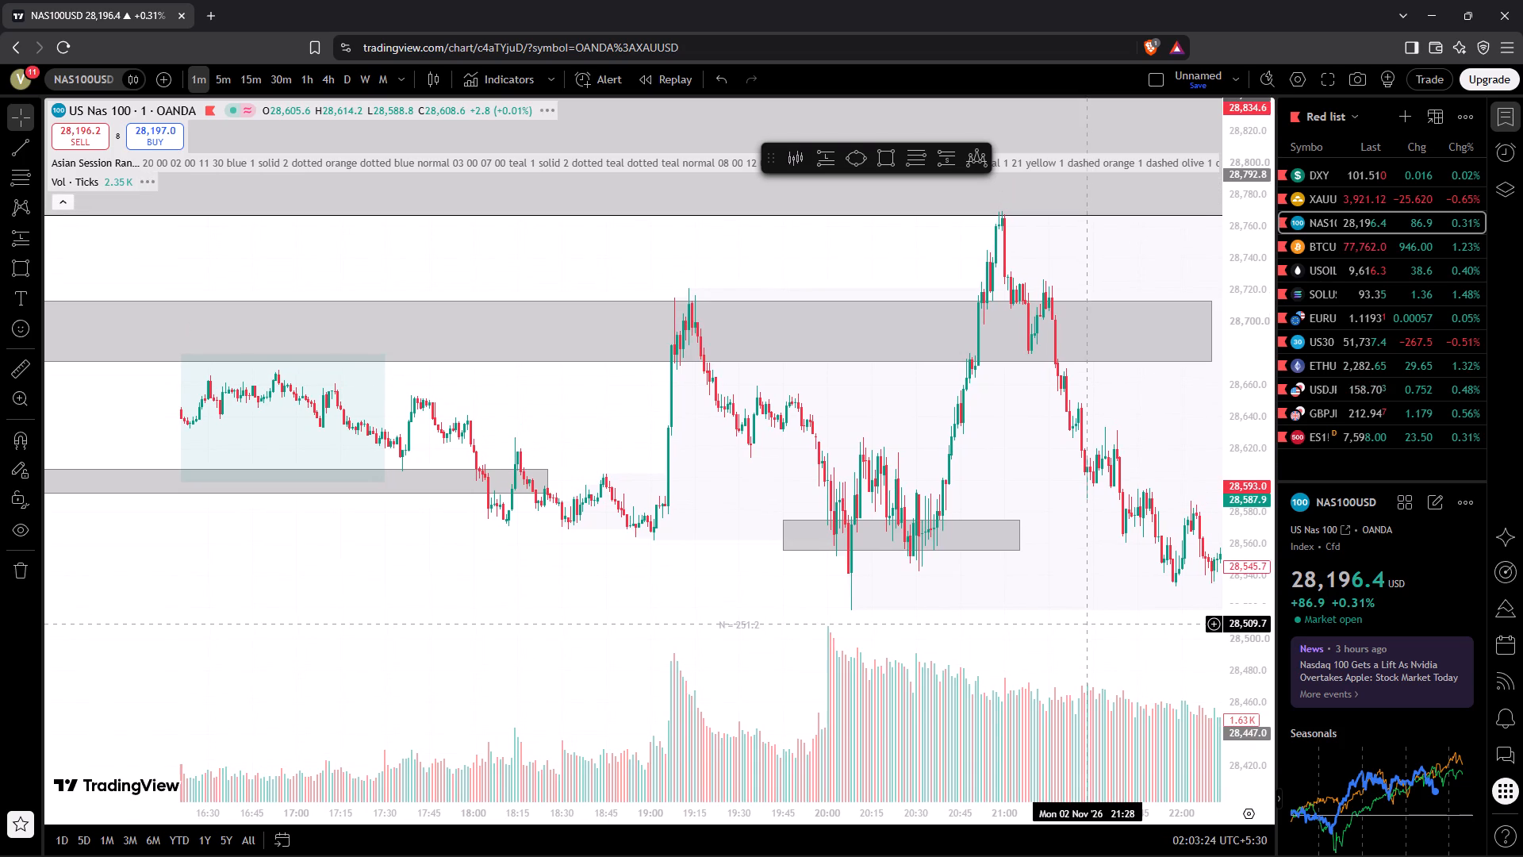
left_click_drag(1102, 622, 1048, 636)
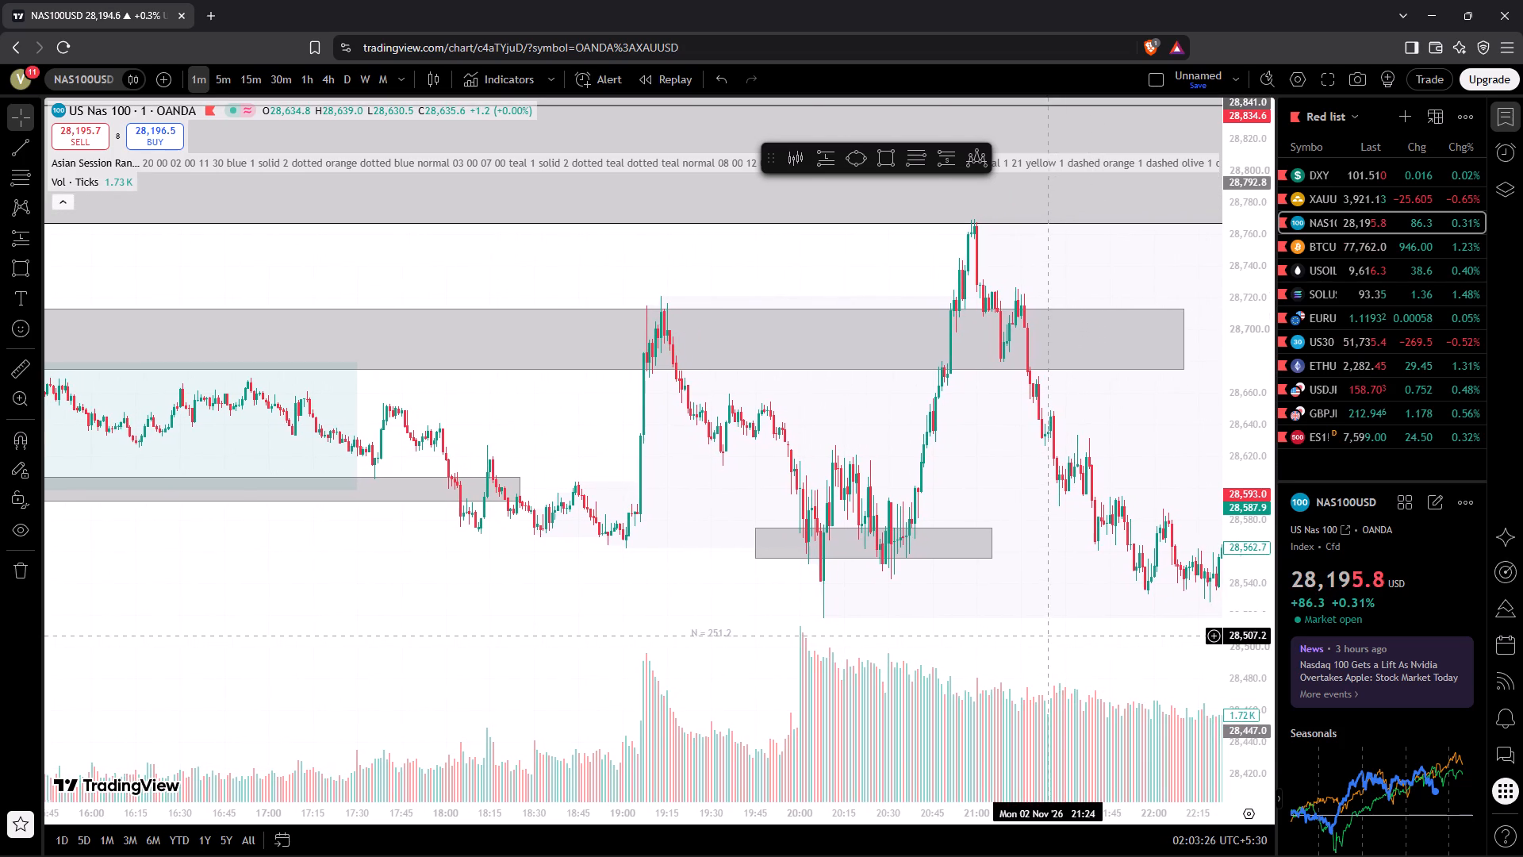
left_click_drag(1056, 665, 914, 646)
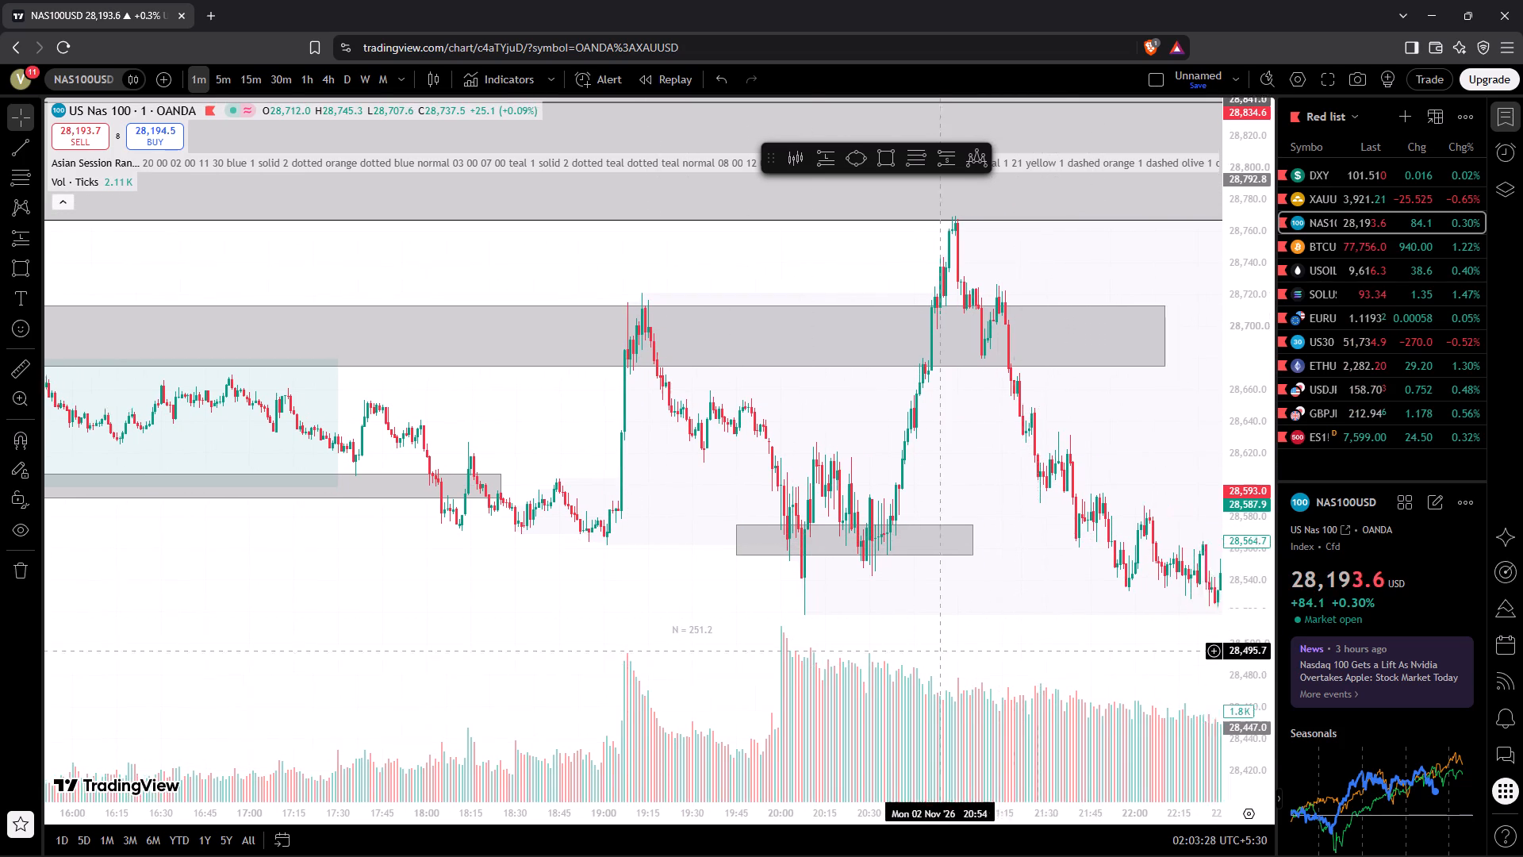
left_click_drag(914, 646, 845, 635)
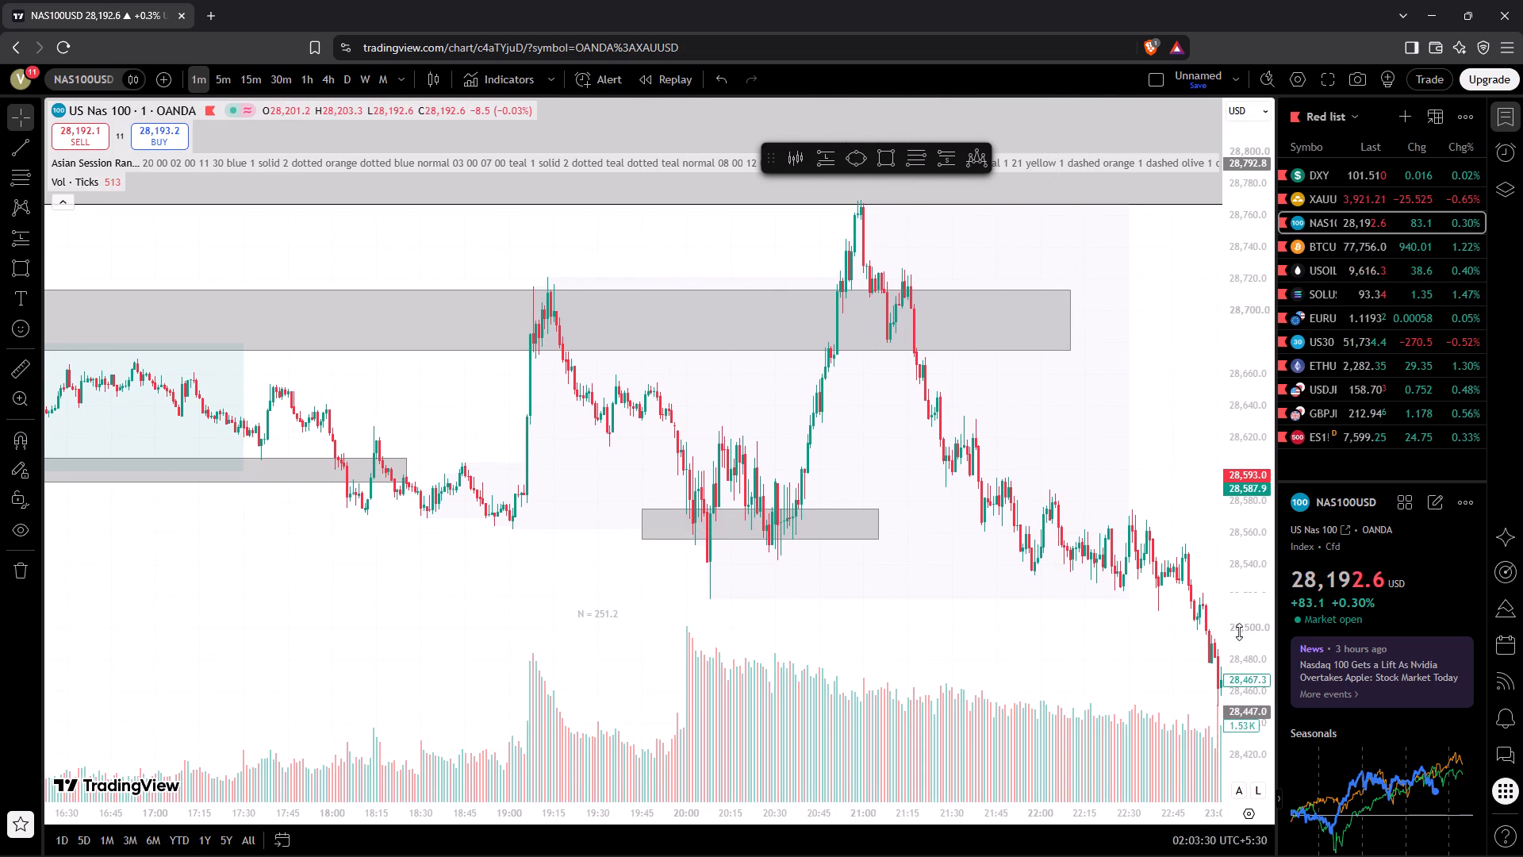
left_click_drag(1239, 632, 1249, 525)
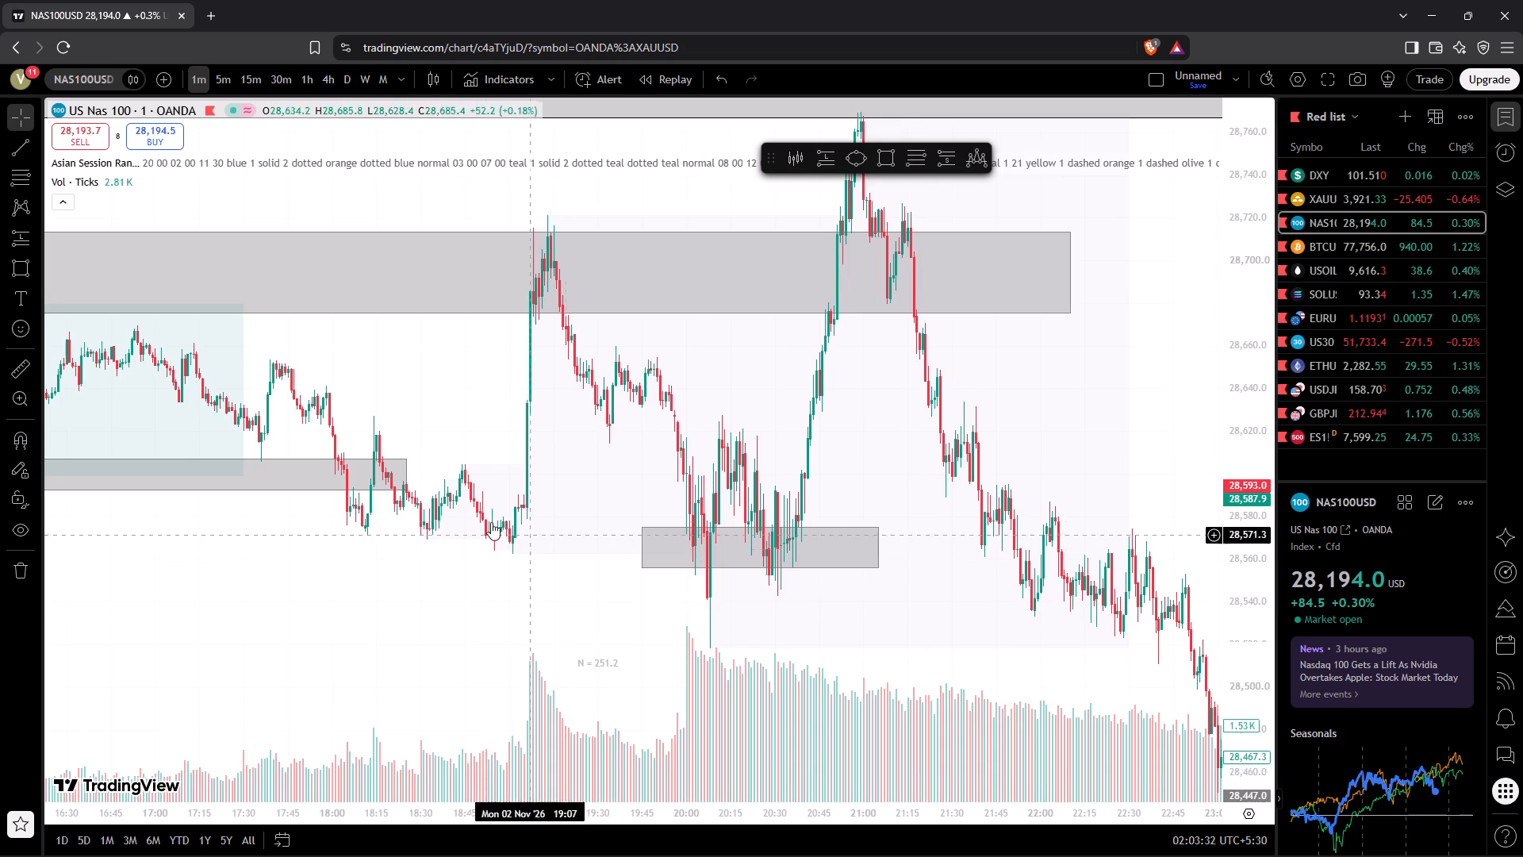
left_click_drag(891, 677, 901, 698)
left_click_drag(697, 817, 674, 825)
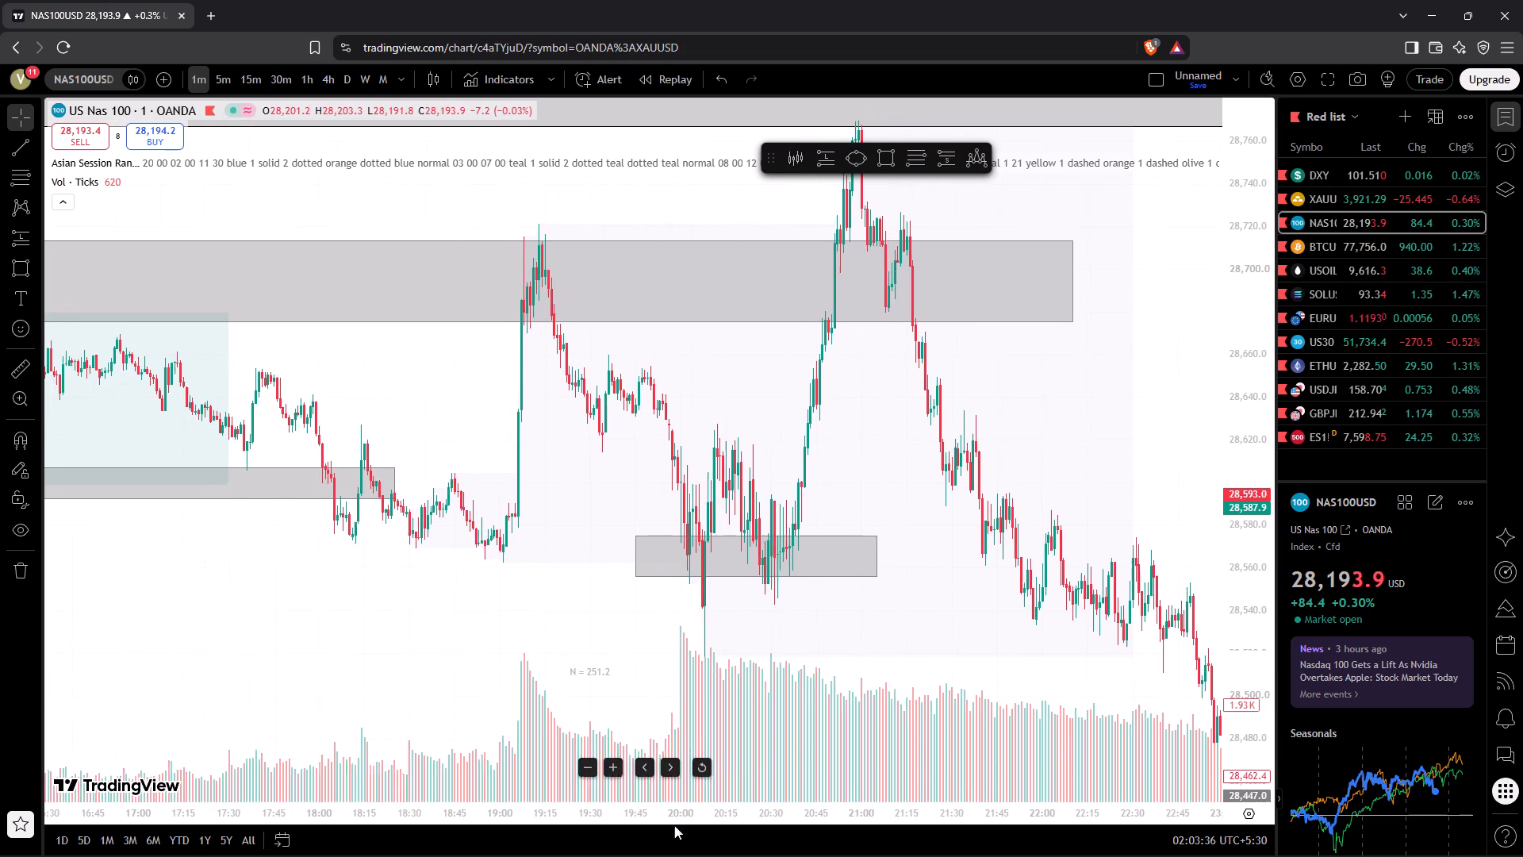
left_click_drag(674, 825, 667, 828)
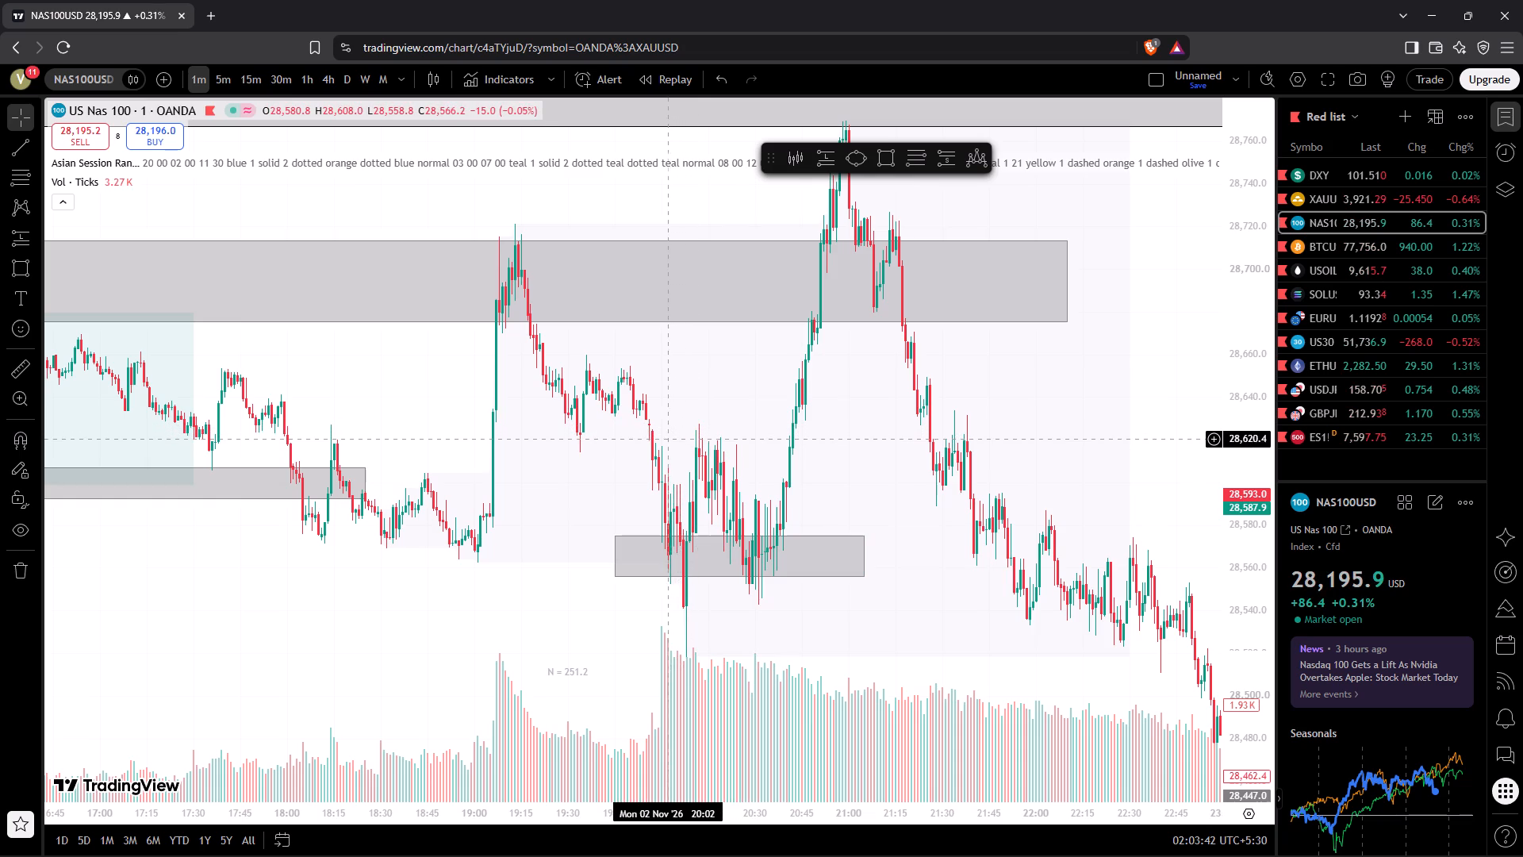
Draw a long position on 2 November from 20:43 to 20:52 with entry 28,627.1, stop 28,610.8 and target 28,721.2.
left_click(819, 162)
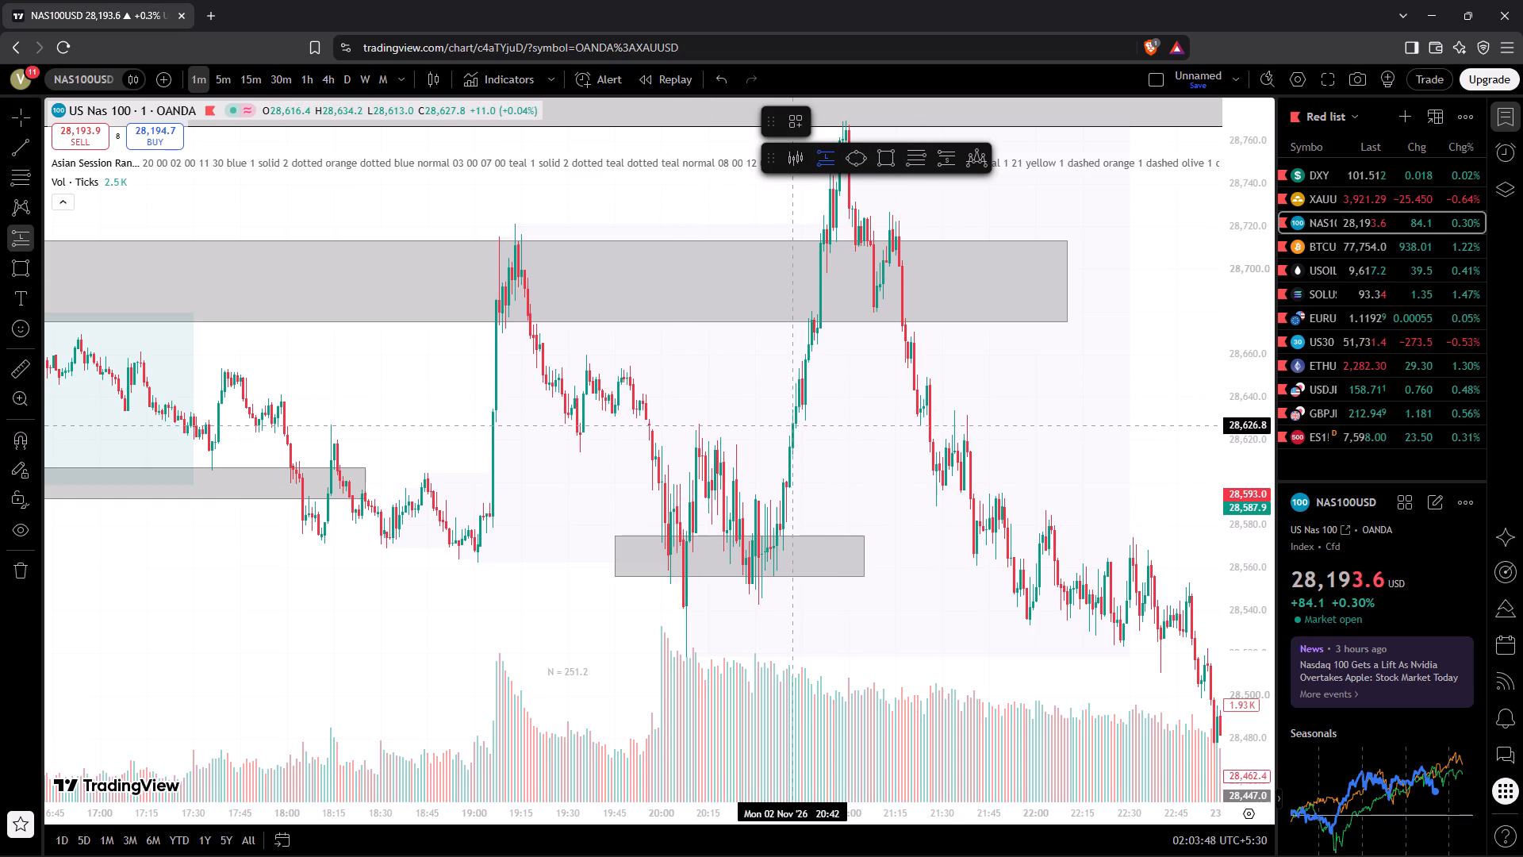
left_click(796, 425)
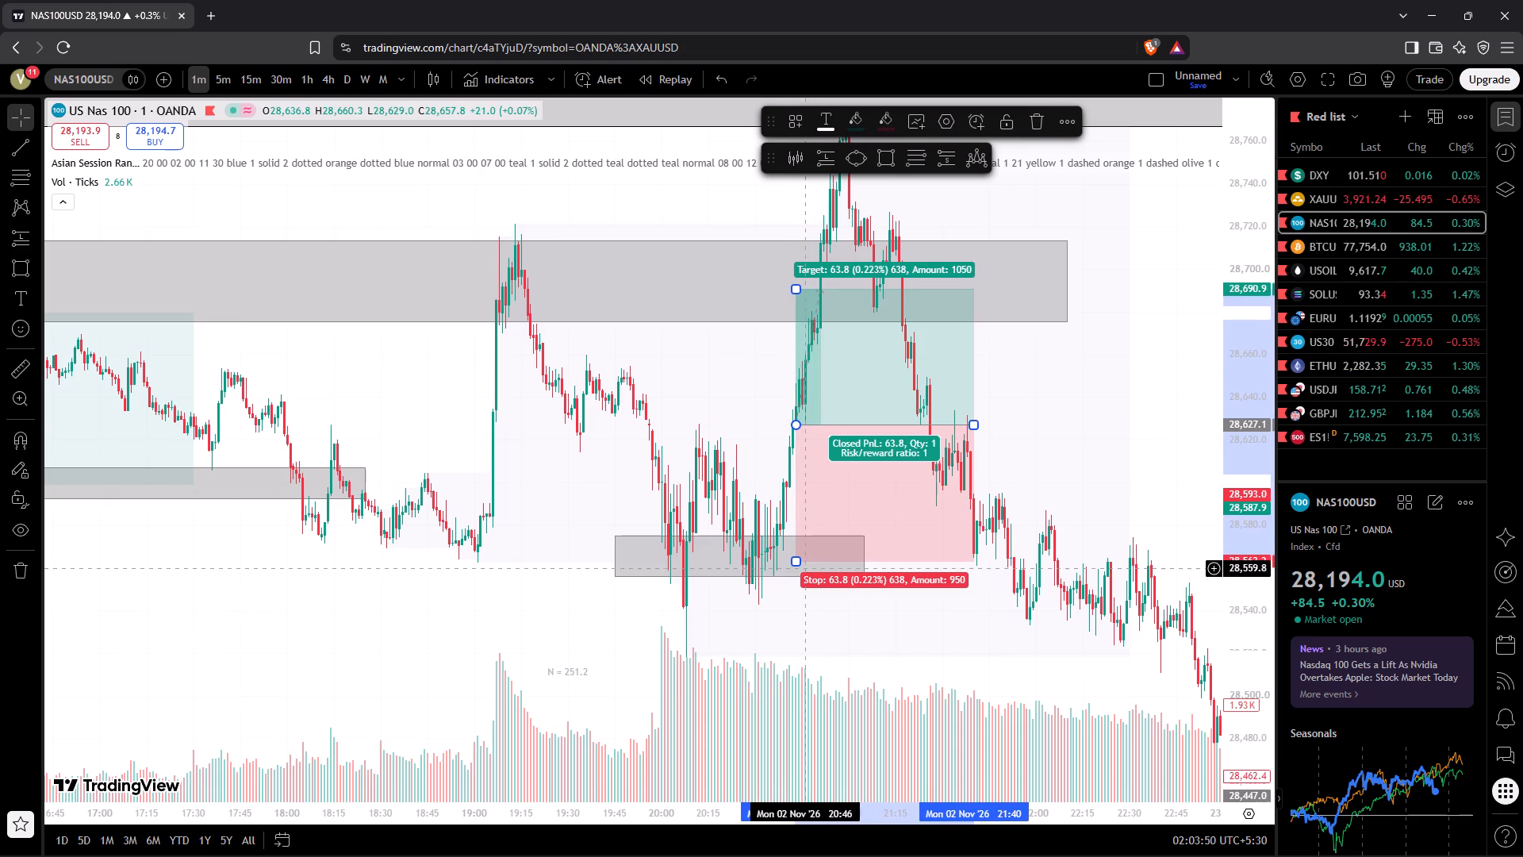
left_click_drag(798, 565, 811, 474)
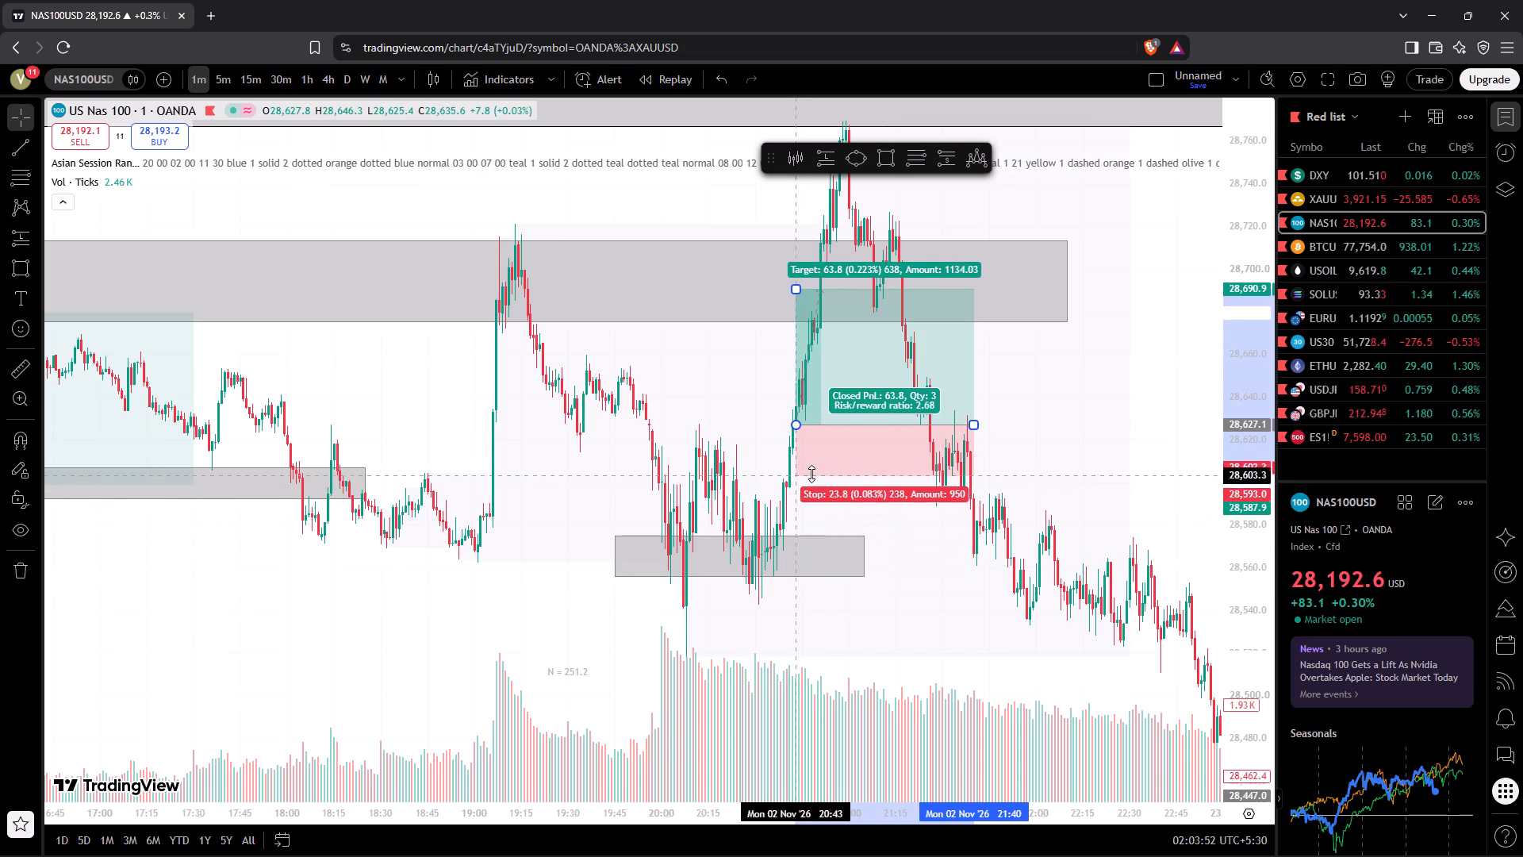
left_click_drag(811, 474, 811, 459)
left_click_drag(795, 292, 795, 224)
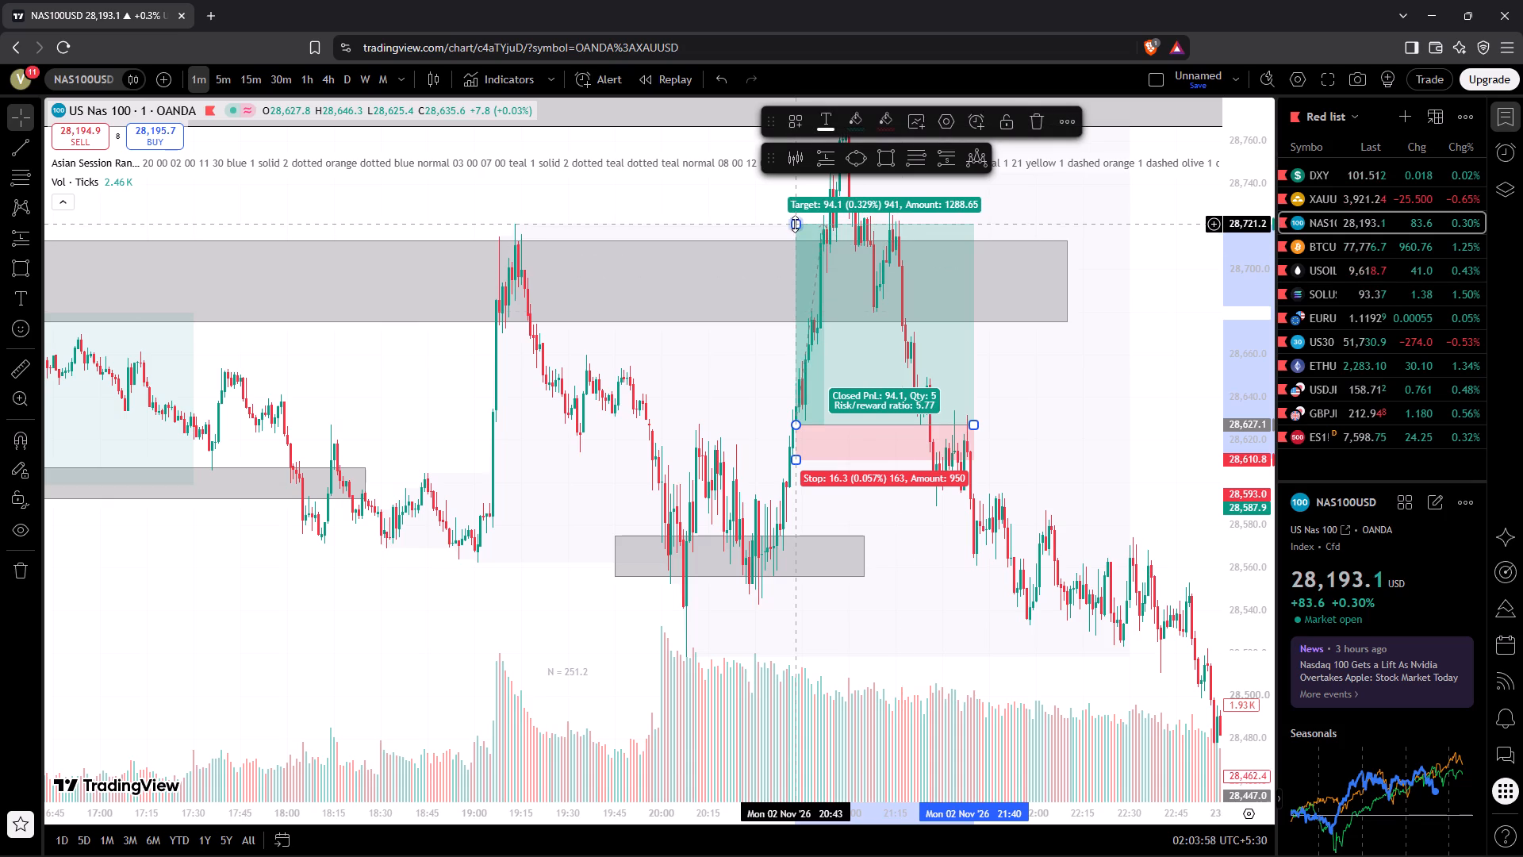
left_click_drag(971, 422, 849, 405)
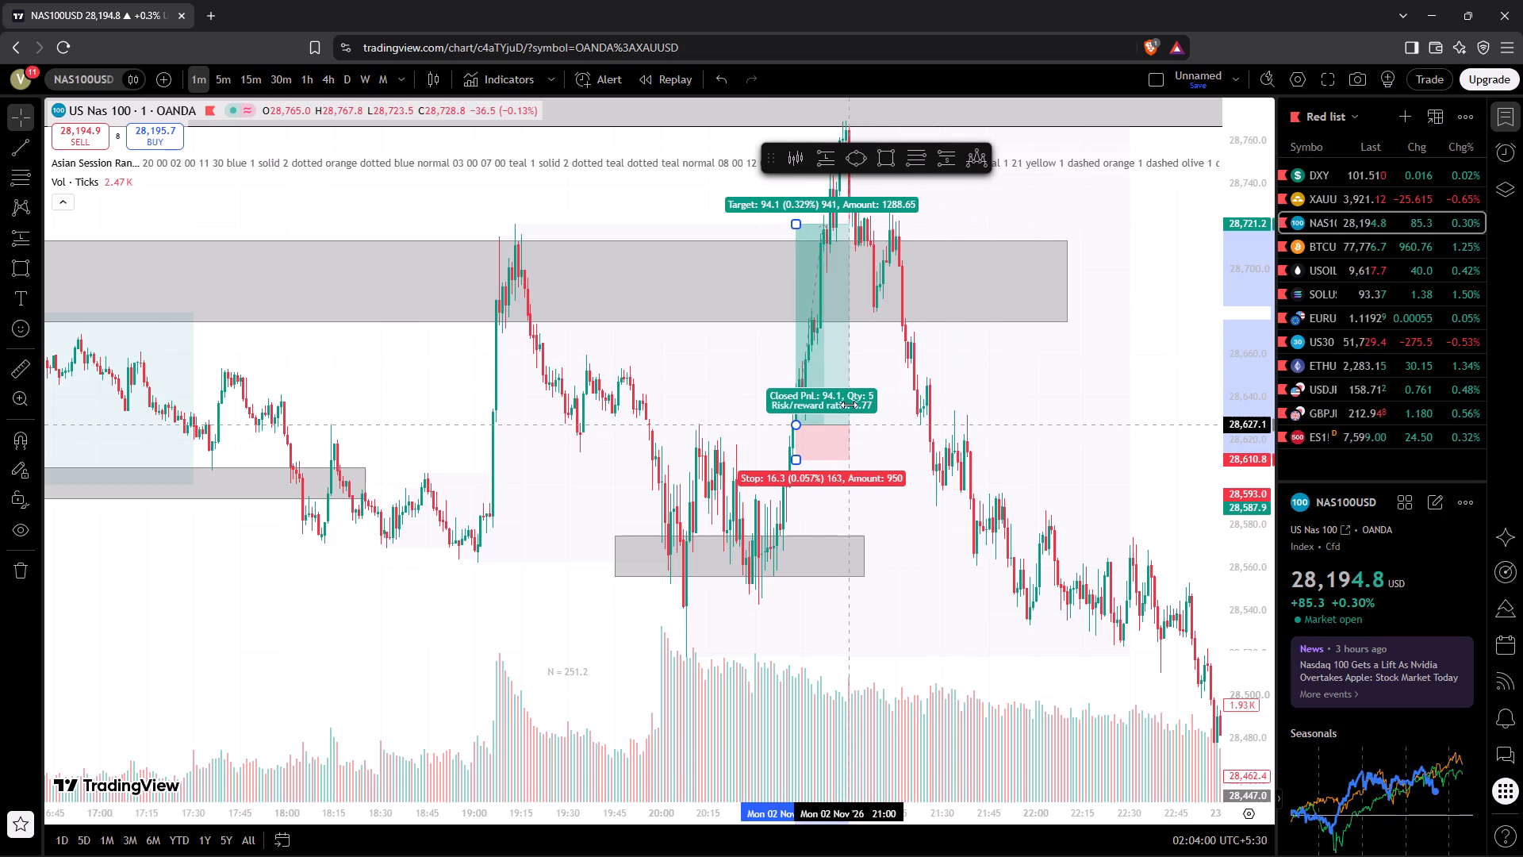
left_click_drag(849, 405, 823, 402)
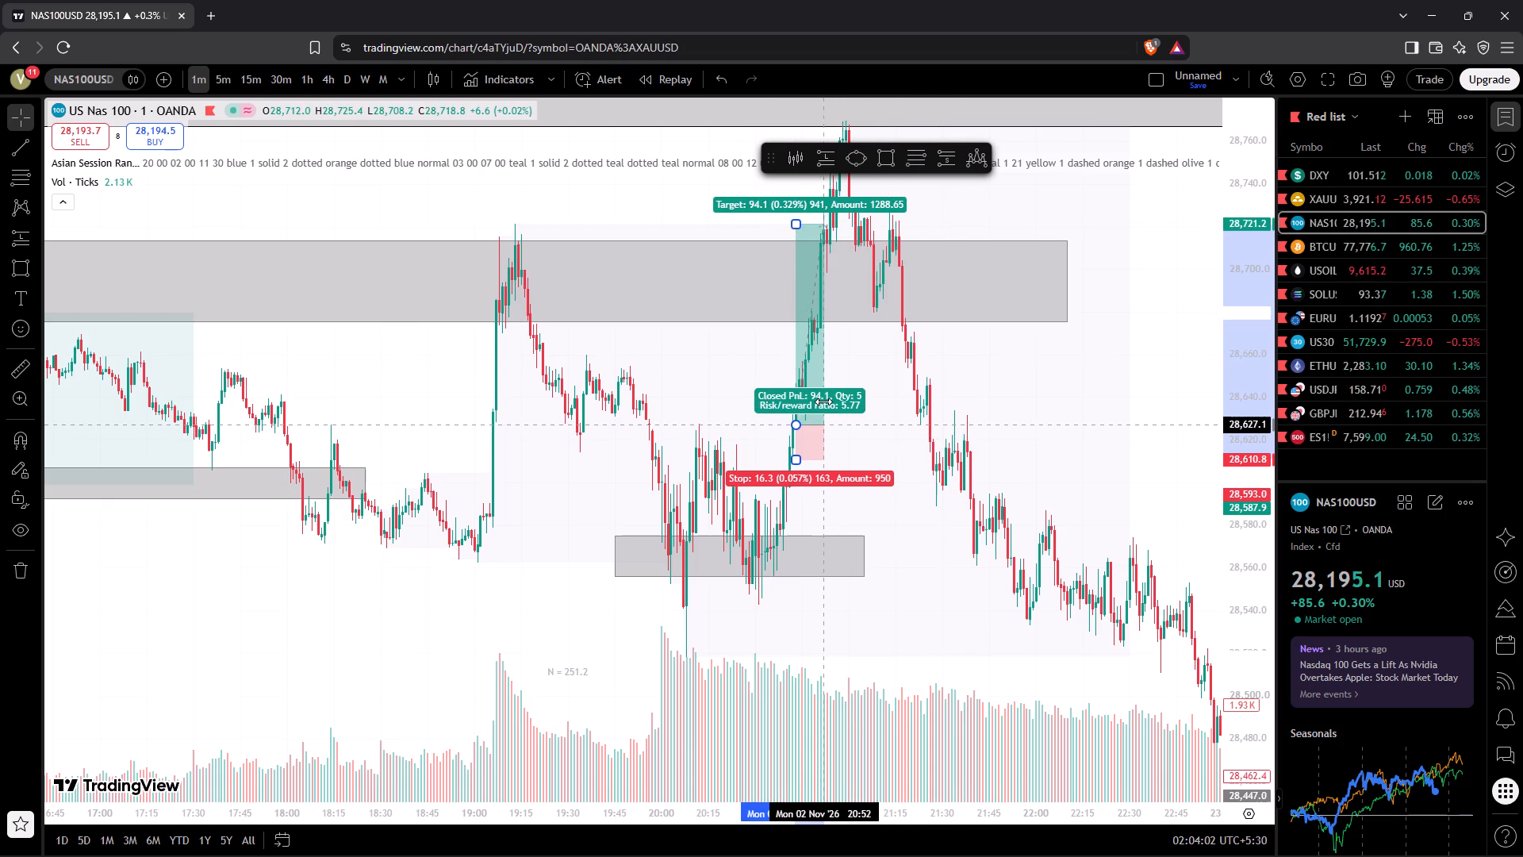
left_click_drag(823, 402, 823, 401)
left_click(864, 420)
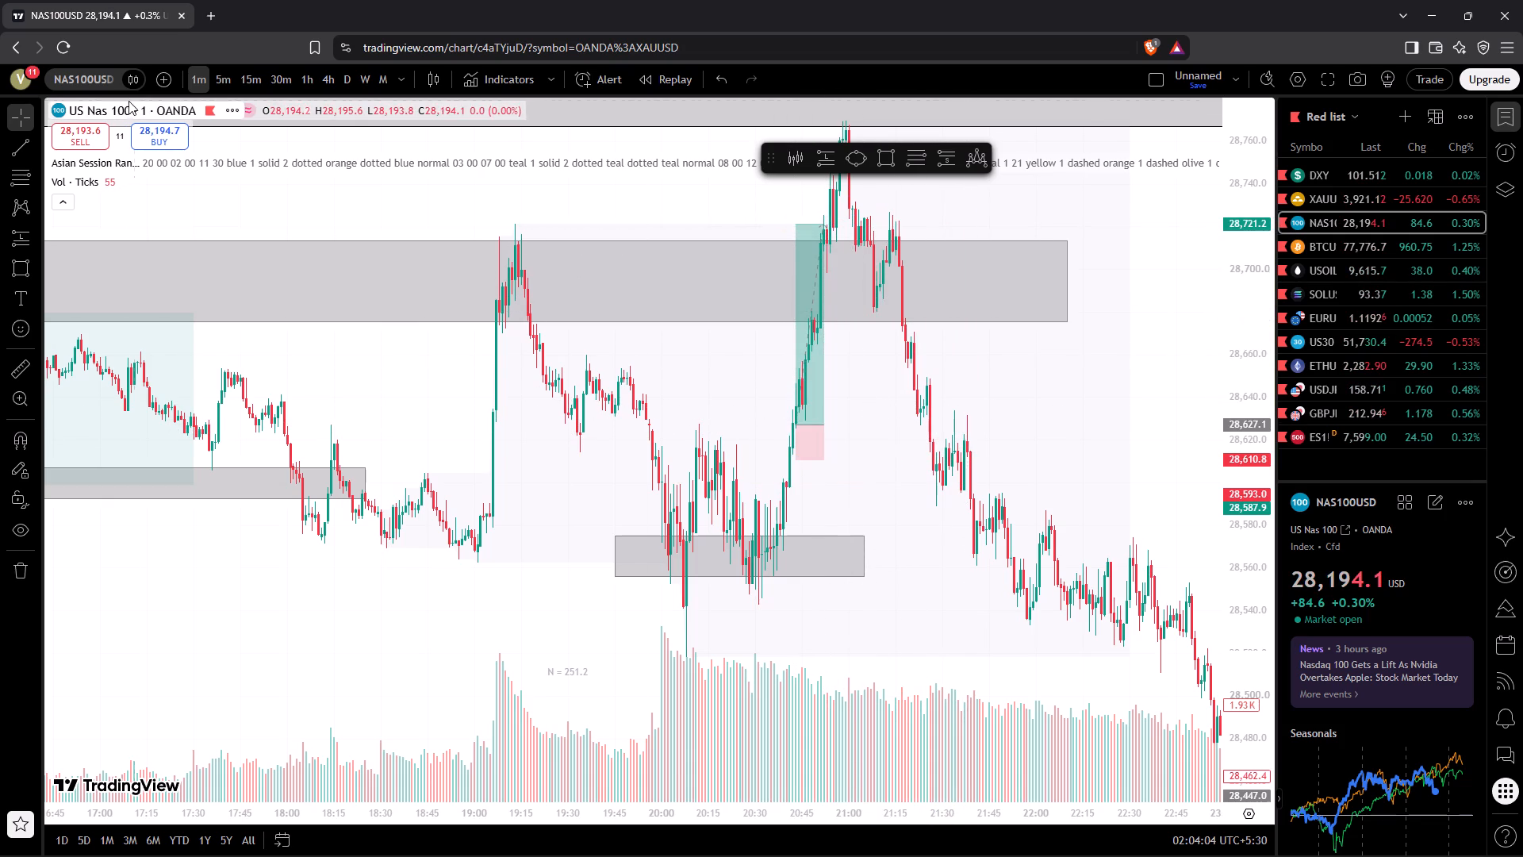
Examine the 5-minute price action around the new long trade and the sell-off into 3 November.
left_click(223, 81)
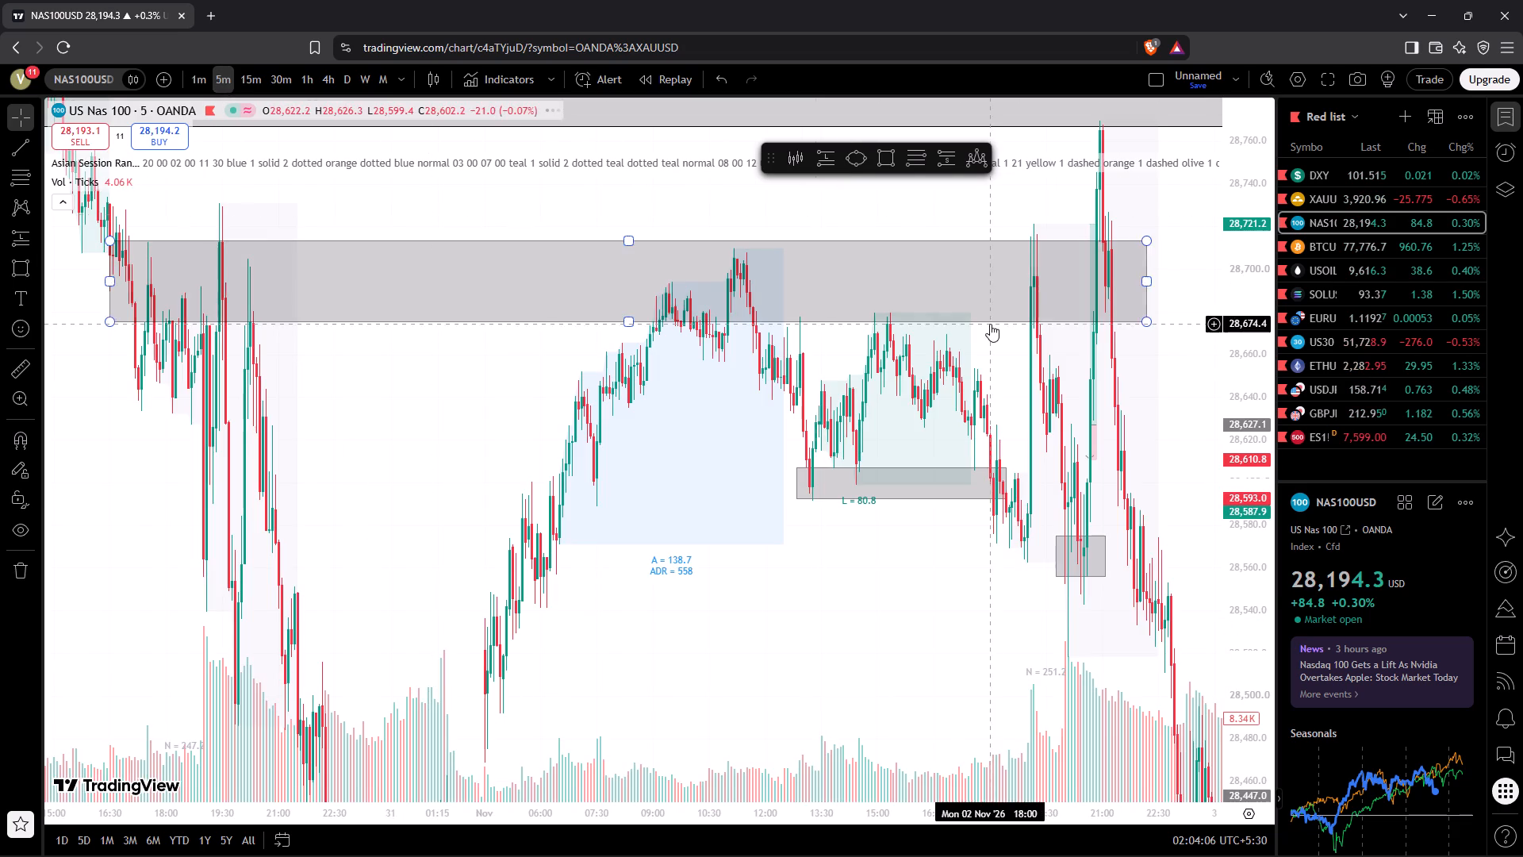
left_click_drag(918, 613, 567, 580)
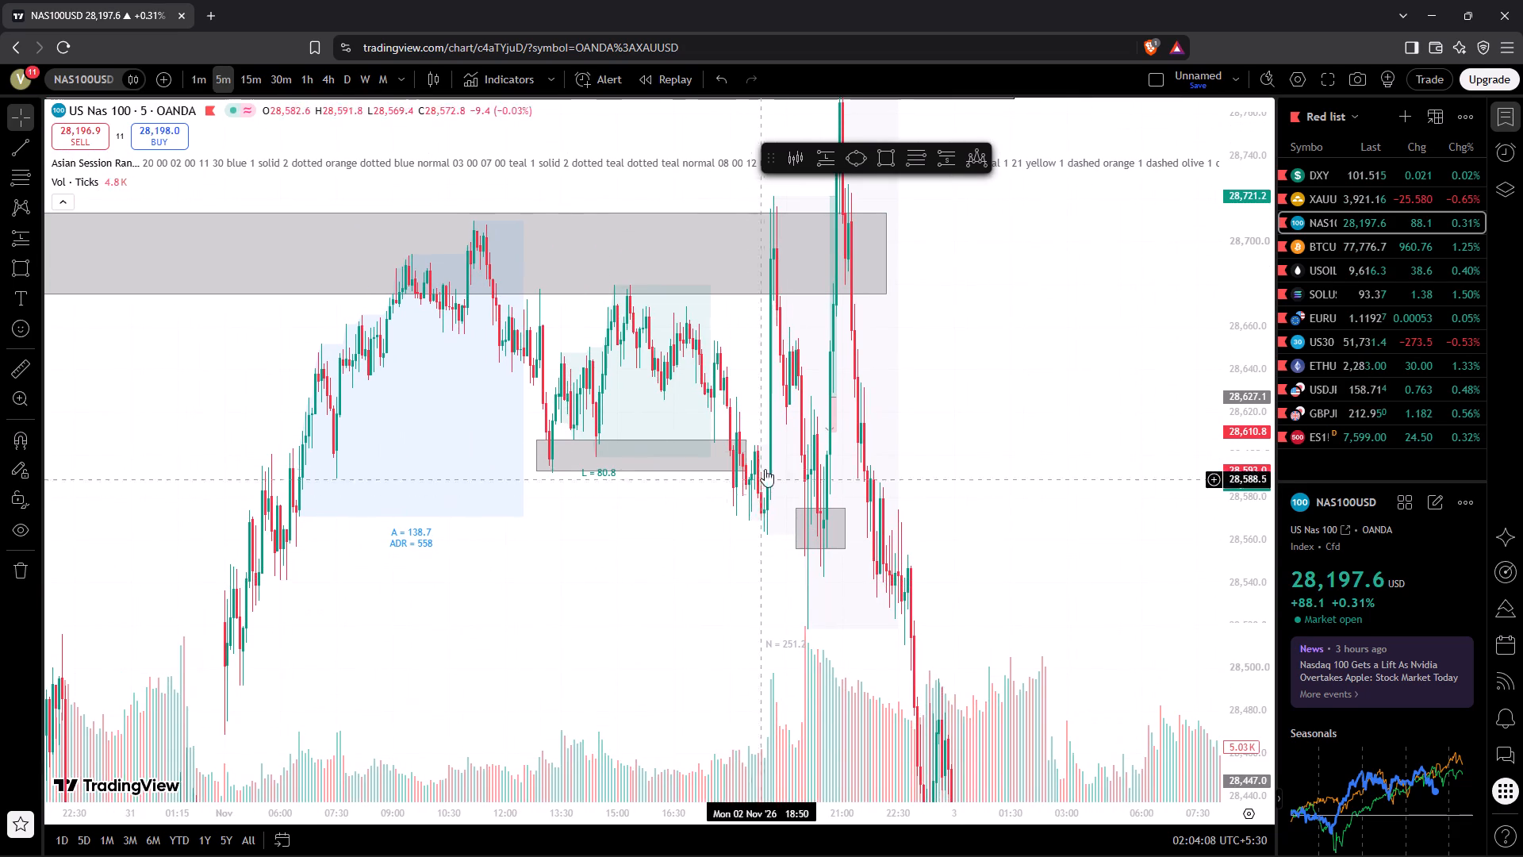
left_click_drag(1260, 315, 1294, 609)
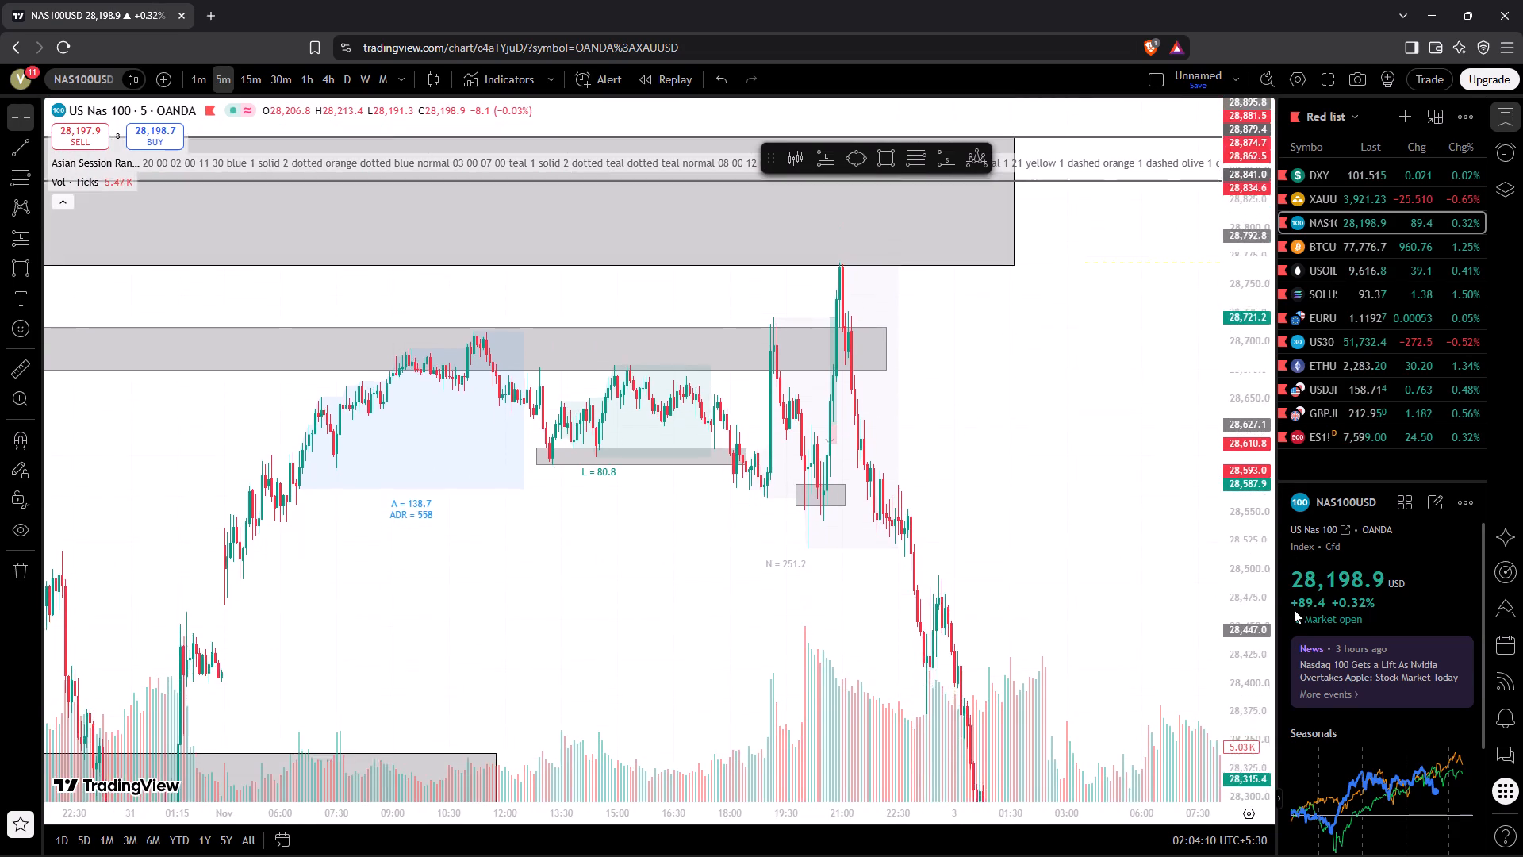
left_click_drag(1294, 609, 1307, 704)
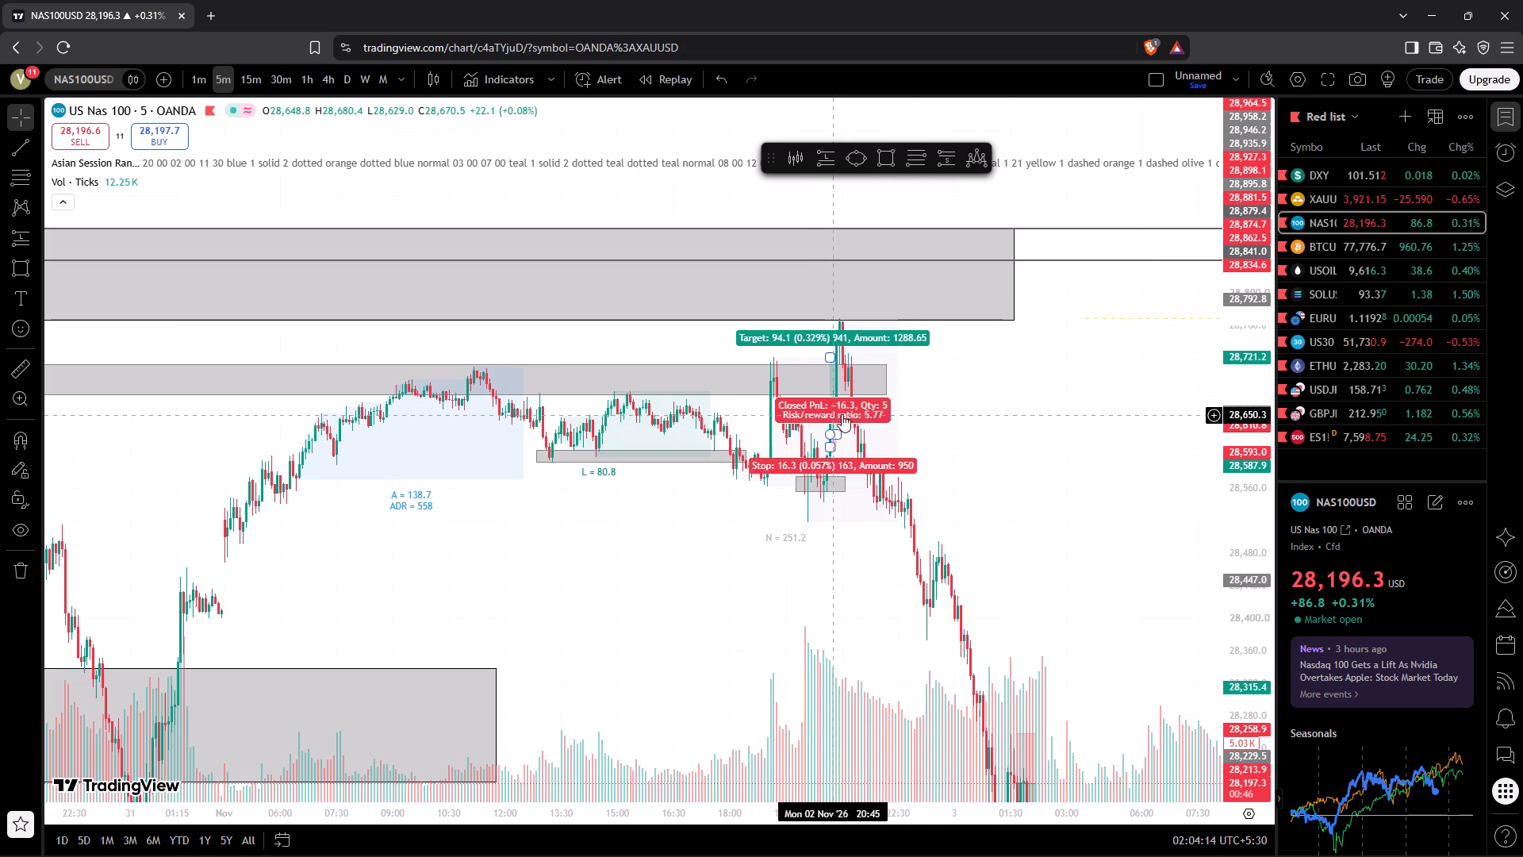
left_click_drag(1034, 454, 745, 410)
left_click_drag(837, 450, 611, 214)
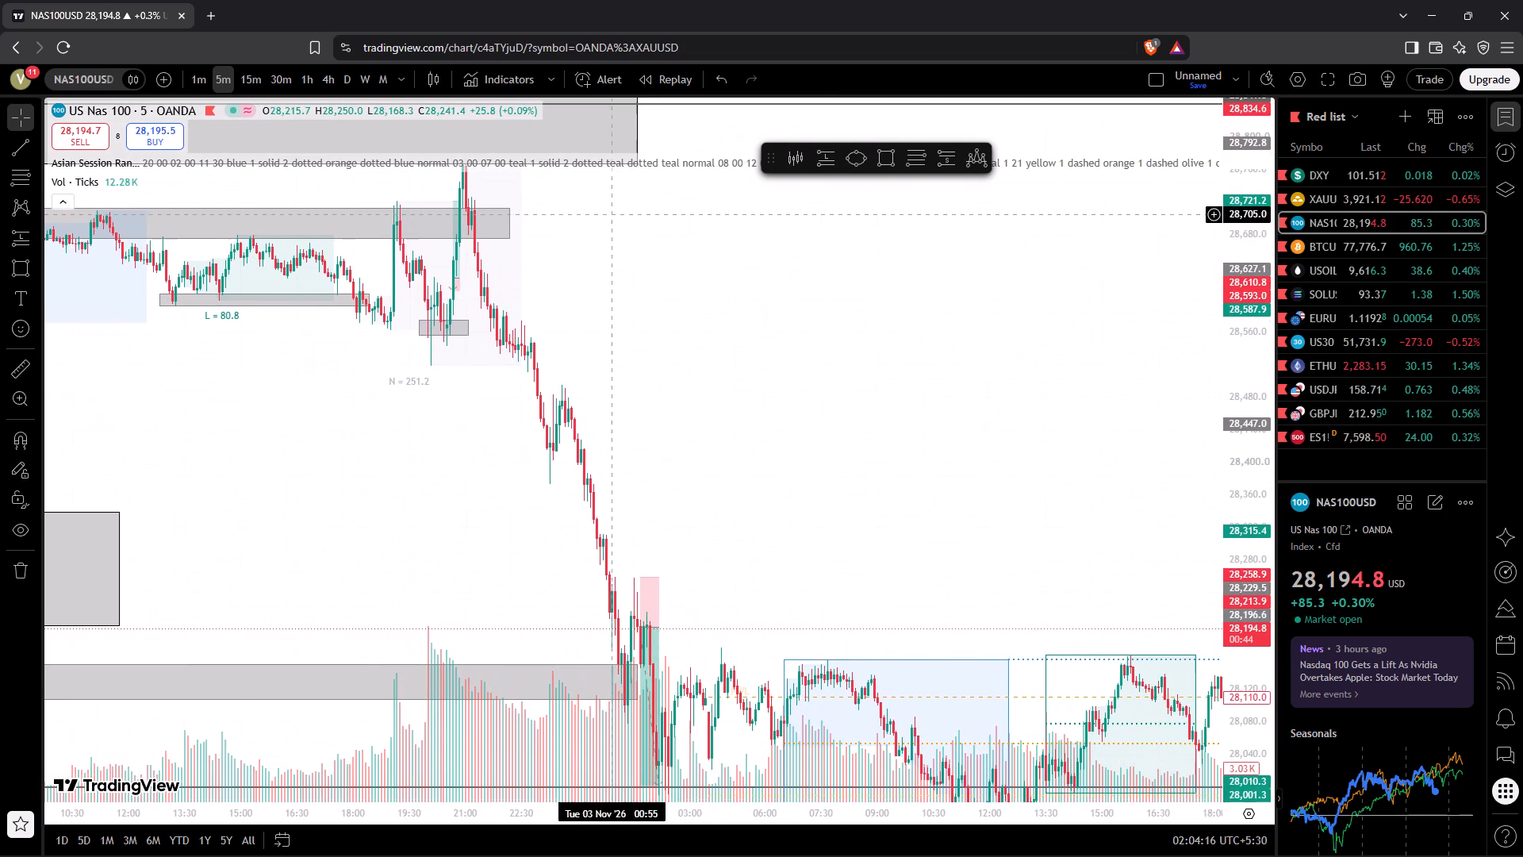
Remove EURUSD's flag in the Red list watchlist and try to undo the removal.
left_click(1280, 312)
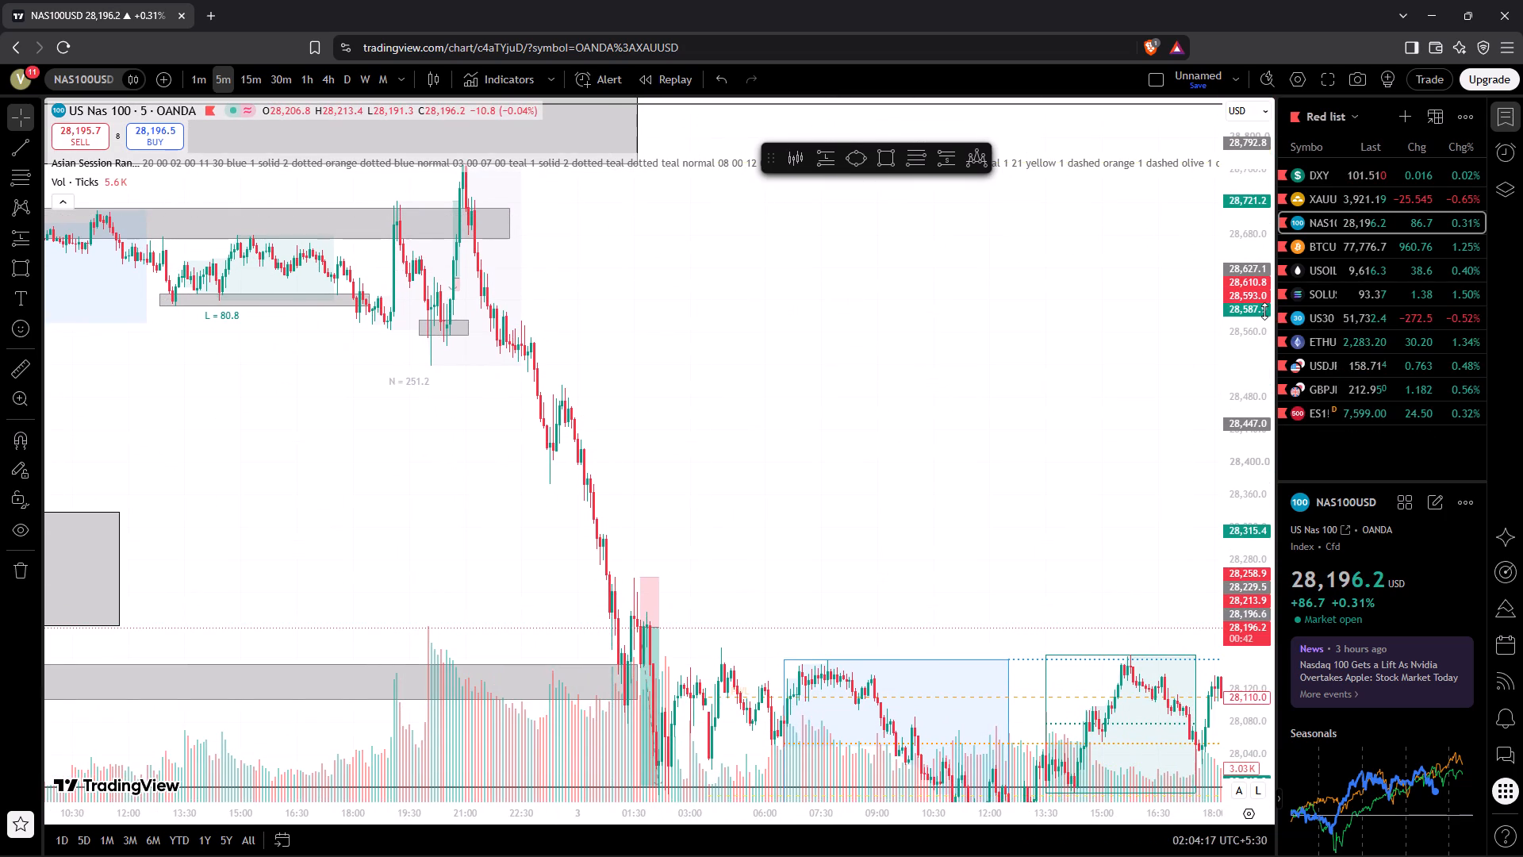
key("ctrl+z")
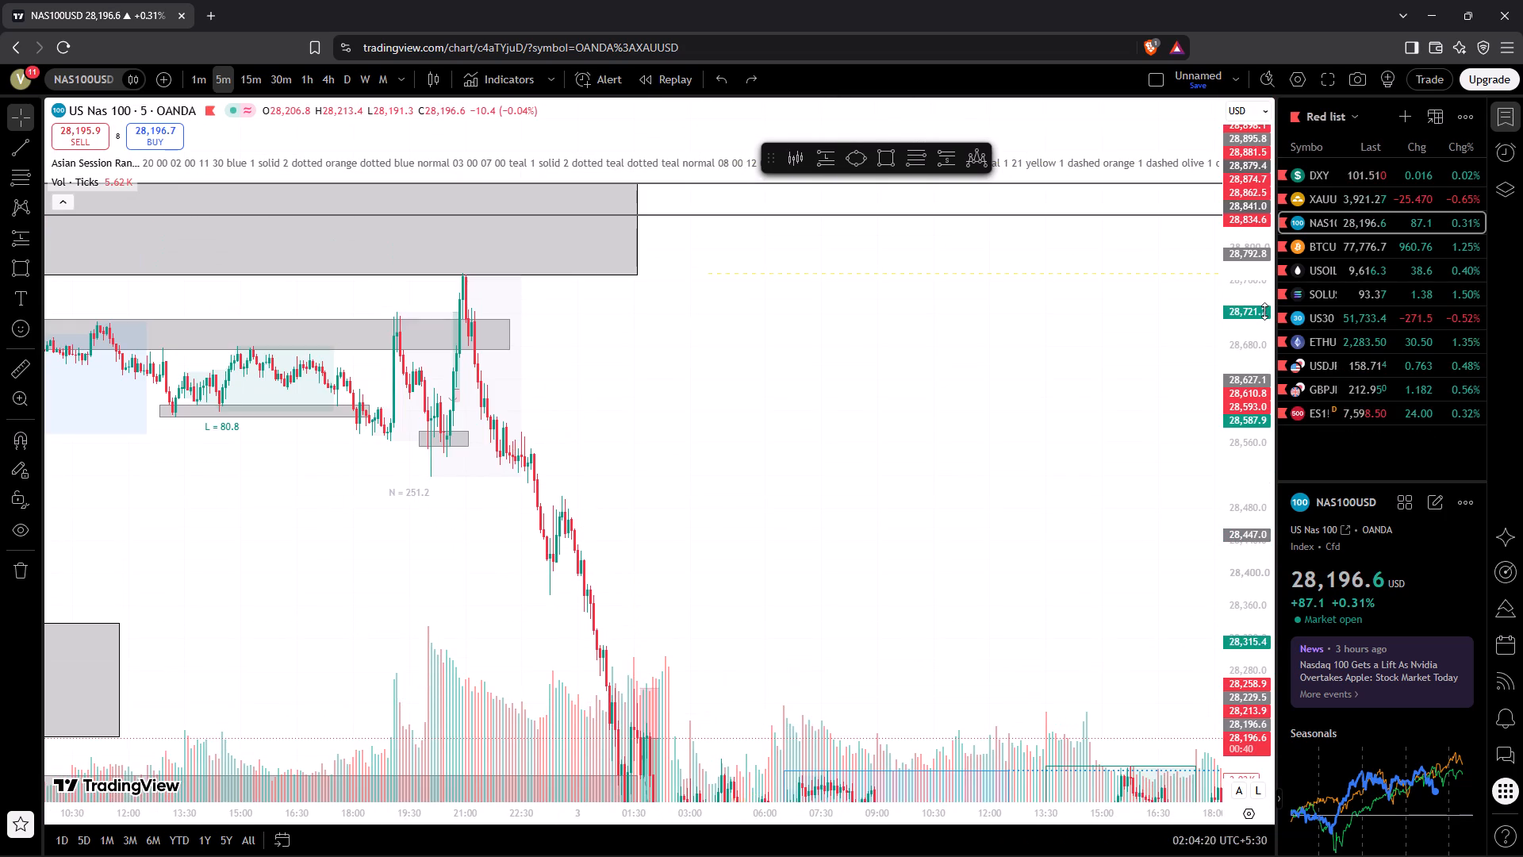
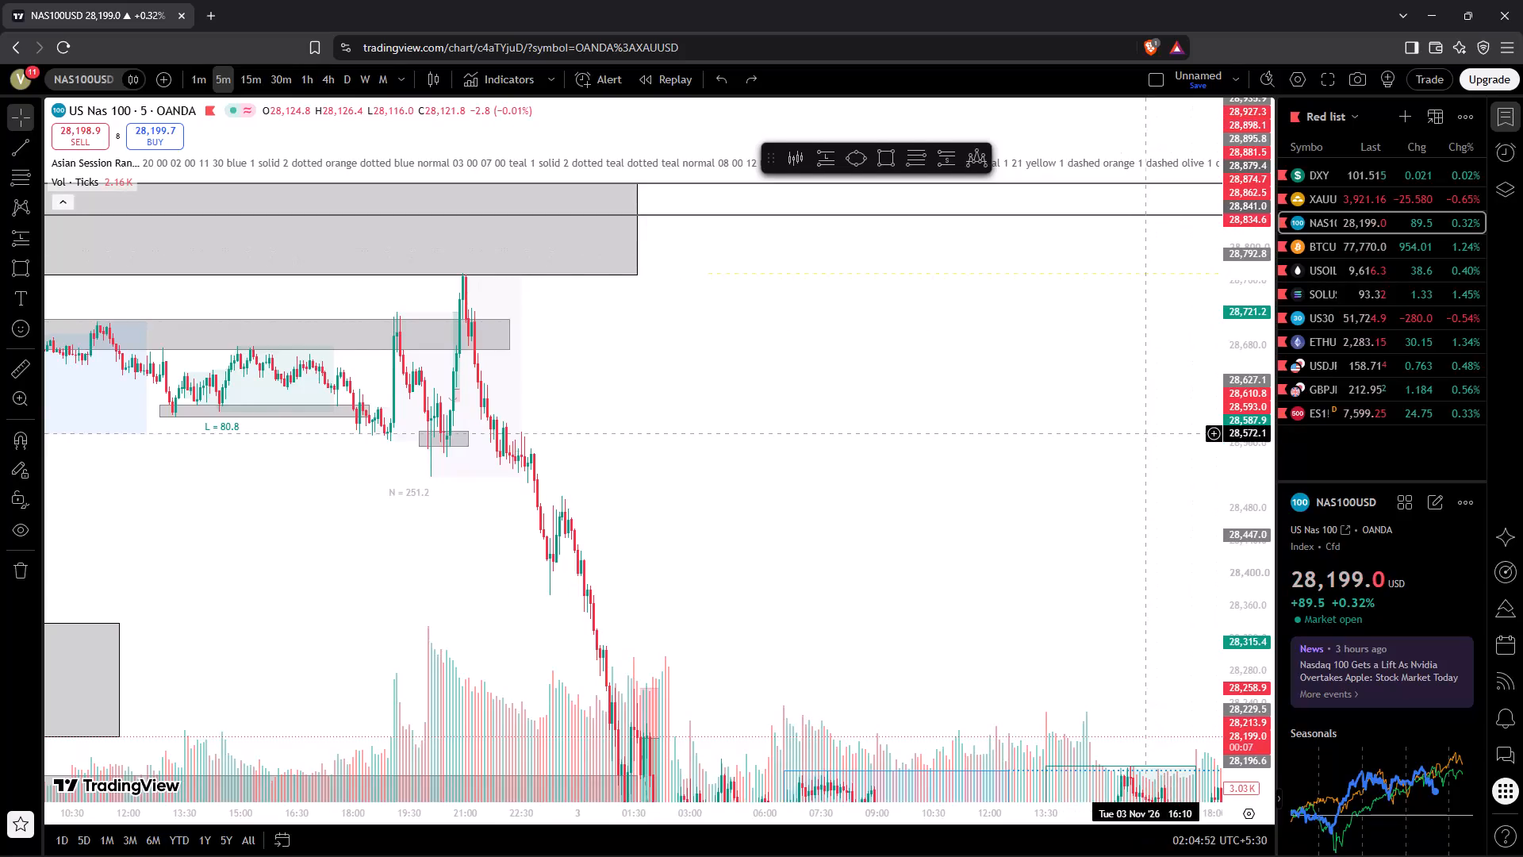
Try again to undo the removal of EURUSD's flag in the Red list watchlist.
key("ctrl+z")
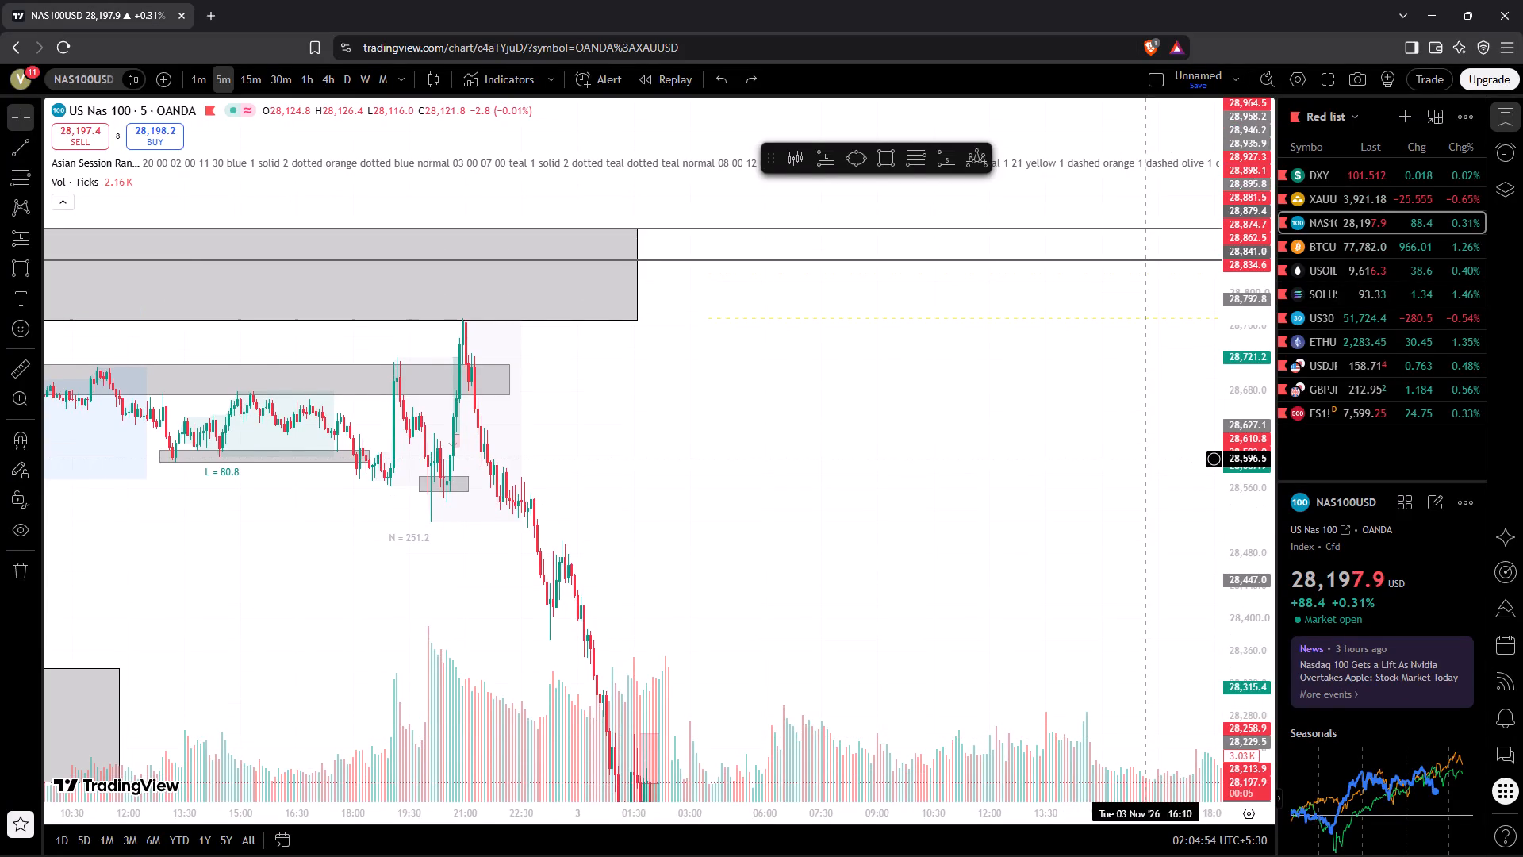
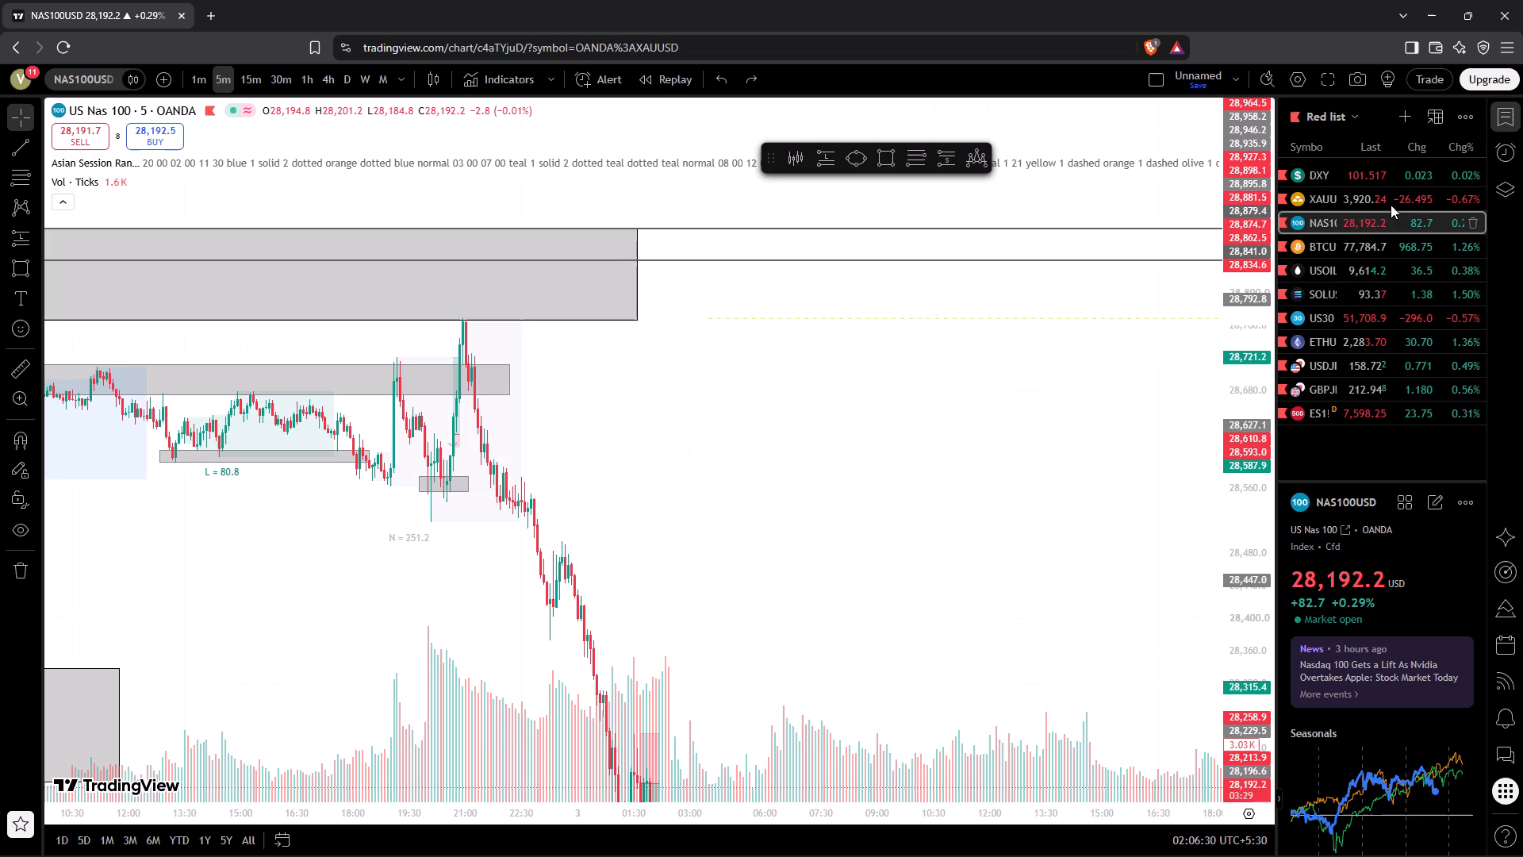
Search for EURUSD and add the OANDA forex listing to the Red list watchlist.
left_click(1404, 125)
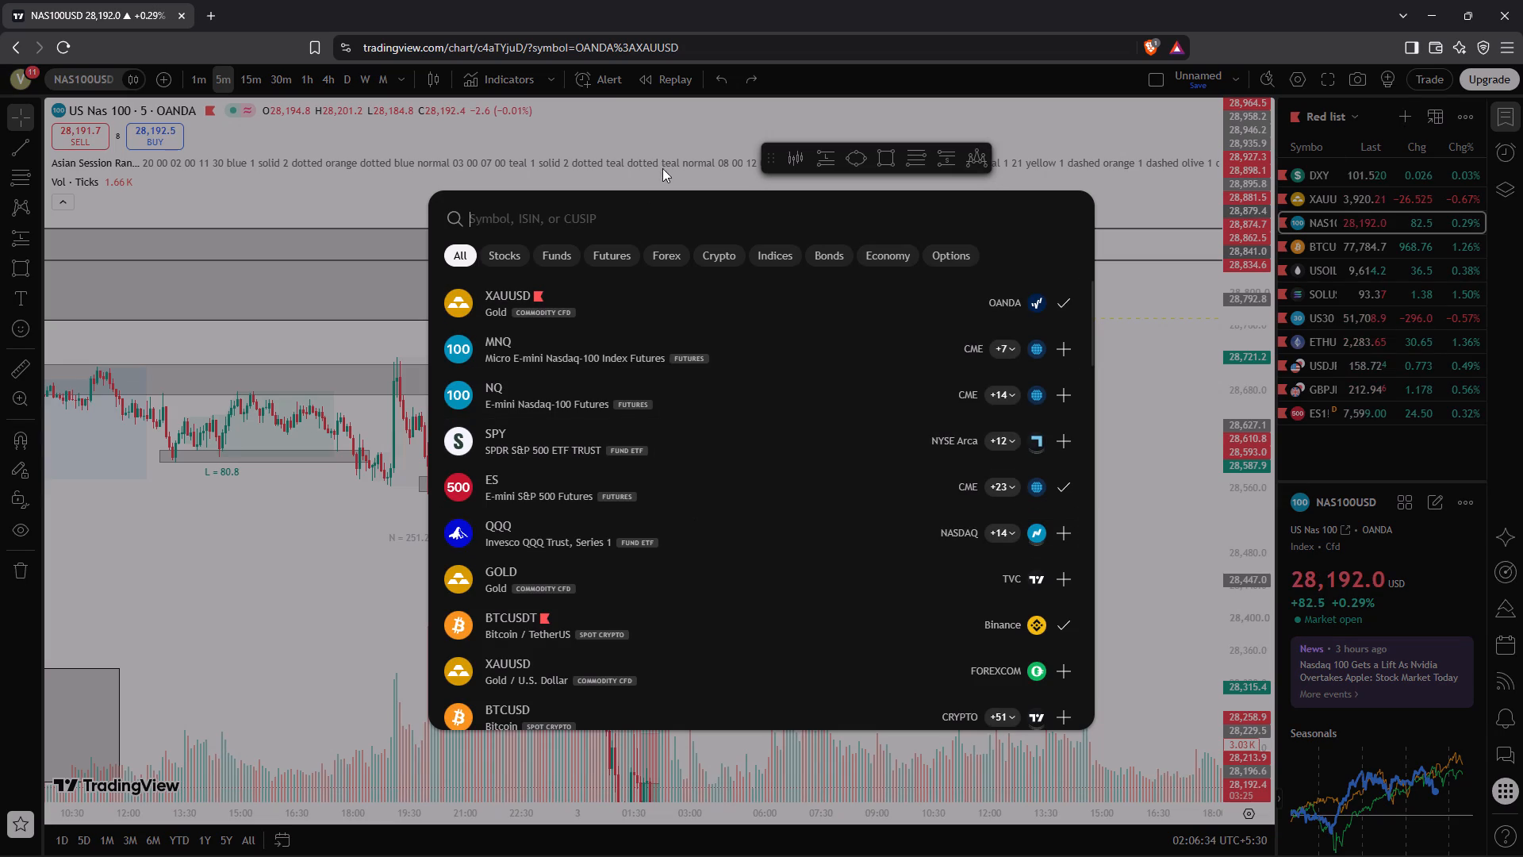
left_click(611, 217)
type("eur")
type("usd")
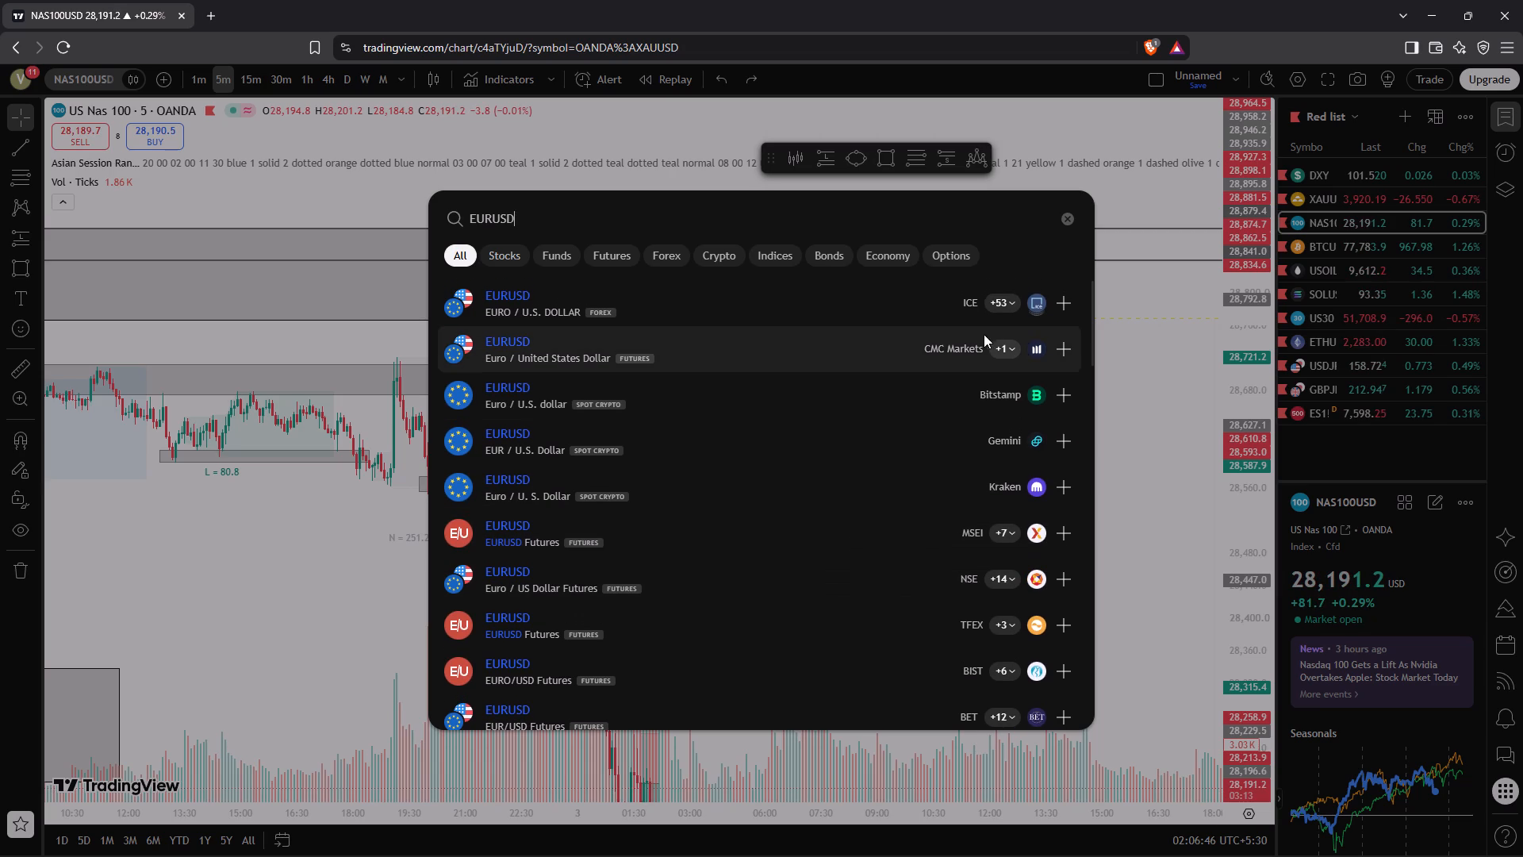
left_click(1009, 304)
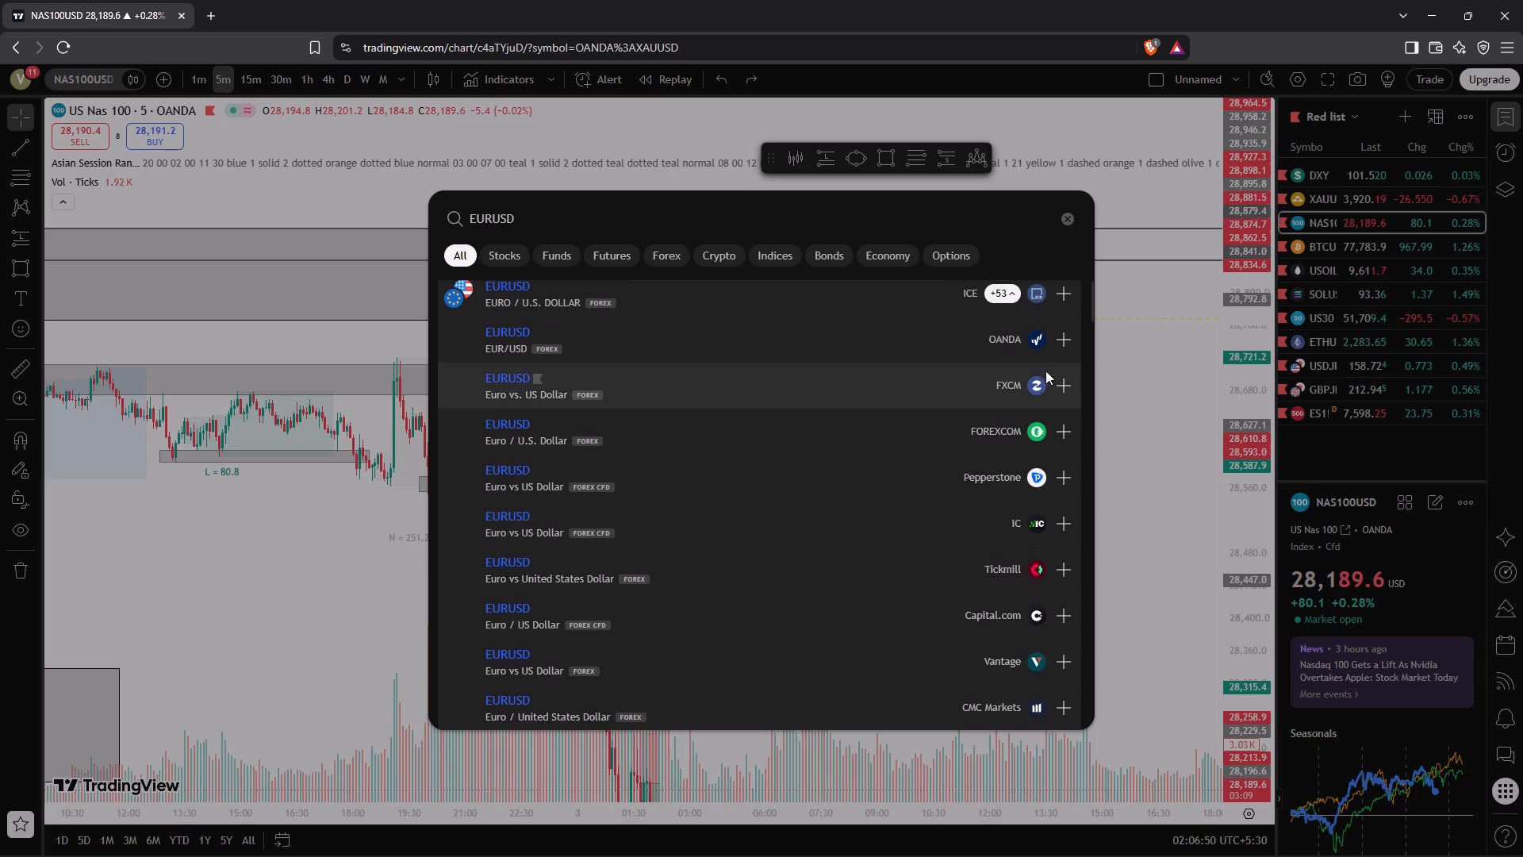
left_click(1061, 340)
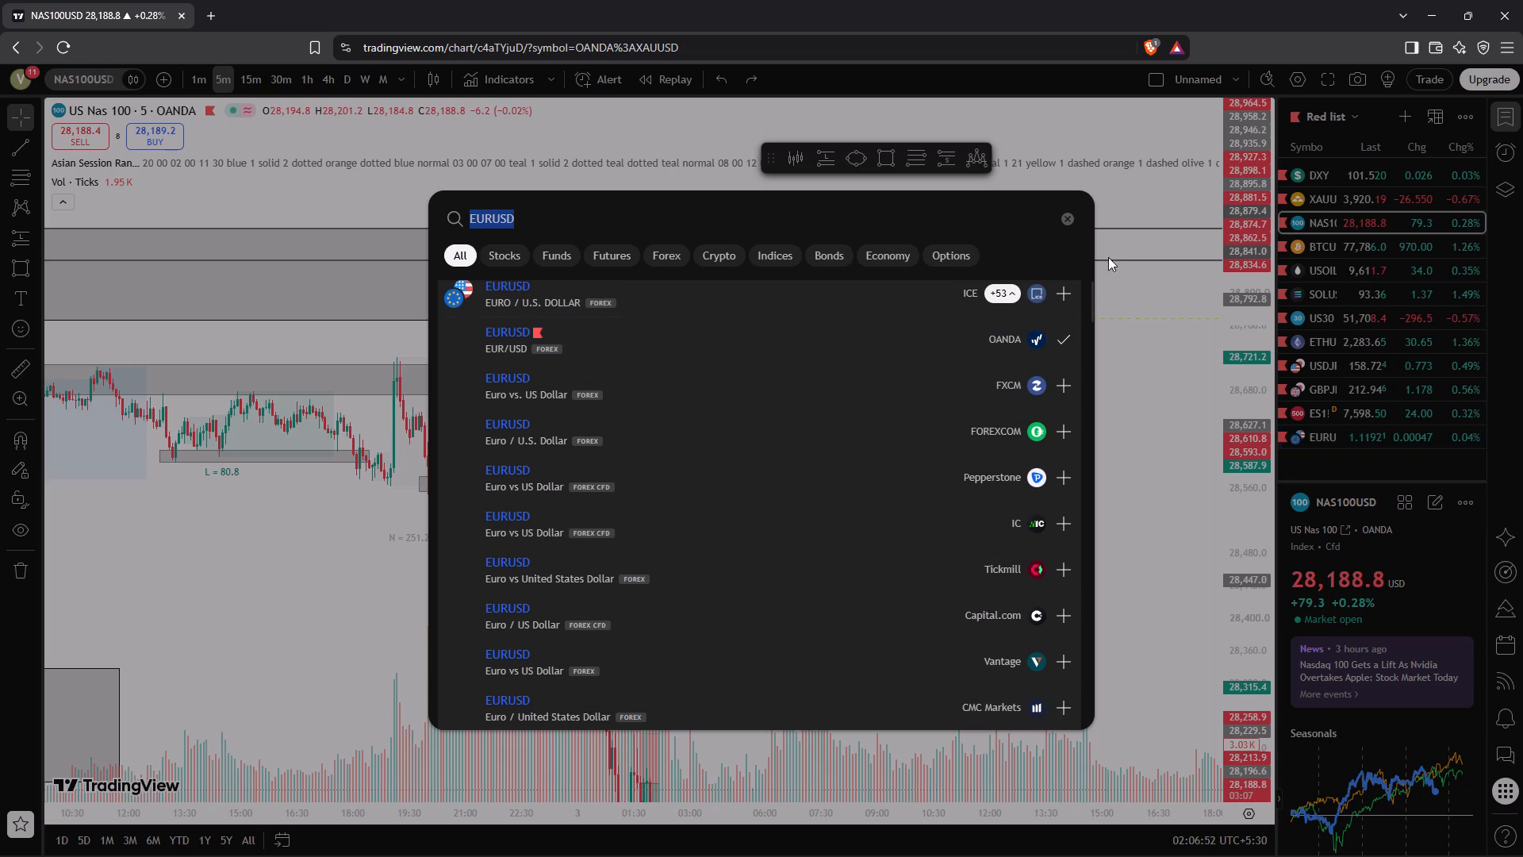
left_click(1055, 220)
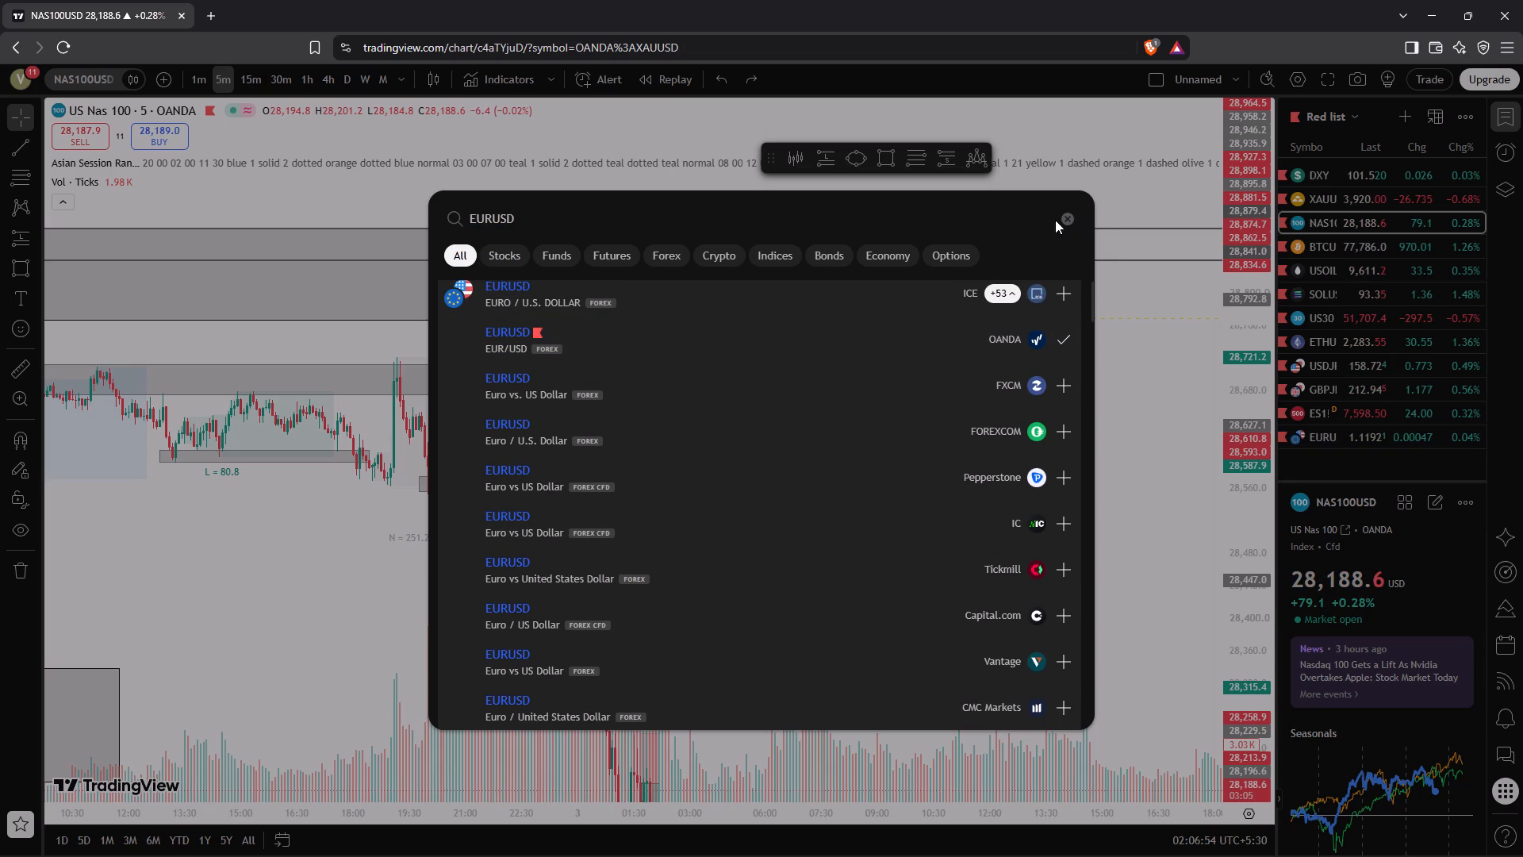
left_click(1065, 220)
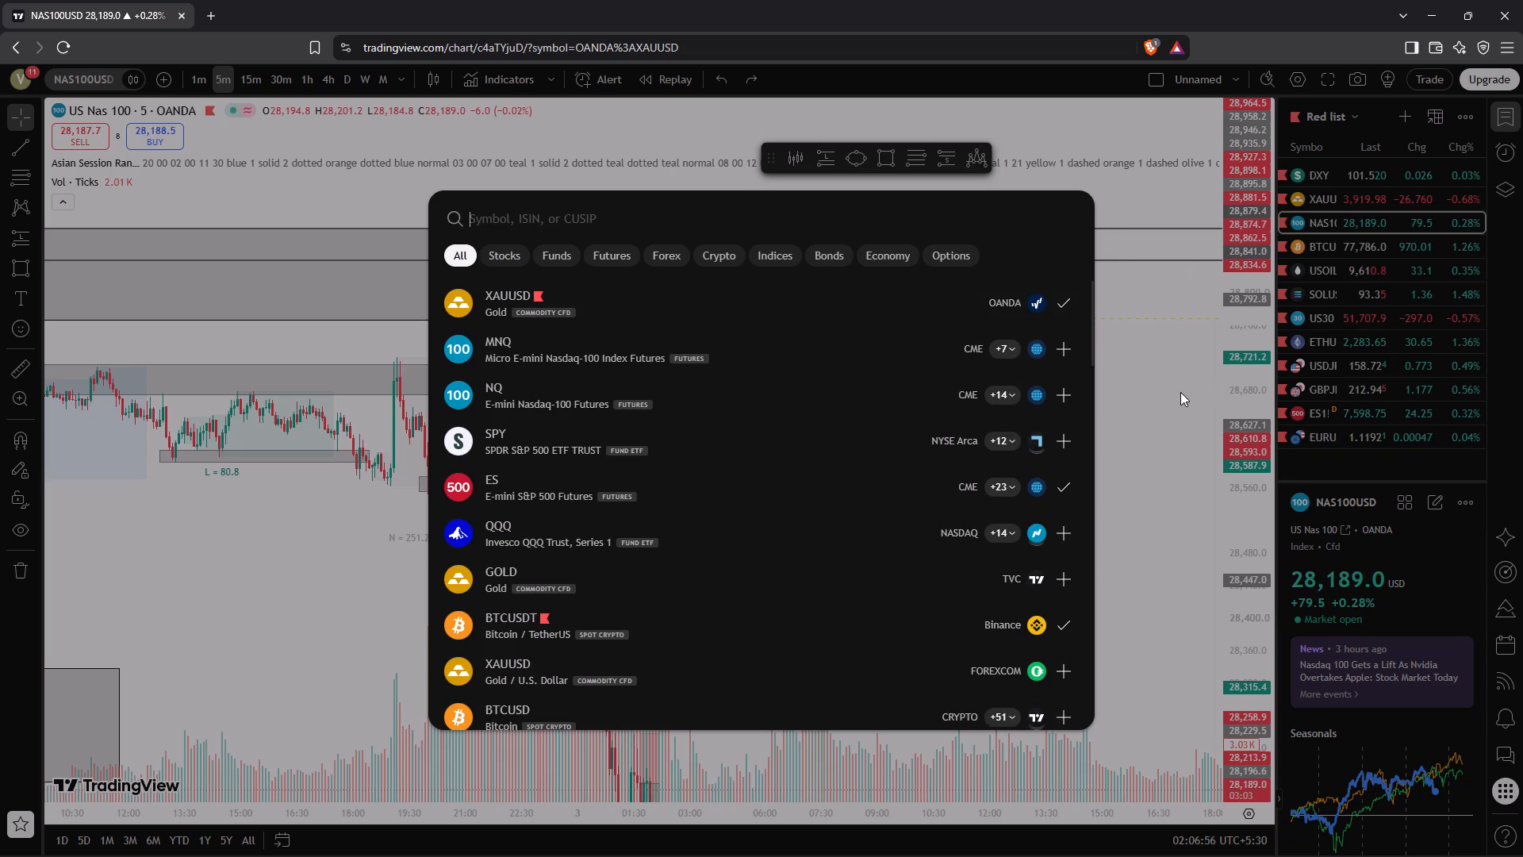
left_click(1180, 392)
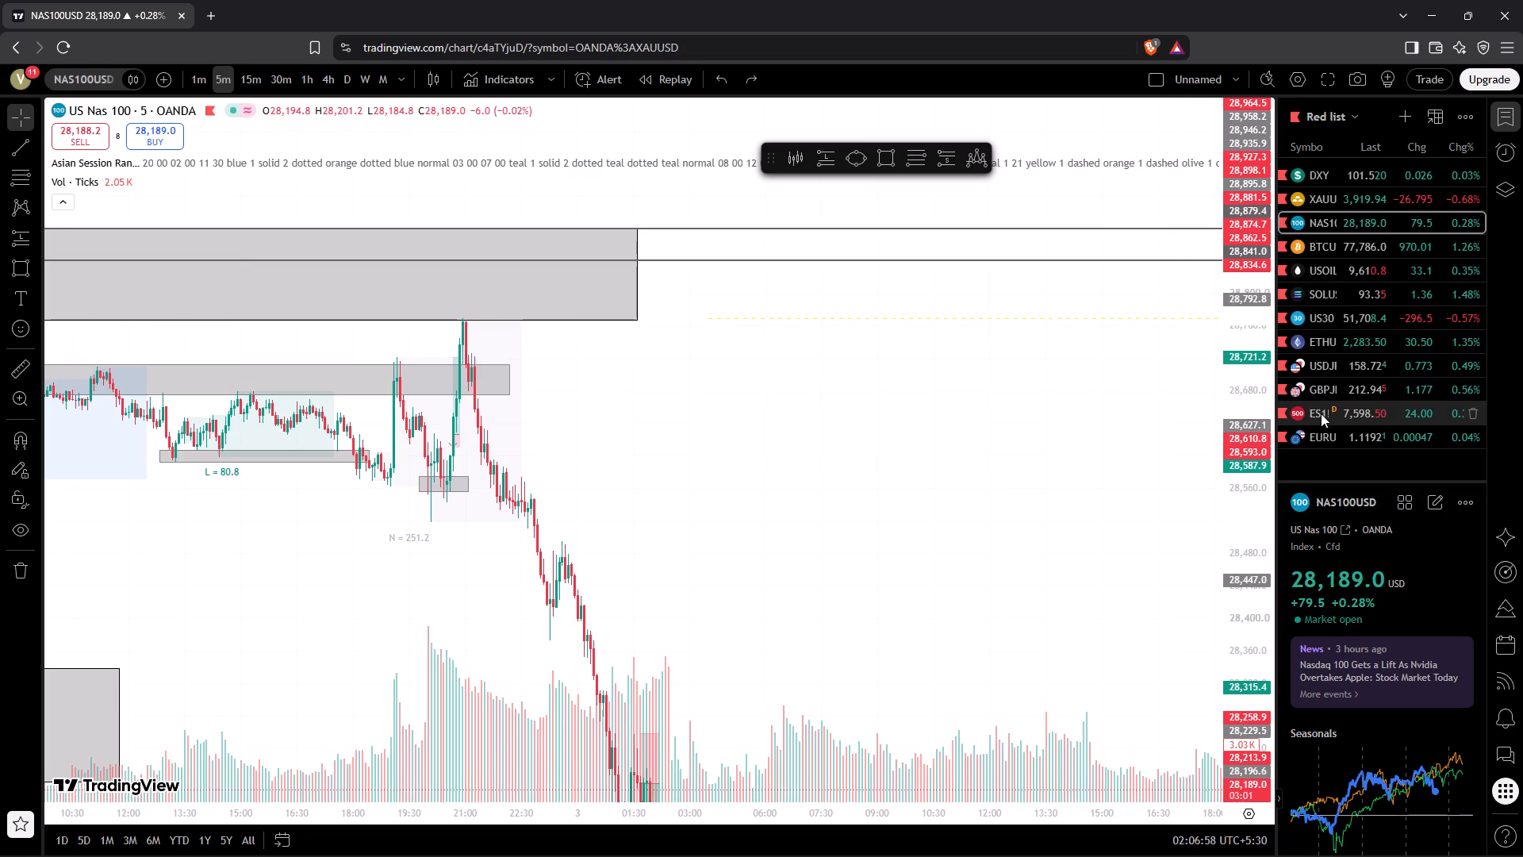
Move EURUSD between SOLUSD and US30 in the Red list and open its chart.
left_click_drag(1321, 428, 1326, 321)
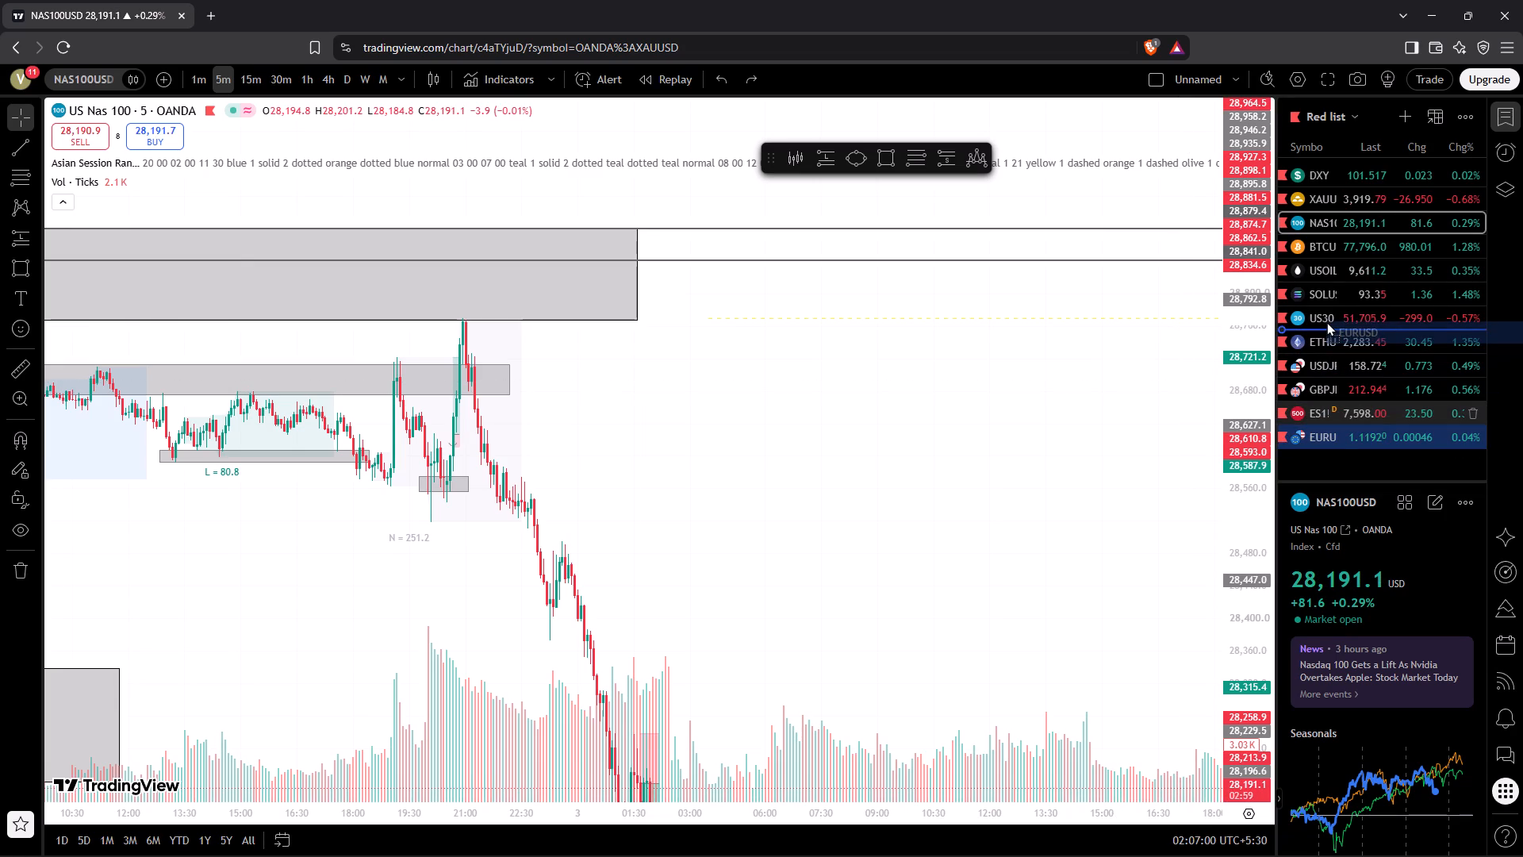
left_click_drag(1326, 321, 1326, 309)
left_click(1322, 311)
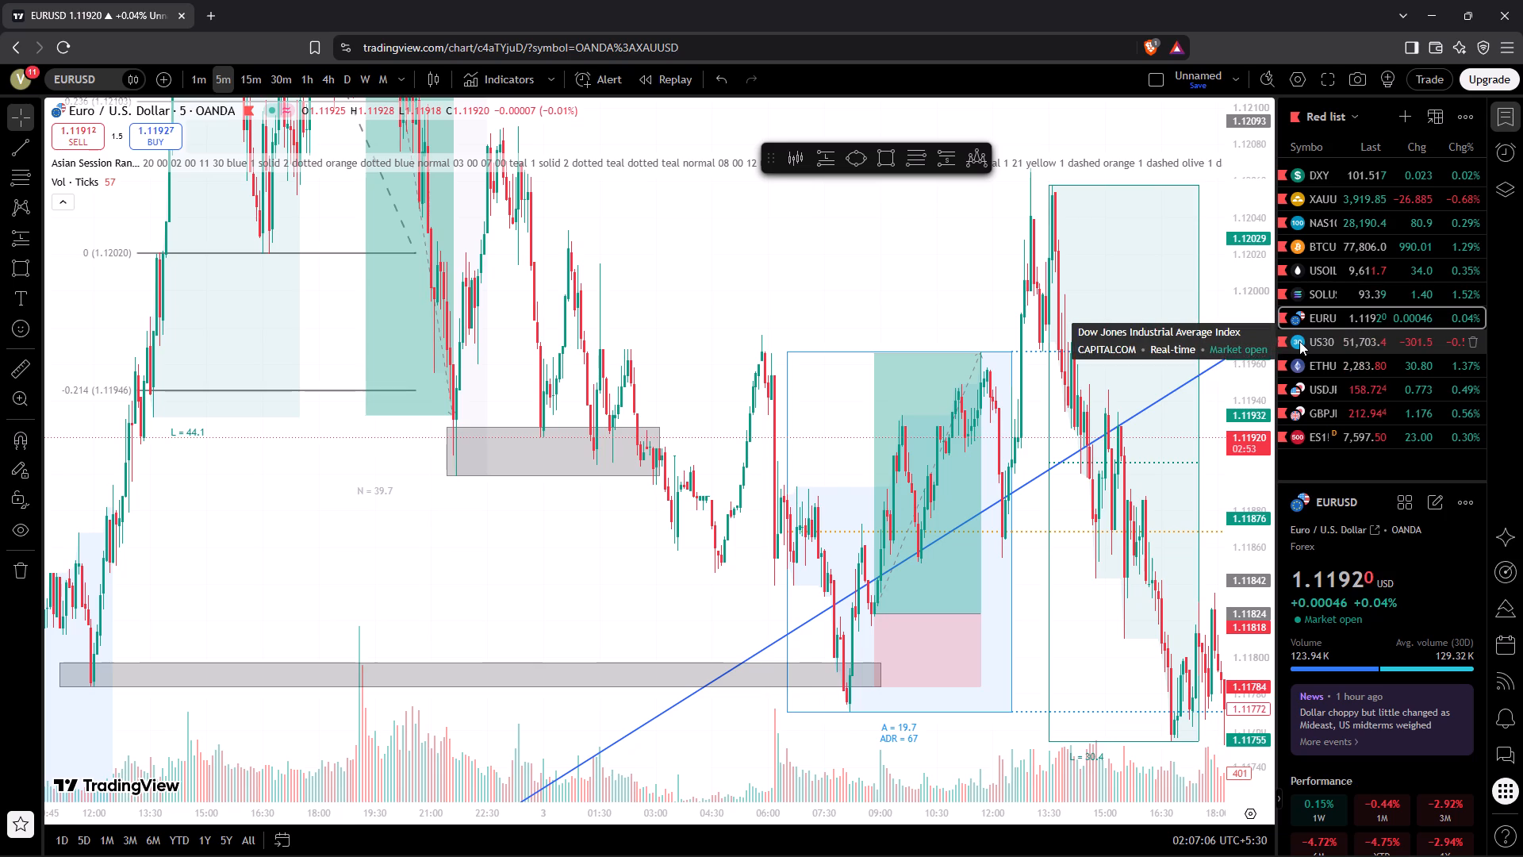
Open the US30 chart and examine its 5-minute price action and session ranges from late October to 4 November.
left_click(1299, 341)
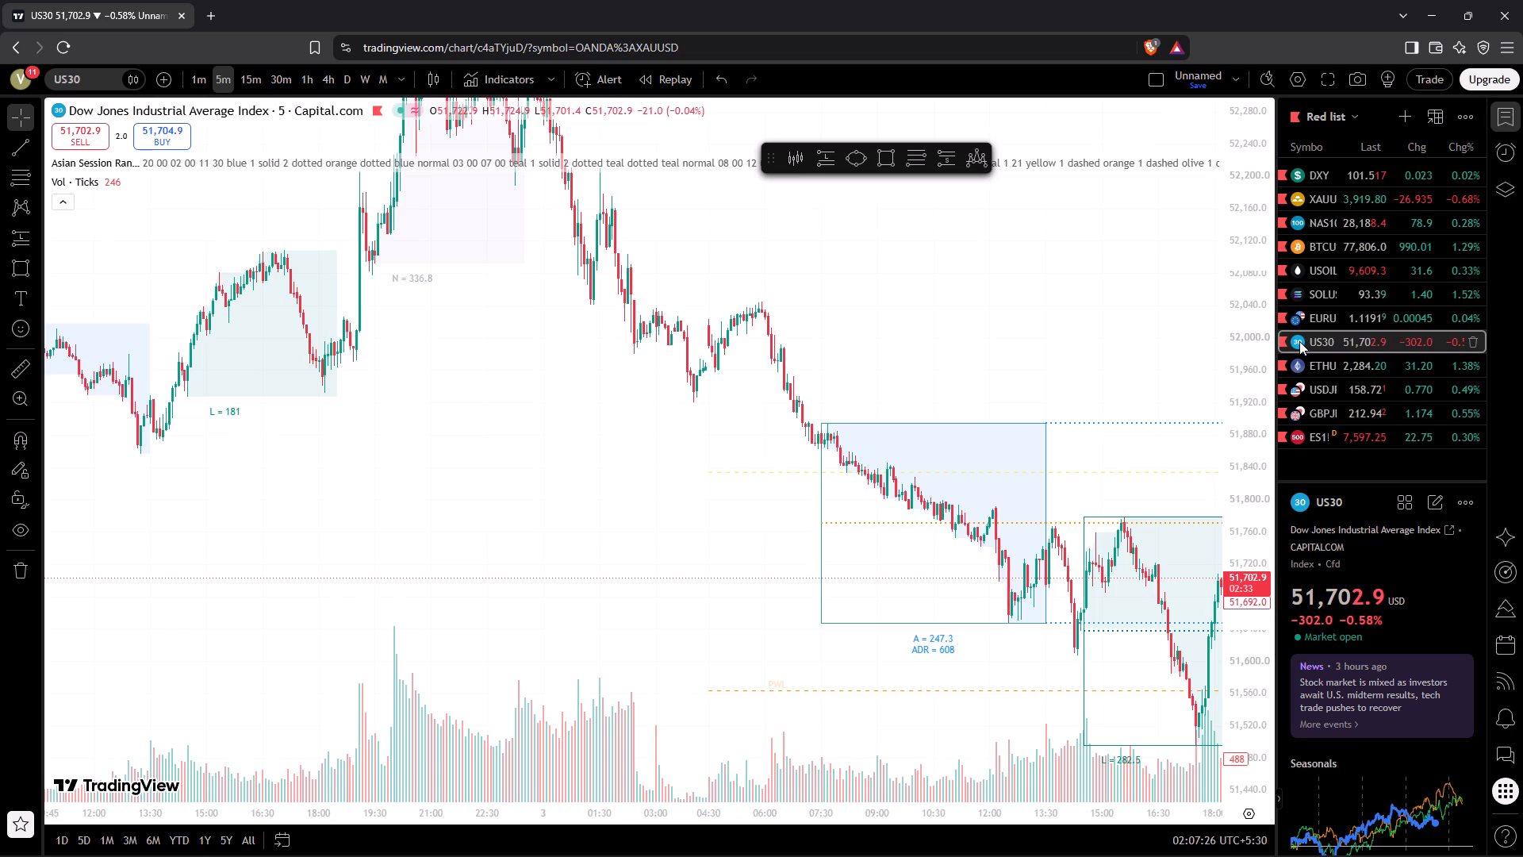
left_click_drag(1082, 322, 673, 355)
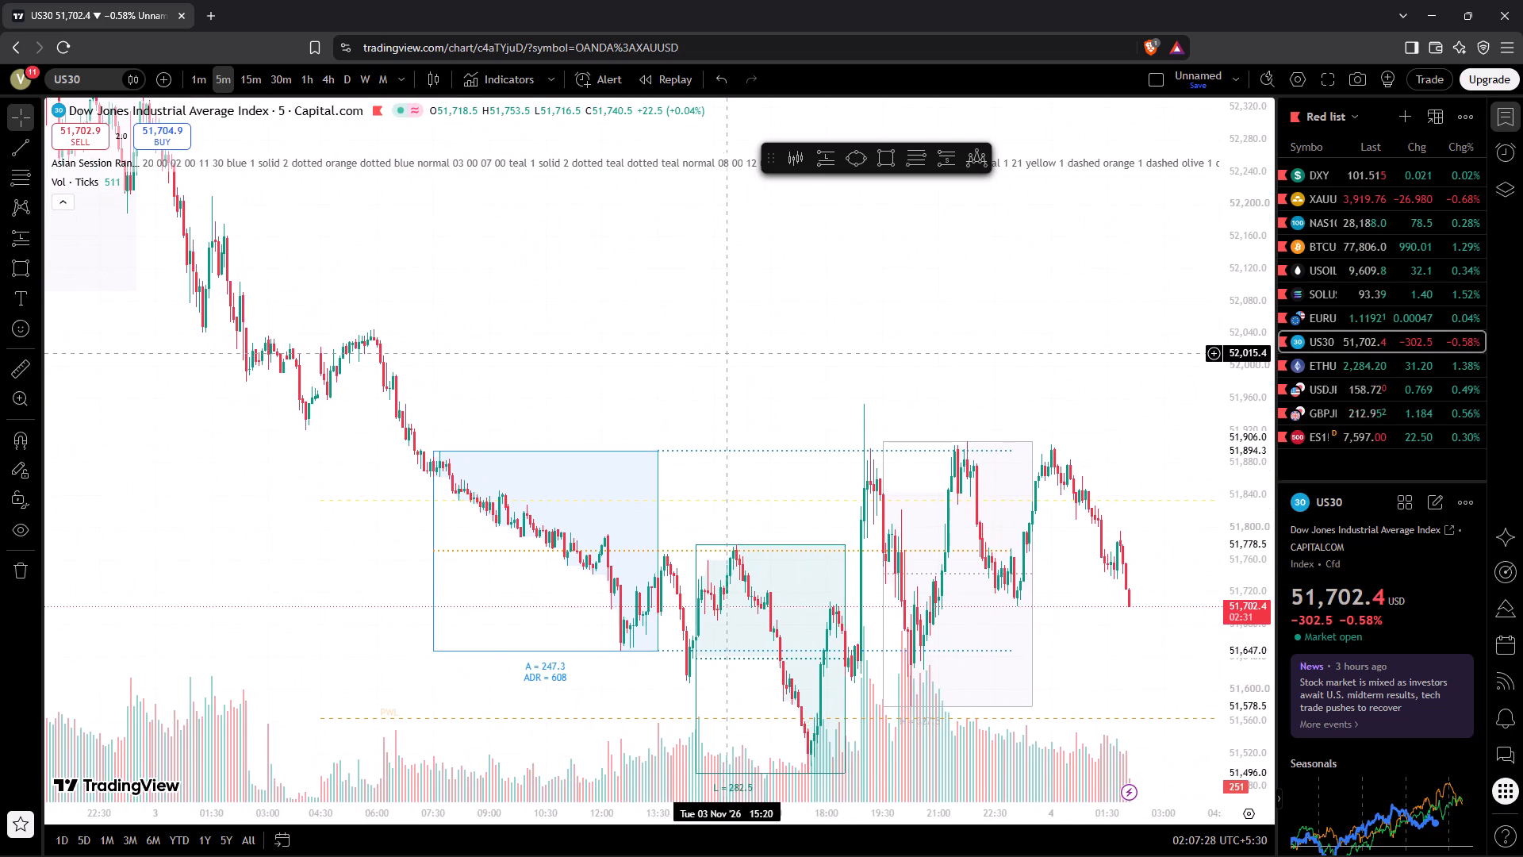
left_click_drag(725, 353, 439, 289)
left_click_drag(813, 310, 766, 263)
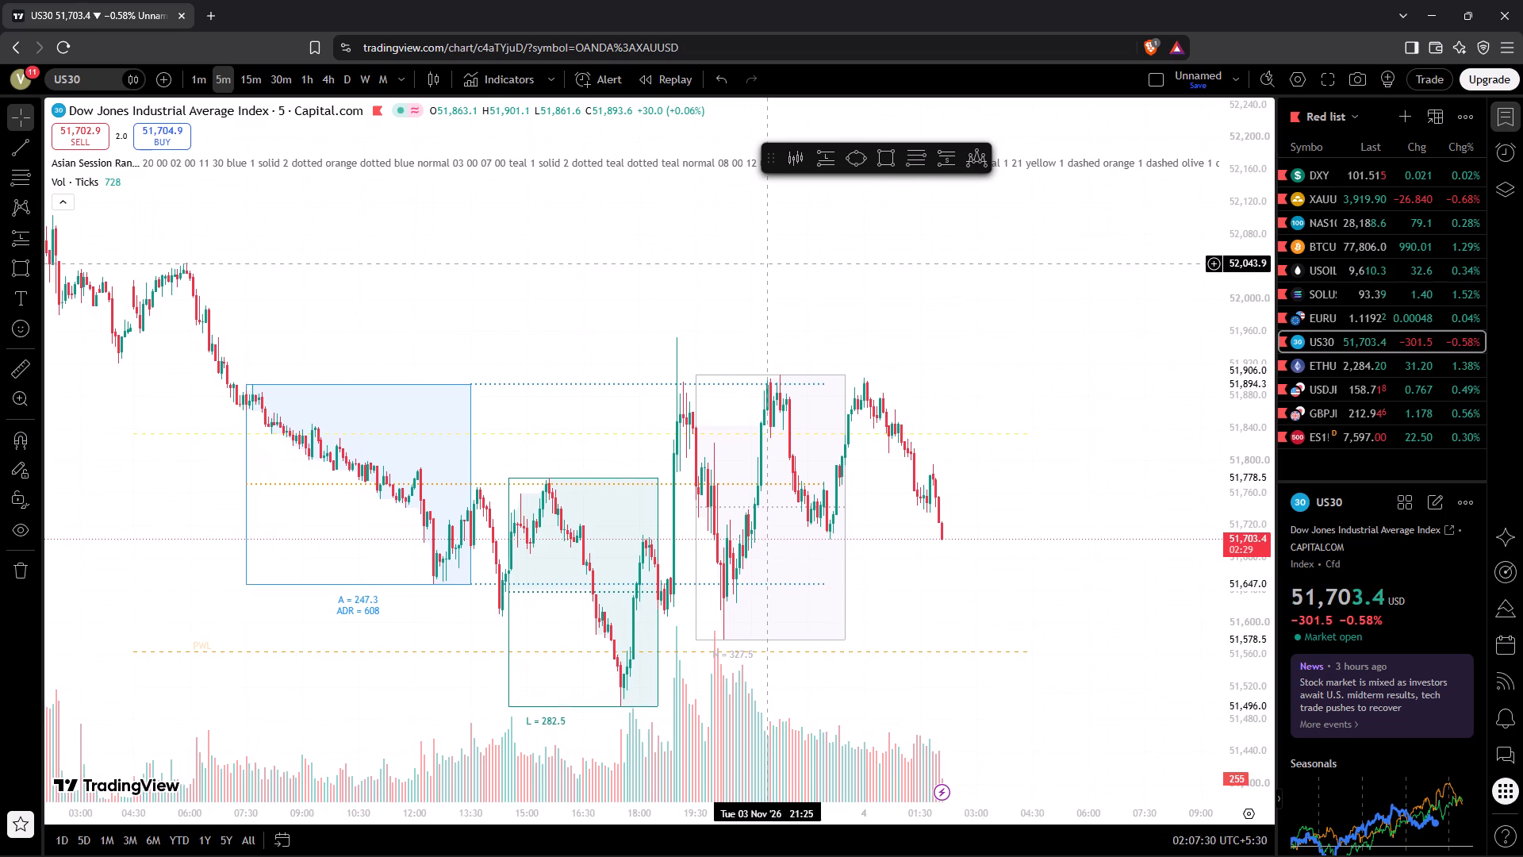
left_click_drag(766, 263, 697, 177)
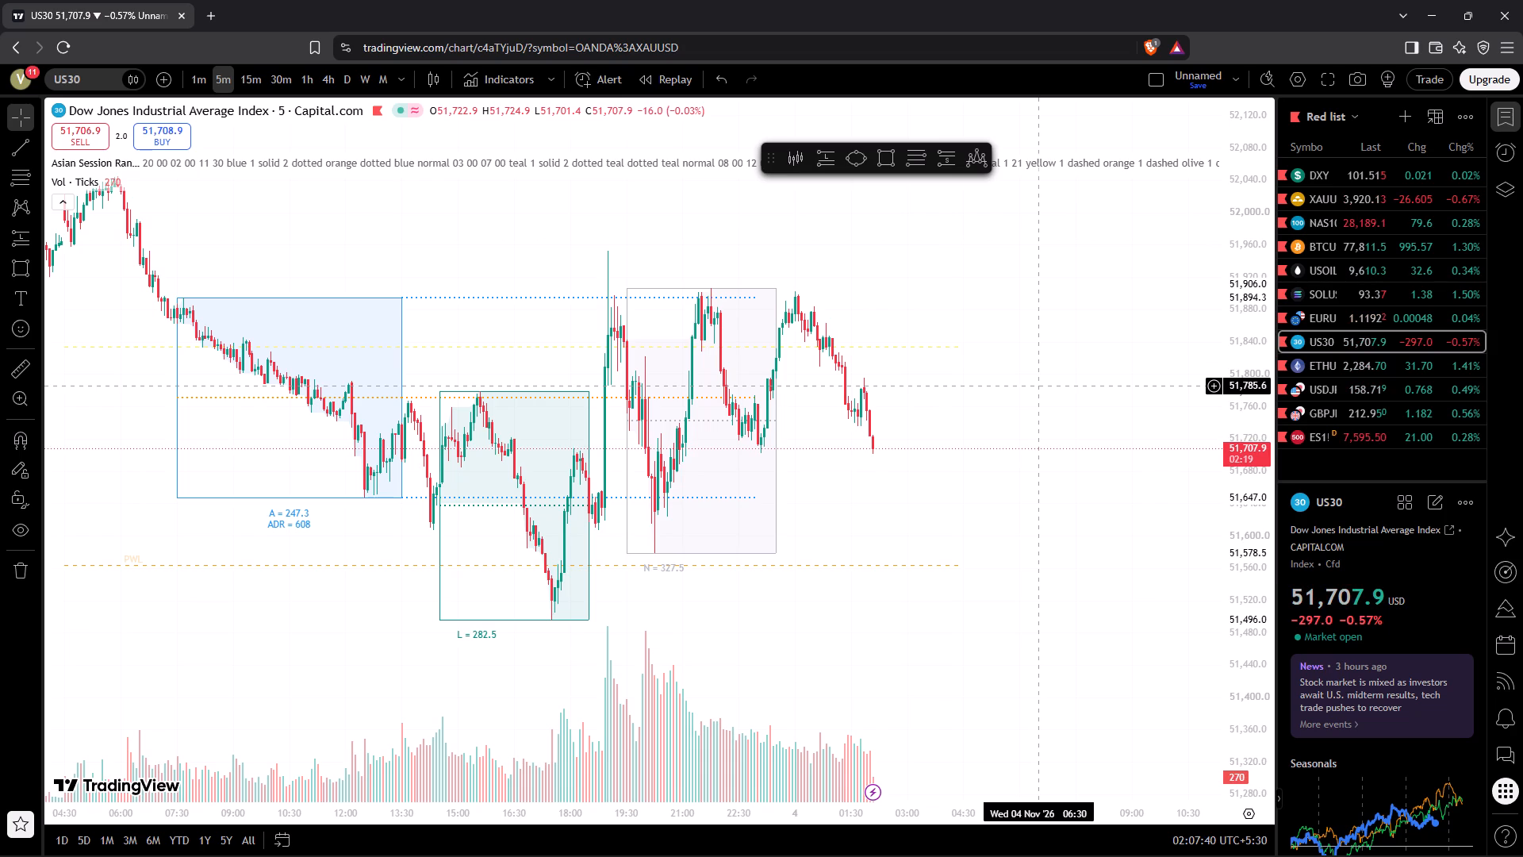
left_click_drag(493, 810, 511, 810)
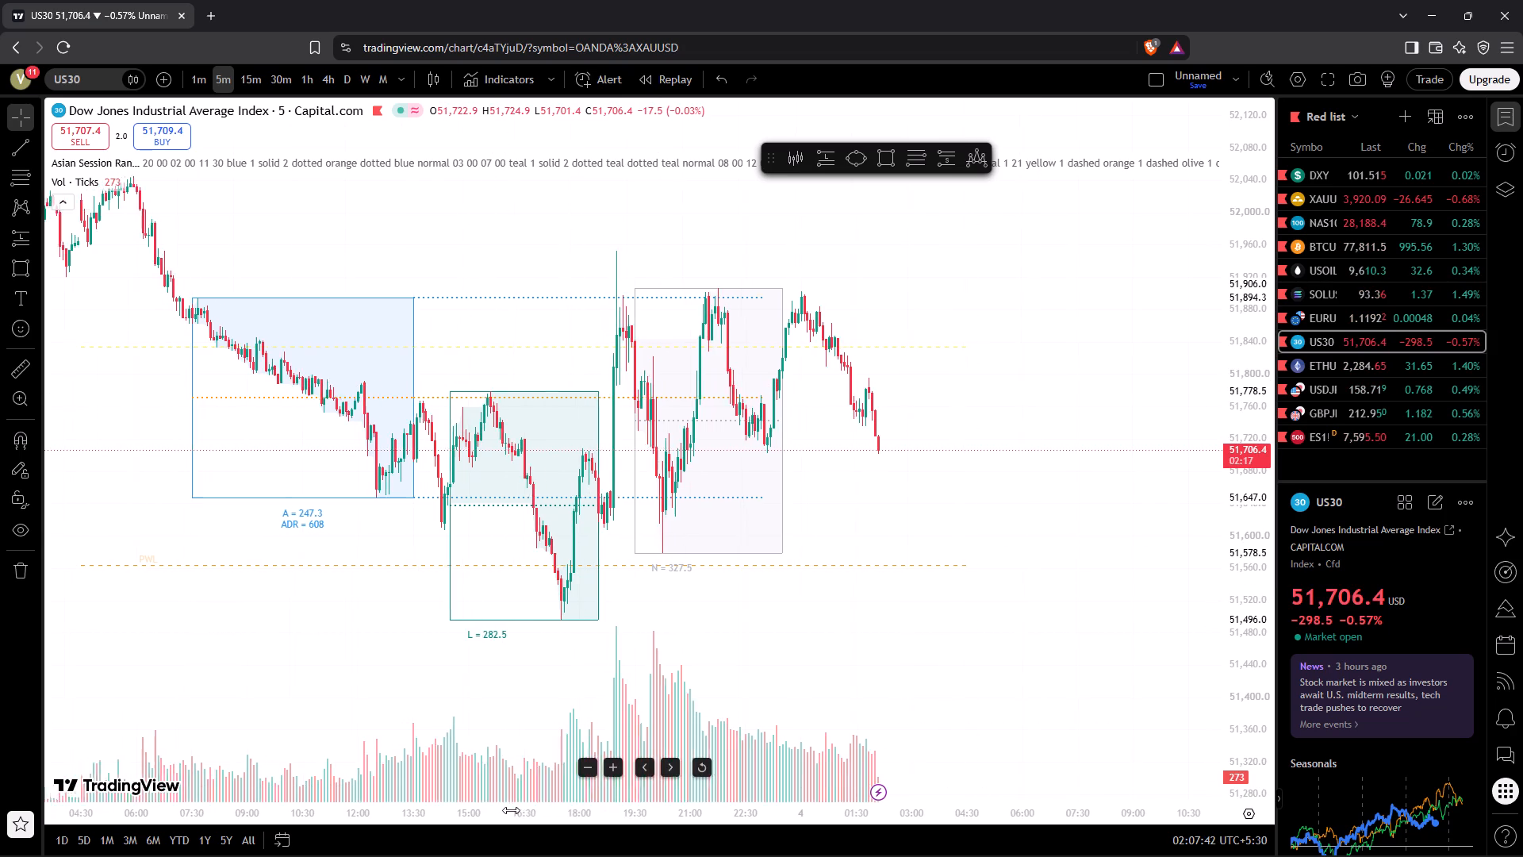
left_click_drag(511, 810, 763, 810)
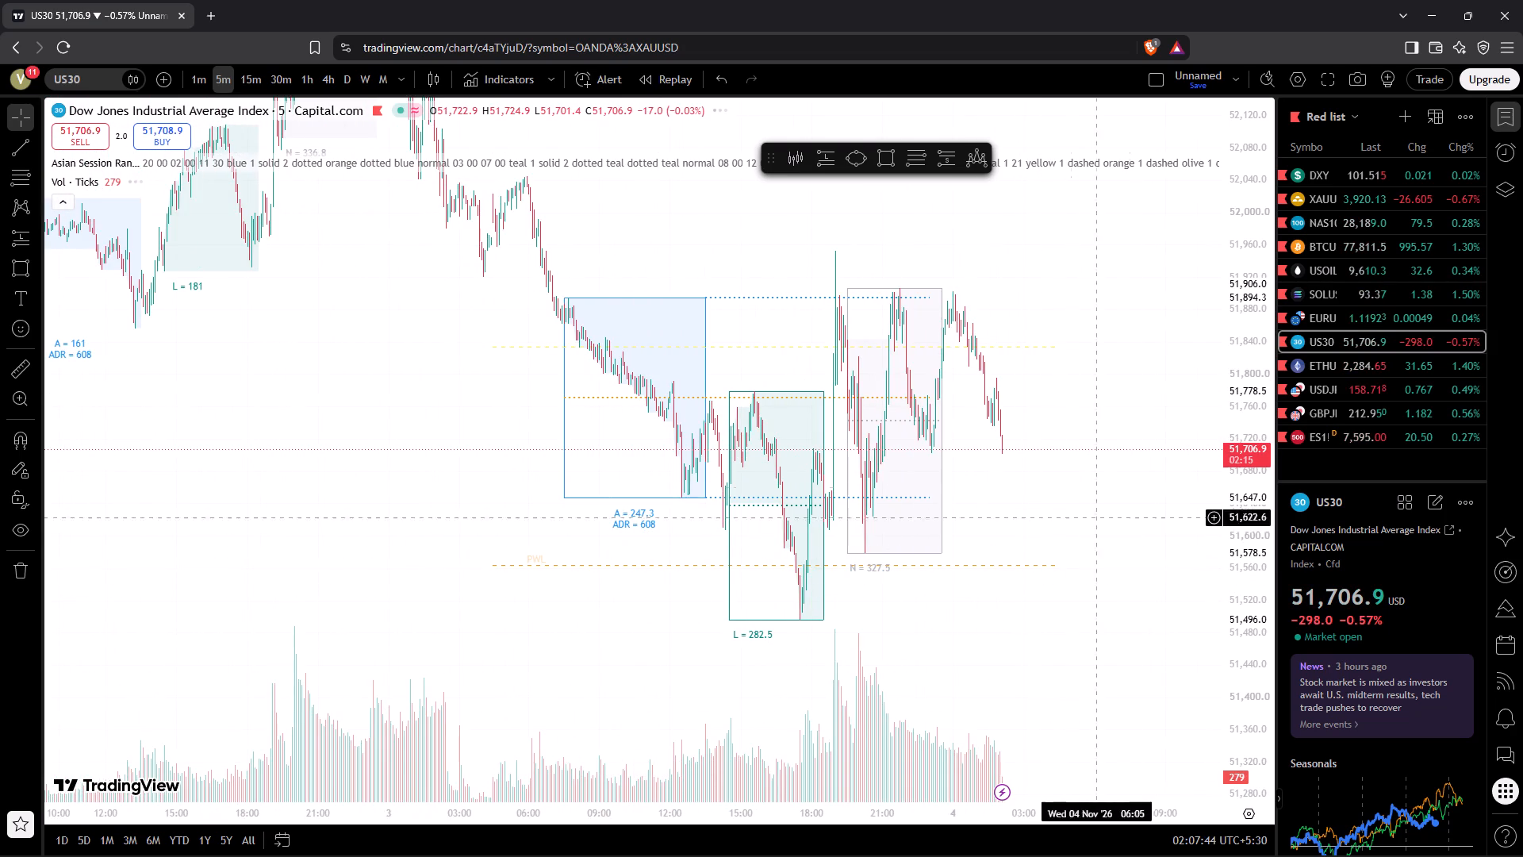
left_click_drag(1239, 394, 1257, 671)
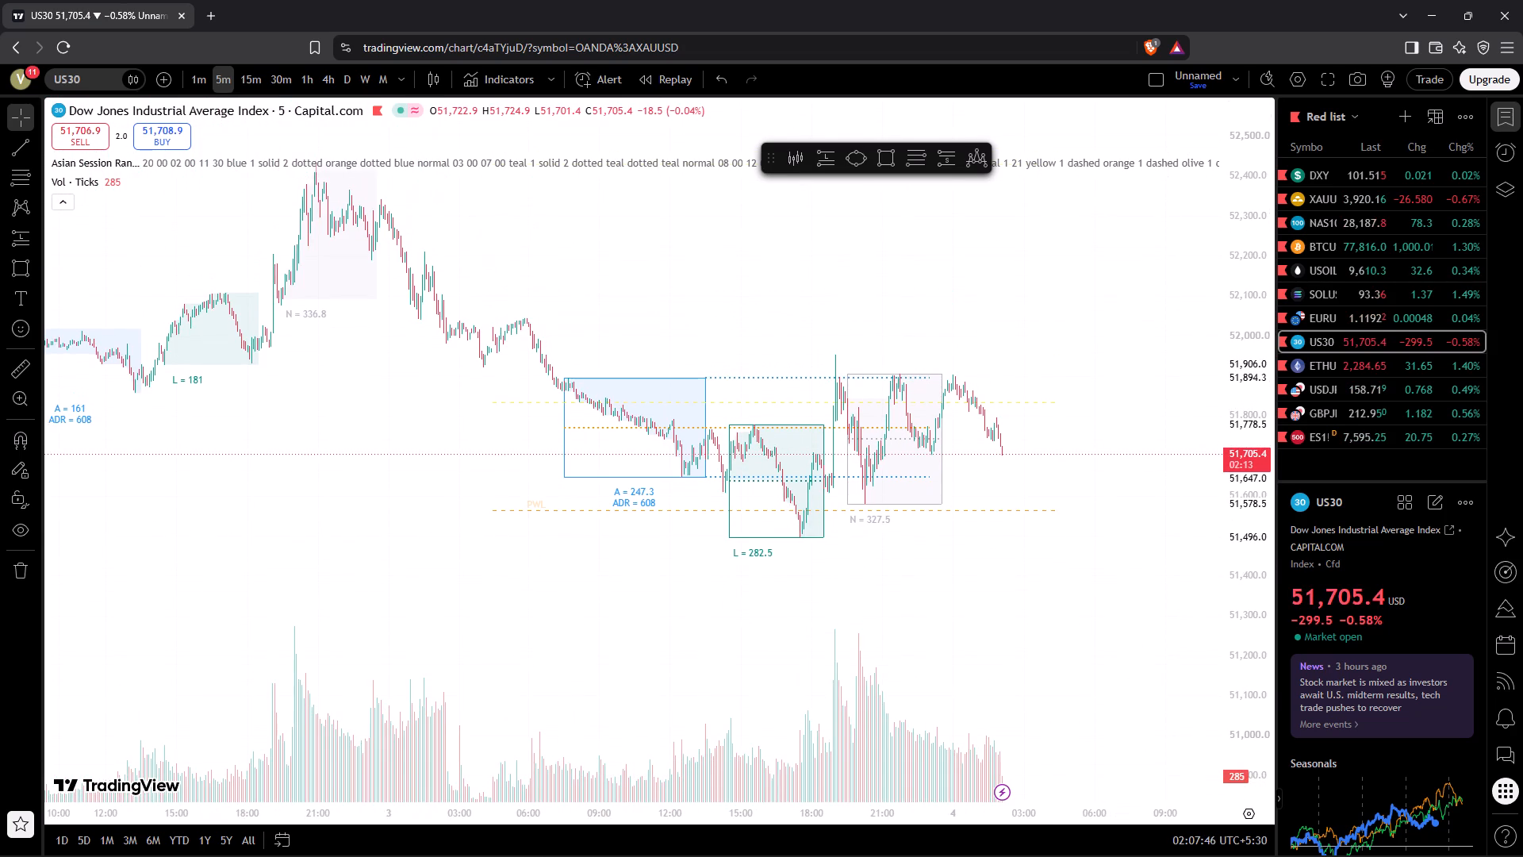
left_click_drag(496, 814, 927, 736)
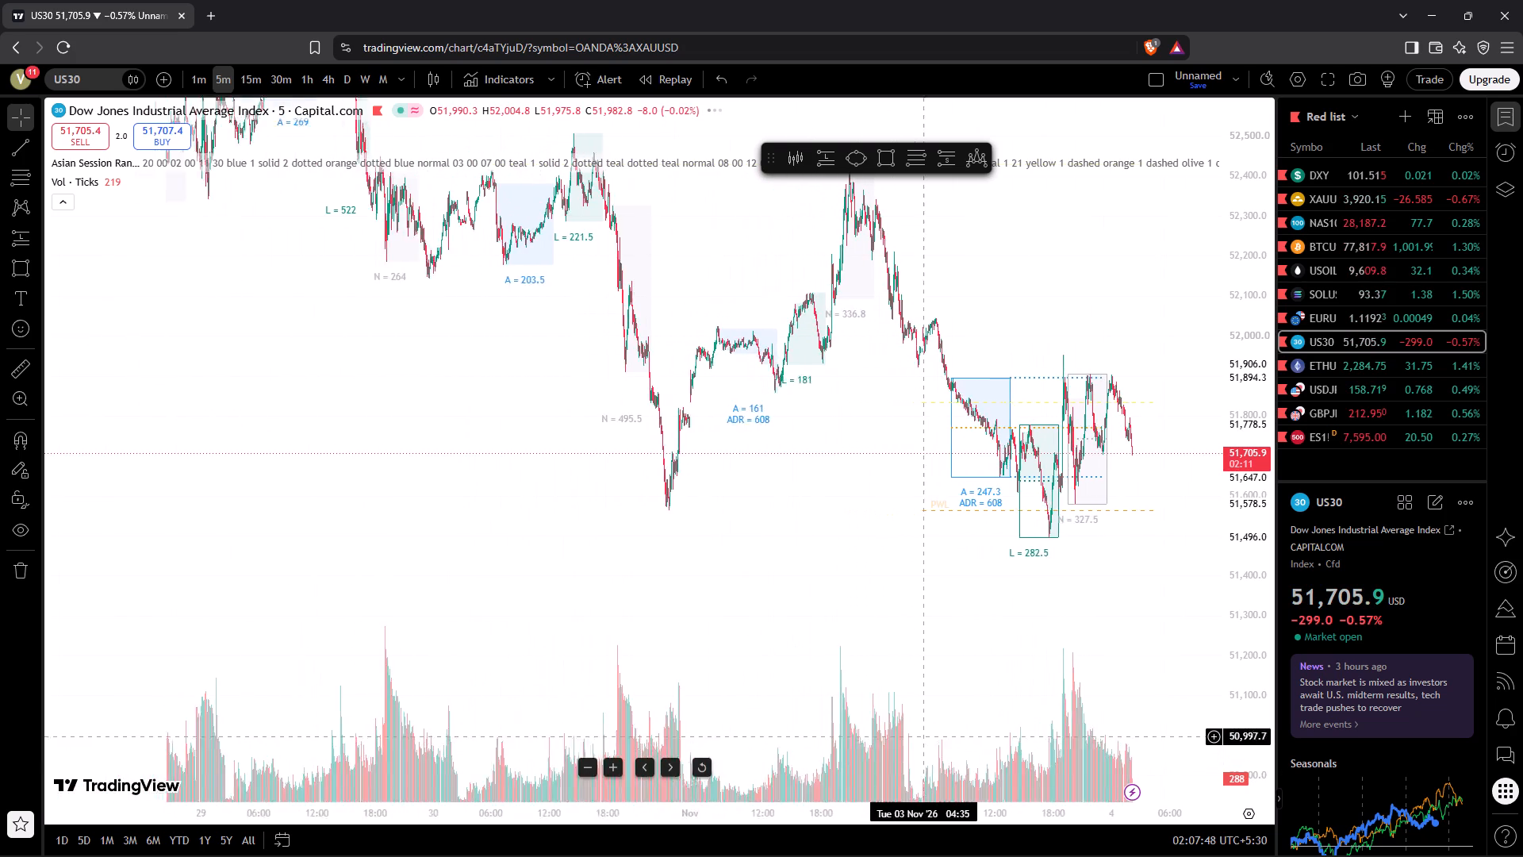
left_click_drag(927, 736, 1015, 721)
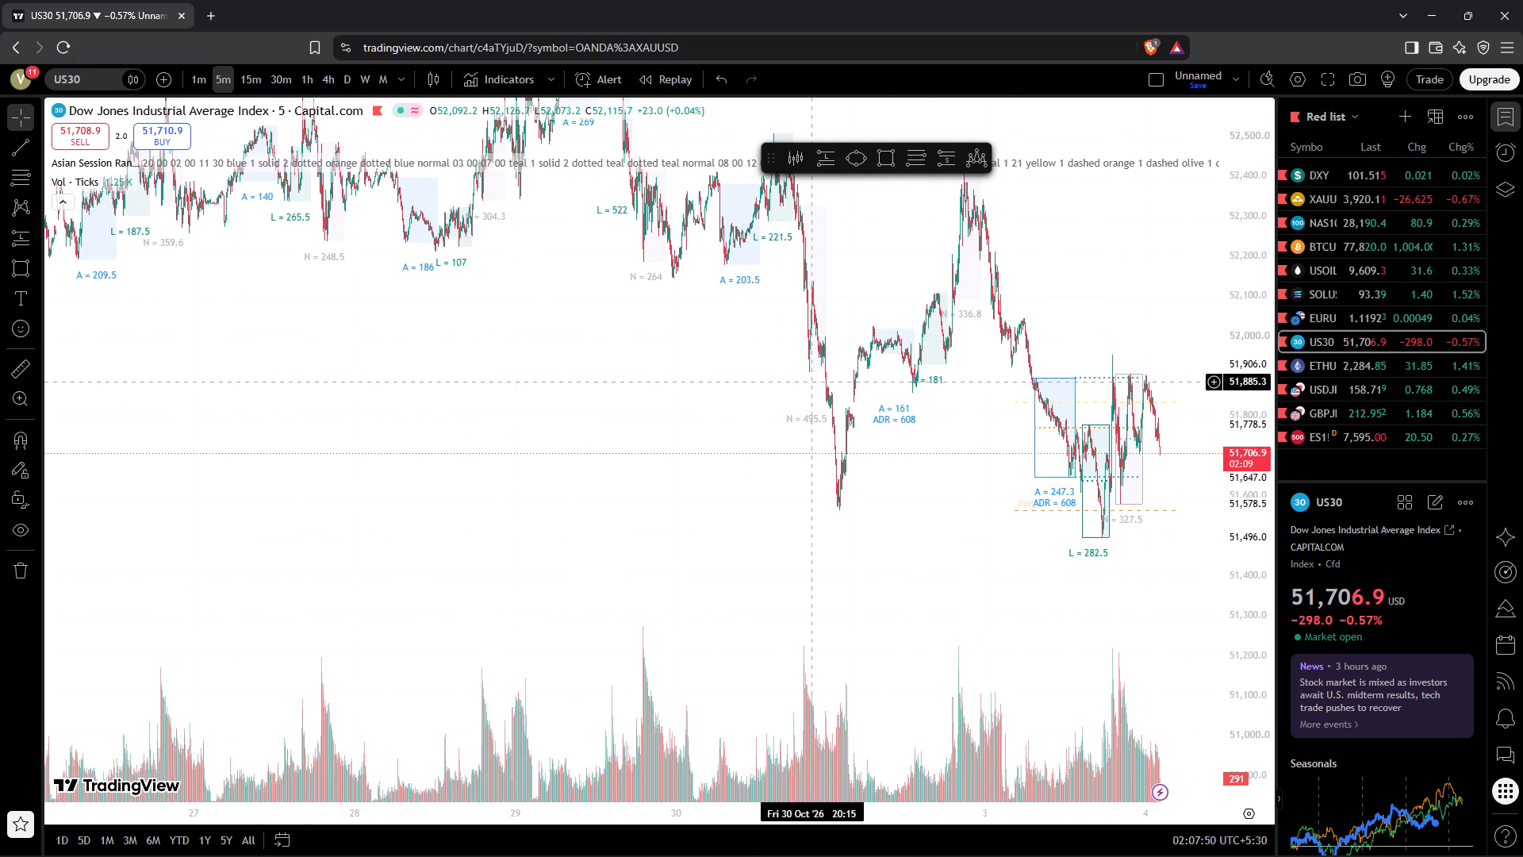
left_click_drag(811, 382, 1086, 454)
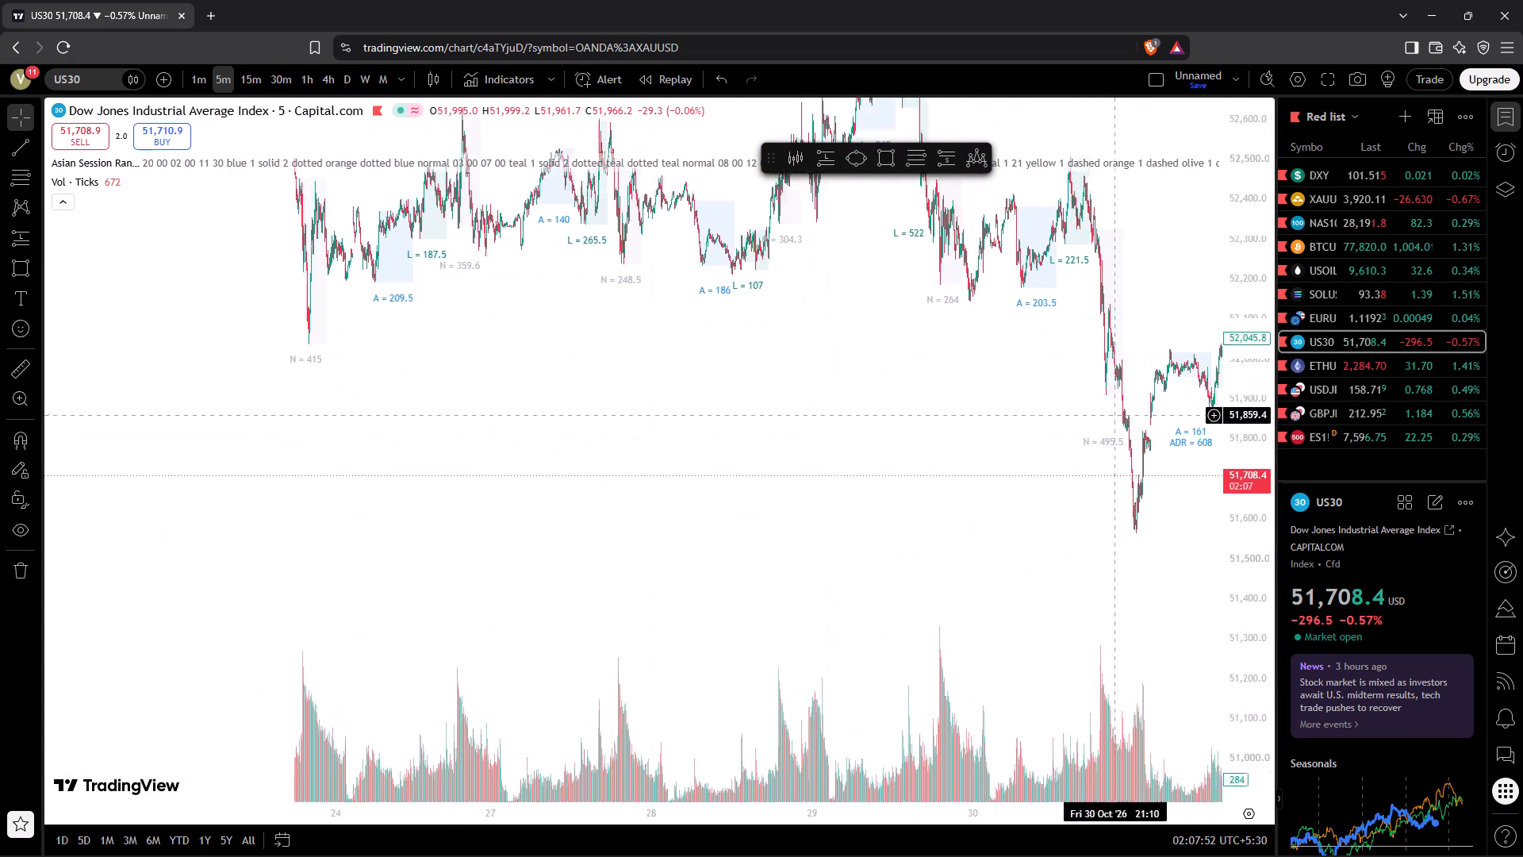
left_click_drag(1086, 454, 251, 470)
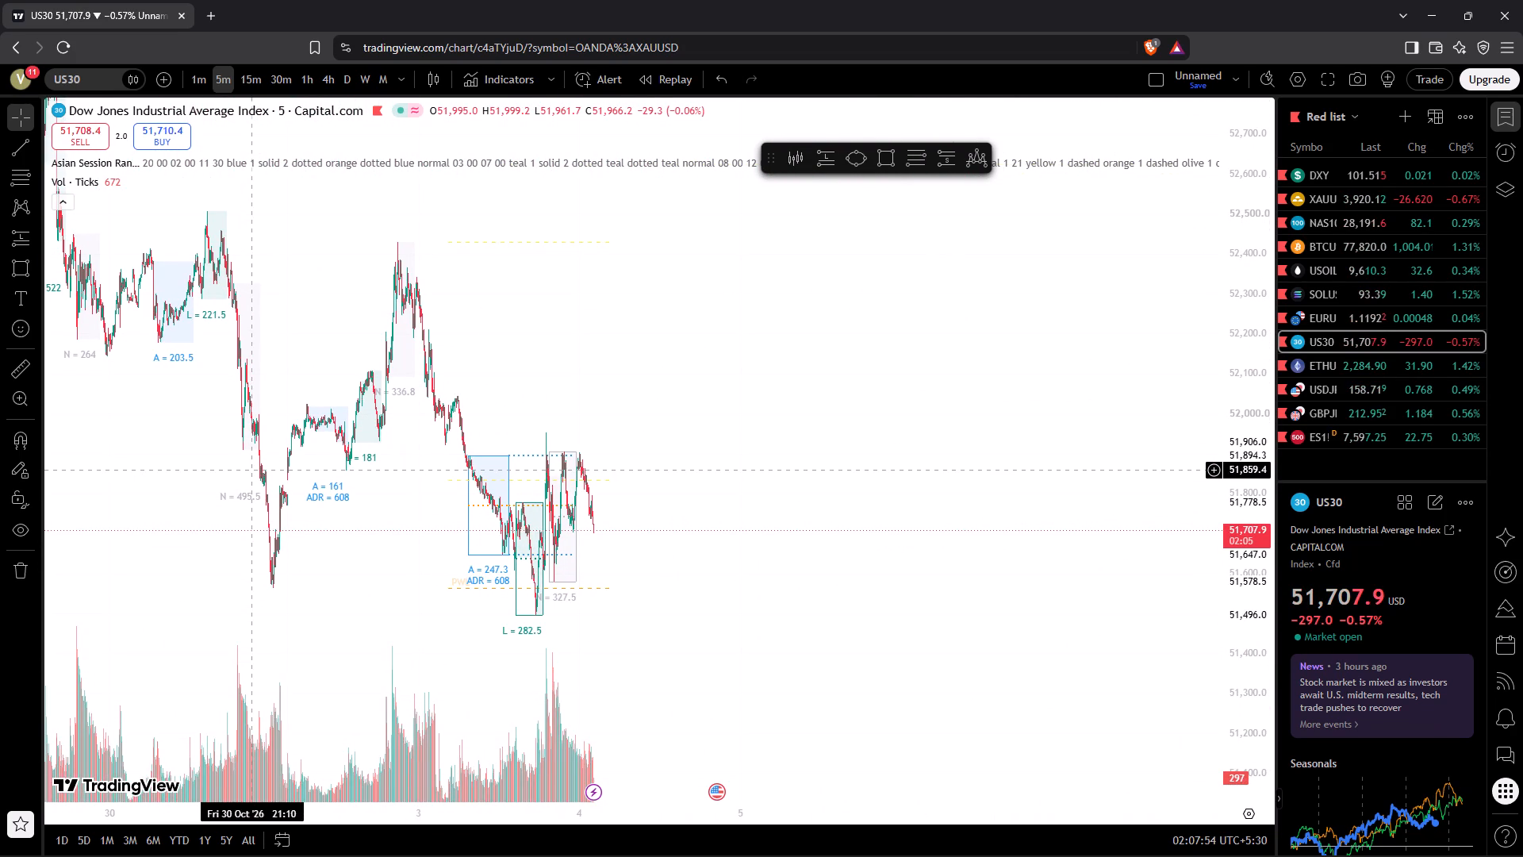
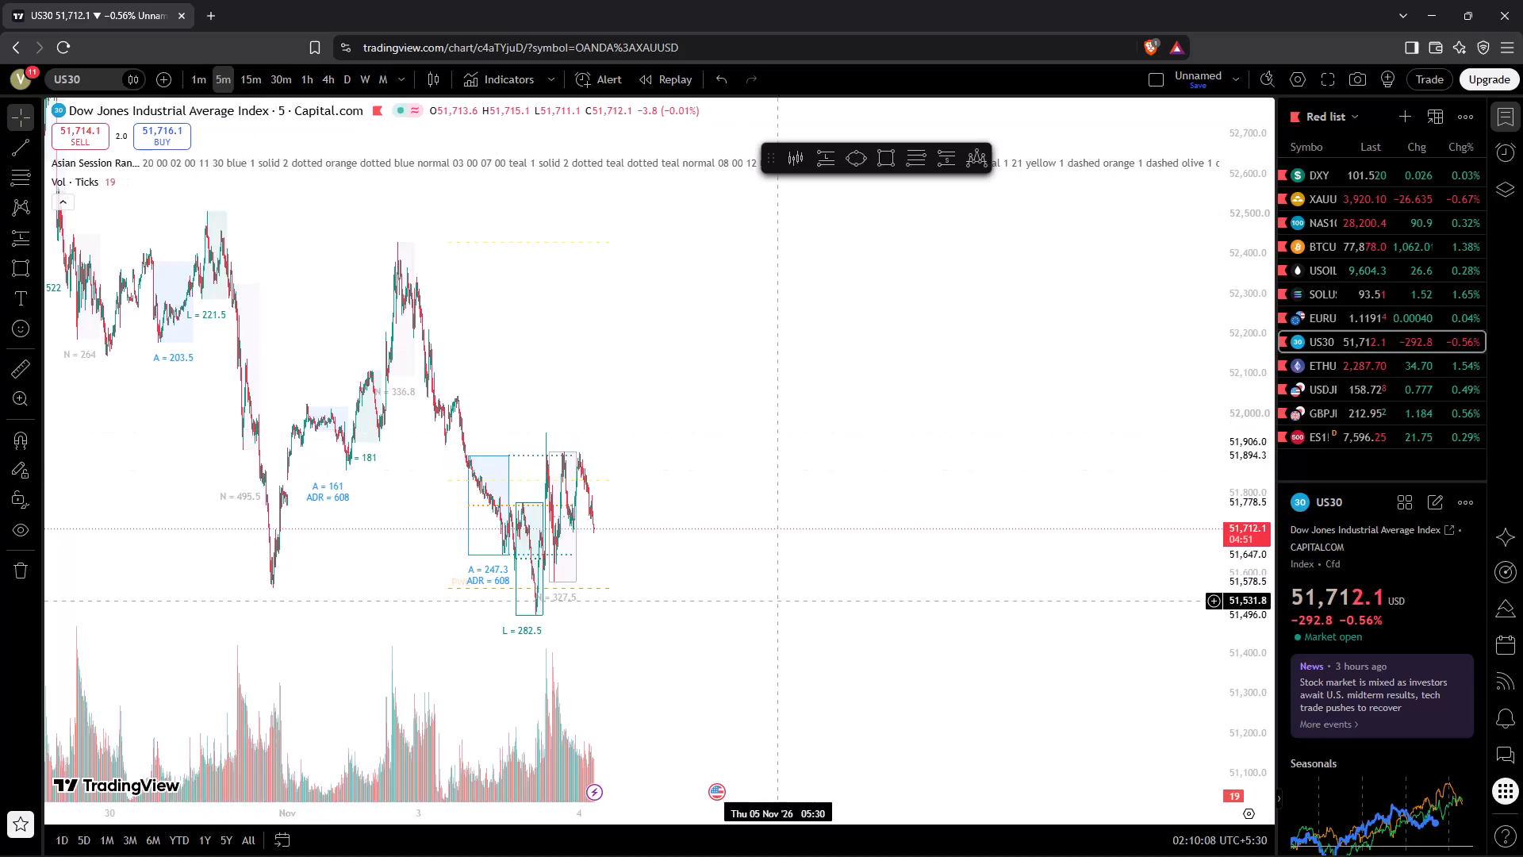
Draw a rectangle zone across the recent US30 highs, from about 51,905 down to 51,883, starting 3 November 18:05 and extending past the latest candles.
left_click(891, 163)
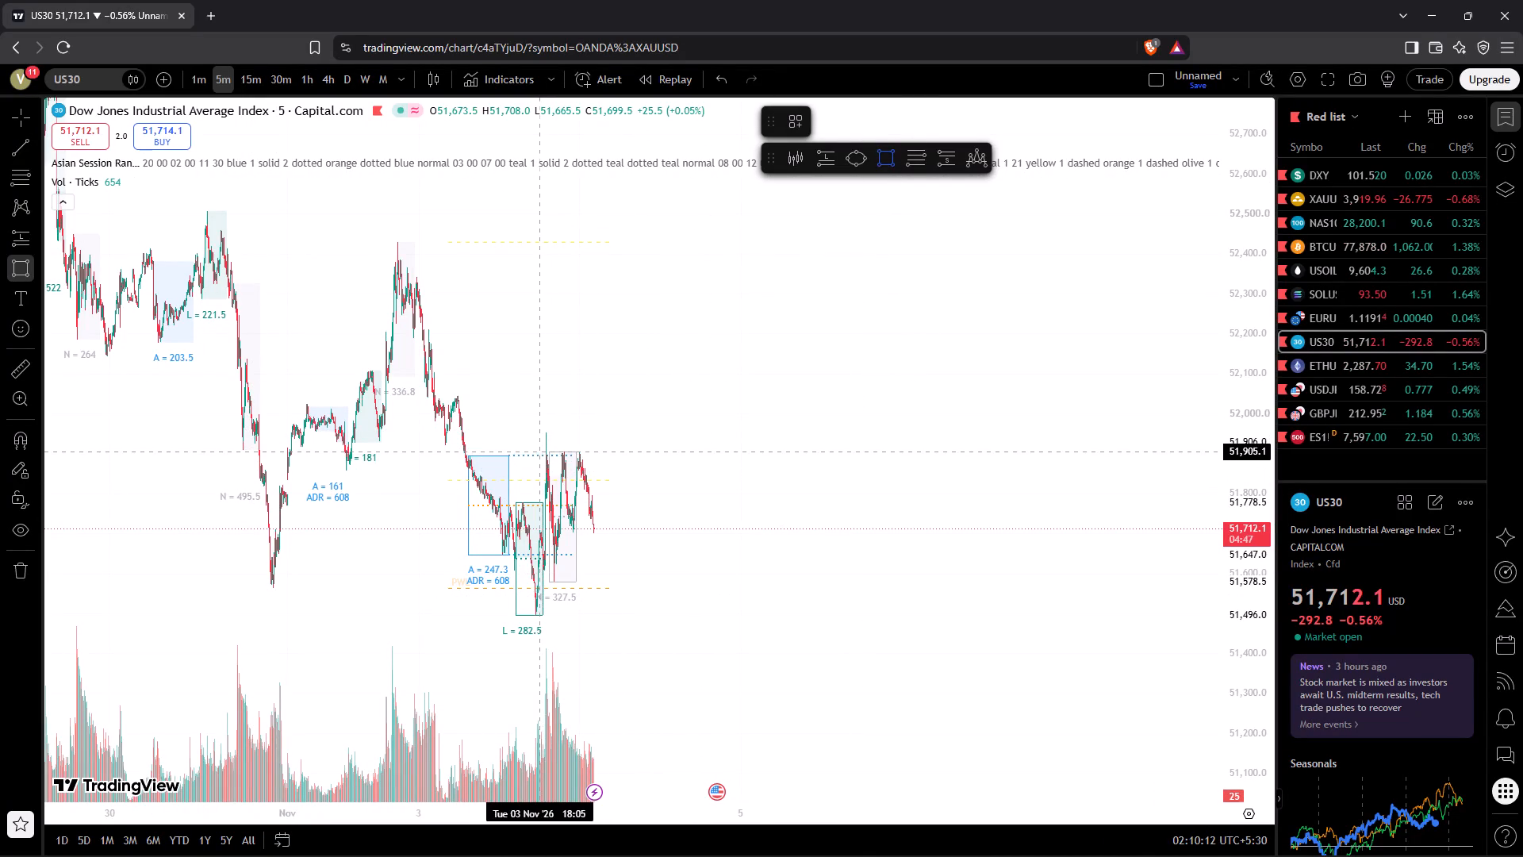
left_click_drag(539, 452, 624, 460)
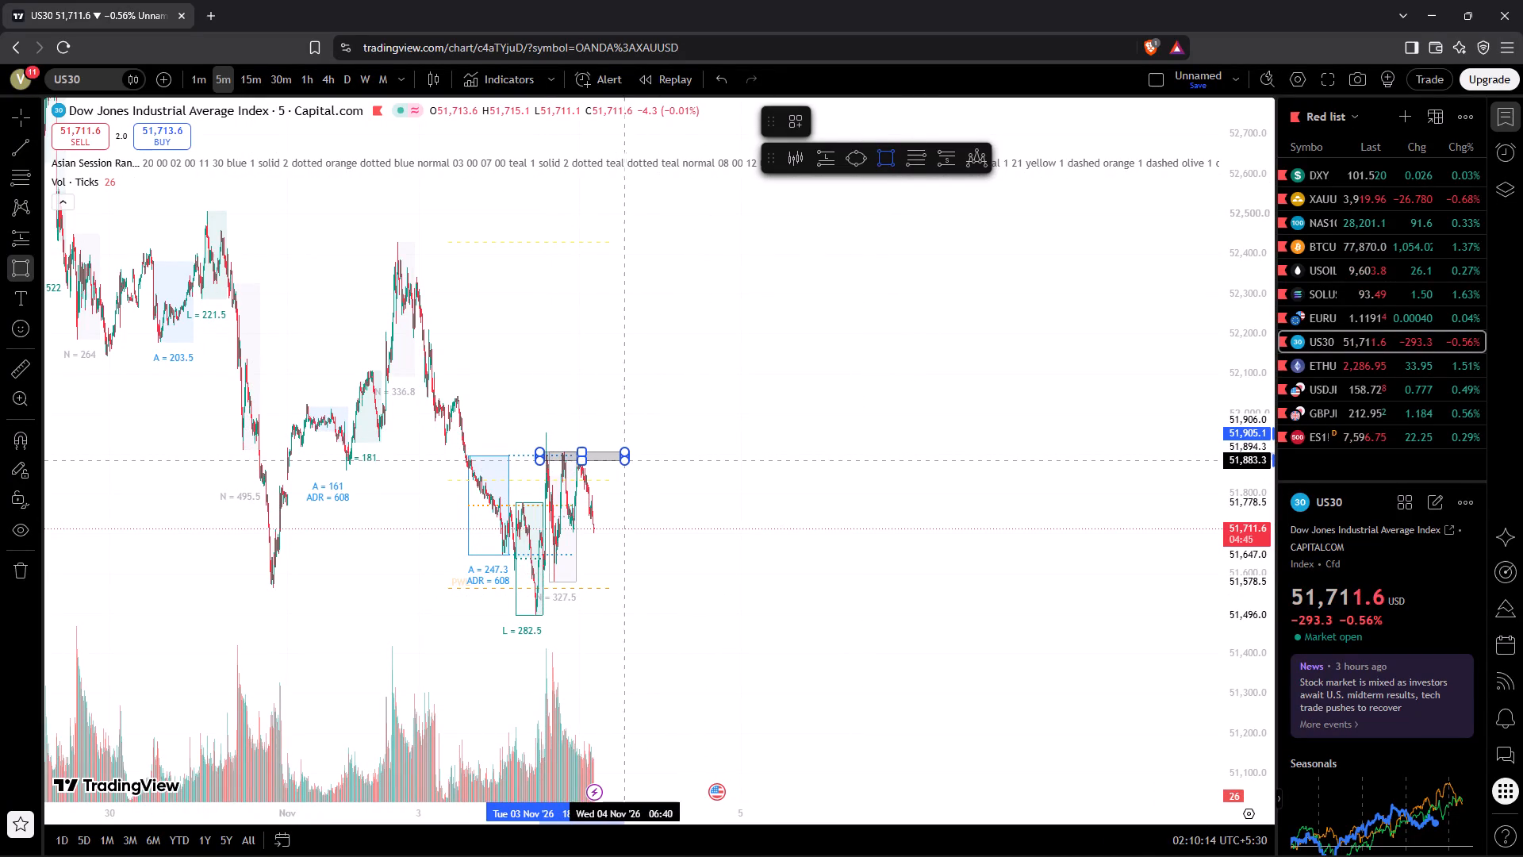
left_click_drag(624, 460, 612, 460)
left_click(612, 460)
double_click(681, 470)
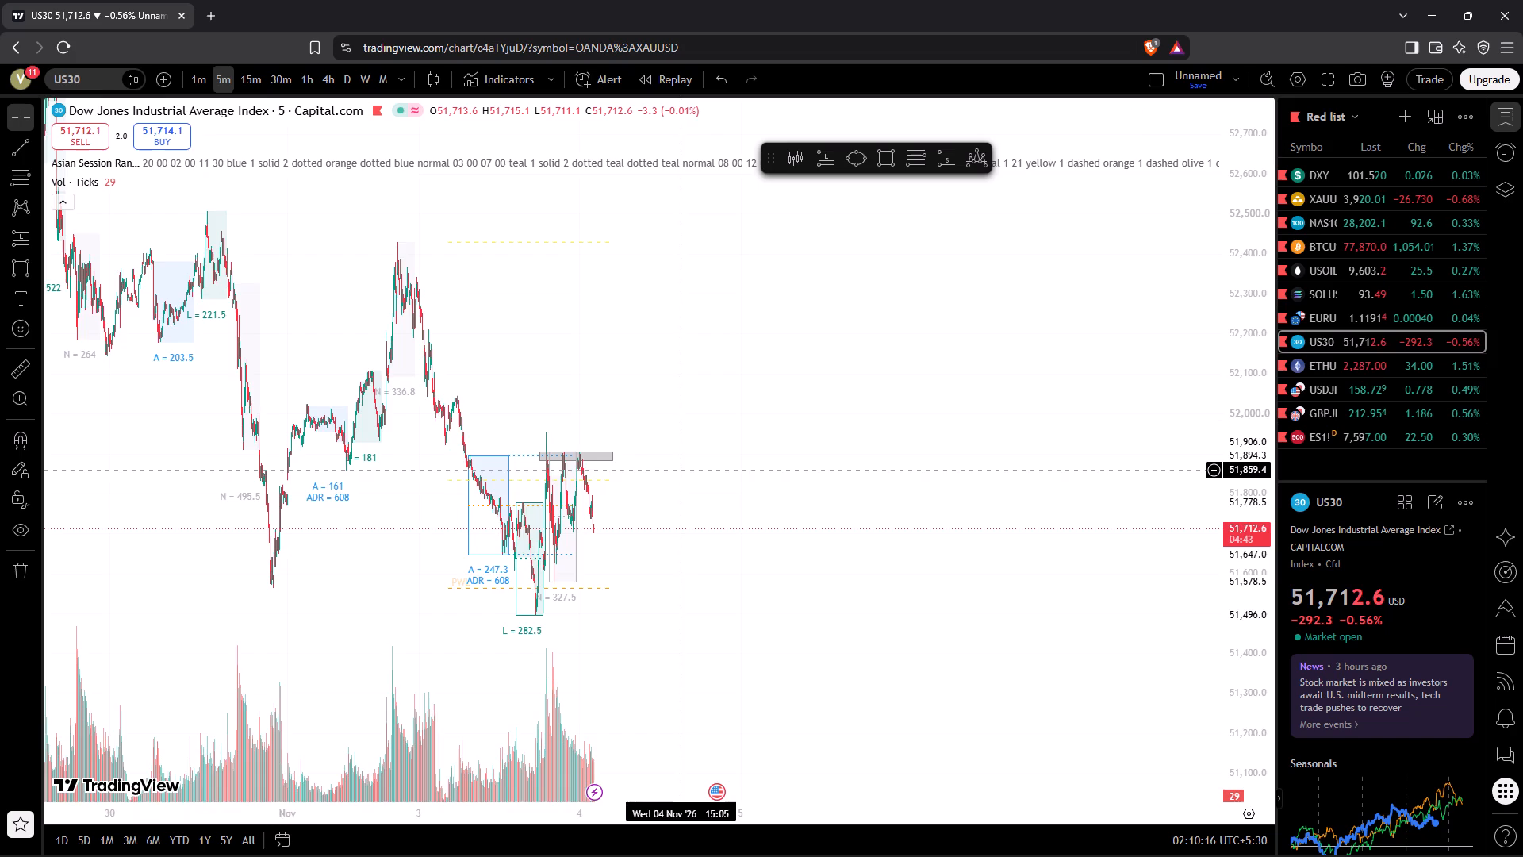
left_click_drag(681, 470, 938, 463)
left_click_drag(873, 618, 895, 618)
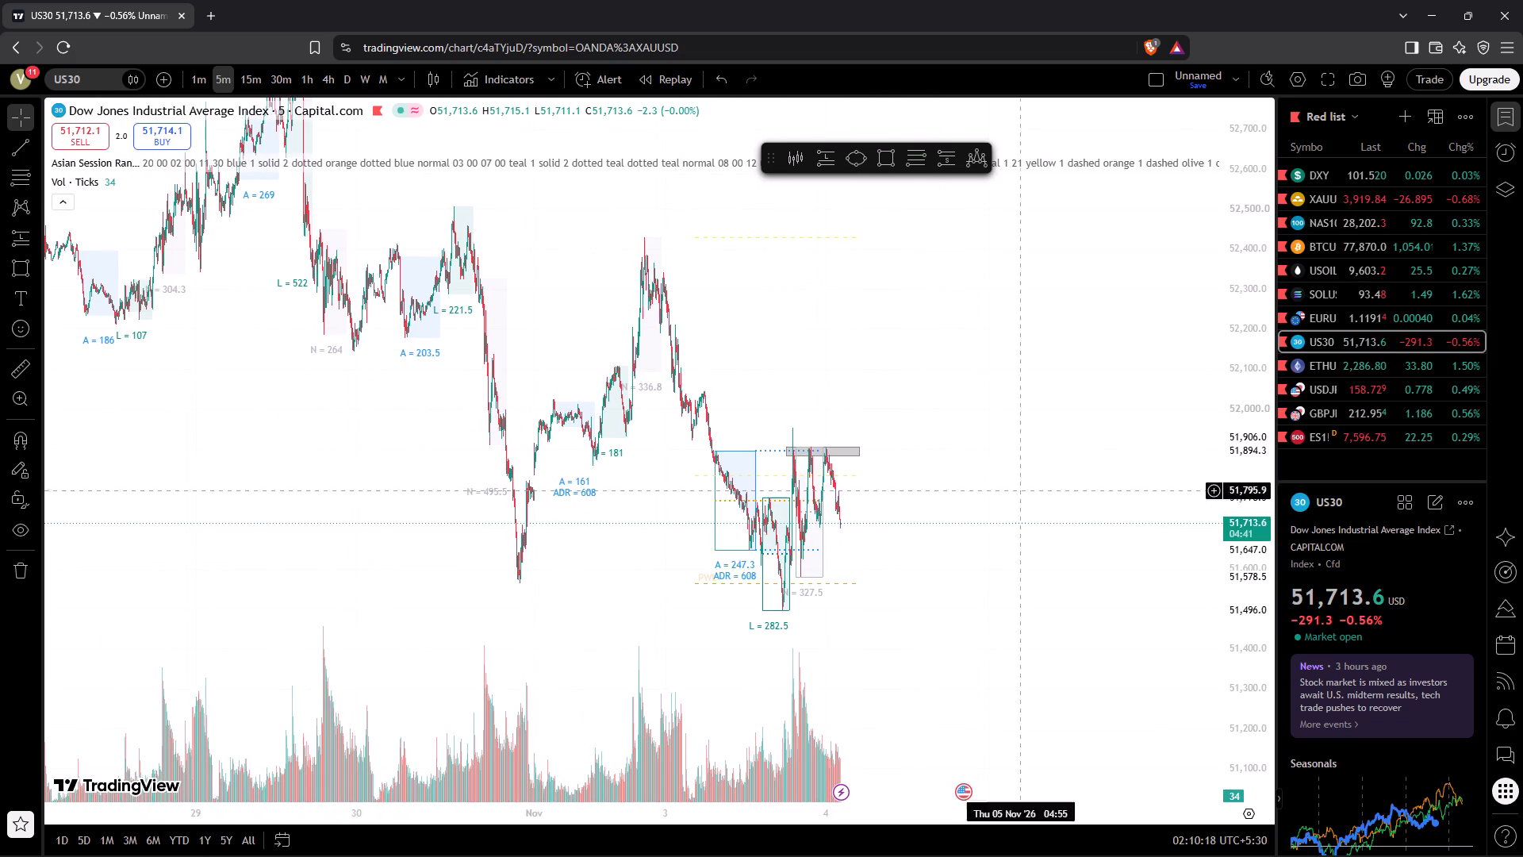
Open the NAS100USD chart and examine its marked zones and recent swings over a wider price range.
left_click(1321, 228)
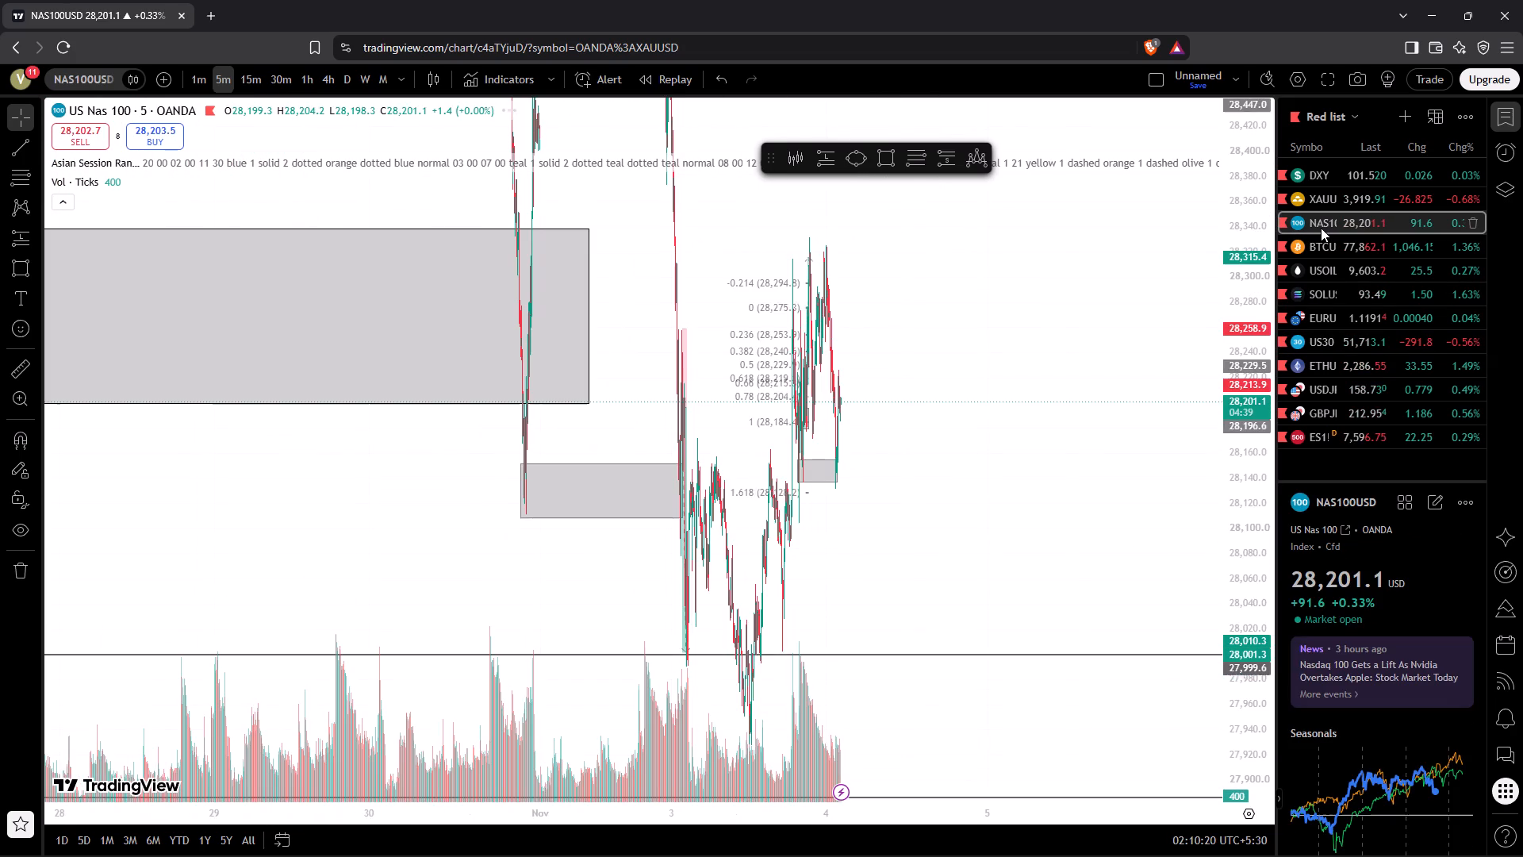
left_click_drag(1256, 295, 1315, 605)
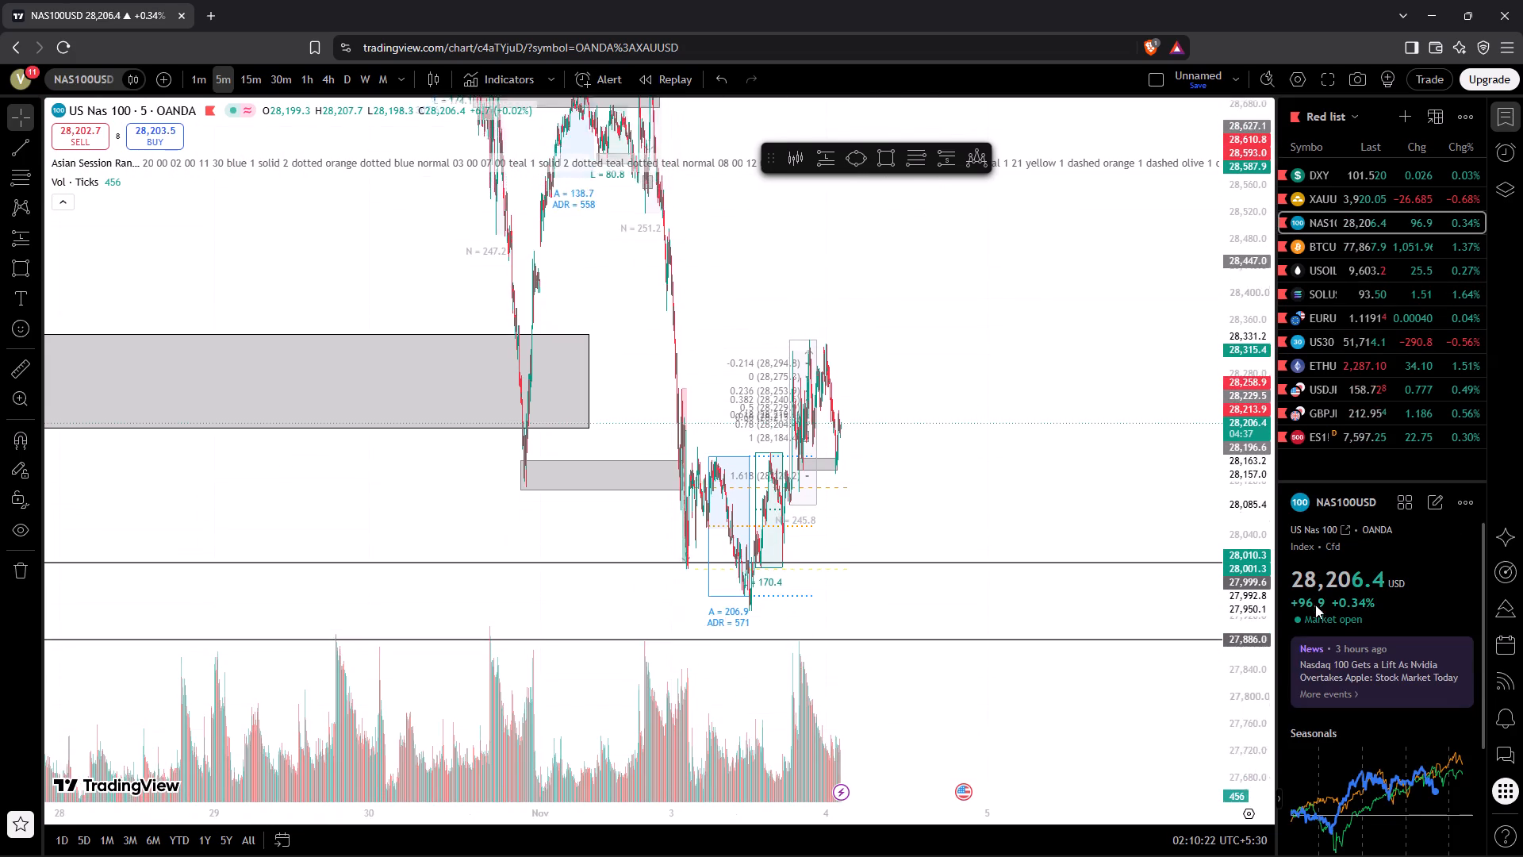
left_click_drag(1315, 605, 1329, 726)
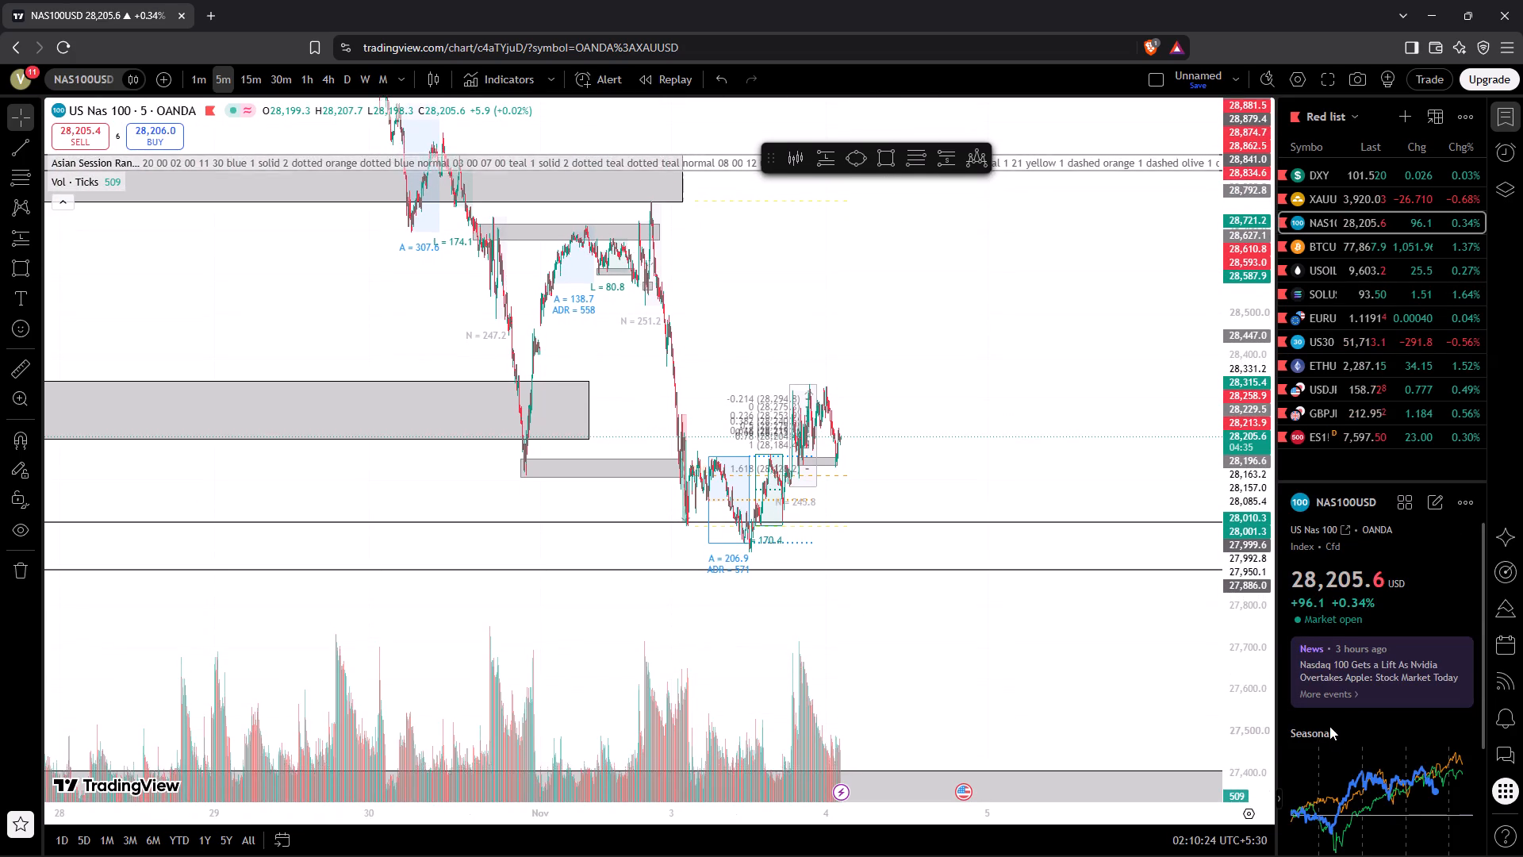
left_click_drag(1329, 726, 1318, 699)
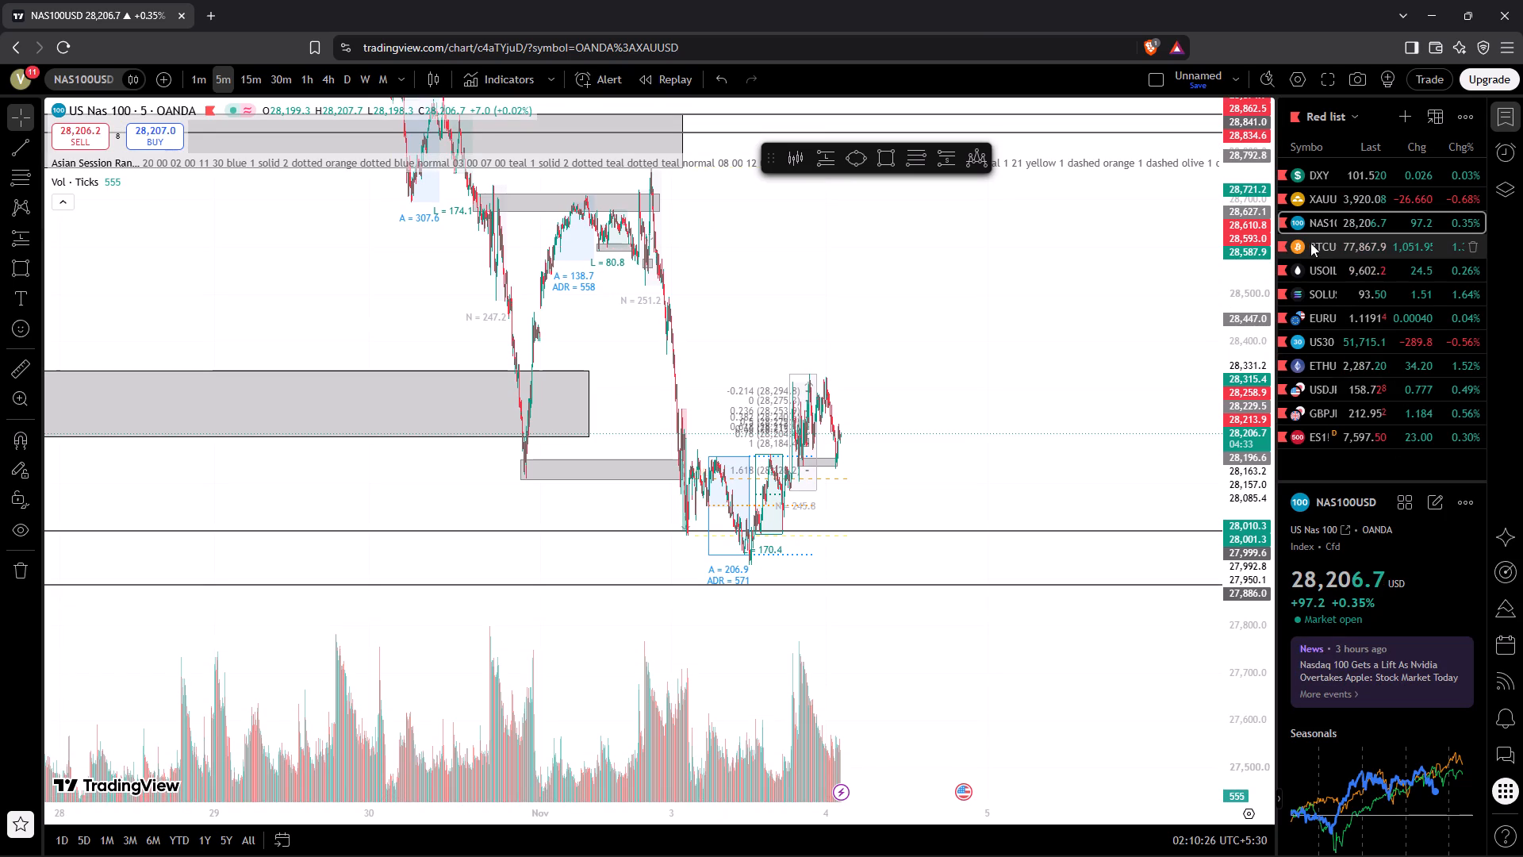
Return to the US30 chart and examine the 3–4 November session ranges and price action below the new zone at closer scale.
left_click(1300, 340)
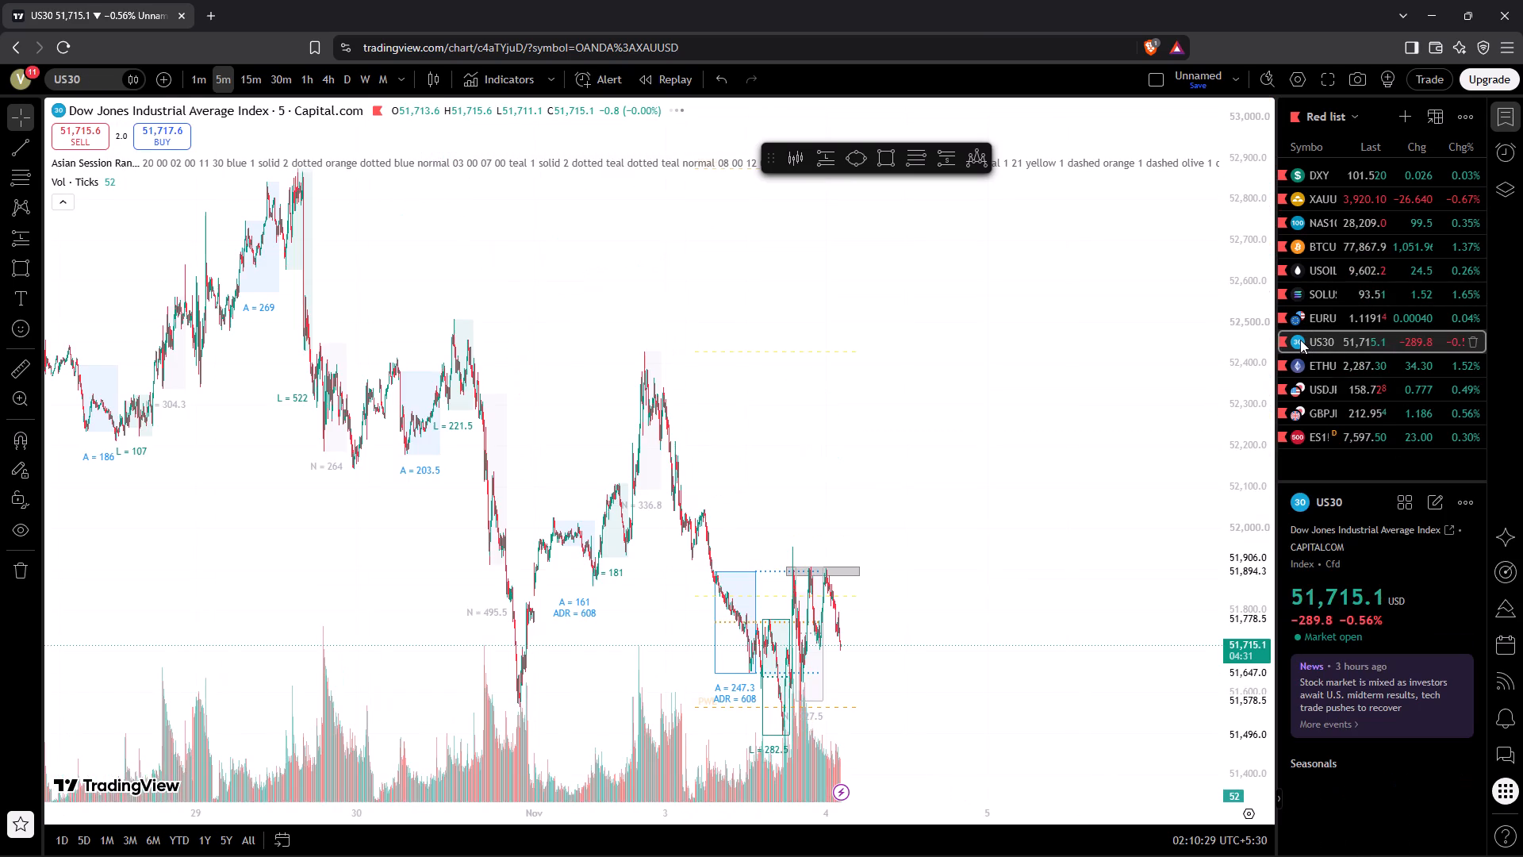
left_click_drag(1030, 272, 983, 274)
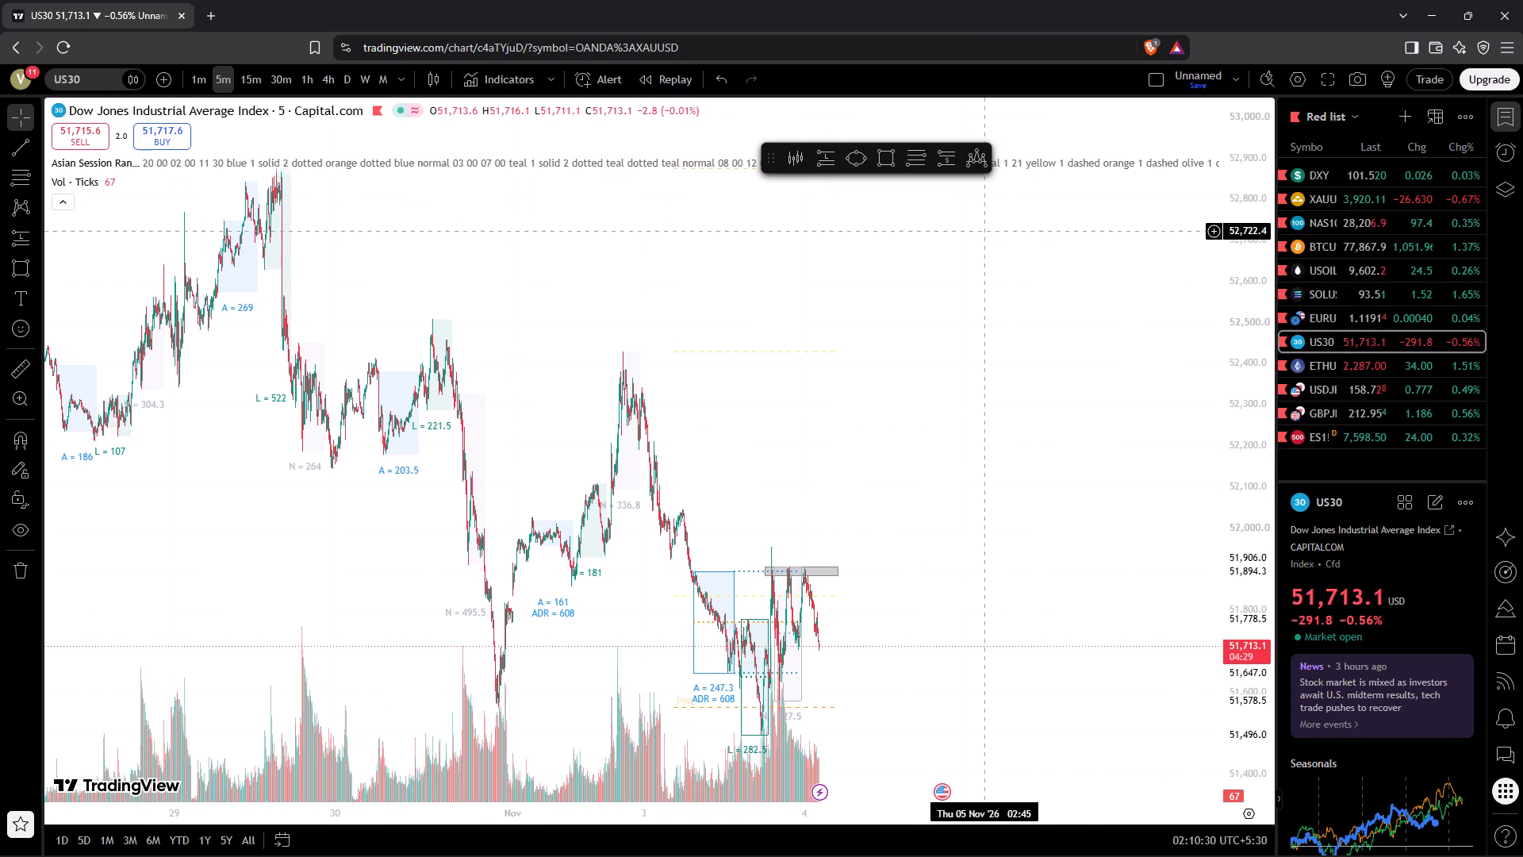
left_click_drag(984, 229, 1013, 120)
left_click_drag(1230, 345, 1255, 420)
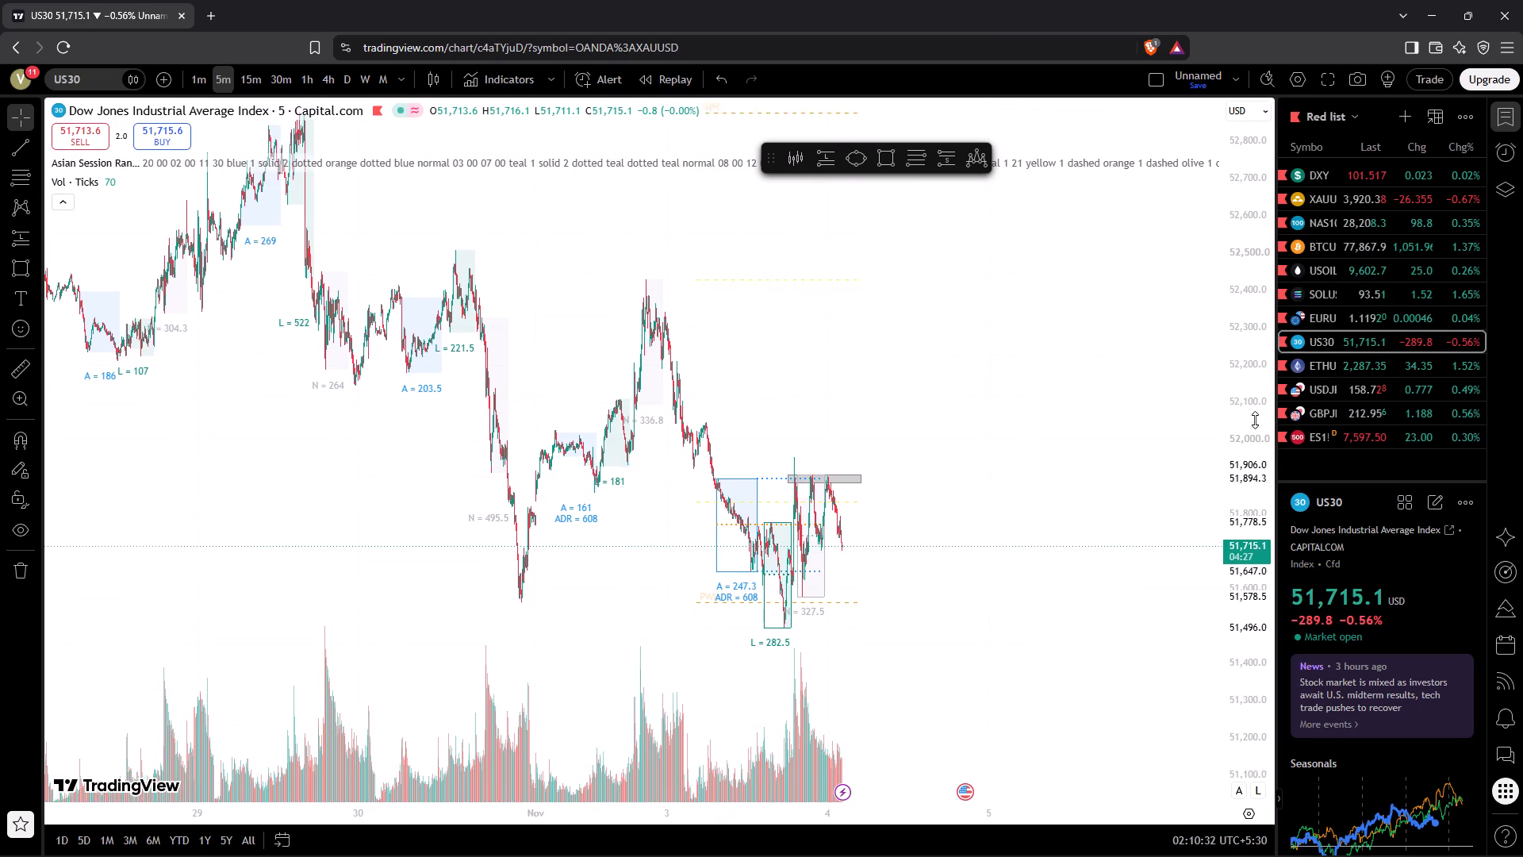
left_click_drag(1255, 420, 1268, 459)
left_click_drag(831, 812, 538, 856)
left_click_drag(679, 555, 934, 485)
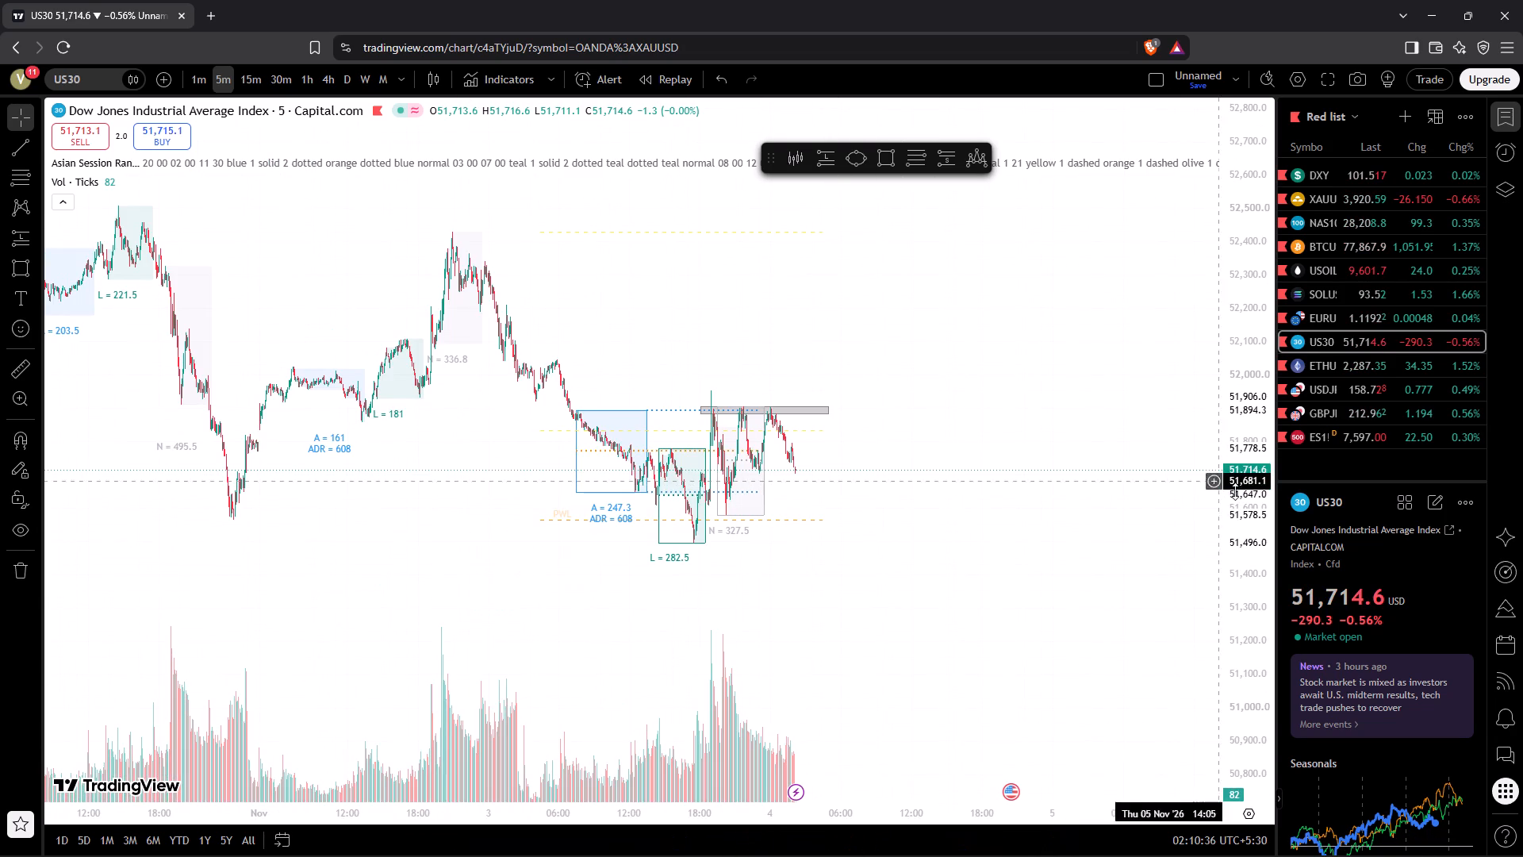
left_click_drag(1242, 503, 1253, 318)
left_click_drag(908, 548, 991, 578)
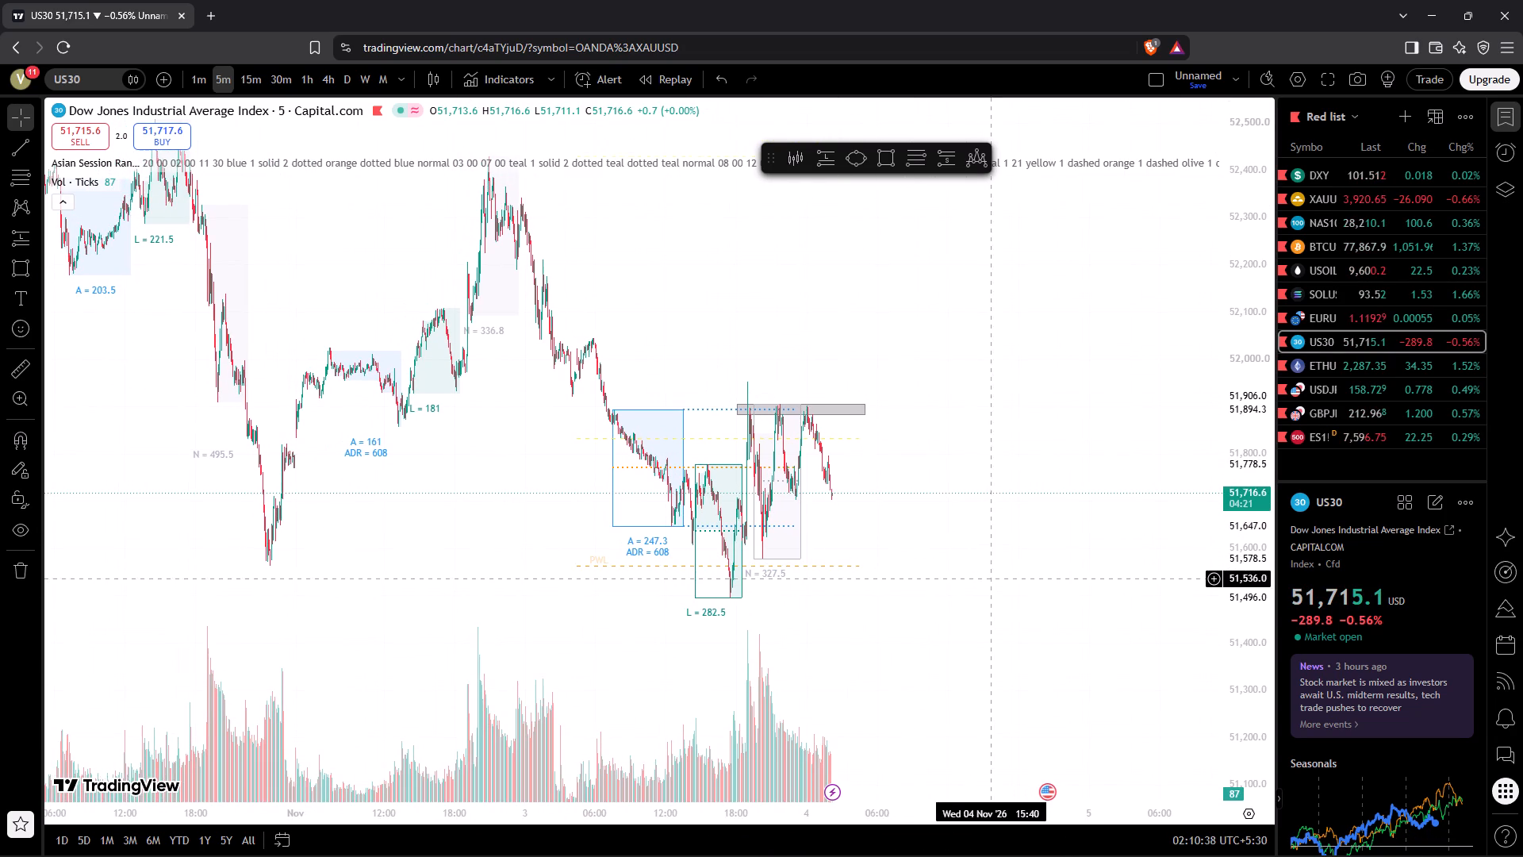
left_click_drag(941, 615, 1001, 621)
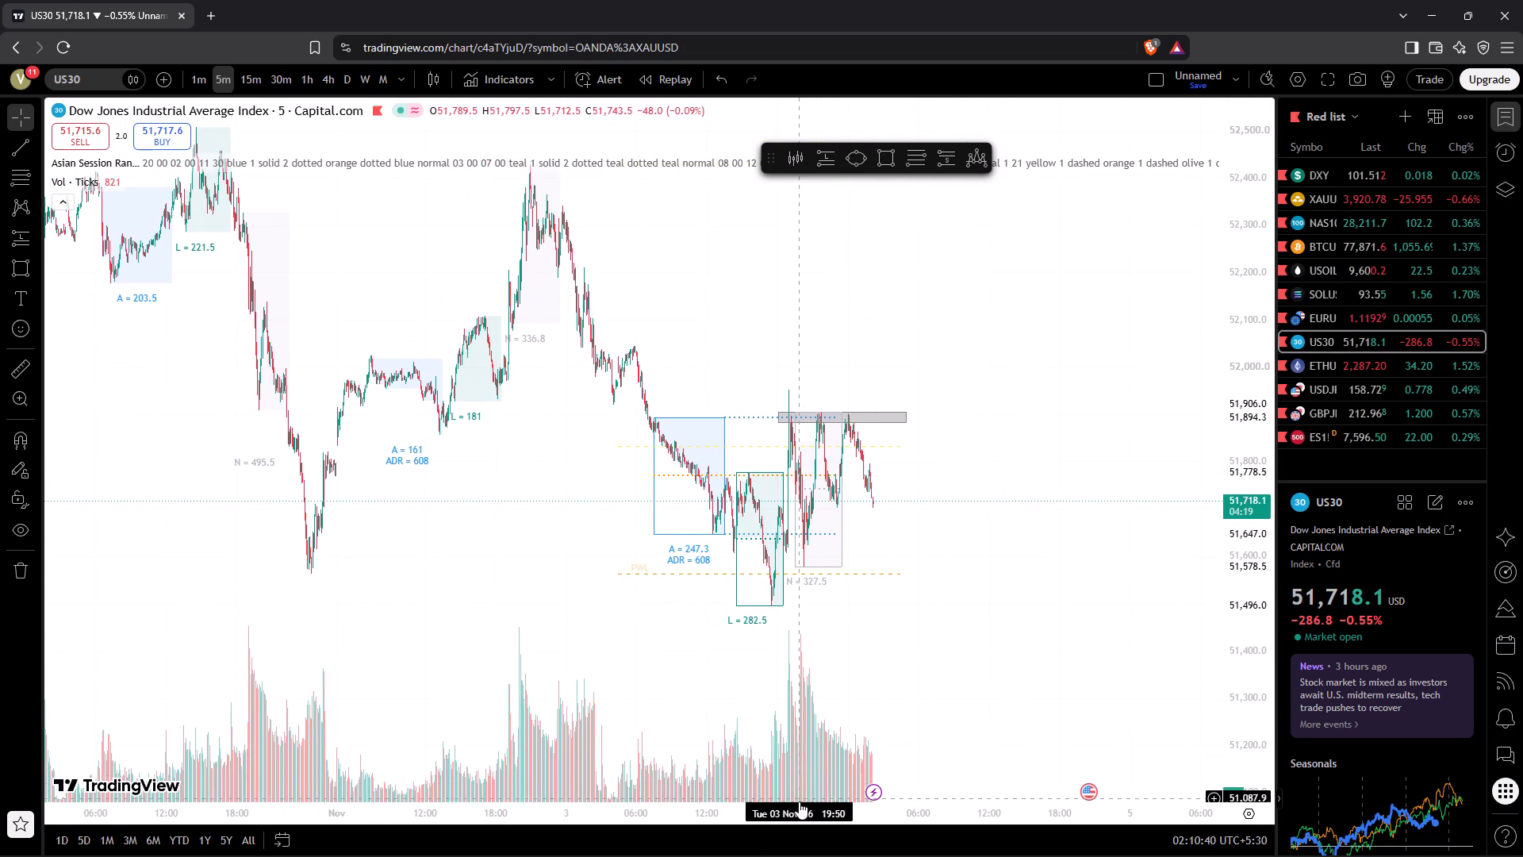
left_click_drag(797, 807, 654, 833)
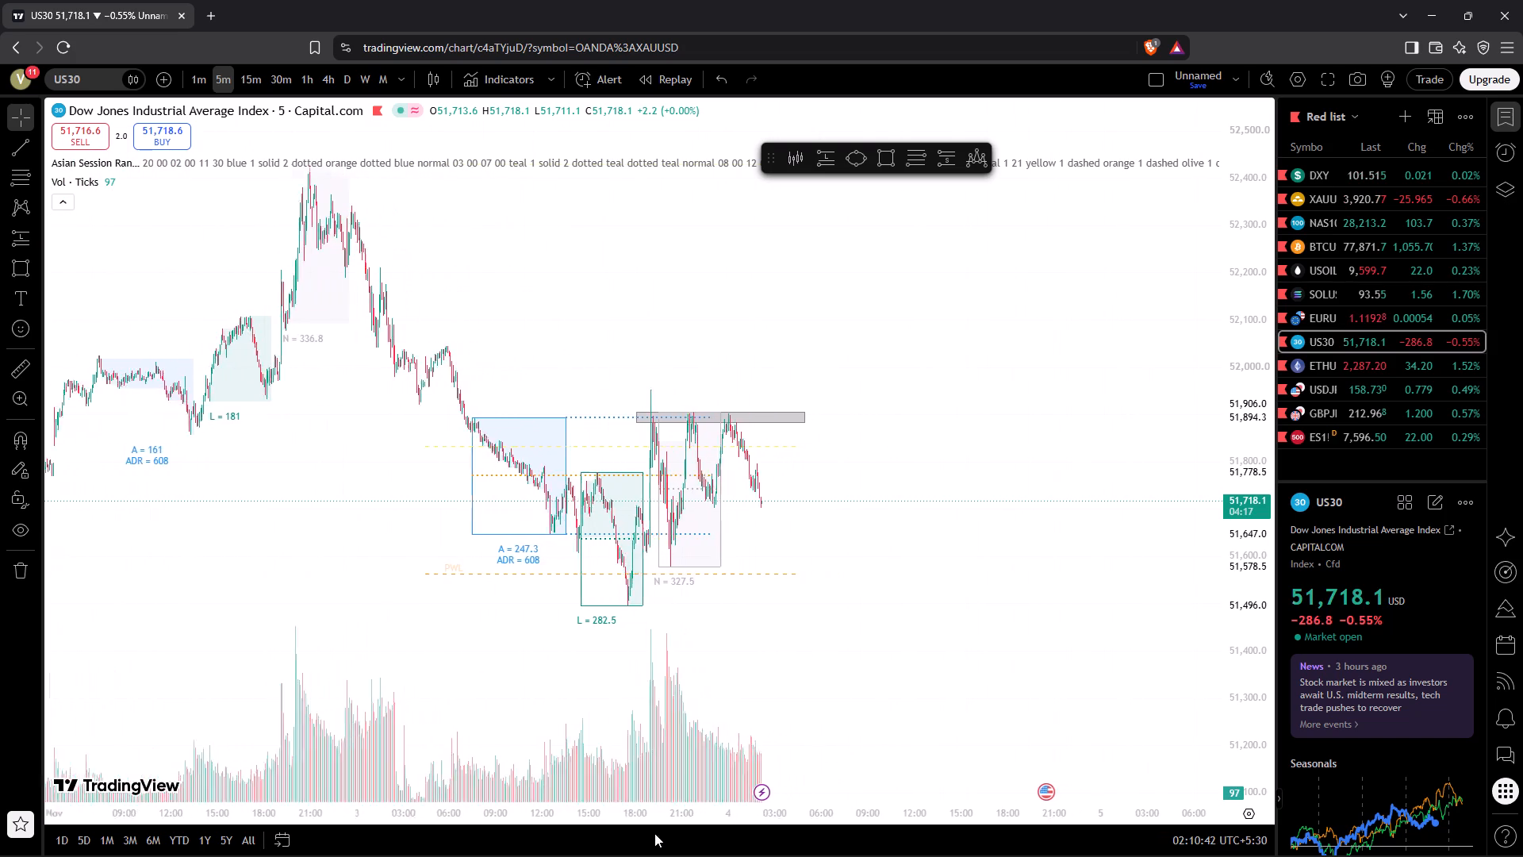
left_click_drag(654, 833, 460, 852)
left_click_drag(954, 539, 1331, 405)
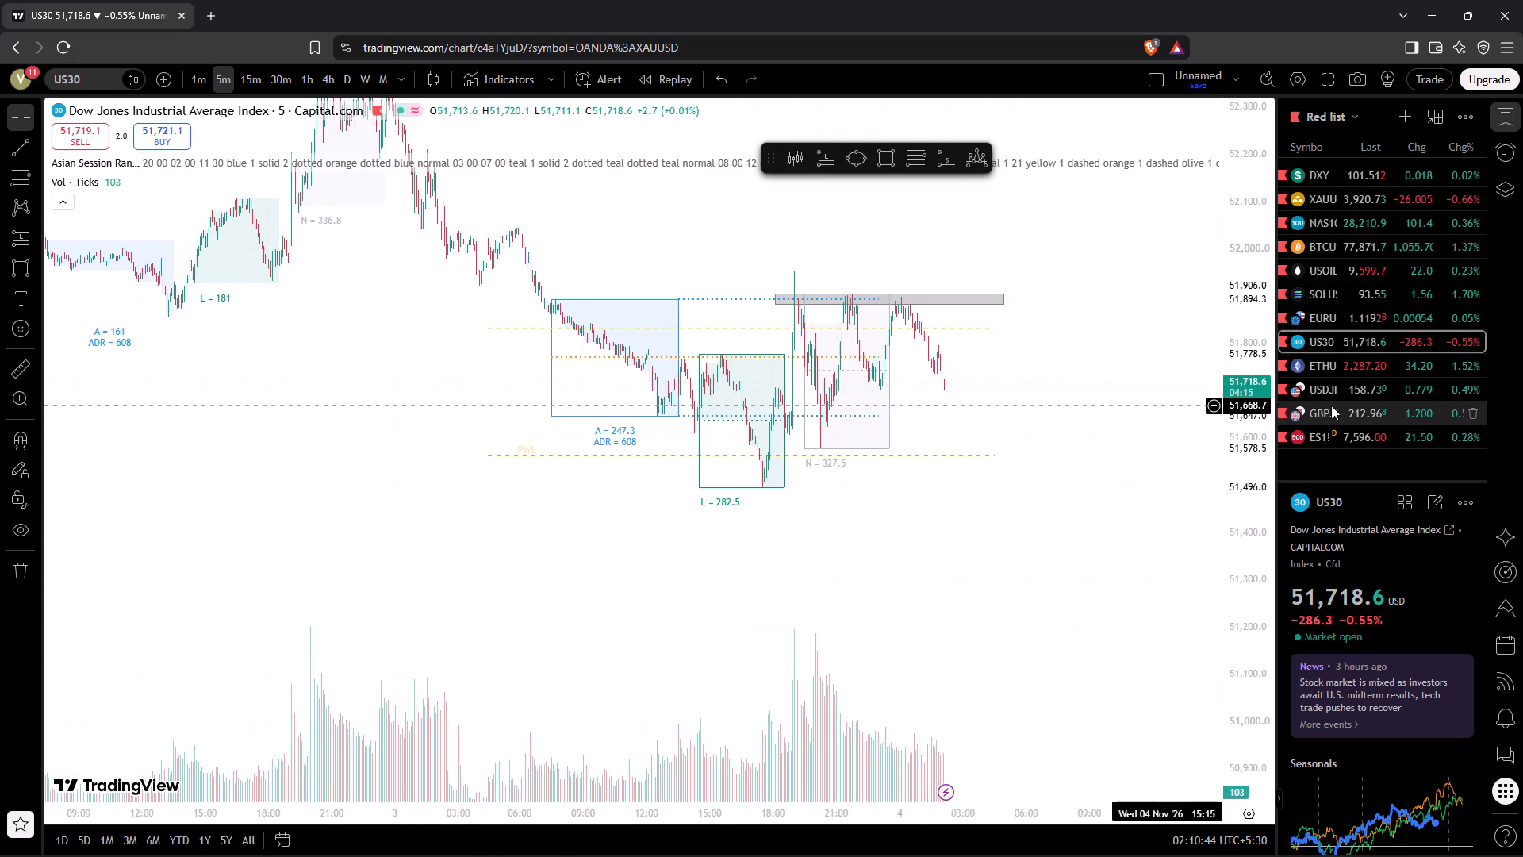
left_click_drag(864, 814, 751, 855)
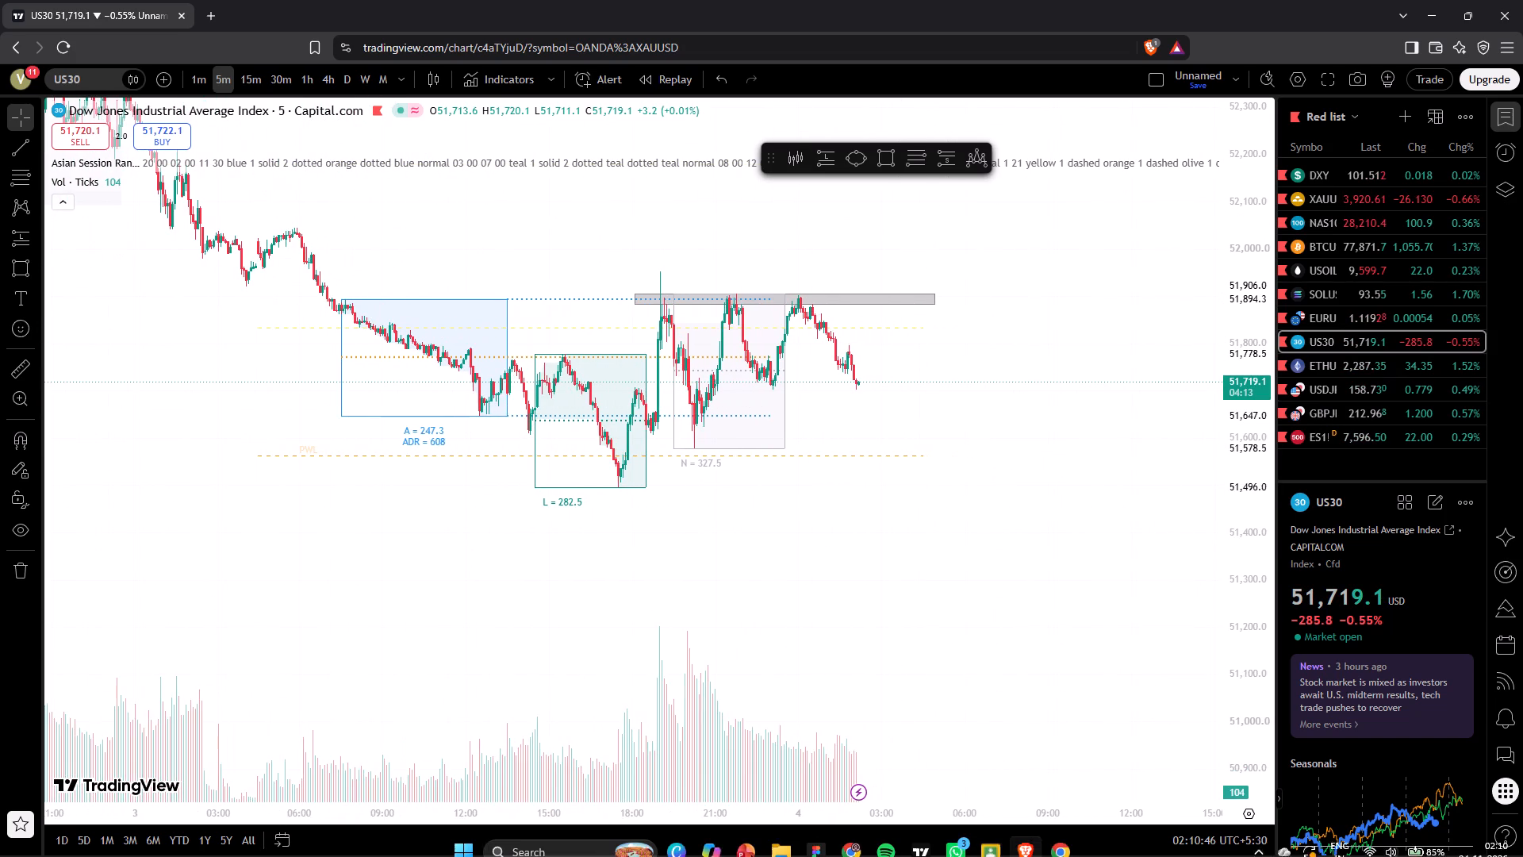
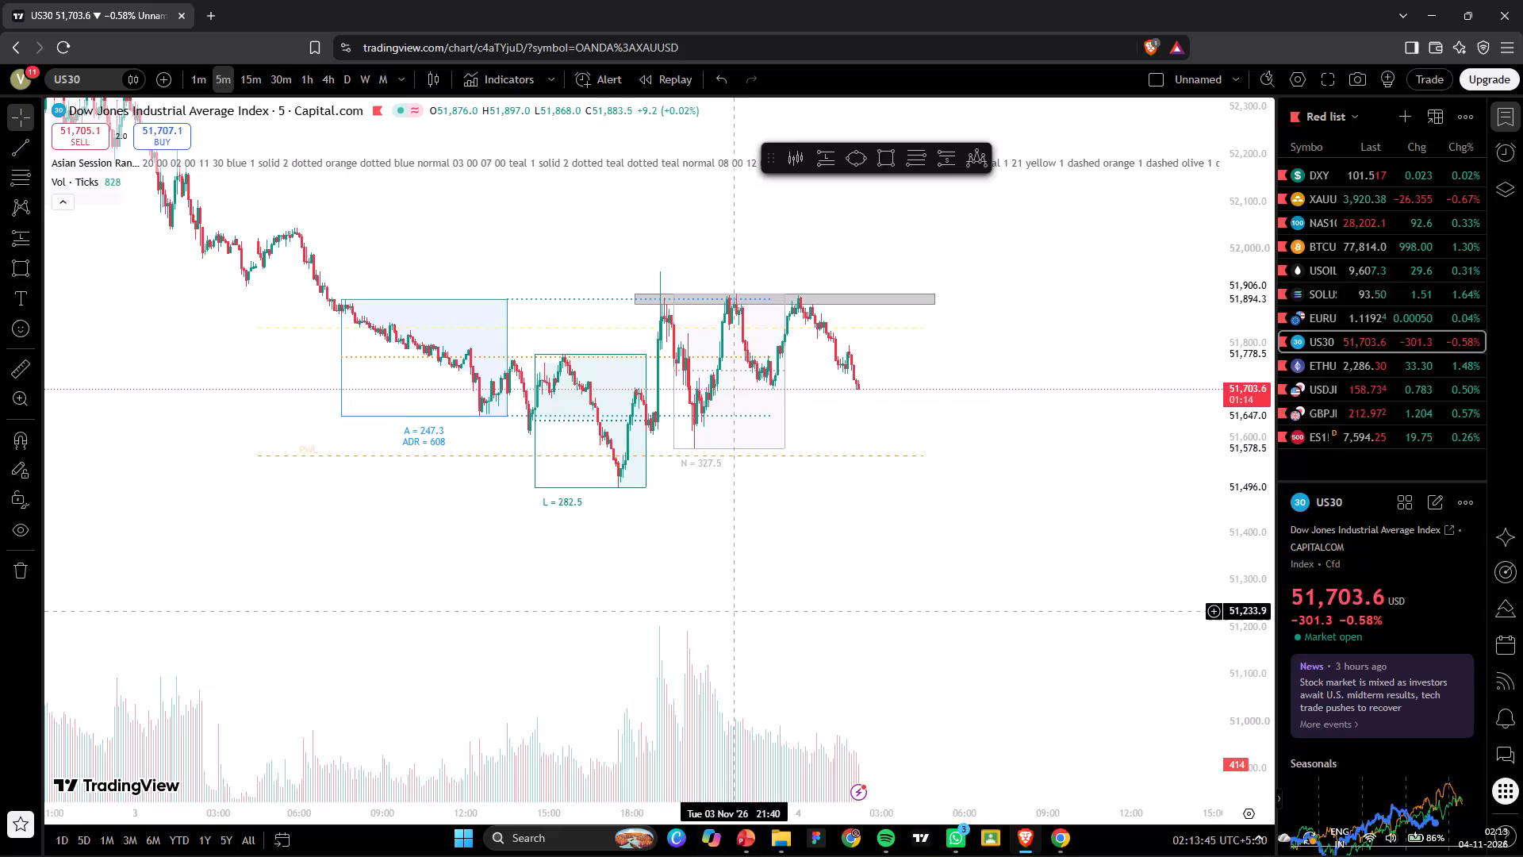
Extend the grey rectangle zone at the recent US30 highs slightly downward by lowering its bottom edge, keeping the 3 November 18:05 start.
left_click_drag(733, 603, 1007, 714)
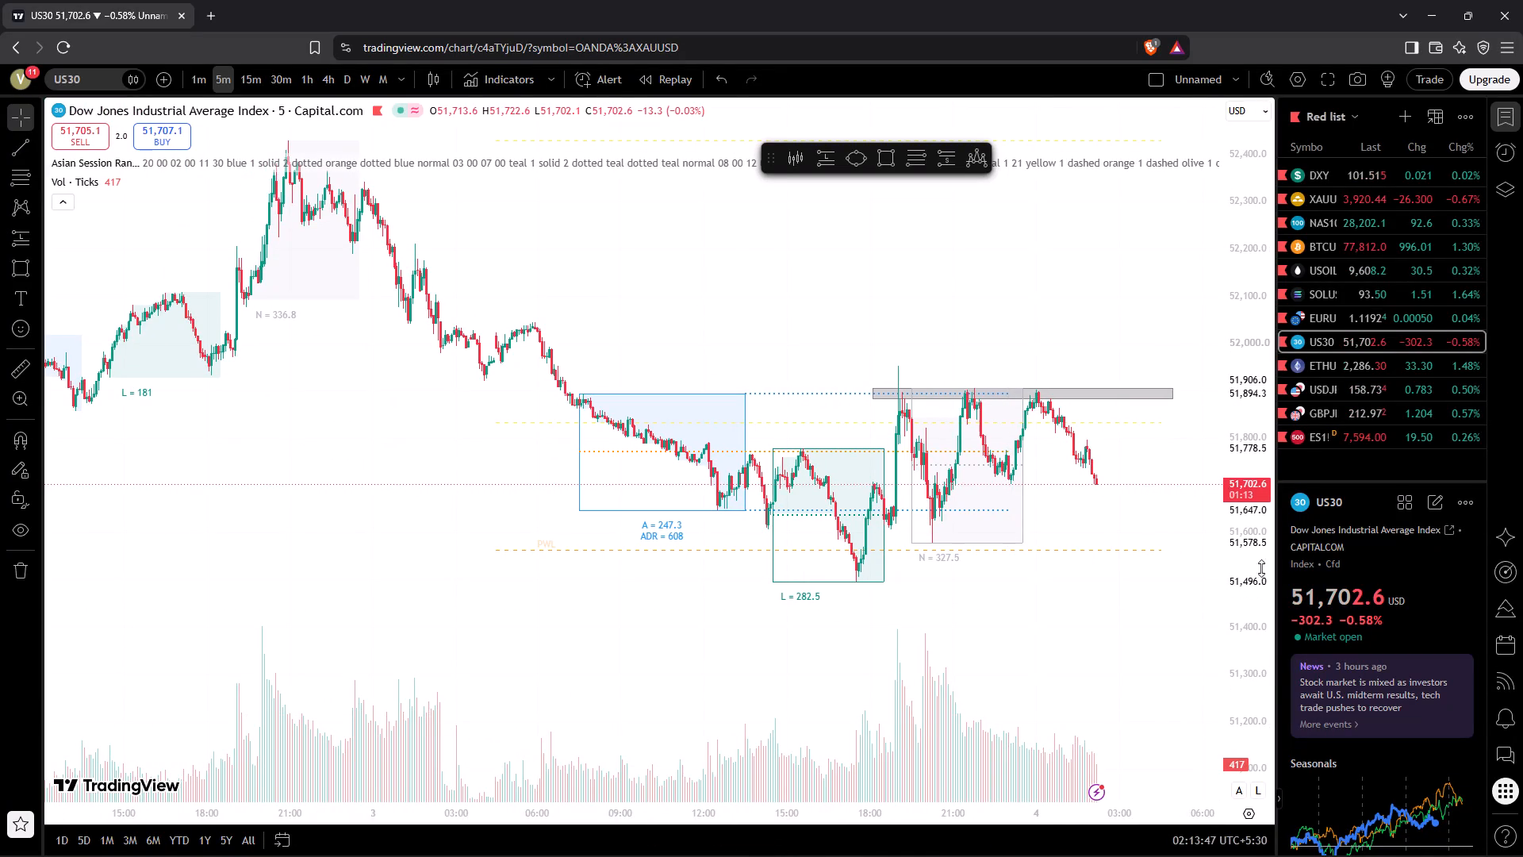
left_click_drag(1238, 569, 1231, 353)
left_click_drag(934, 803, 756, 847)
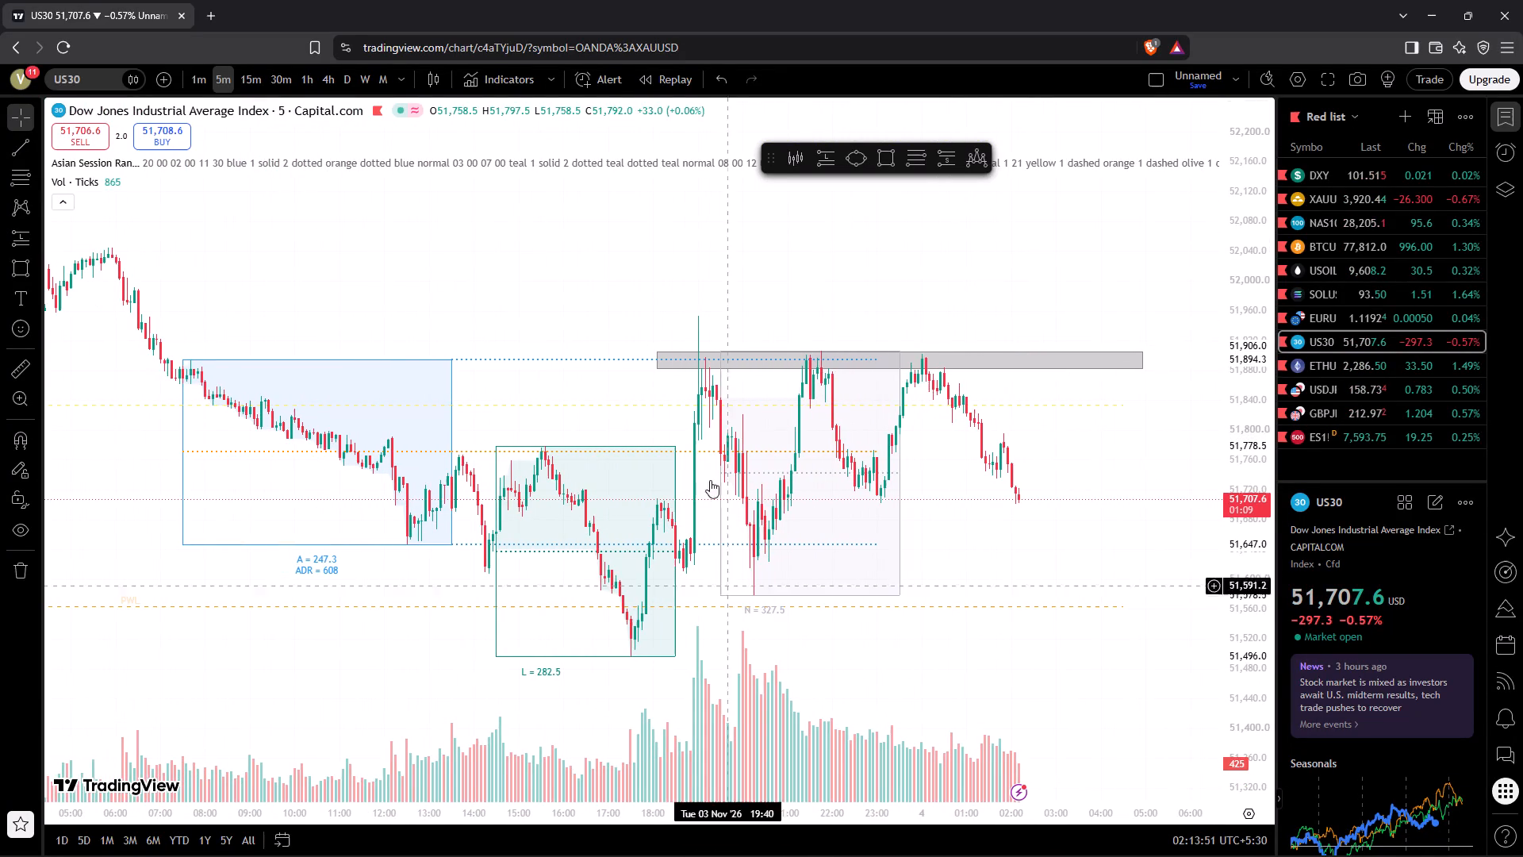
left_click(657, 371)
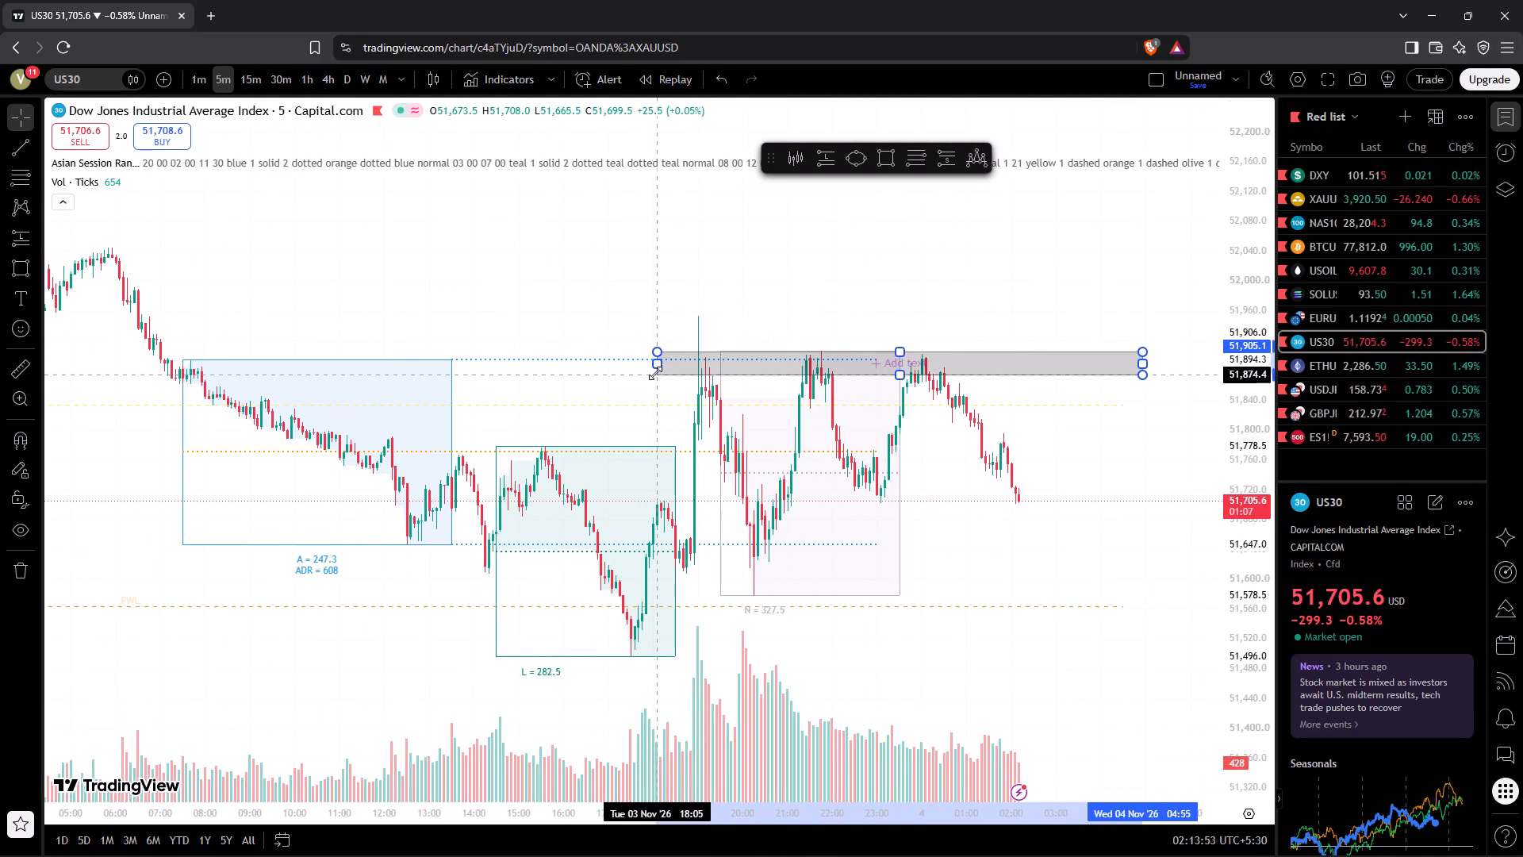
left_click(627, 333)
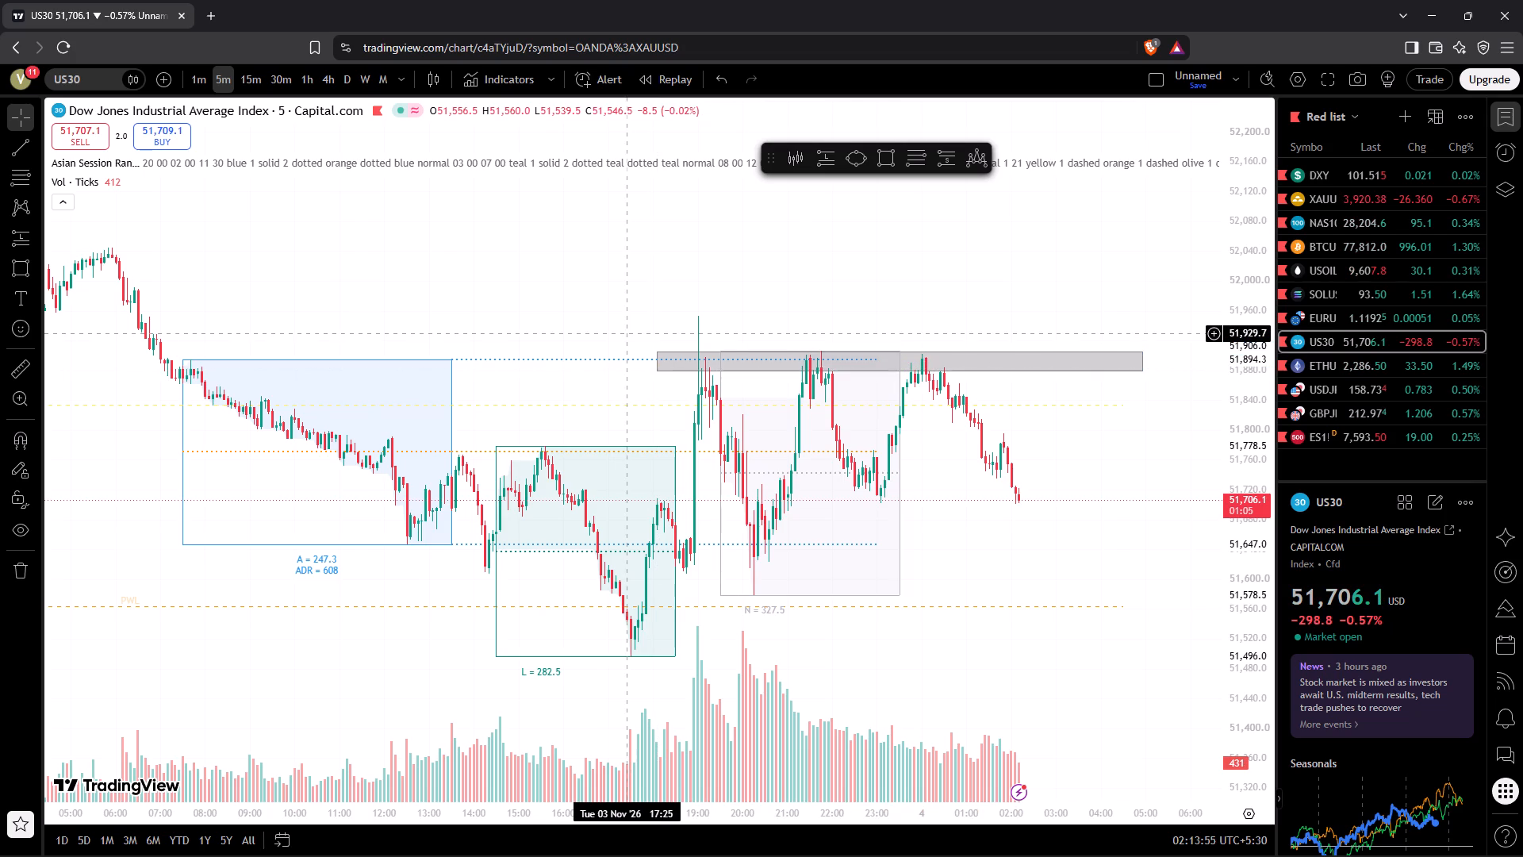
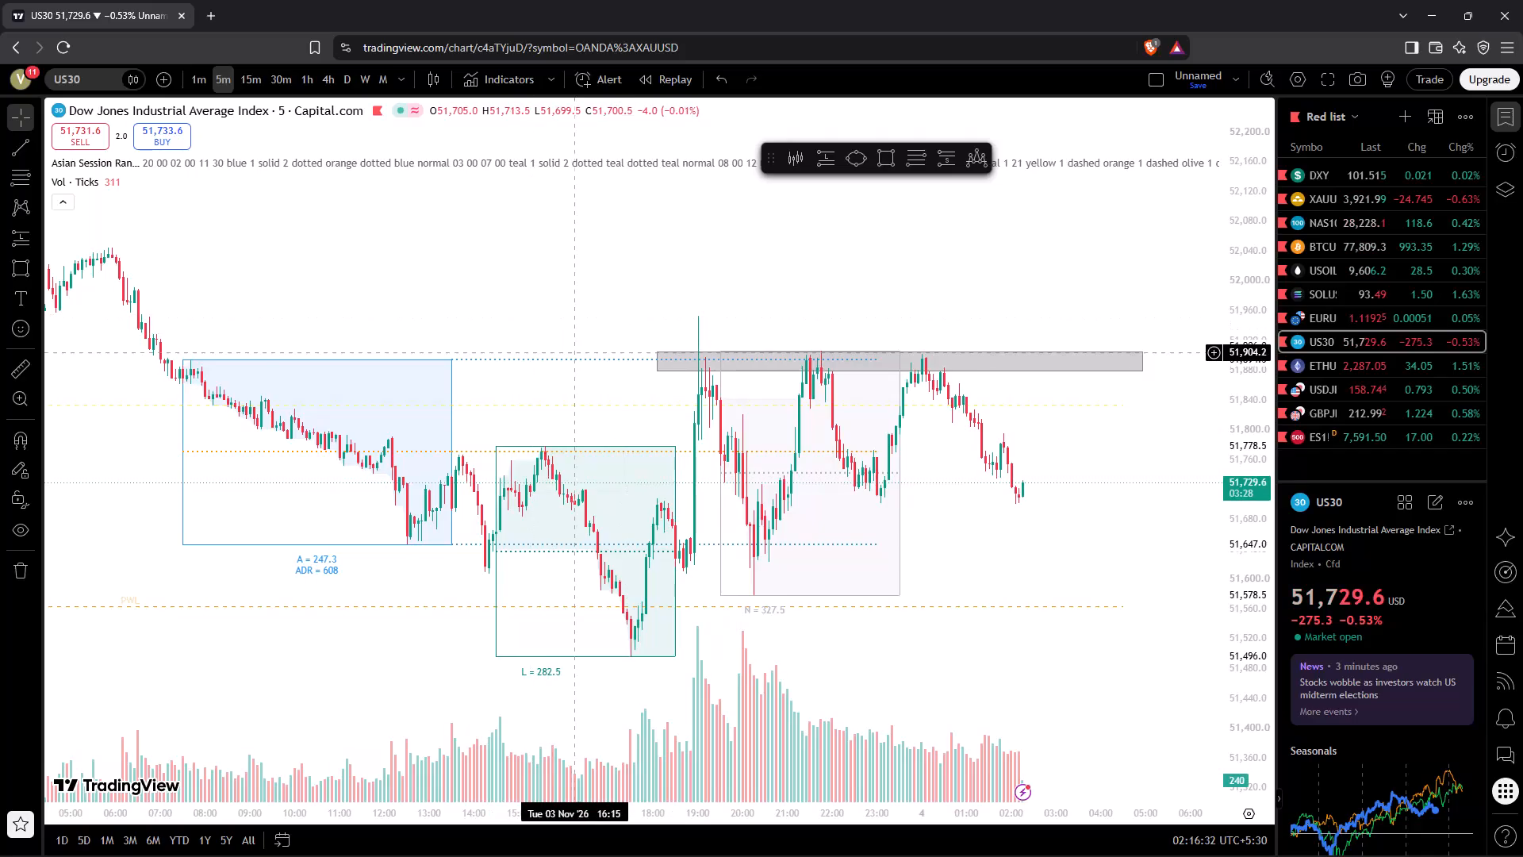
Switch US30 to the 1-minute timeframe and examine how price reacts around the grey zone from about 19:00 on 3 November.
left_click_drag(574, 352, 589, 371)
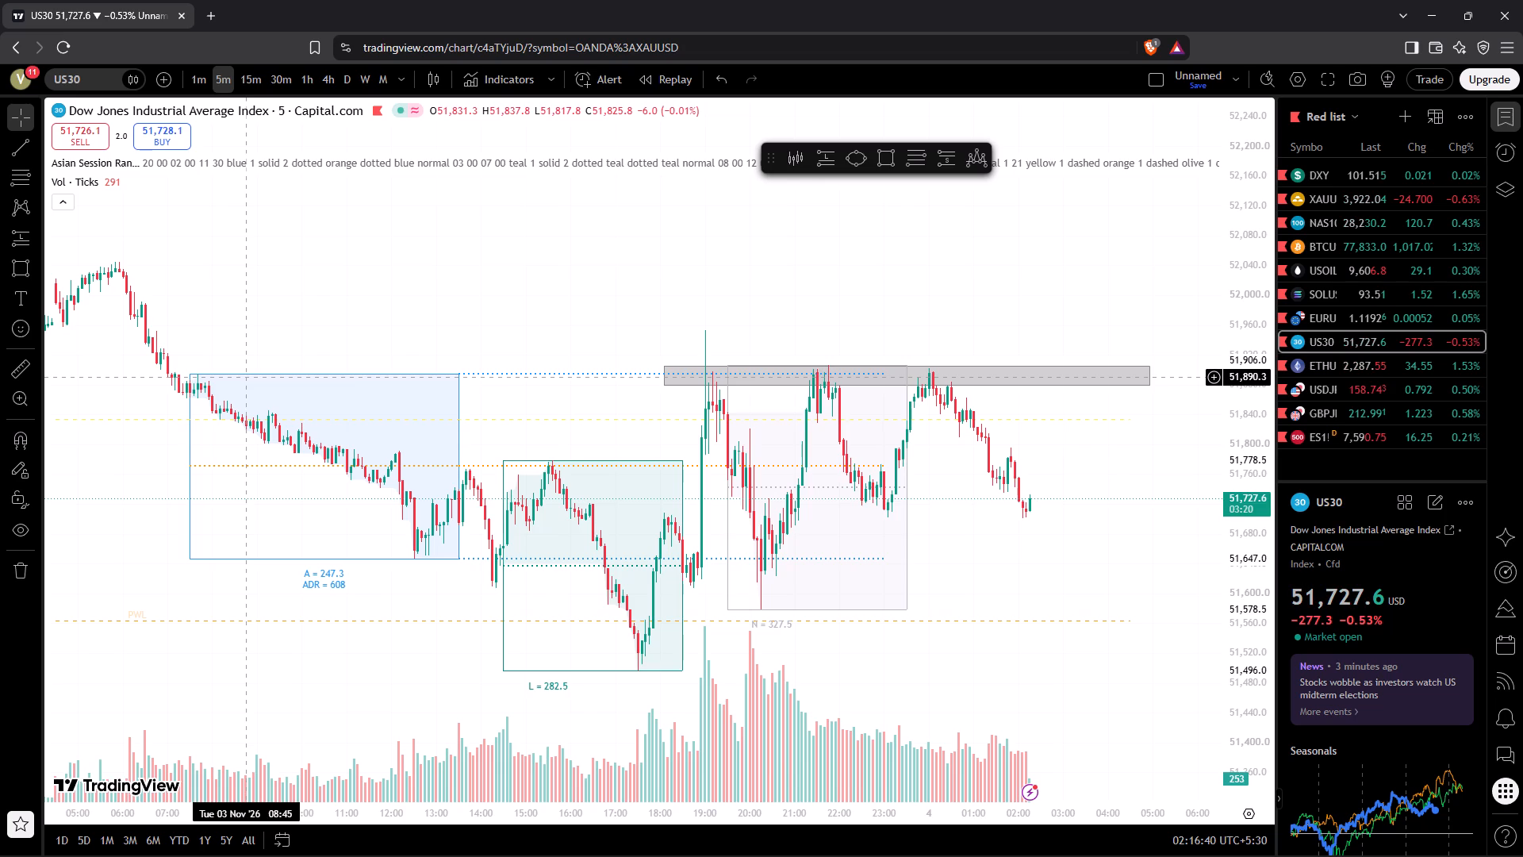
left_click(197, 79)
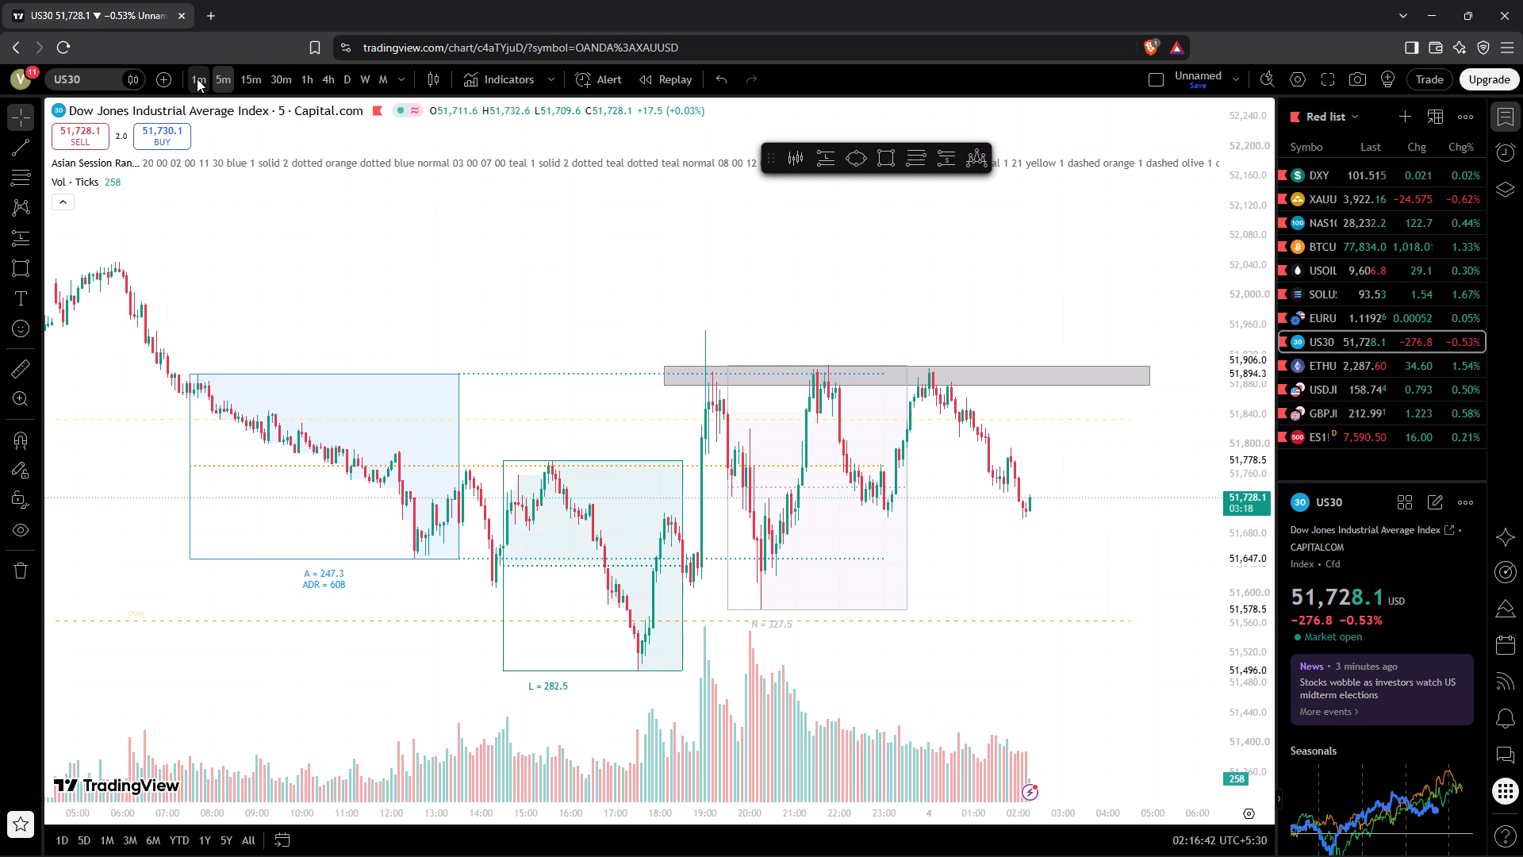
left_click_drag(460, 668, 1004, 598)
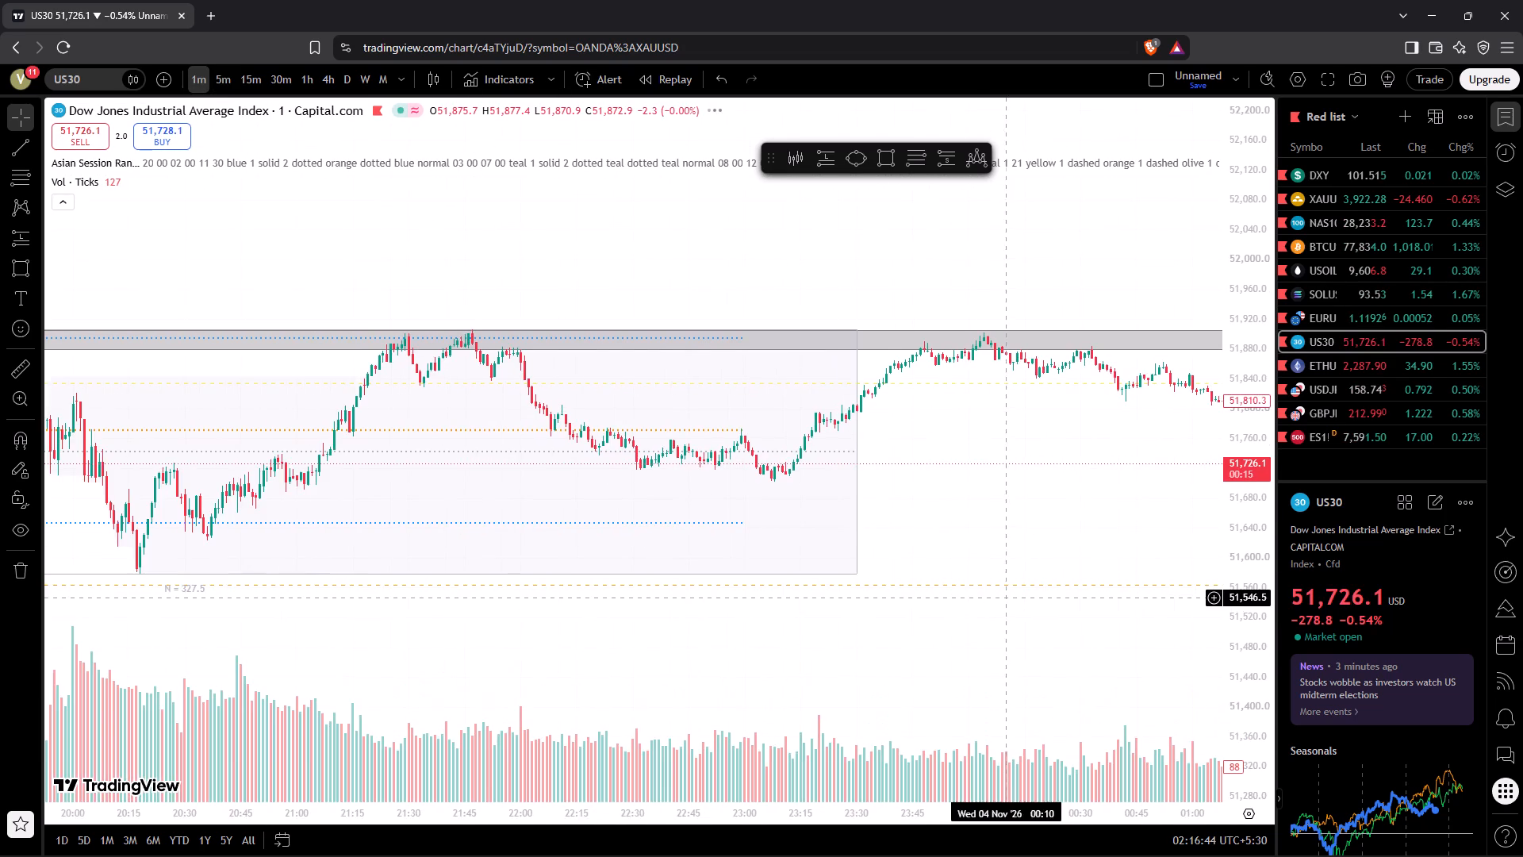
left_click_drag(589, 600, 1312, 567)
left_click_drag(716, 579, 918, 555)
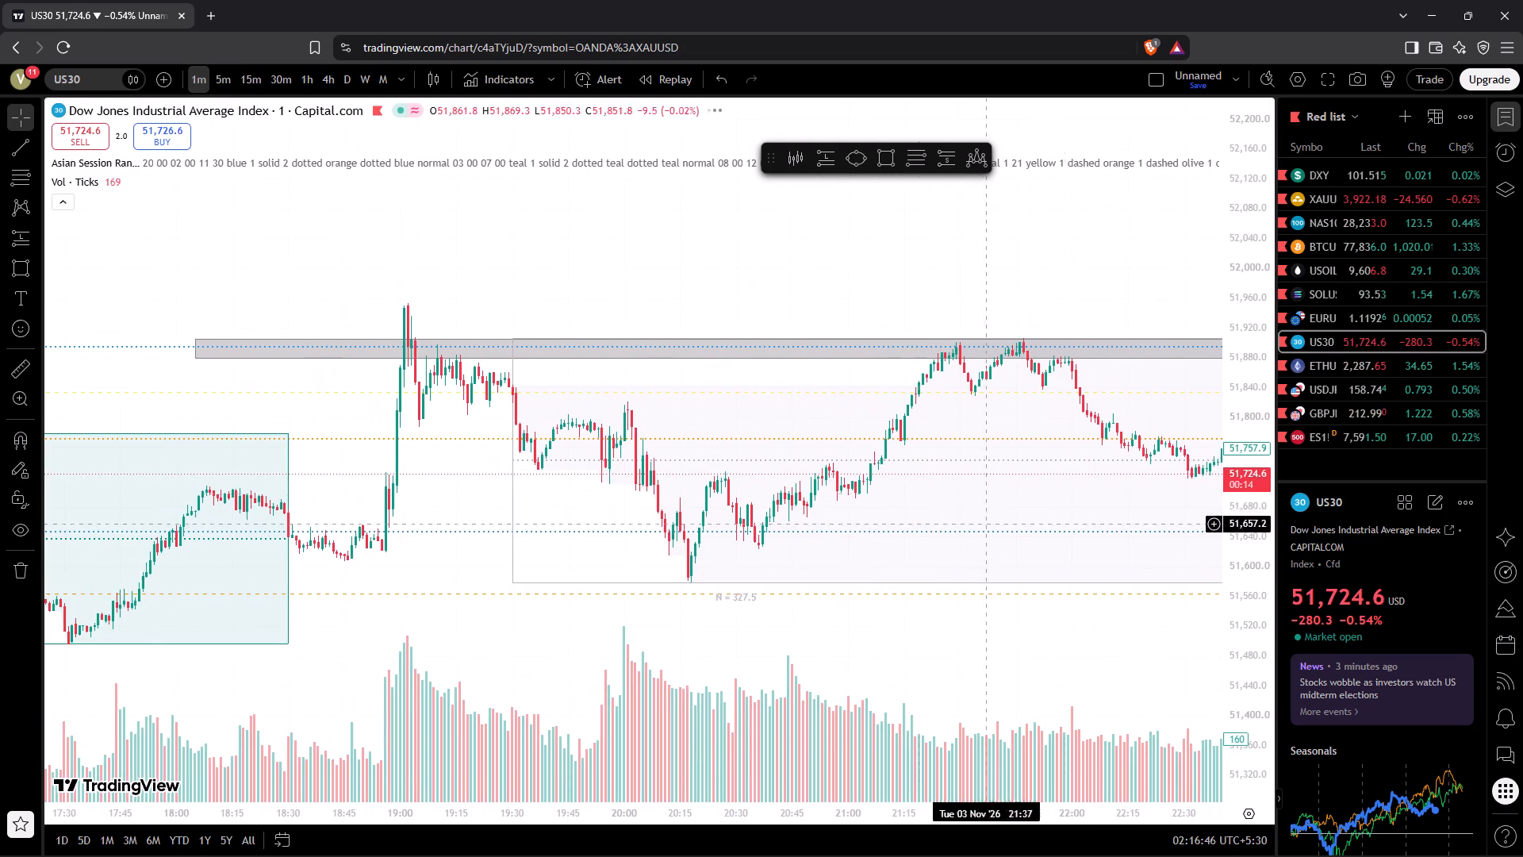
left_click_drag(1257, 512, 1247, 386)
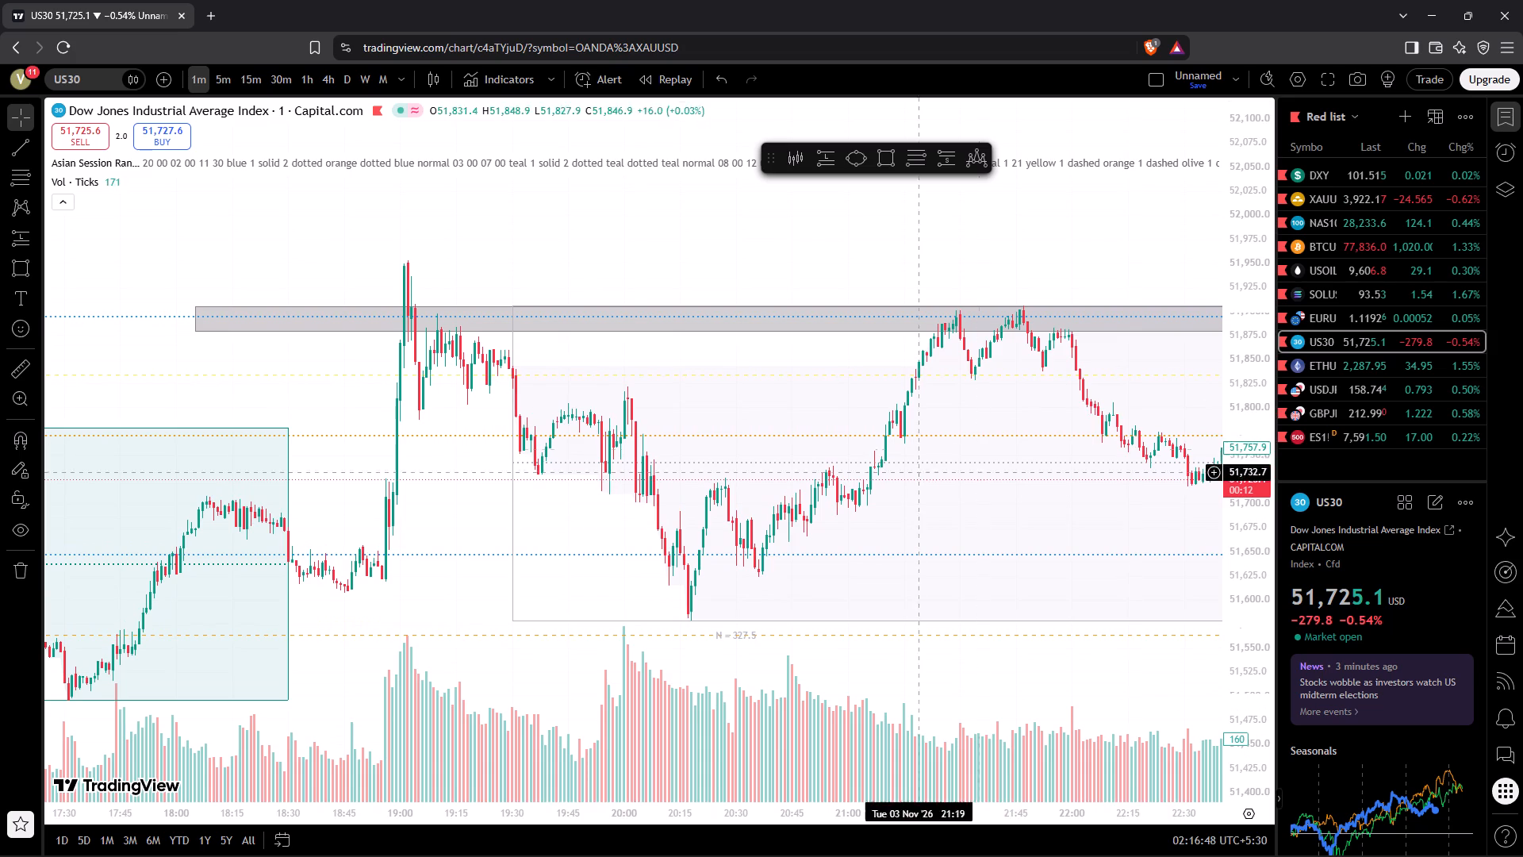
left_click_drag(562, 550, 685, 558)
left_click_drag(466, 601, 597, 598)
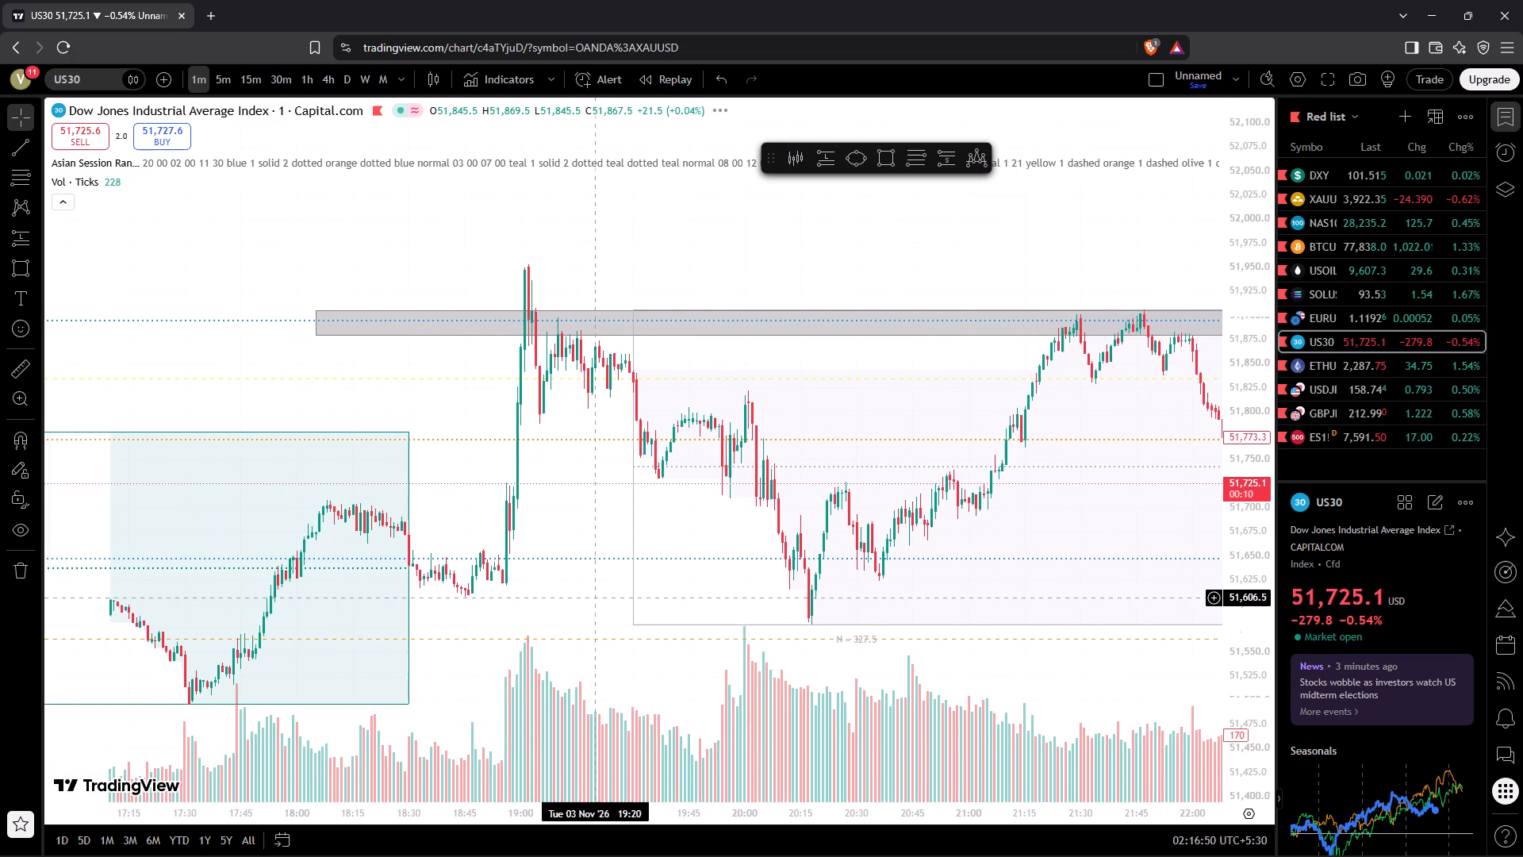
left_click_drag(487, 811, 192, 813)
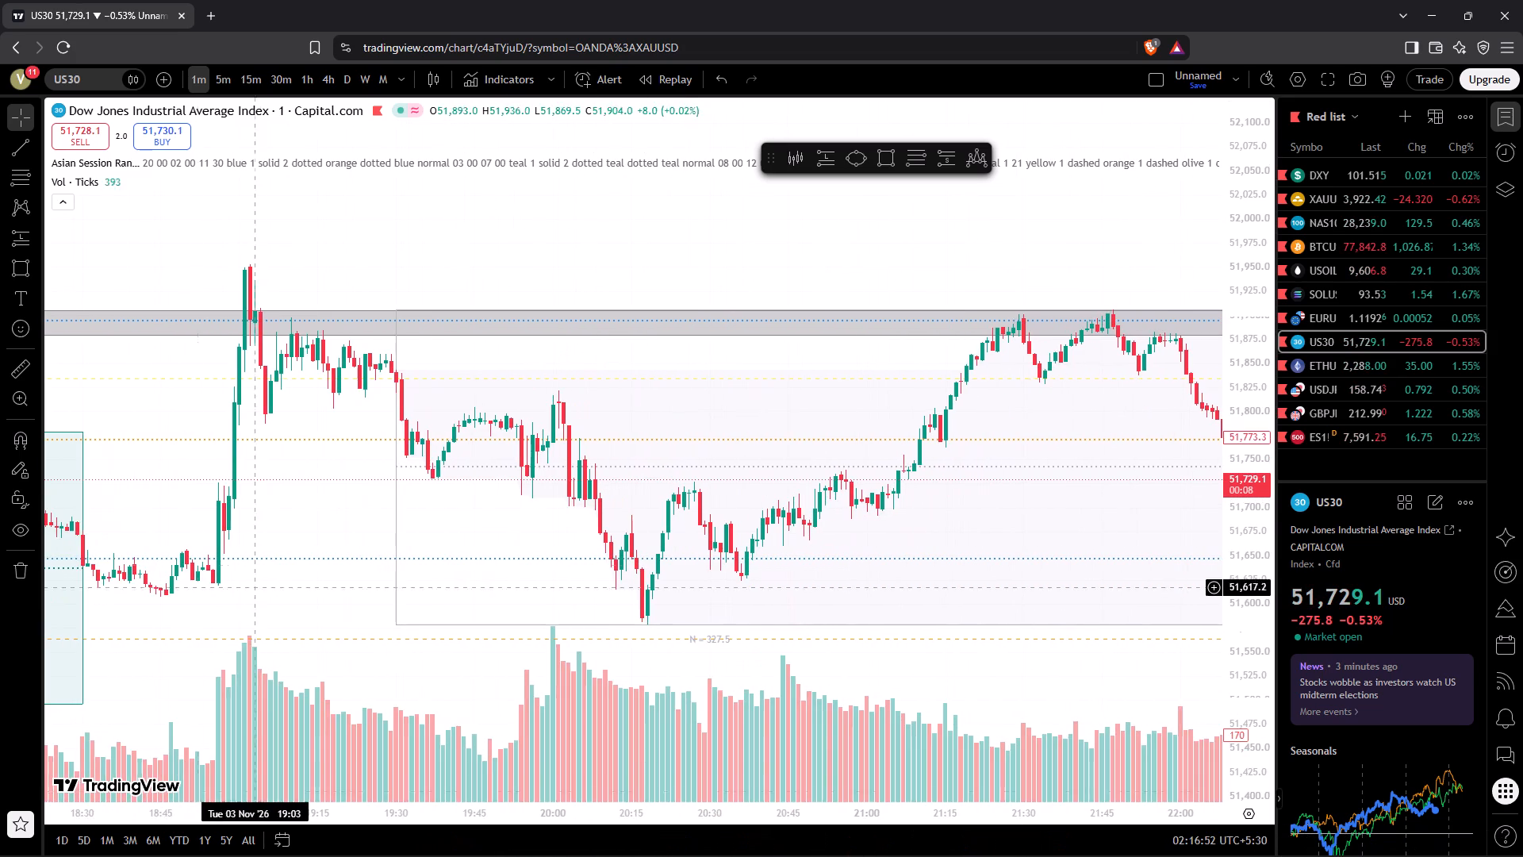
left_click_drag(258, 563, 595, 529)
left_click_drag(578, 535, 596, 535)
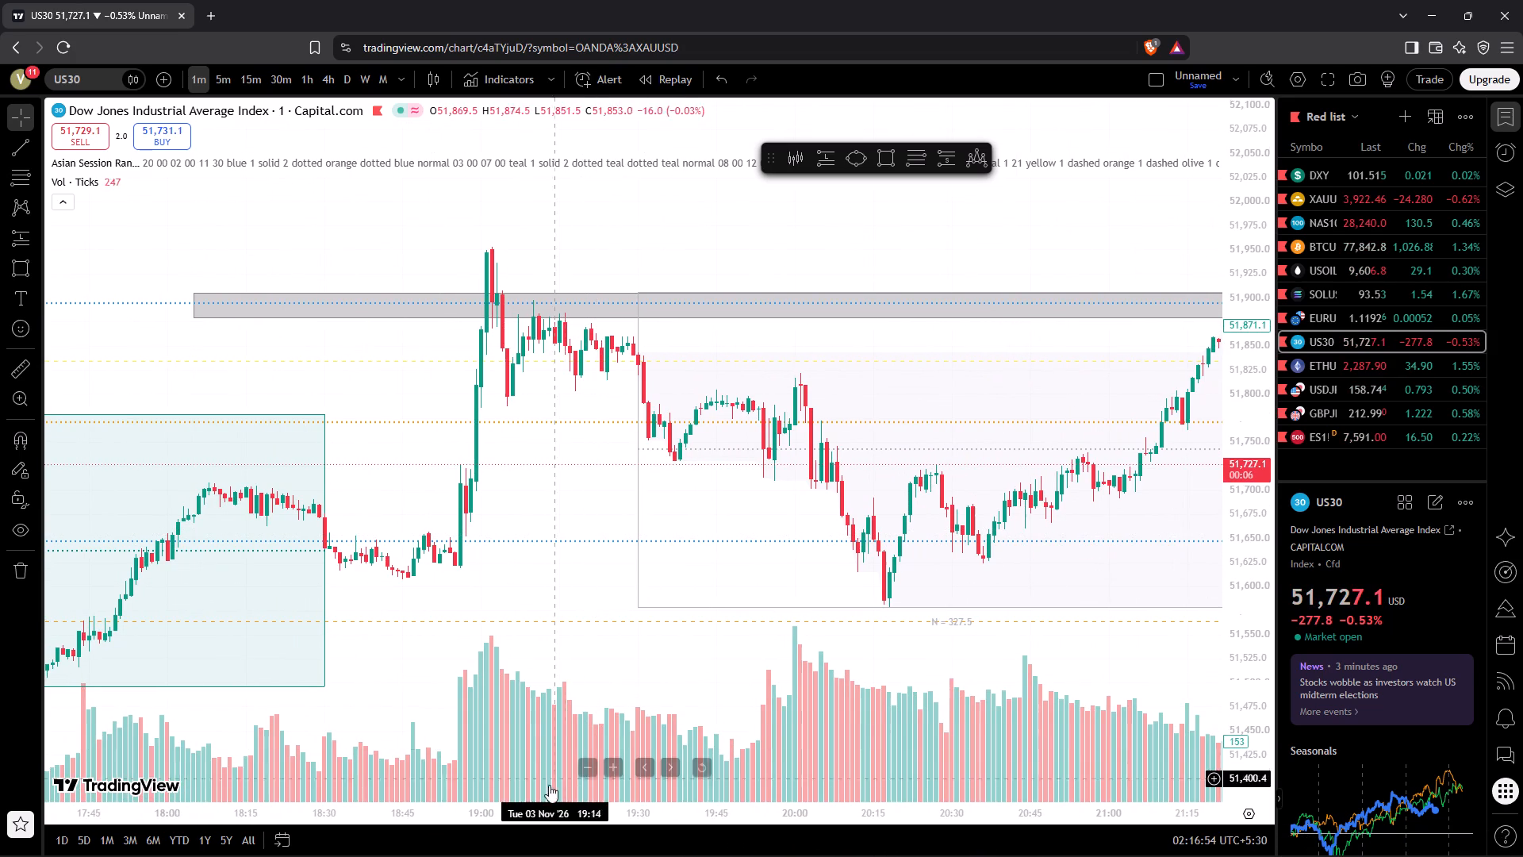
left_click_drag(536, 812, 502, 818)
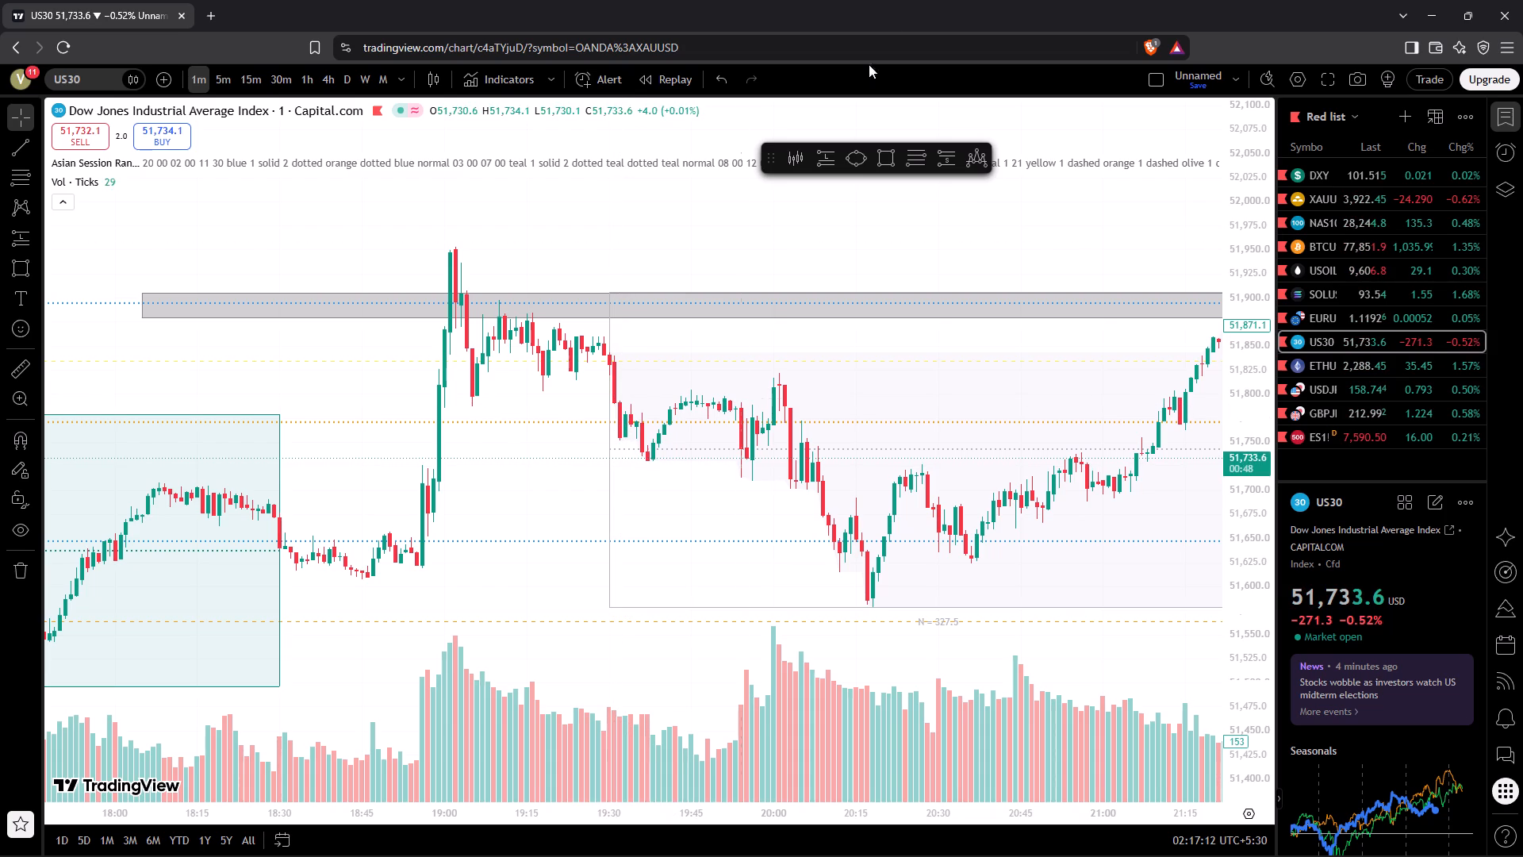
Place a short position on US30 at 19:32 on 3 November with entry at 51,789.6 and stop at 51,841.5.
left_click(949, 159)
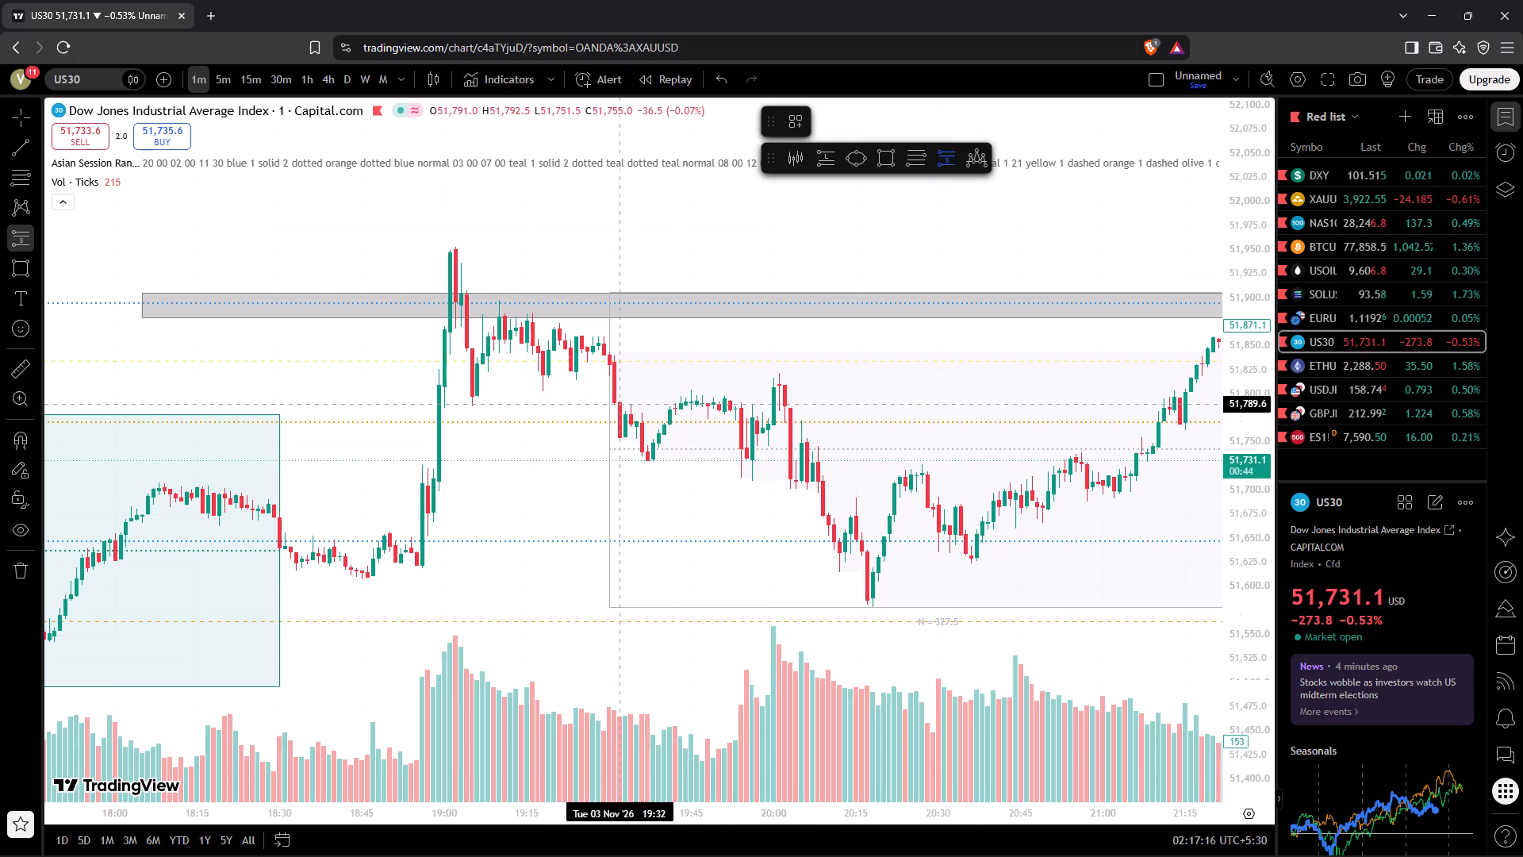
left_click(620, 404)
left_click_drag(623, 325, 634, 344)
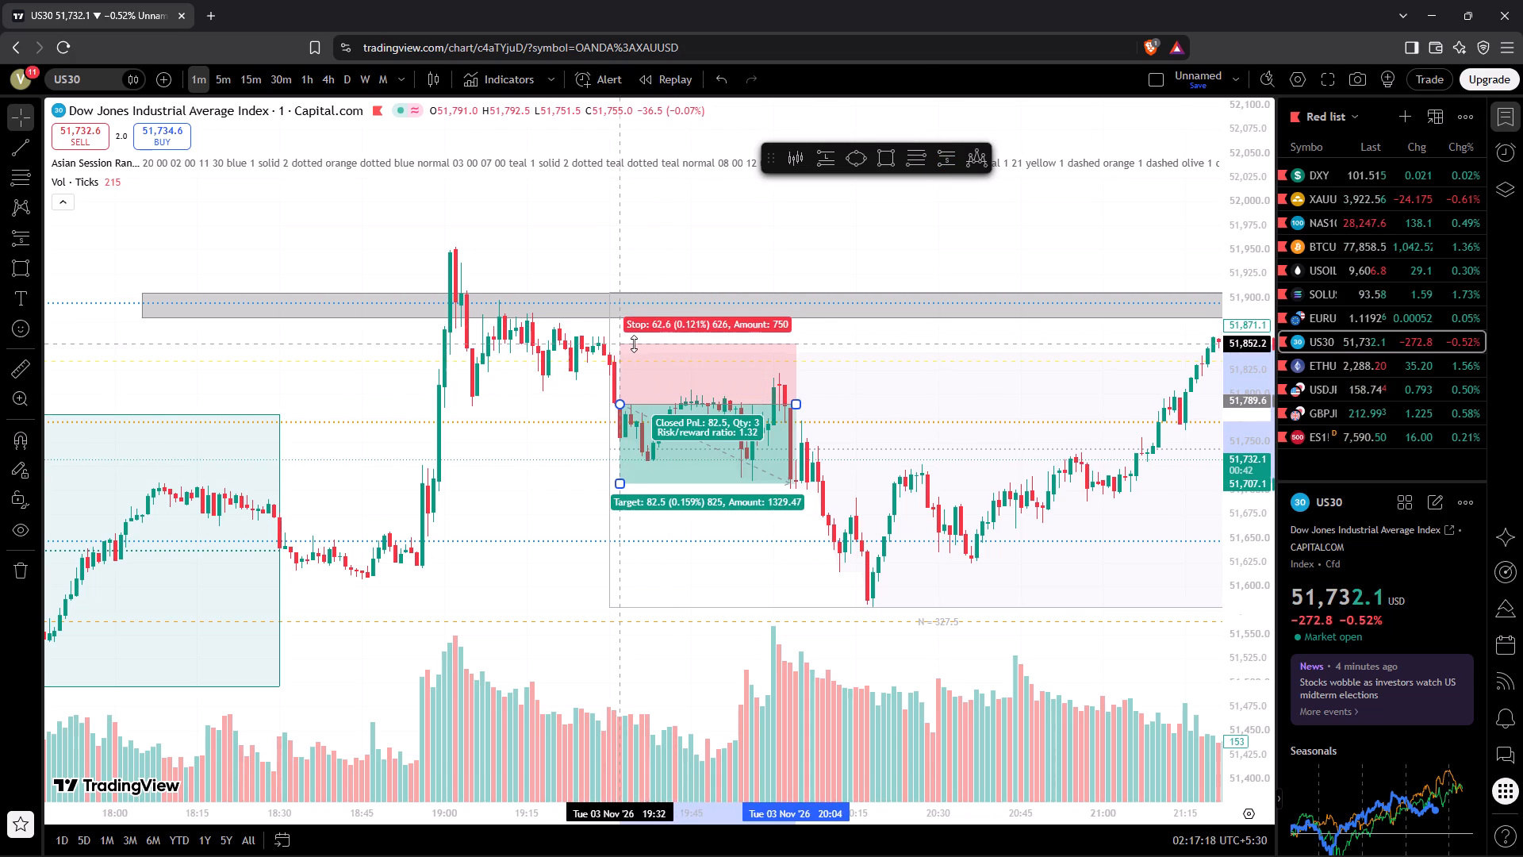
left_click_drag(634, 344, 634, 353)
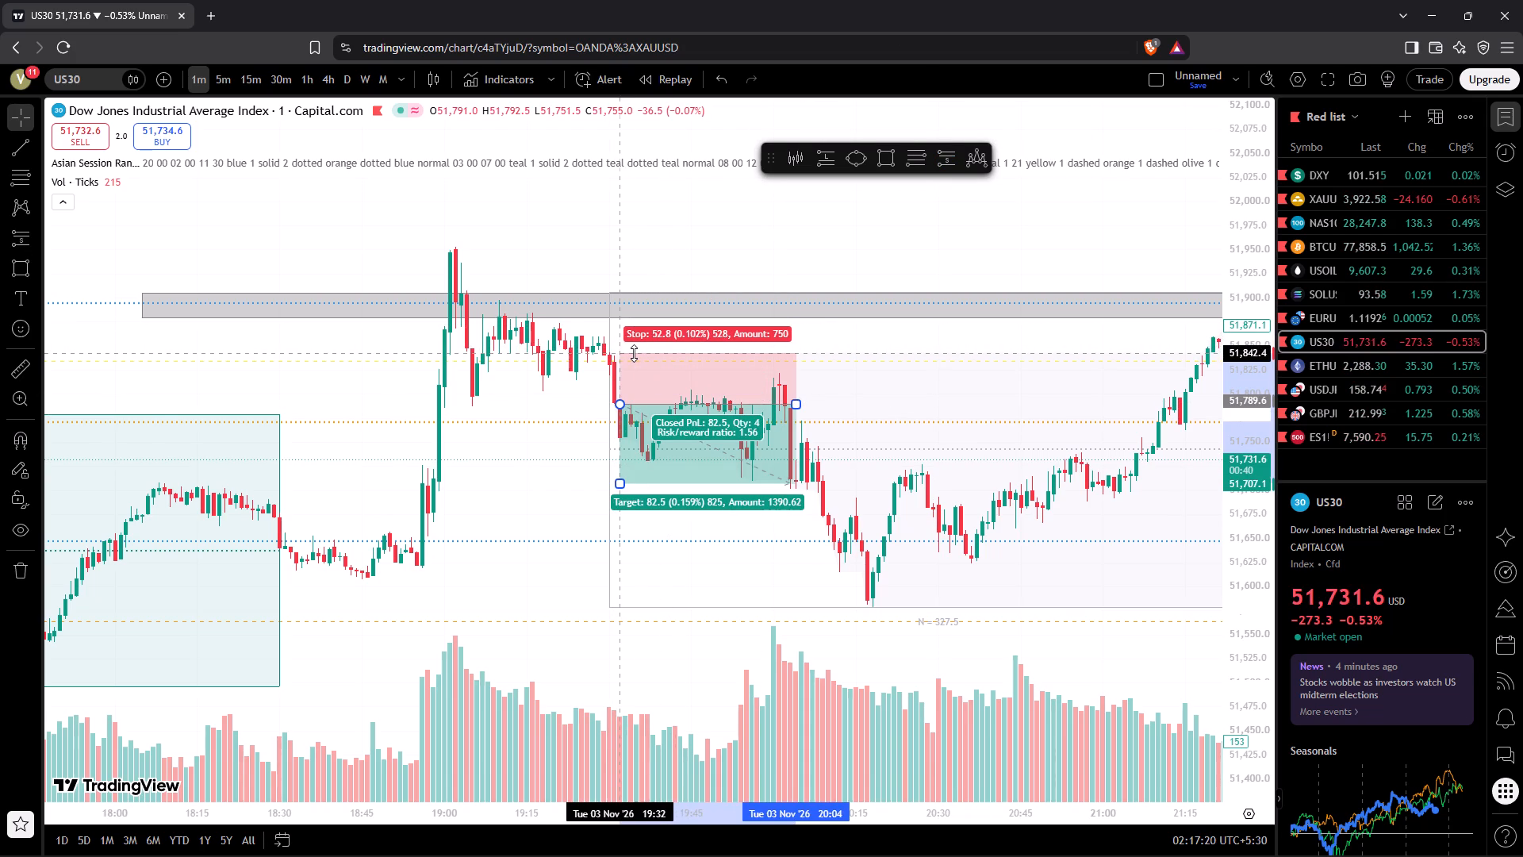
left_click_drag(634, 353, 634, 354)
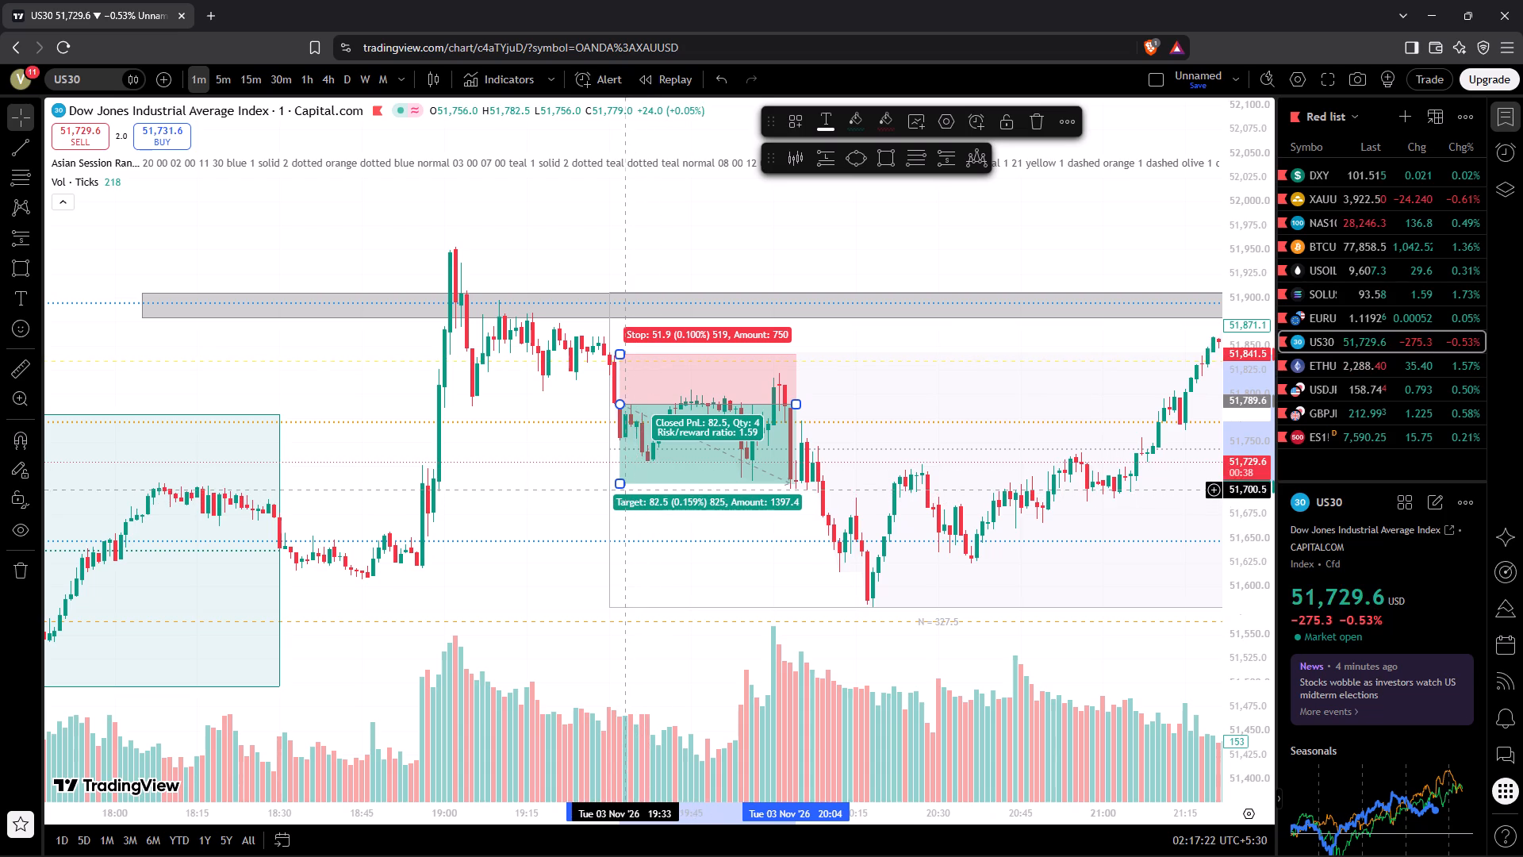
Set the short position's target to 51,616.4 and extend its end time to 20:12 on 3 November.
left_click_drag(623, 485, 660, 580)
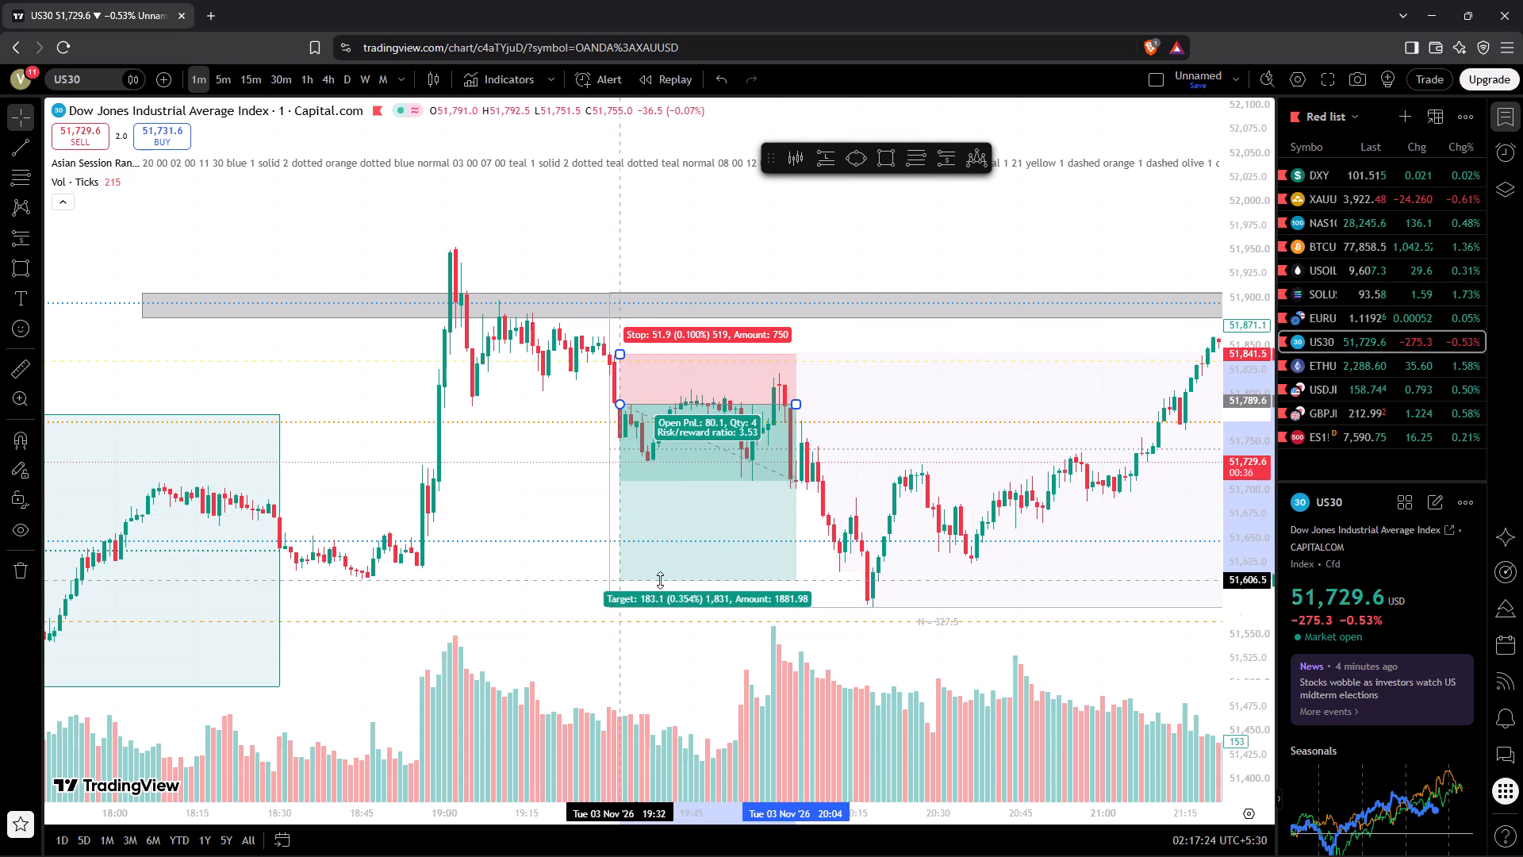
left_click_drag(660, 580, 660, 571)
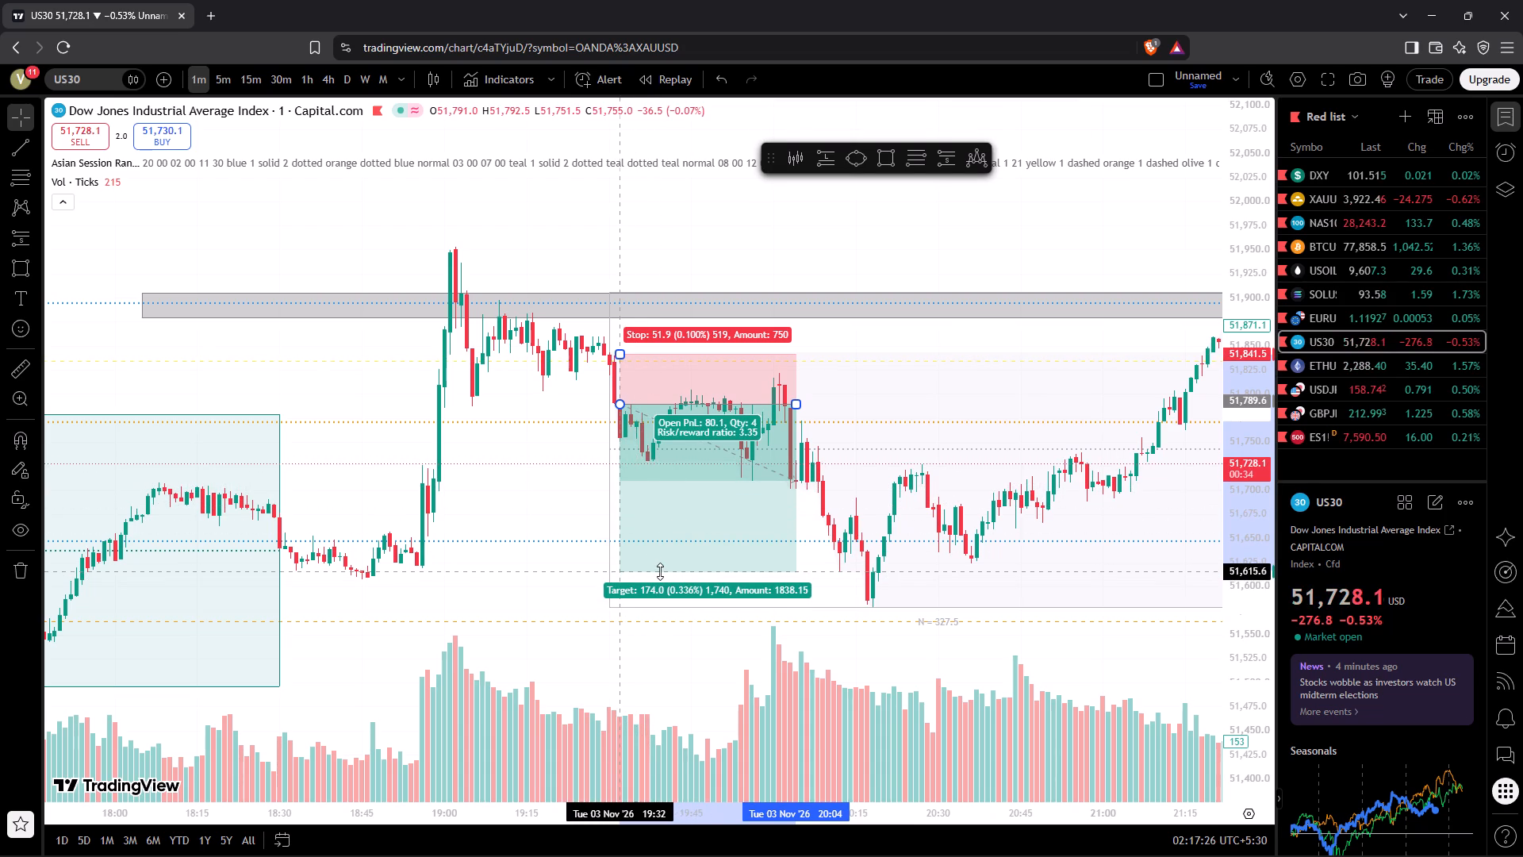
left_click_drag(660, 571, 659, 571)
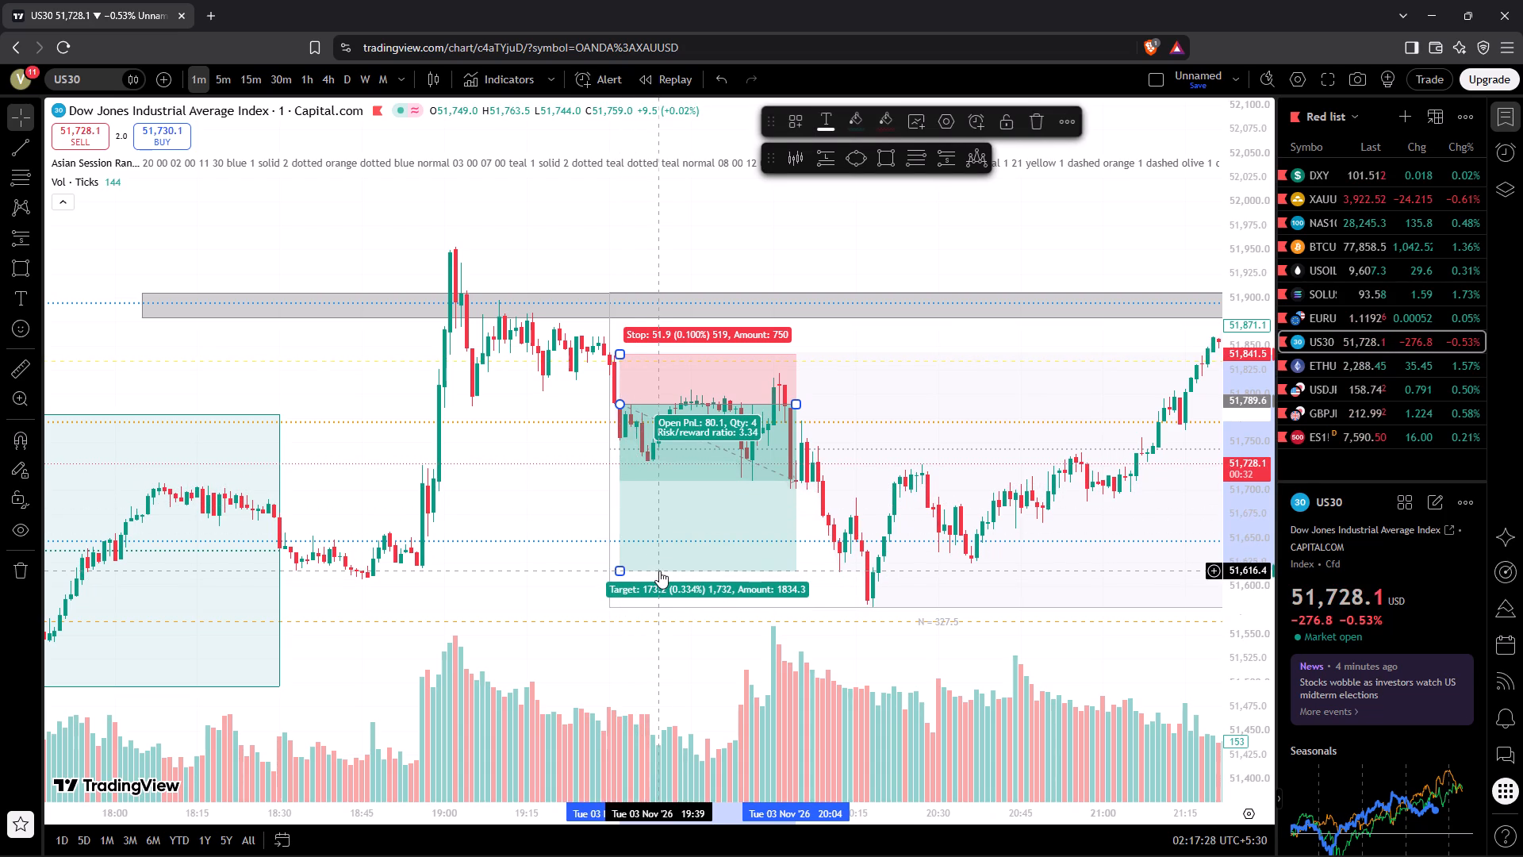
left_click_drag(796, 409, 846, 415)
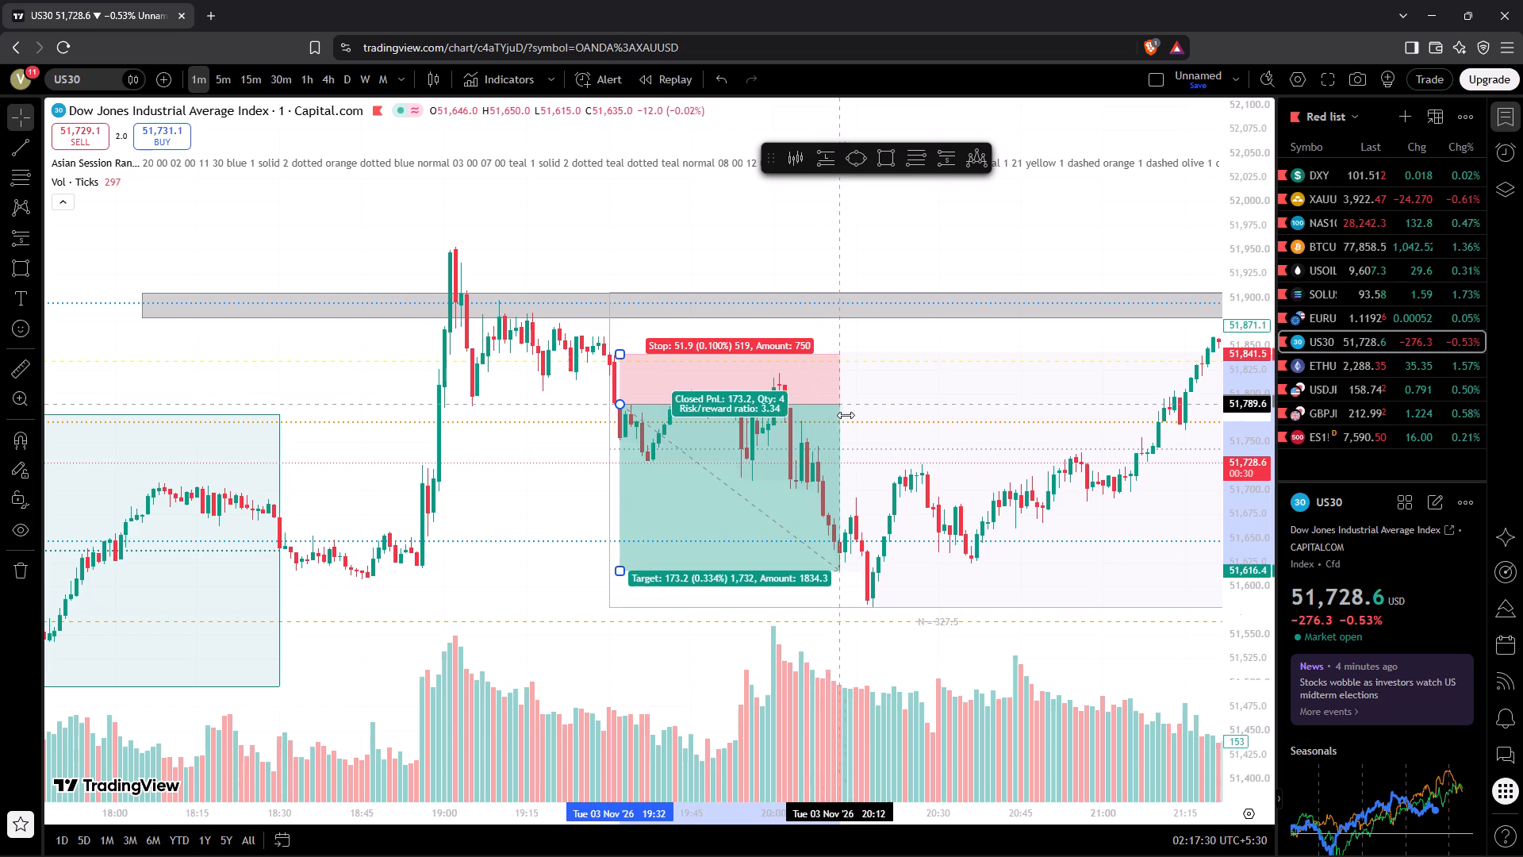
left_click_drag(846, 415, 838, 415)
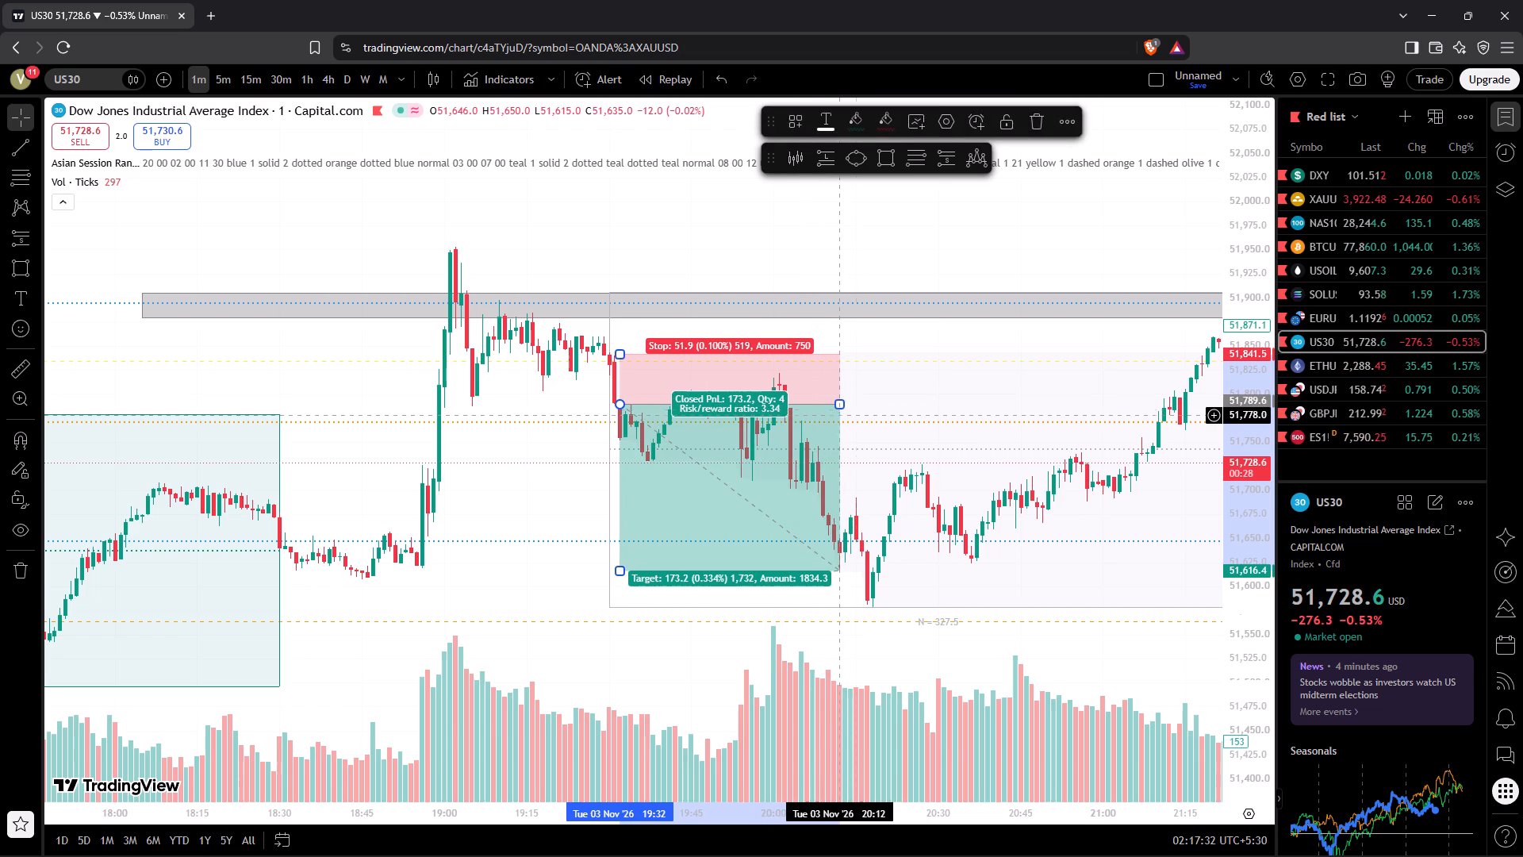
left_click(858, 408)
Return US30 to the 5-minute timeframe and review price action from 2 November through the grey zone and the new short trade.
left_click(228, 68)
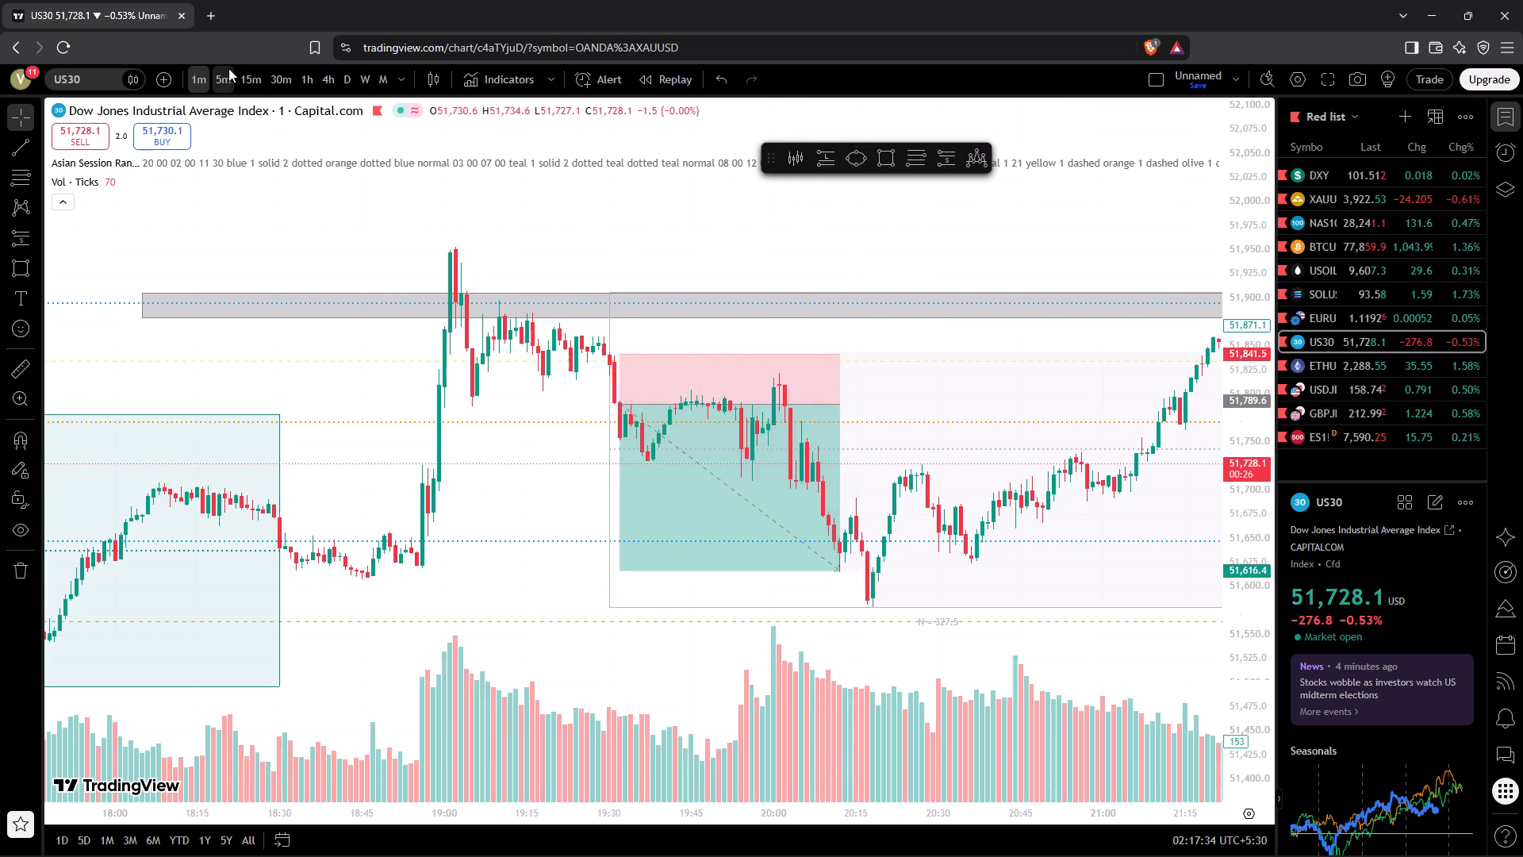
left_click_drag(813, 367, 458, 669)
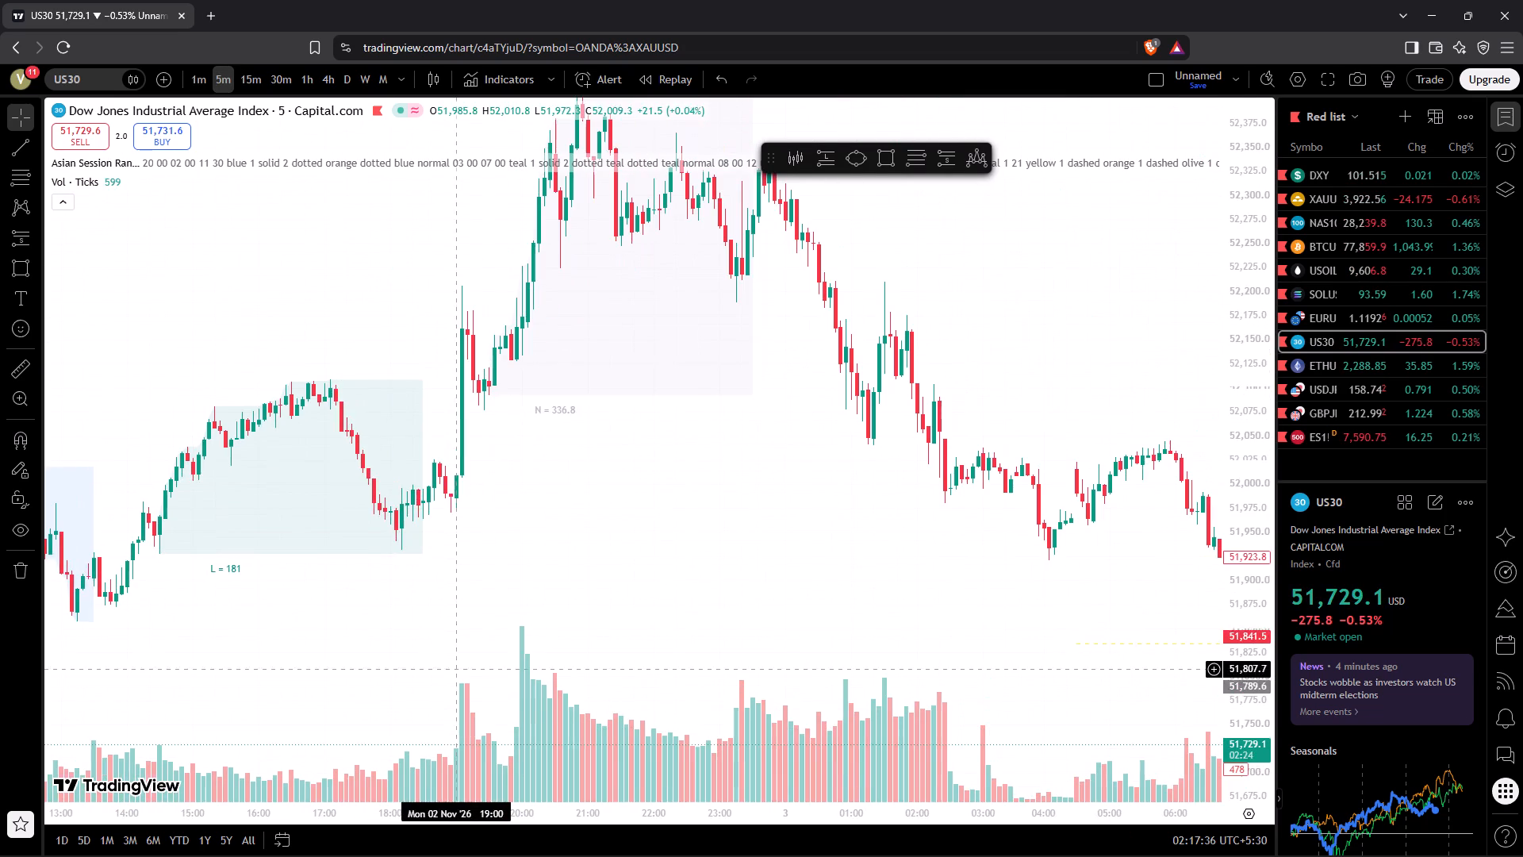
left_click_drag(696, 621, 351, 747)
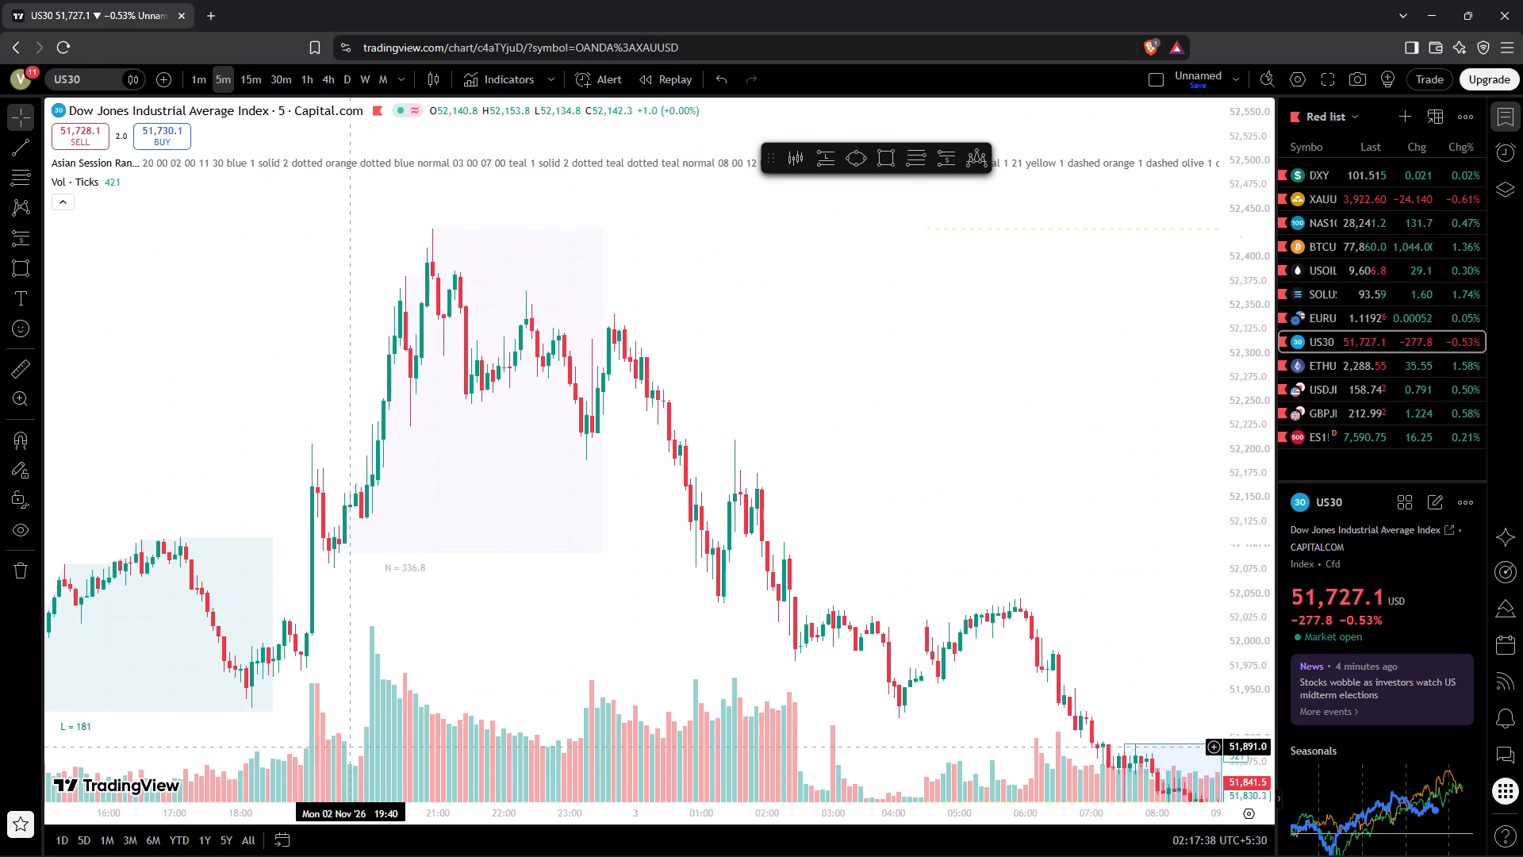
left_click_drag(351, 747, 202, 609)
left_click_drag(555, 643, 353, 552)
left_click_drag(441, 803, 709, 749)
left_click(709, 749)
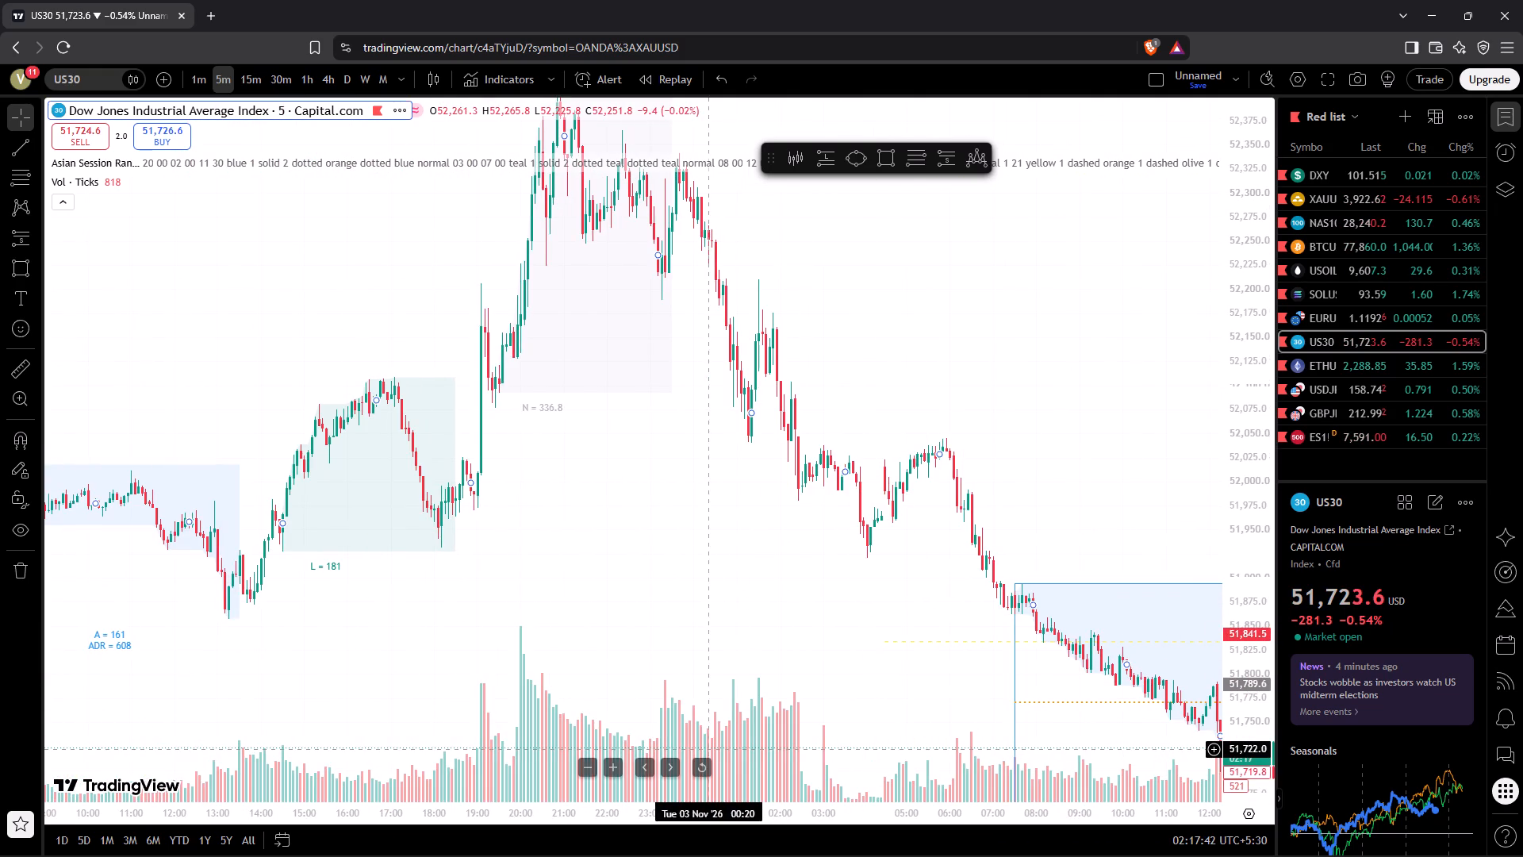
left_click_drag(643, 820, 888, 784)
left_click_drag(891, 536, 149, 382)
left_click_drag(497, 246, 438, 252)
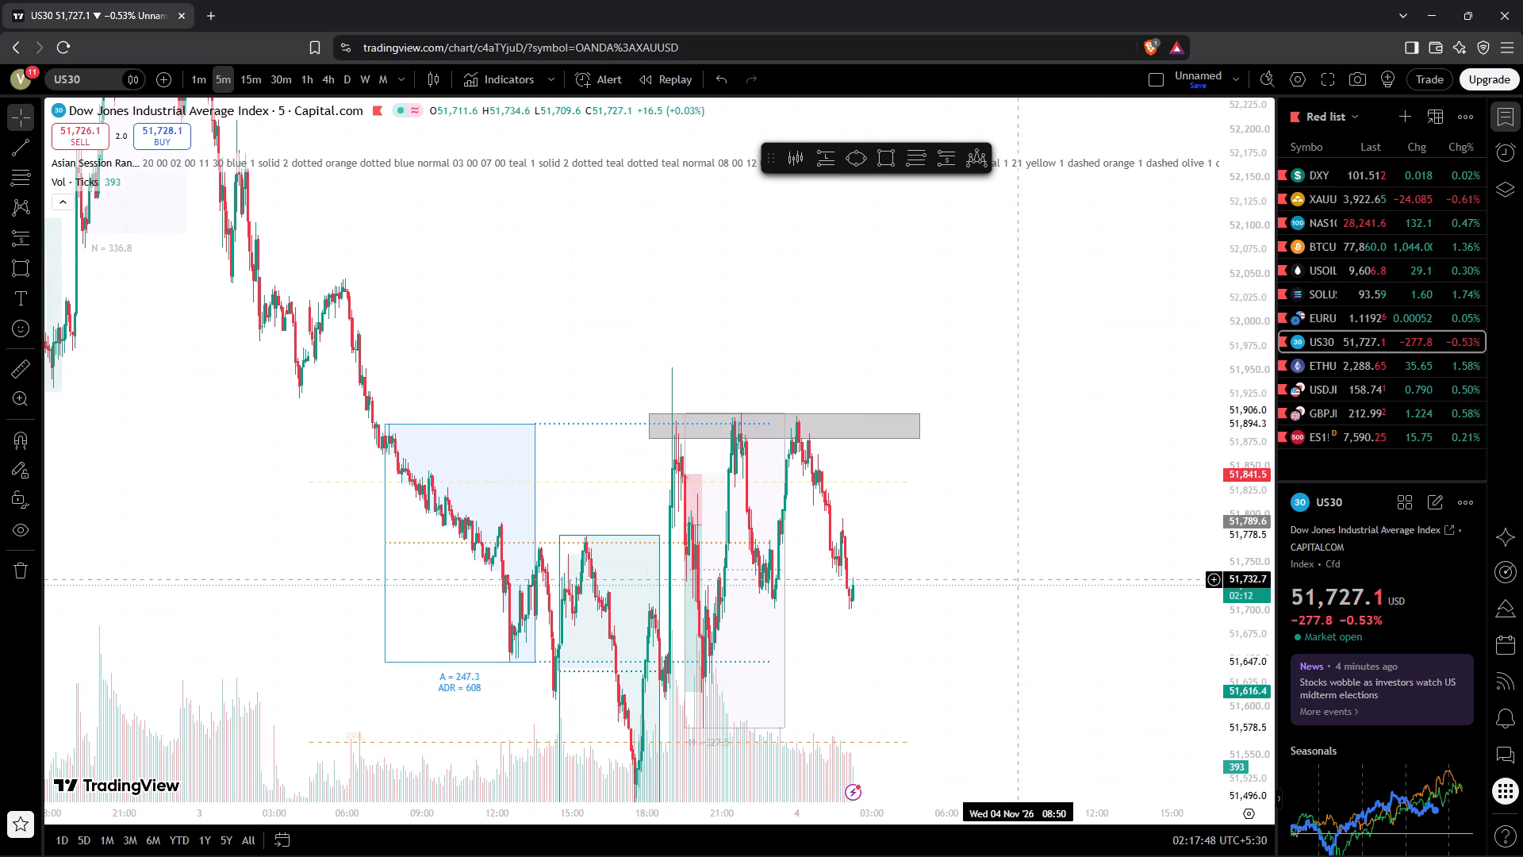
left_click(1017, 579)
left_click_drag(1241, 427, 1294, 631)
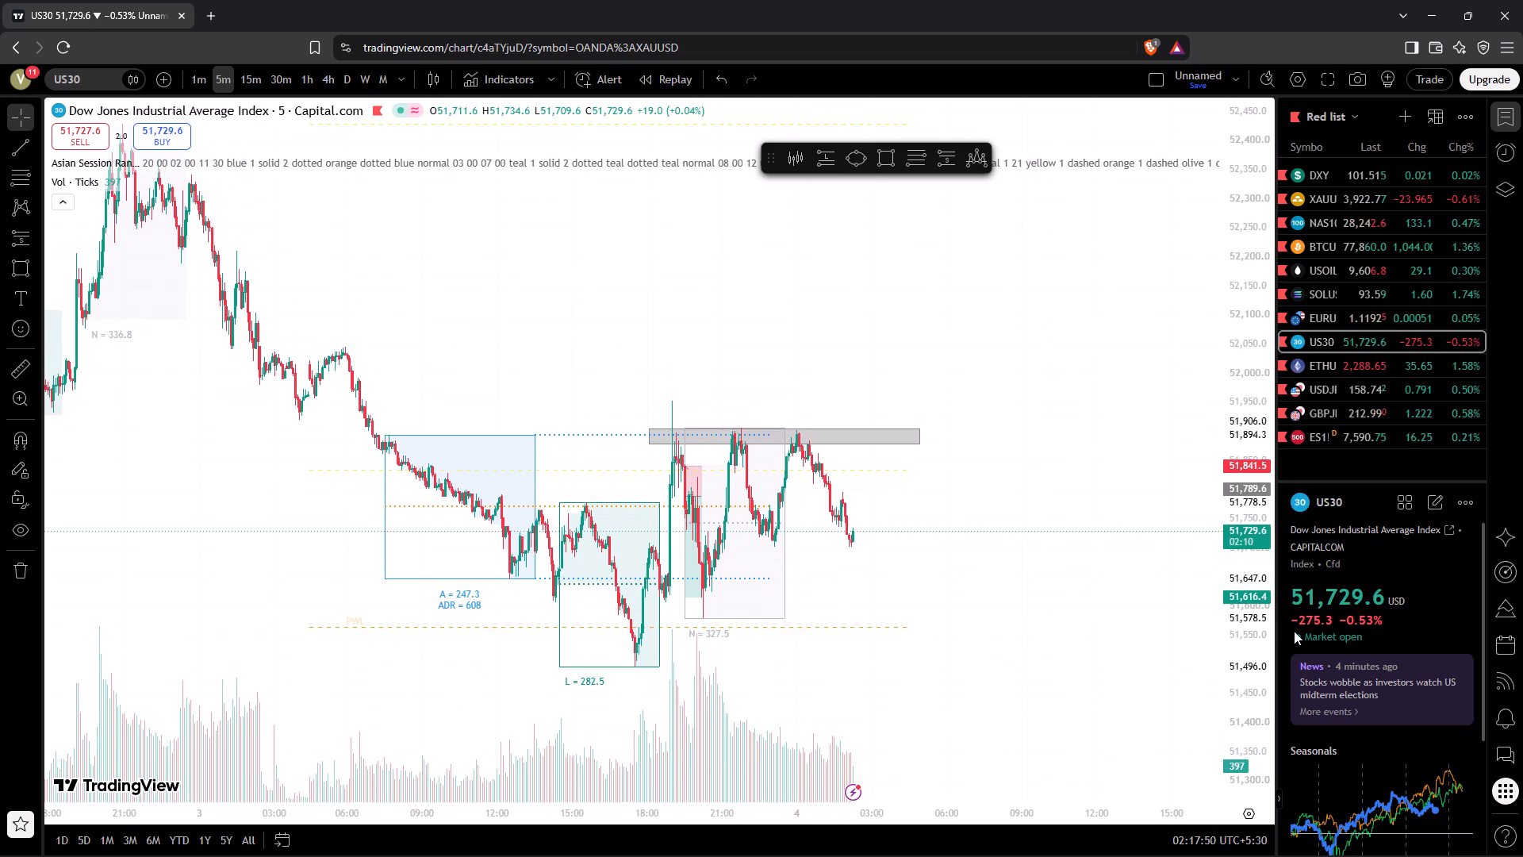
Switch the chart to NAS100 and review 5-minute price action around the grey zones and trade examples on 2 and 3 November.
left_click(1335, 221)
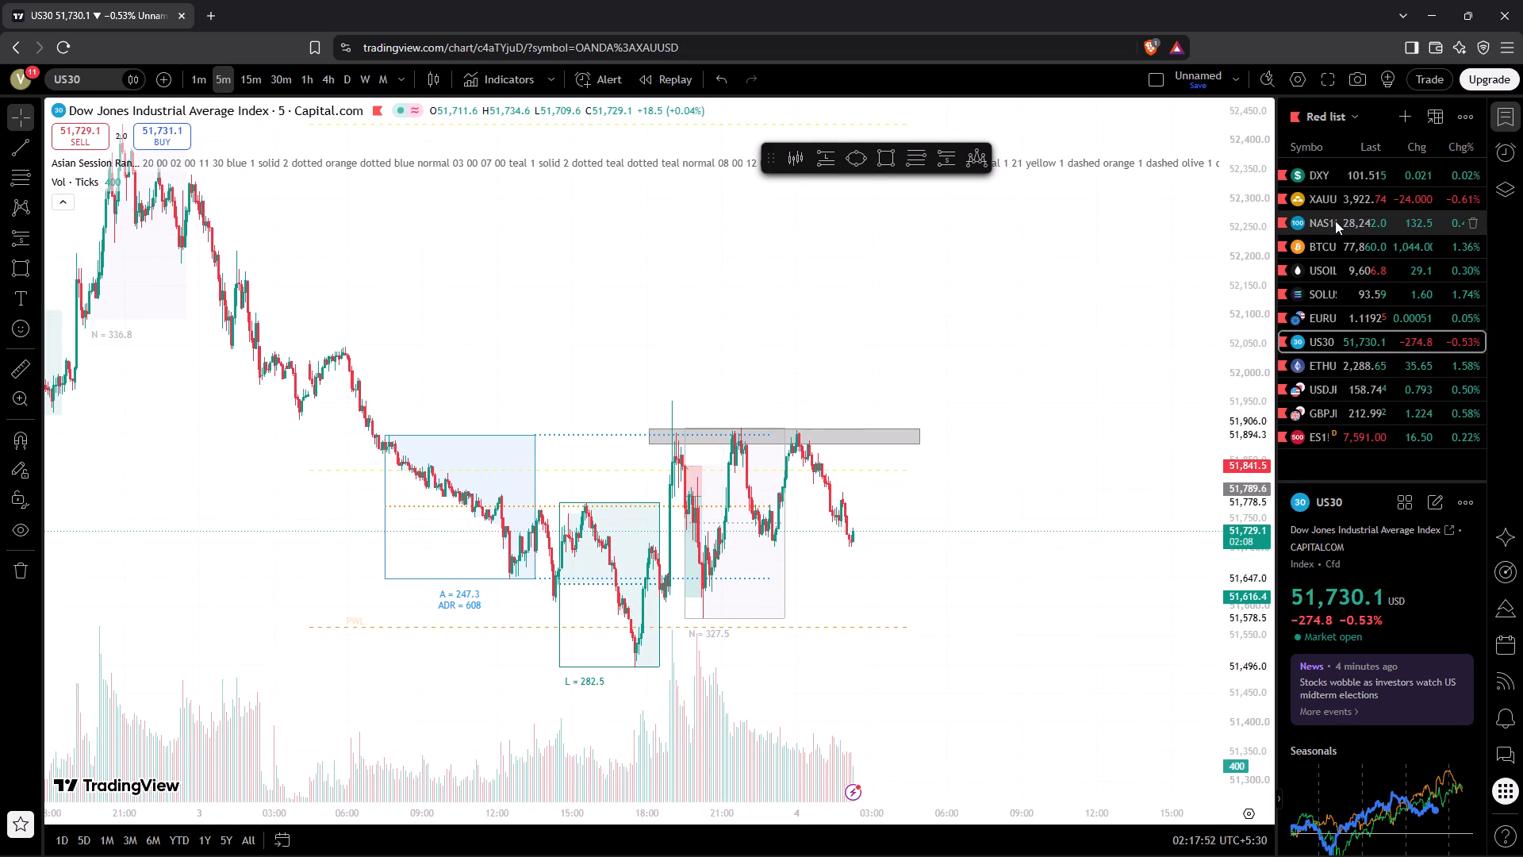
left_click_drag(928, 542, 1318, 632)
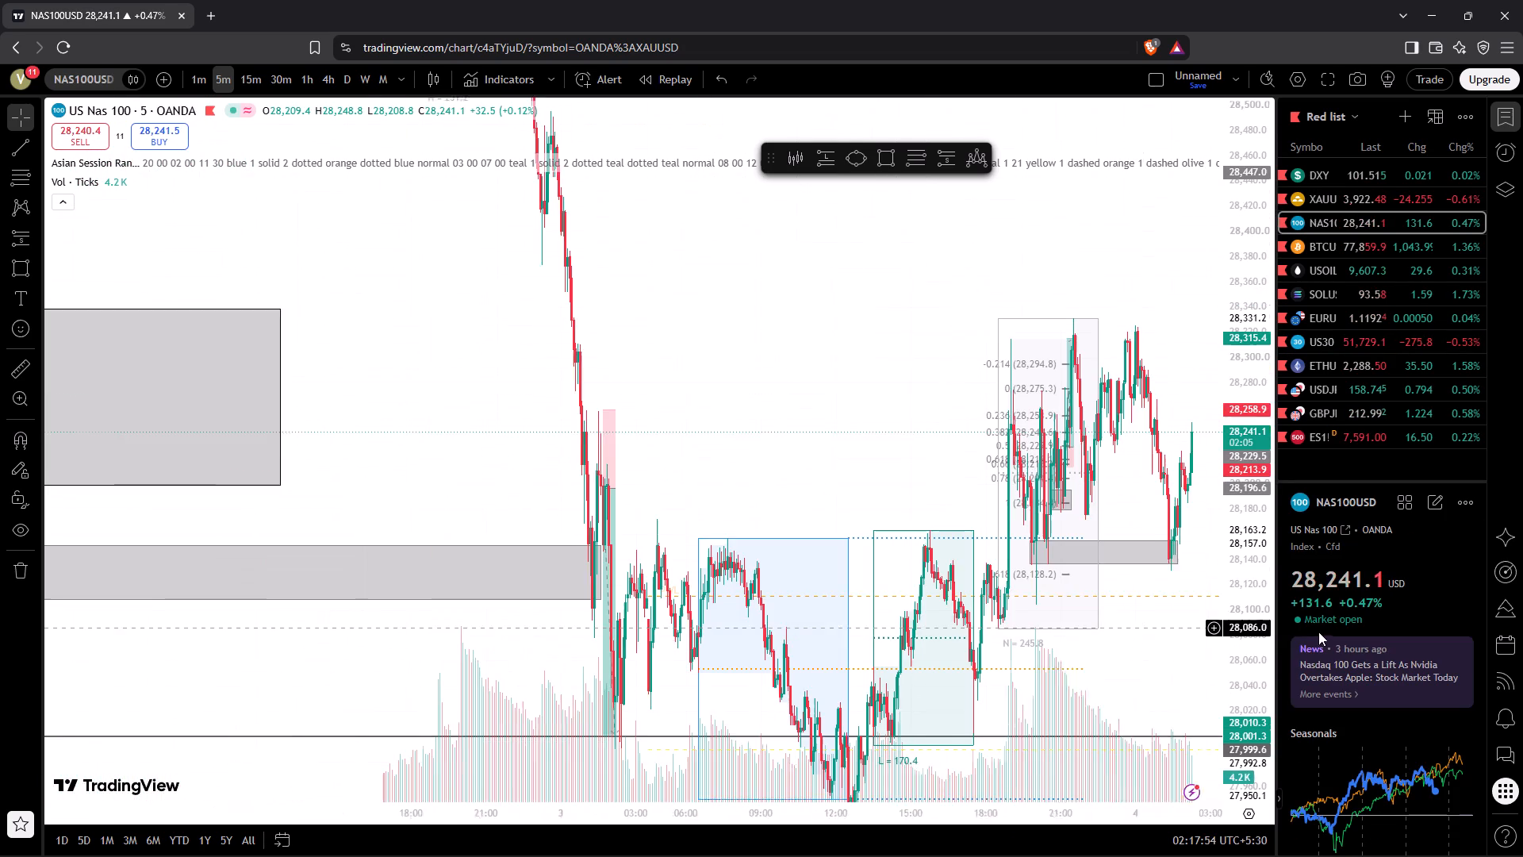
left_click_drag(1318, 632, 1320, 632)
left_click_drag(728, 431, 740, 435)
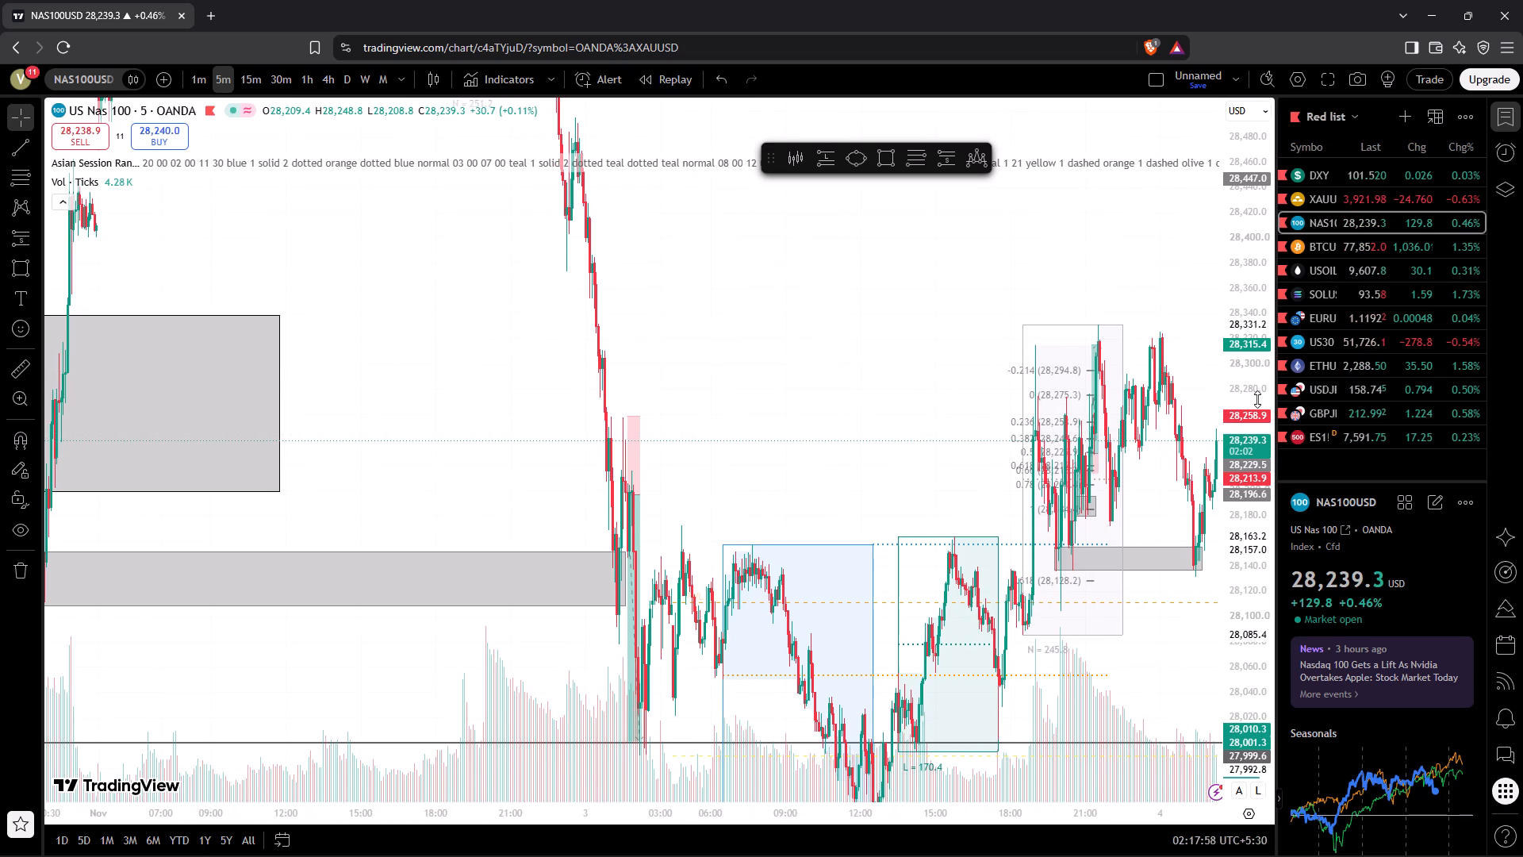
left_click_drag(1257, 399, 1299, 635)
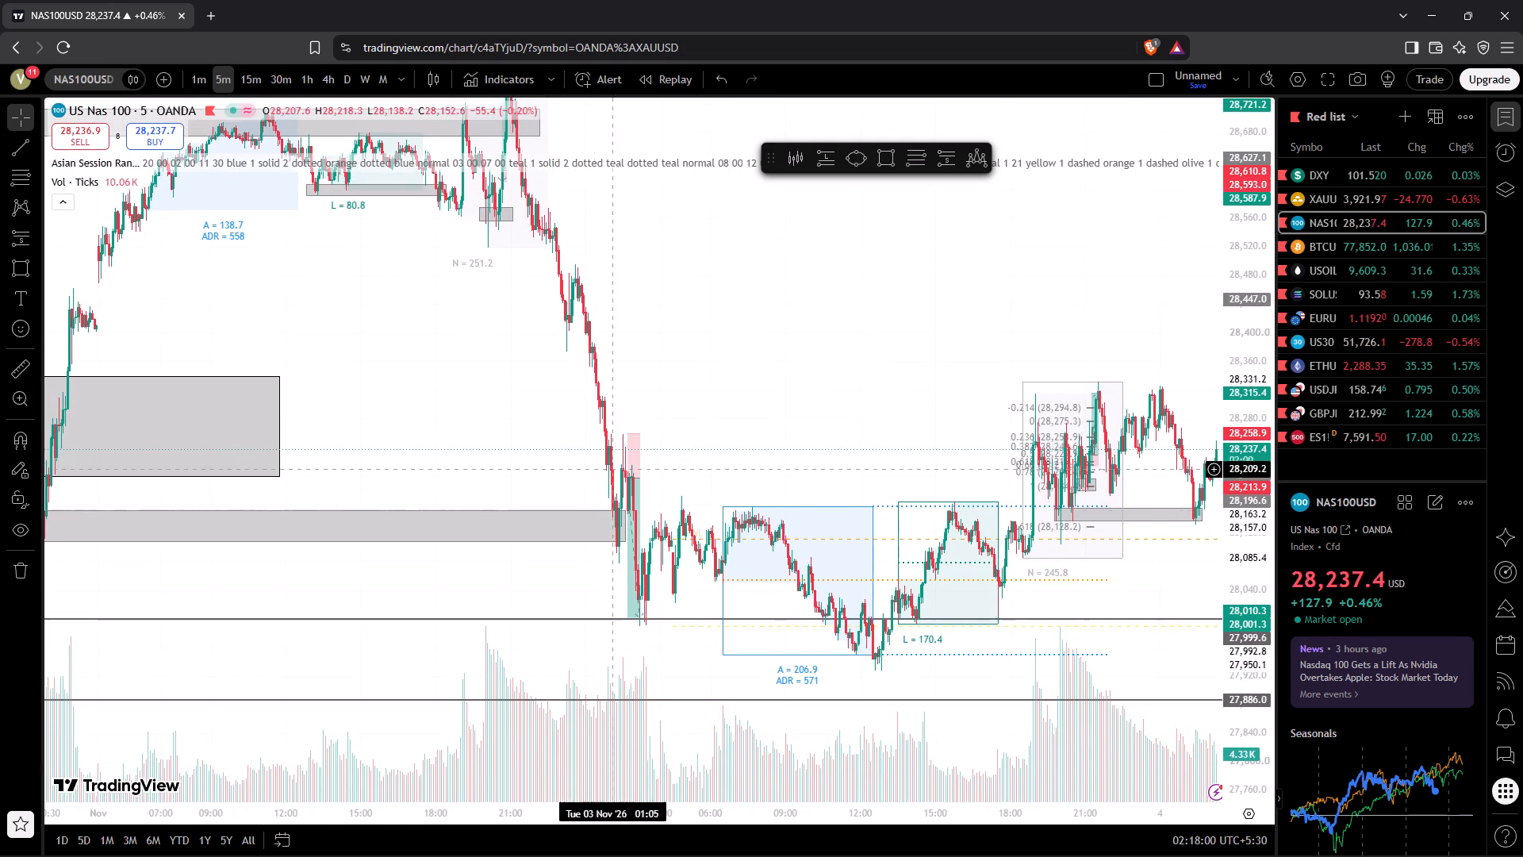
left_click_drag(884, 394, 1053, 565)
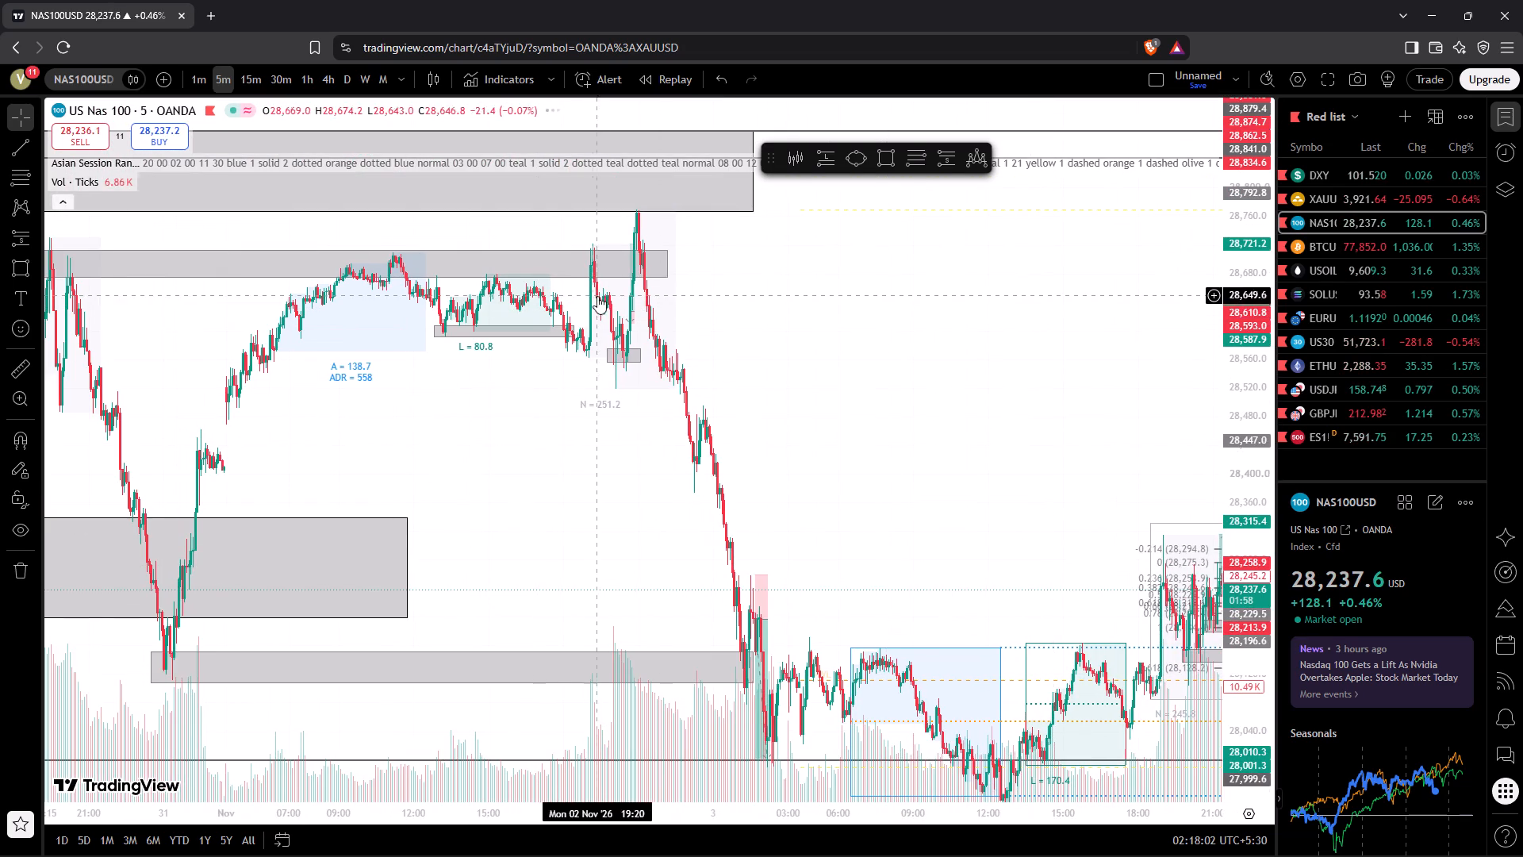
left_click_drag(1024, 440, 641, 440)
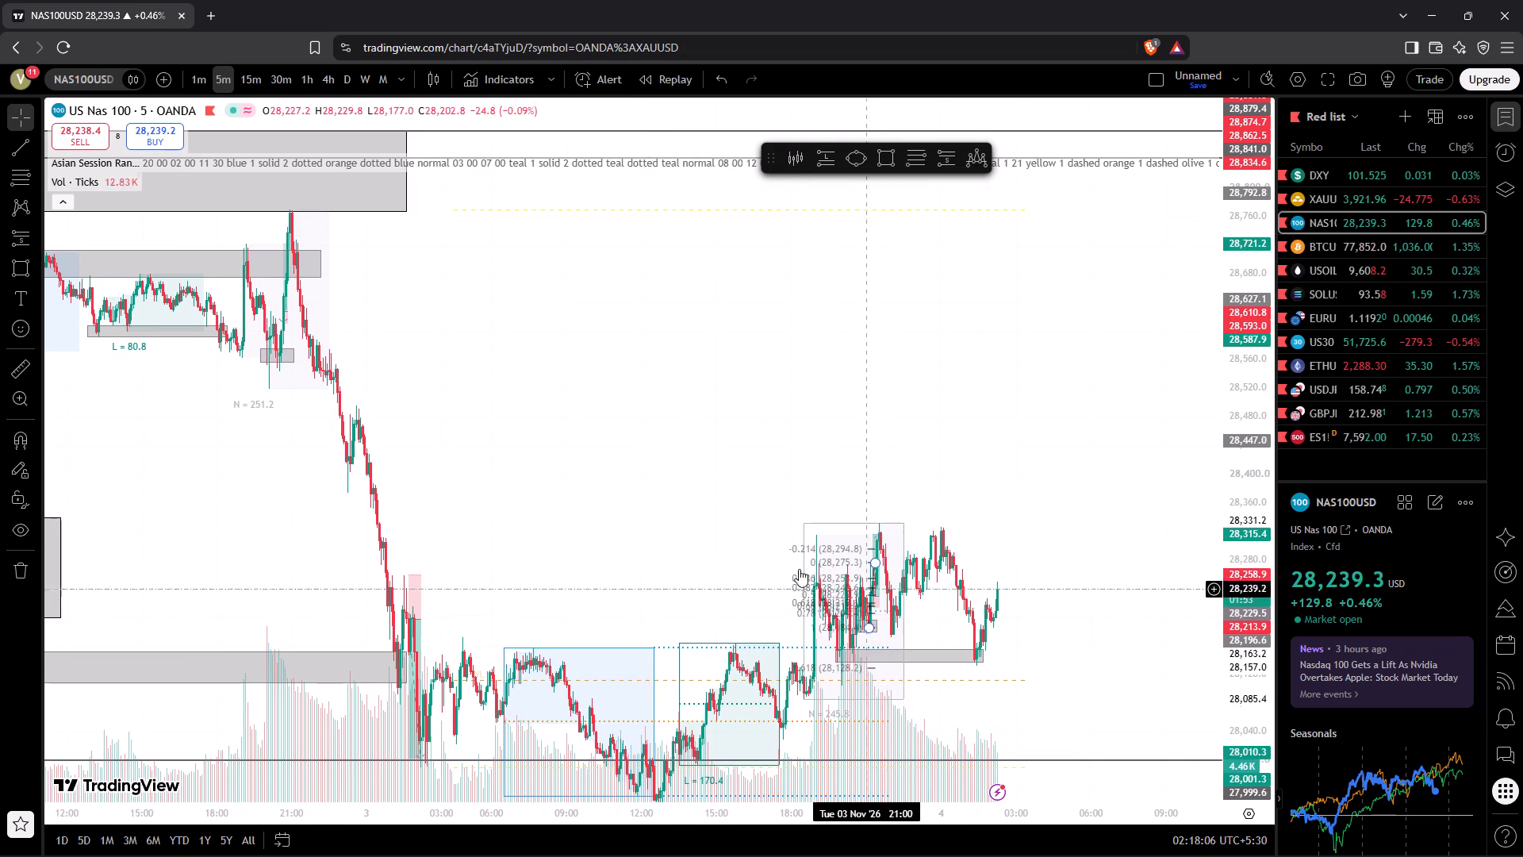
left_click(705, 541)
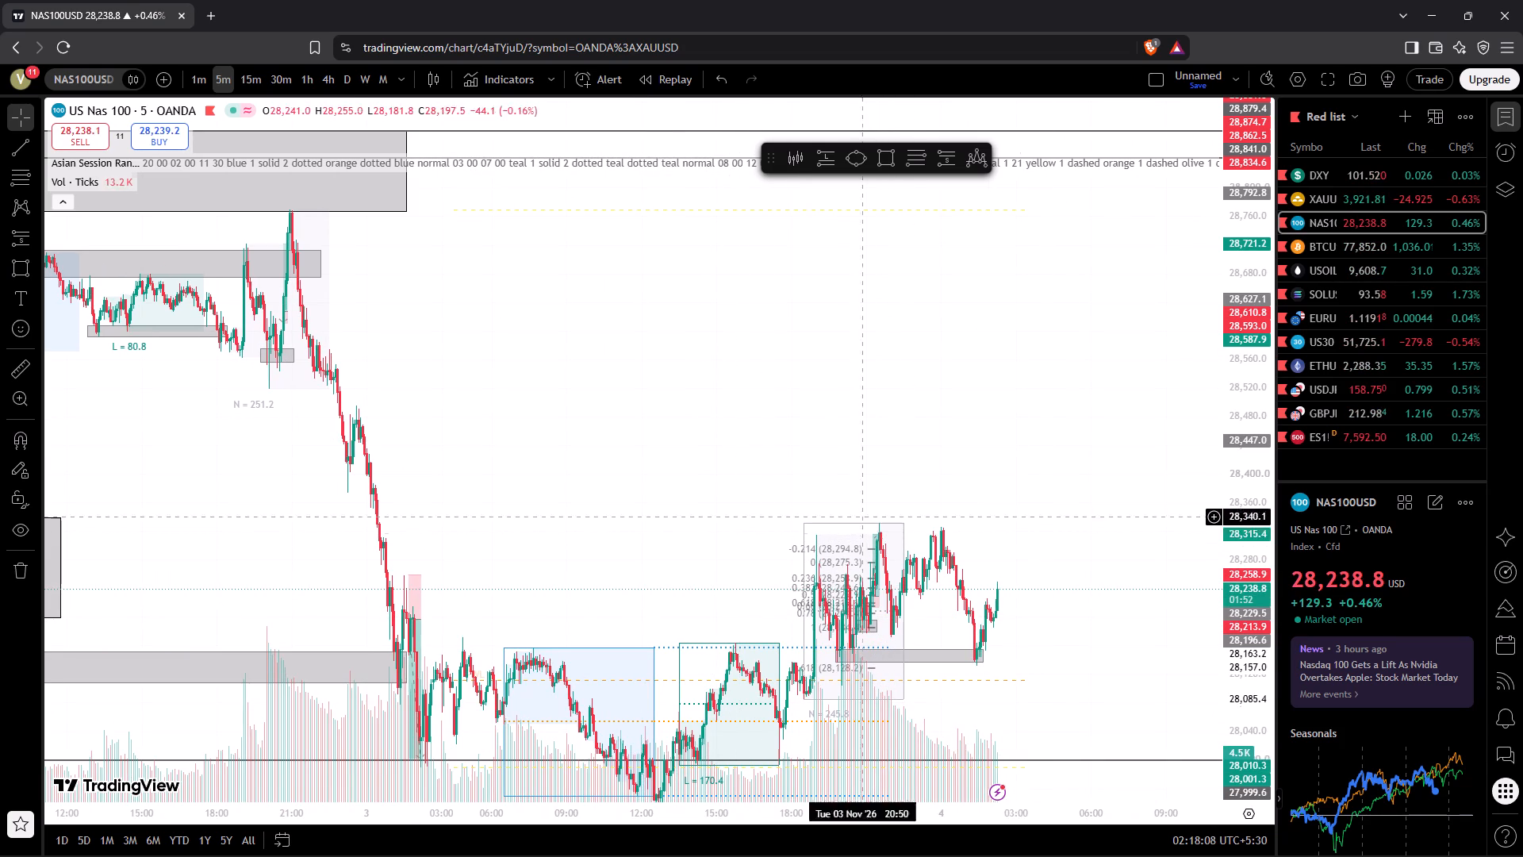
Look back on the NAS100 5-minute chart at how price reacts around the grey zones on 30 October.
left_click_drag(534, 440, 1280, 444)
left_click_drag(753, 491, 1125, 524)
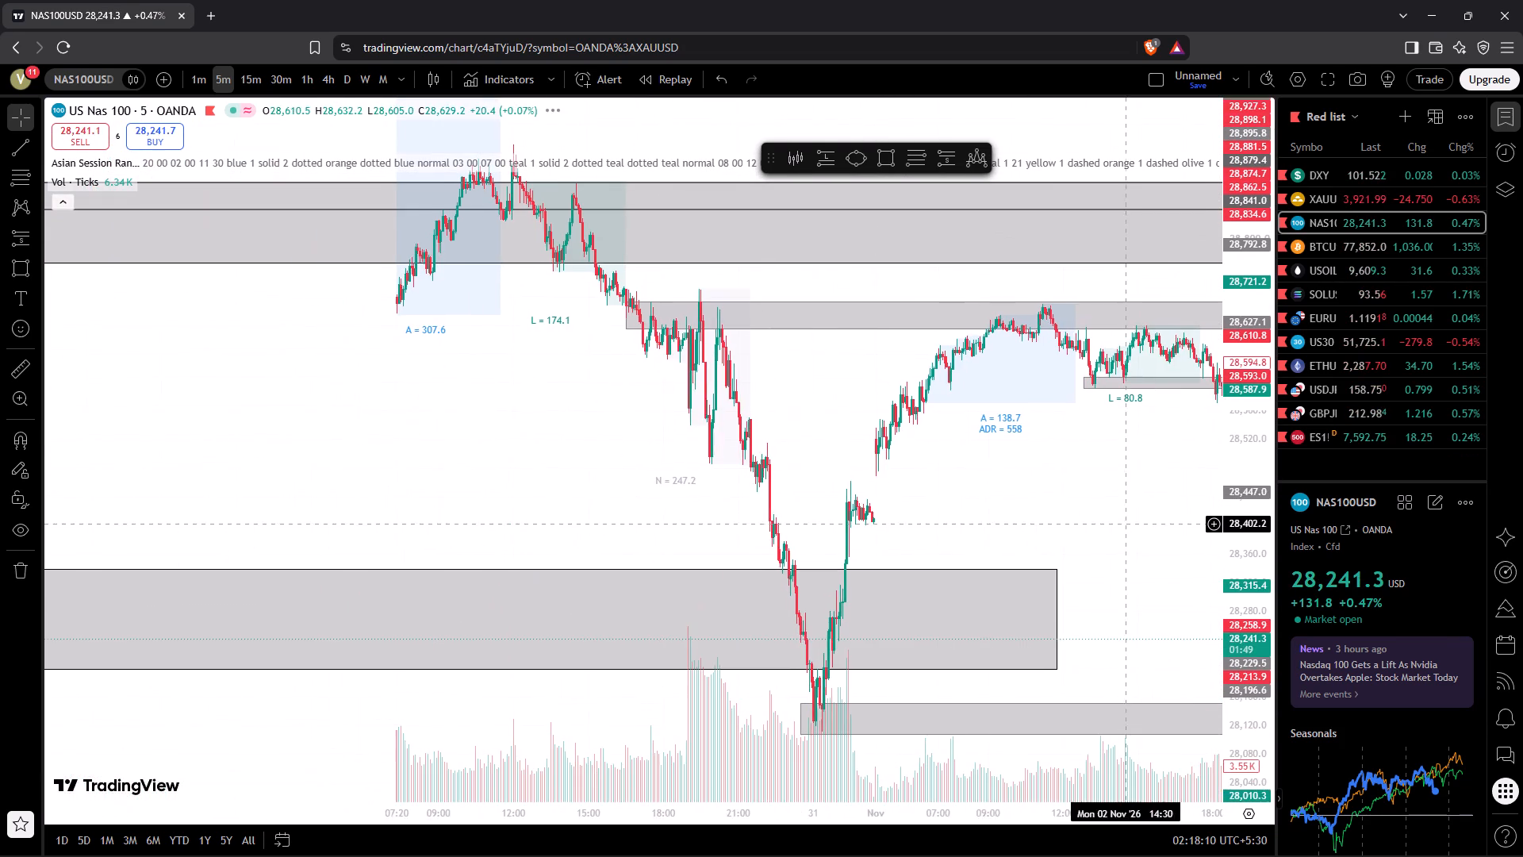
left_click_drag(599, 459, 582, 486)
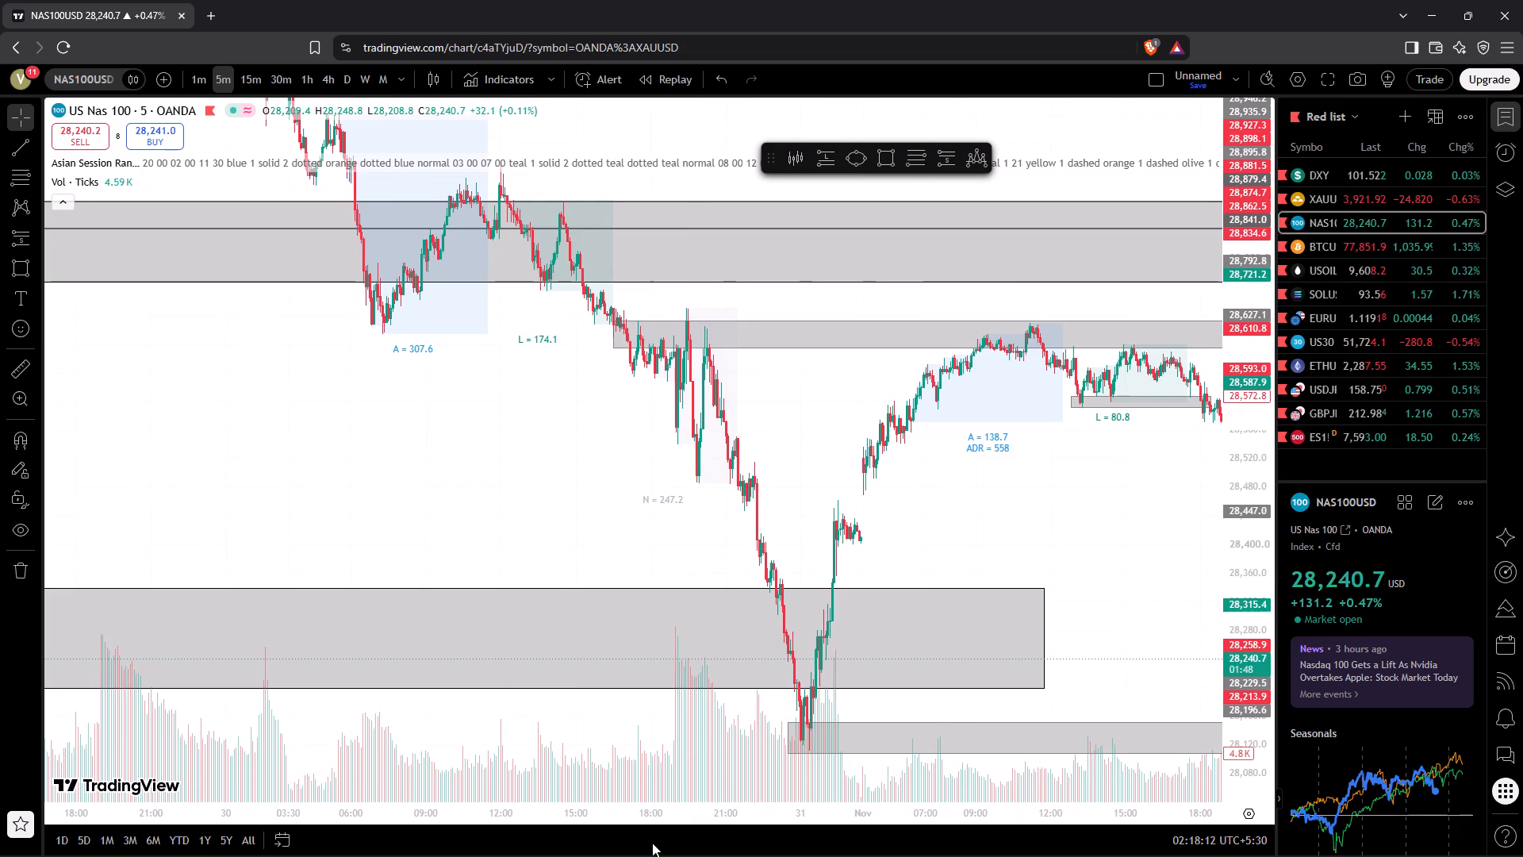
left_click_drag(654, 819, 291, 840)
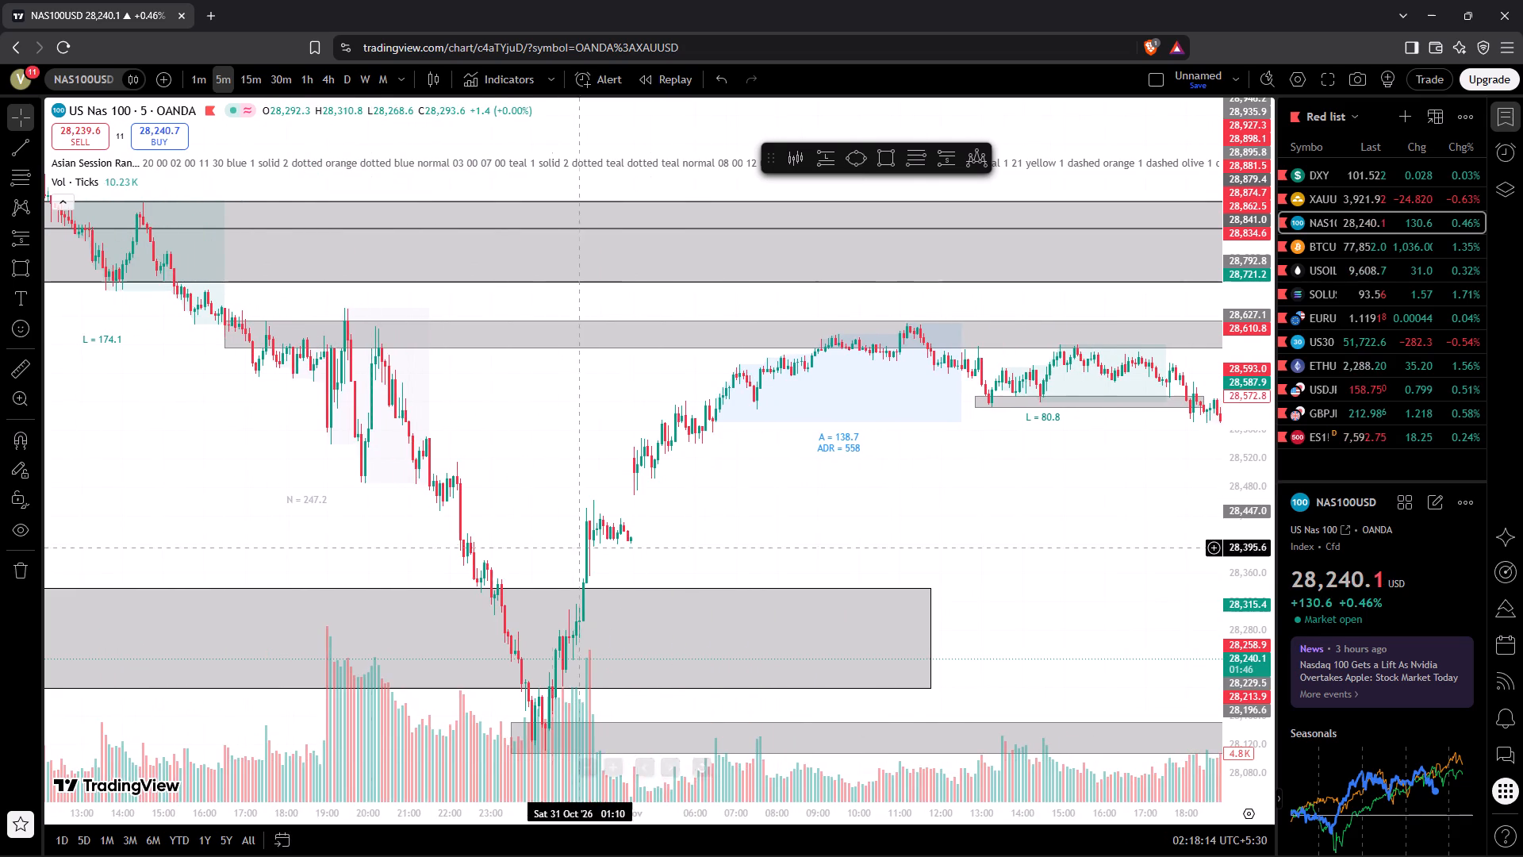
left_click_drag(540, 413, 804, 367)
left_click_drag(391, 514, 429, 546)
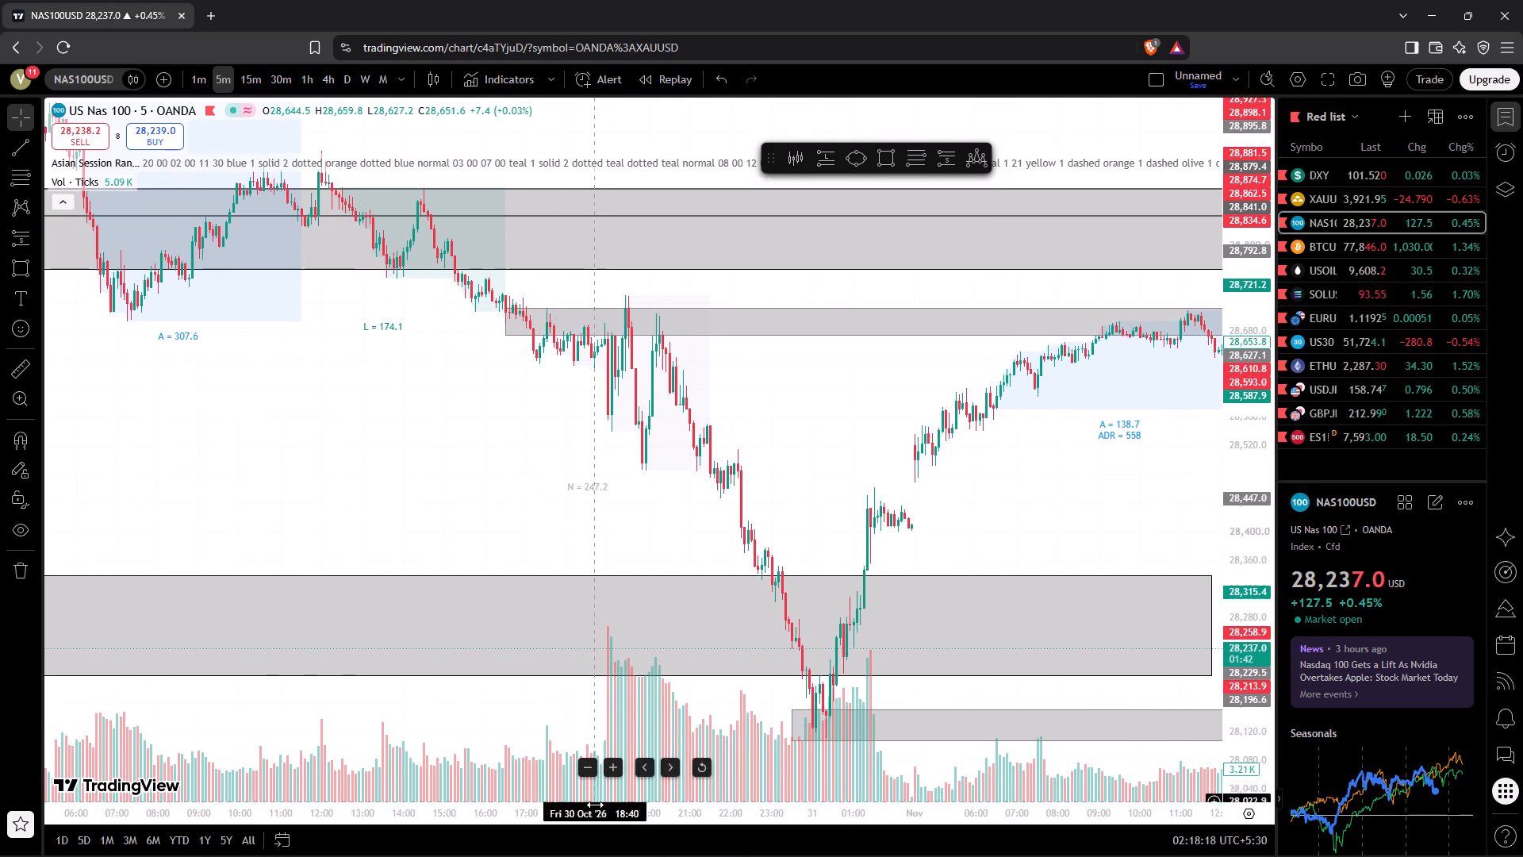
left_click_drag(593, 809, 534, 824)
left_click(534, 824)
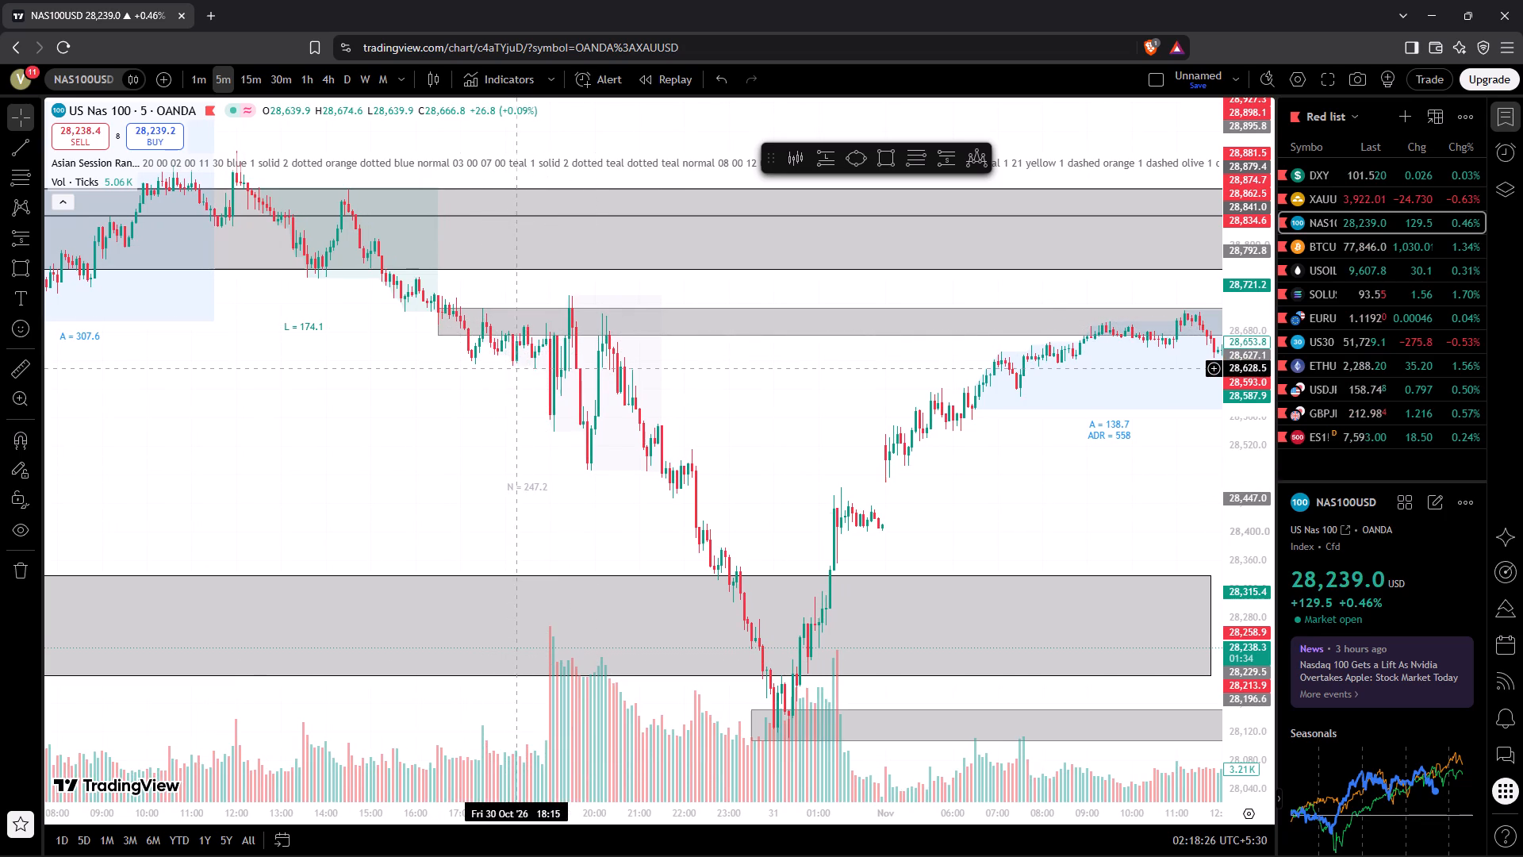
left_click_drag(376, 819, 758, 727)
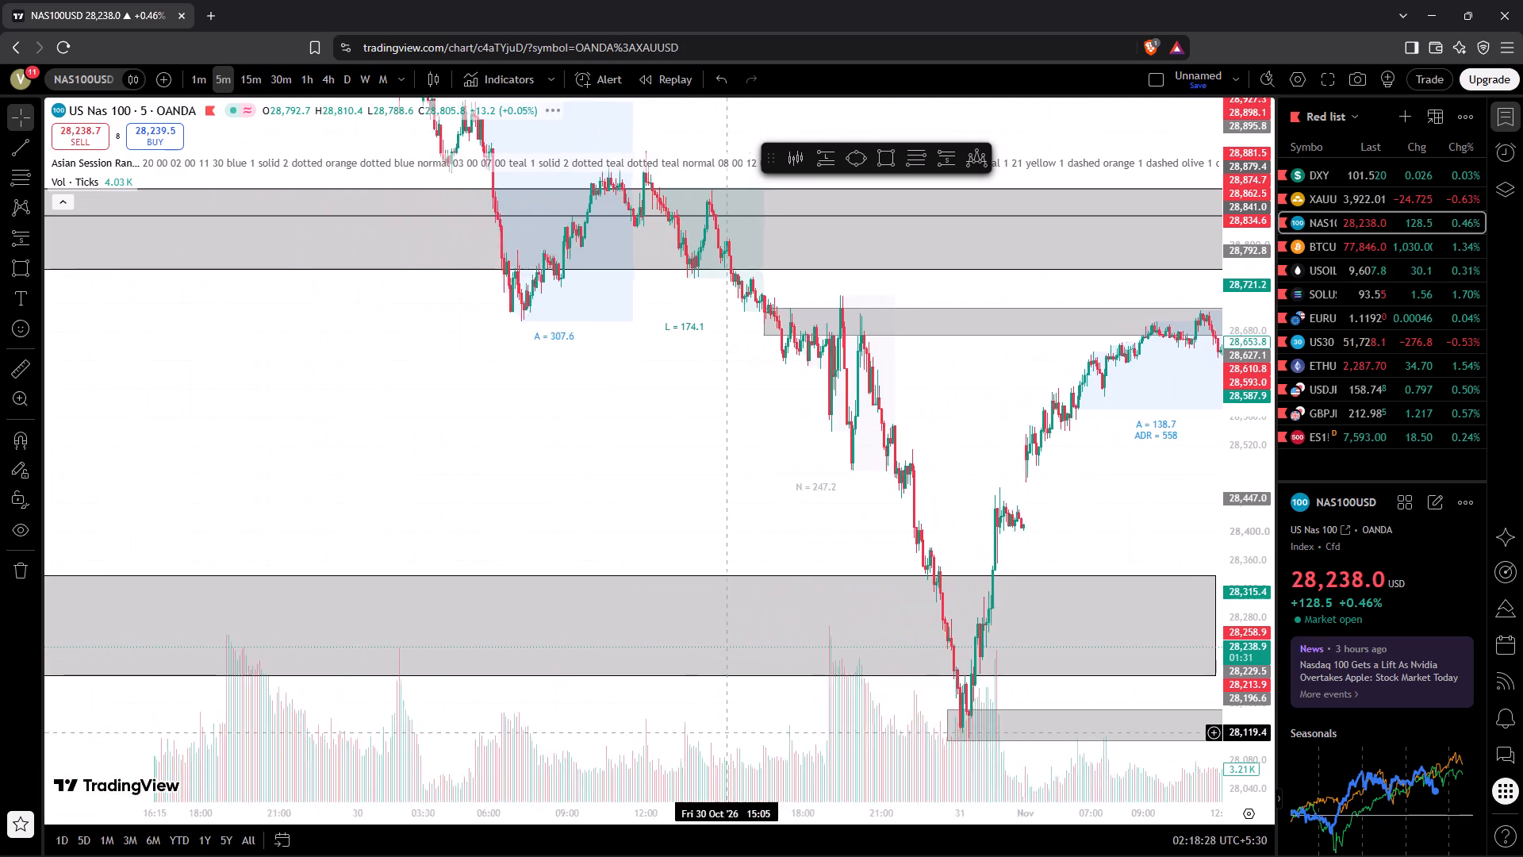
left_click_drag(758, 727, 584, 729)
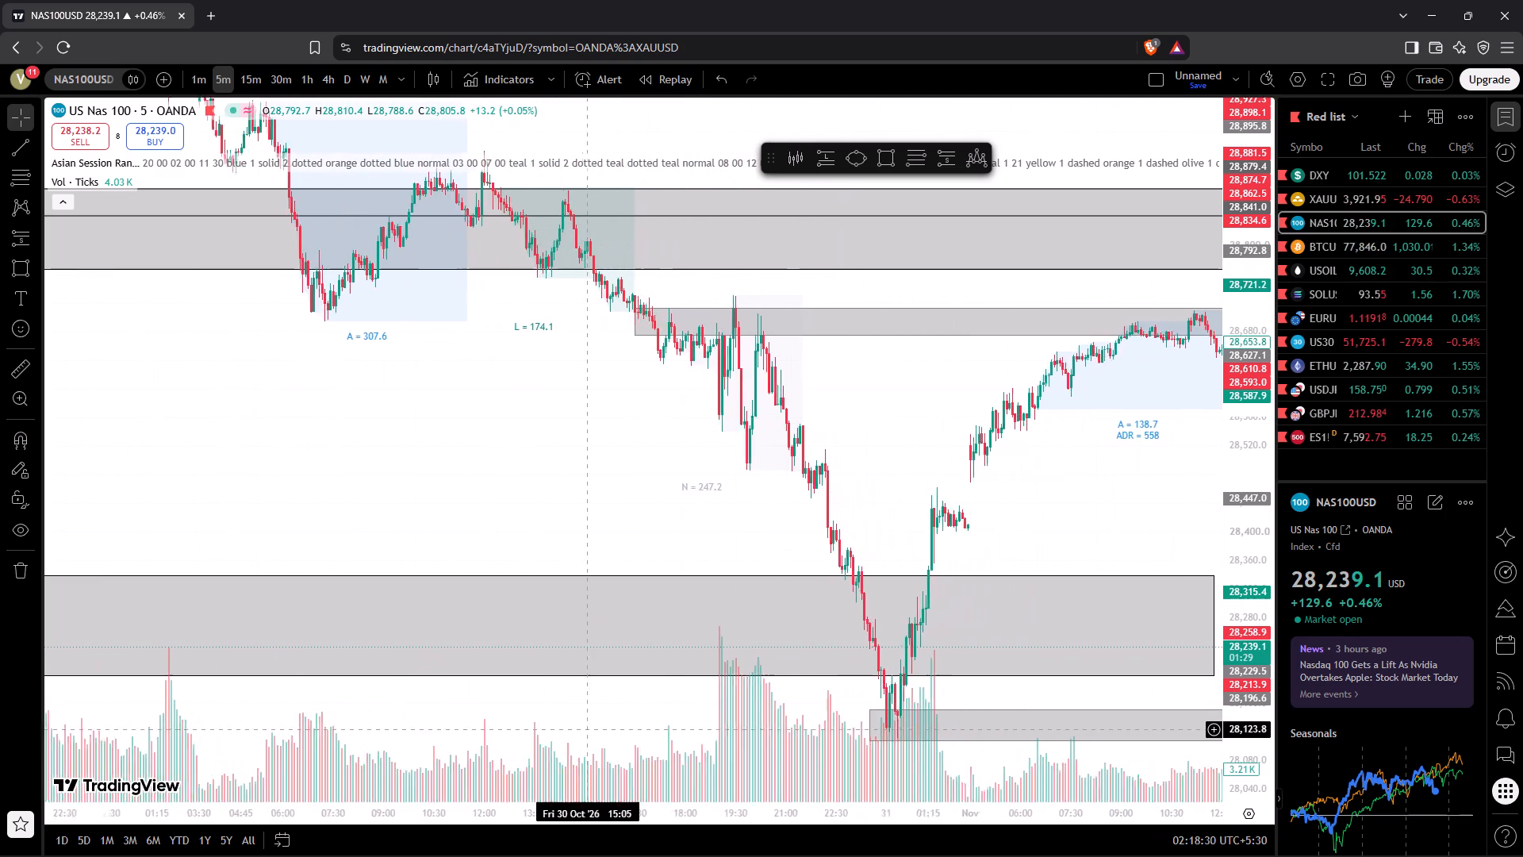
left_click_drag(584, 729, 513, 726)
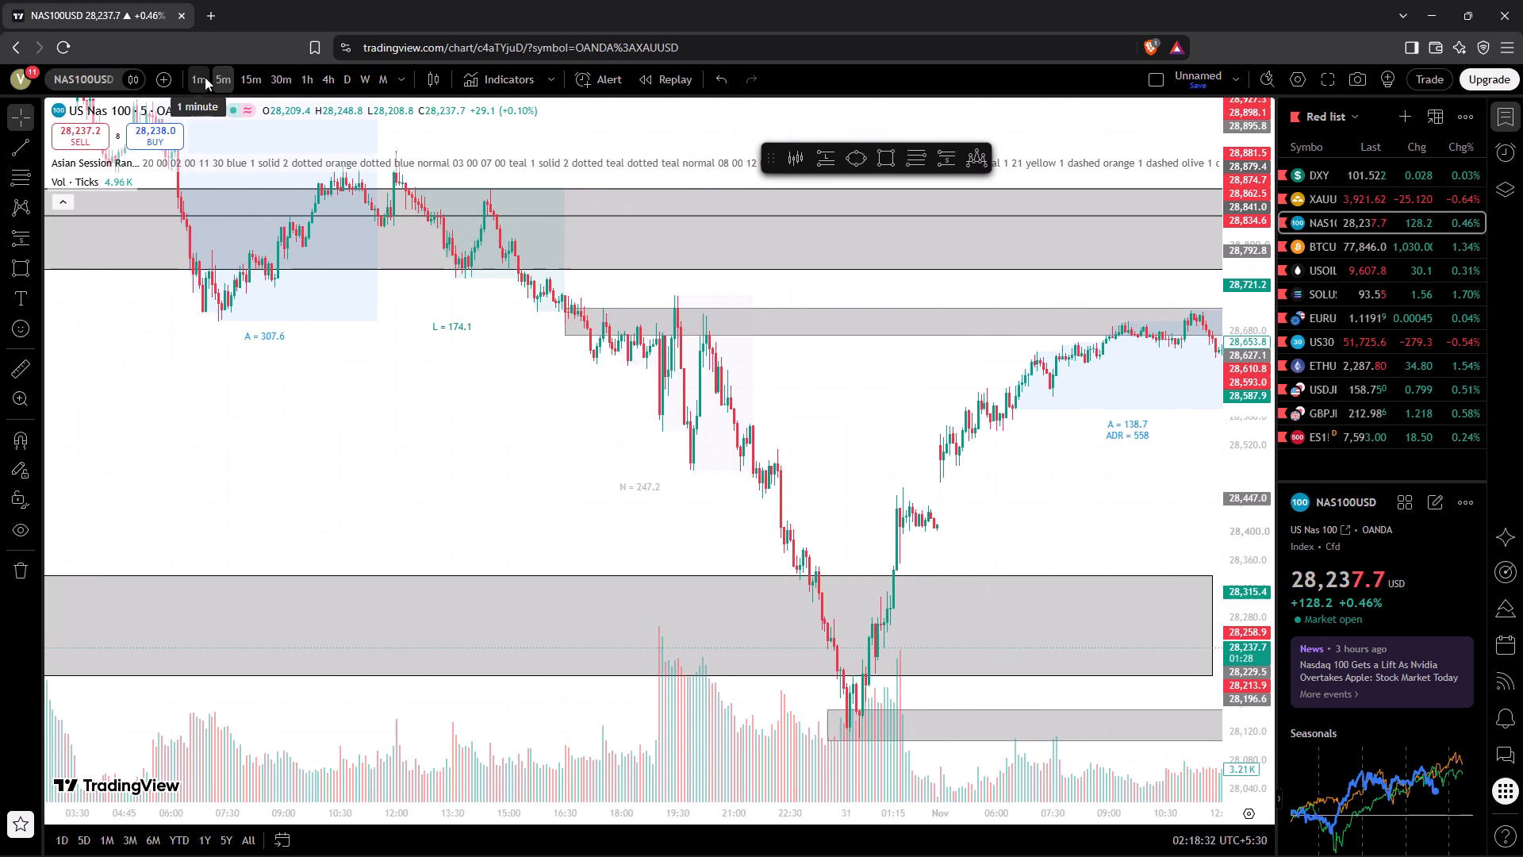
Switch NAS100 to the 1-minute timeframe and examine the reaction at the grey zone from about 19:00 on 30 October.
left_click(205, 77)
left_click_drag(367, 422, 936, 361)
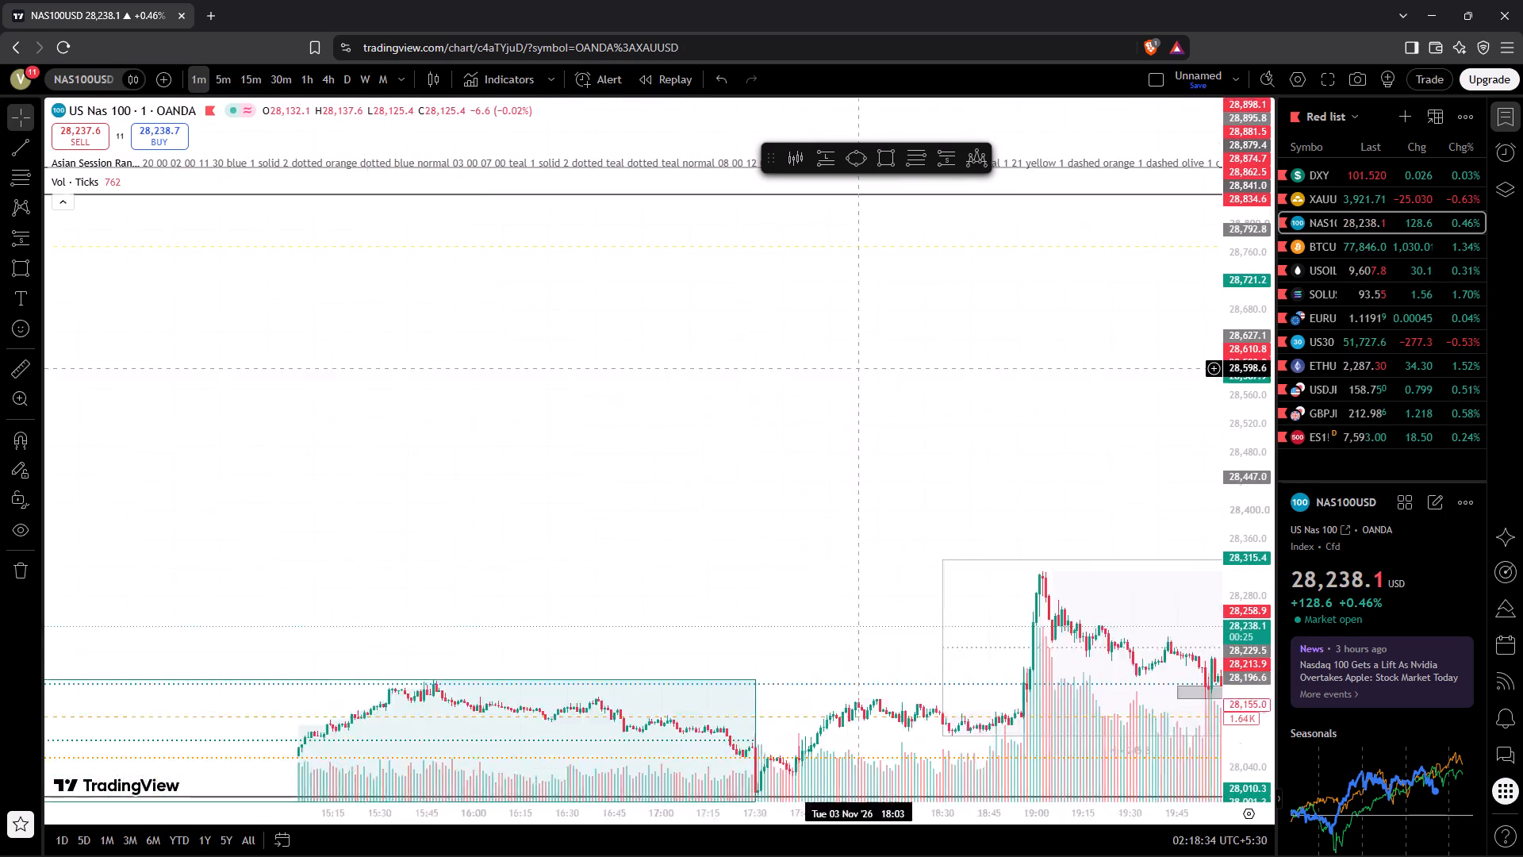
left_click_drag(936, 361, 1522, 356)
left_click_drag(589, 367, 1433, 364)
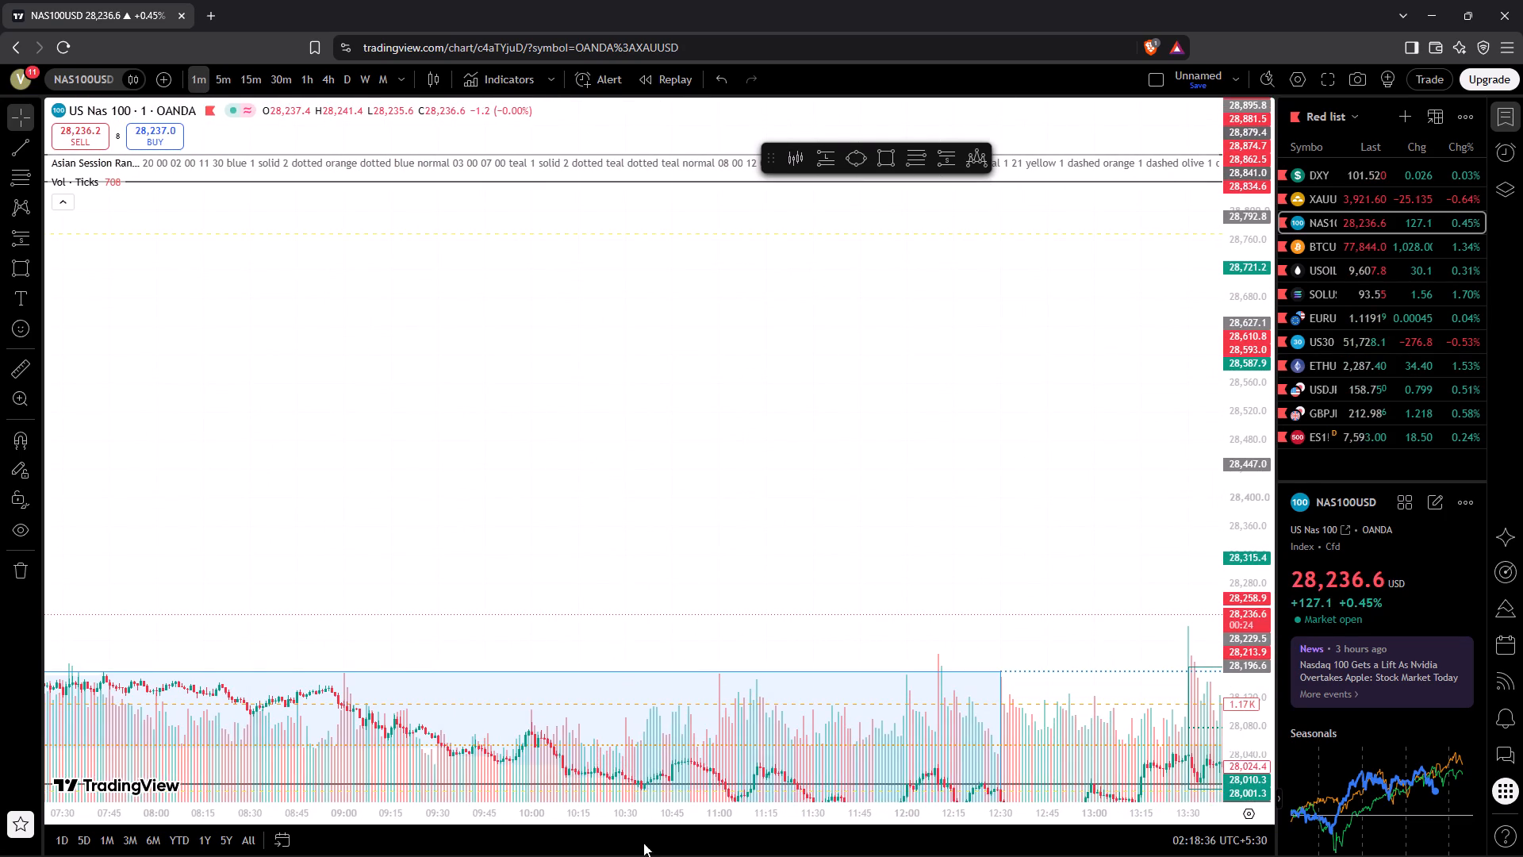
left_click_drag(612, 805, 1425, 724)
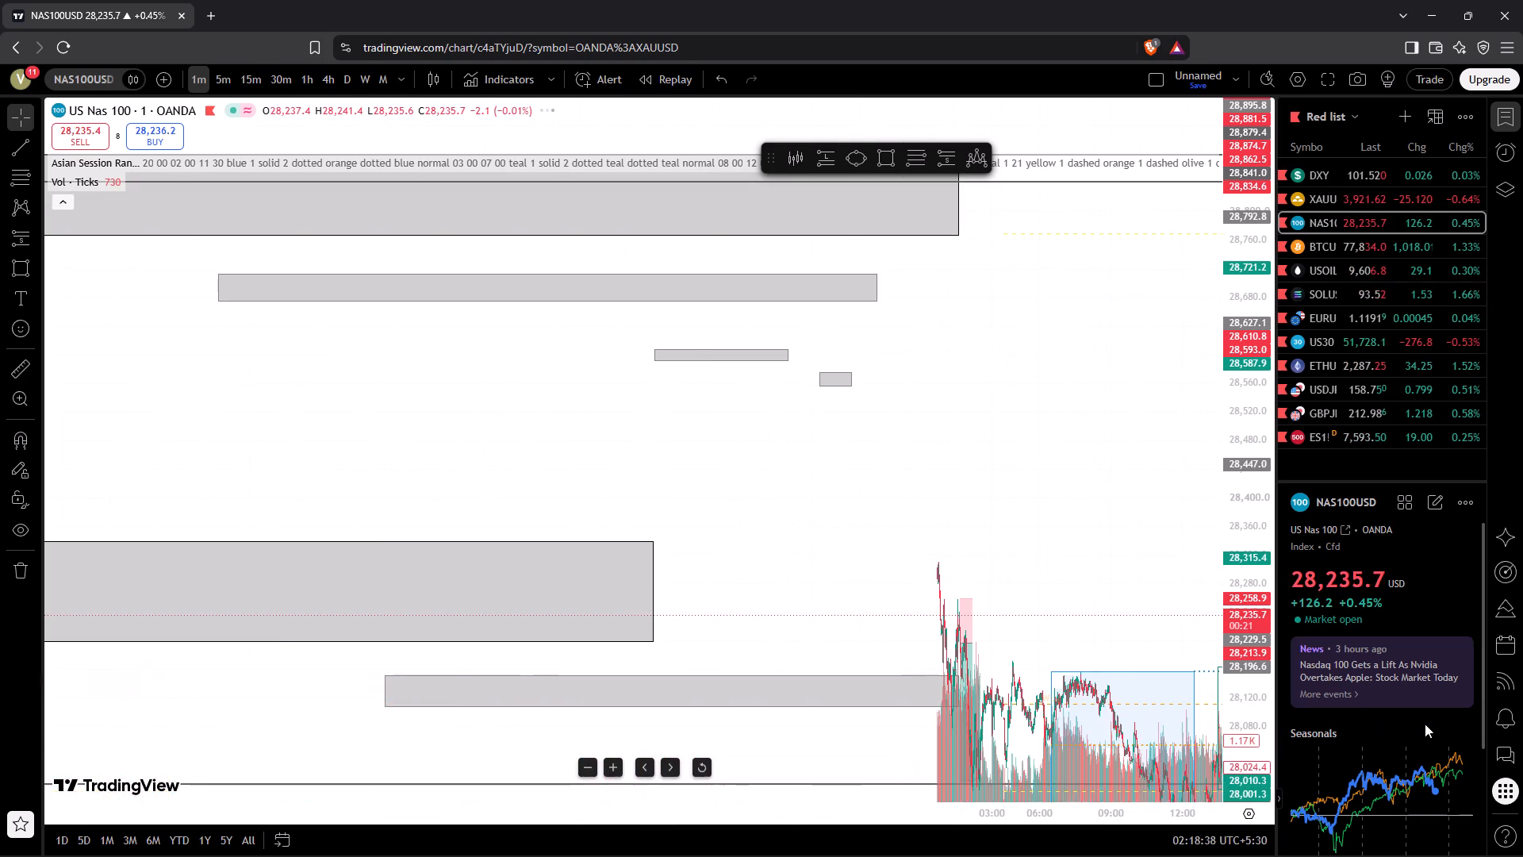
left_click_drag(727, 480, 1192, 500)
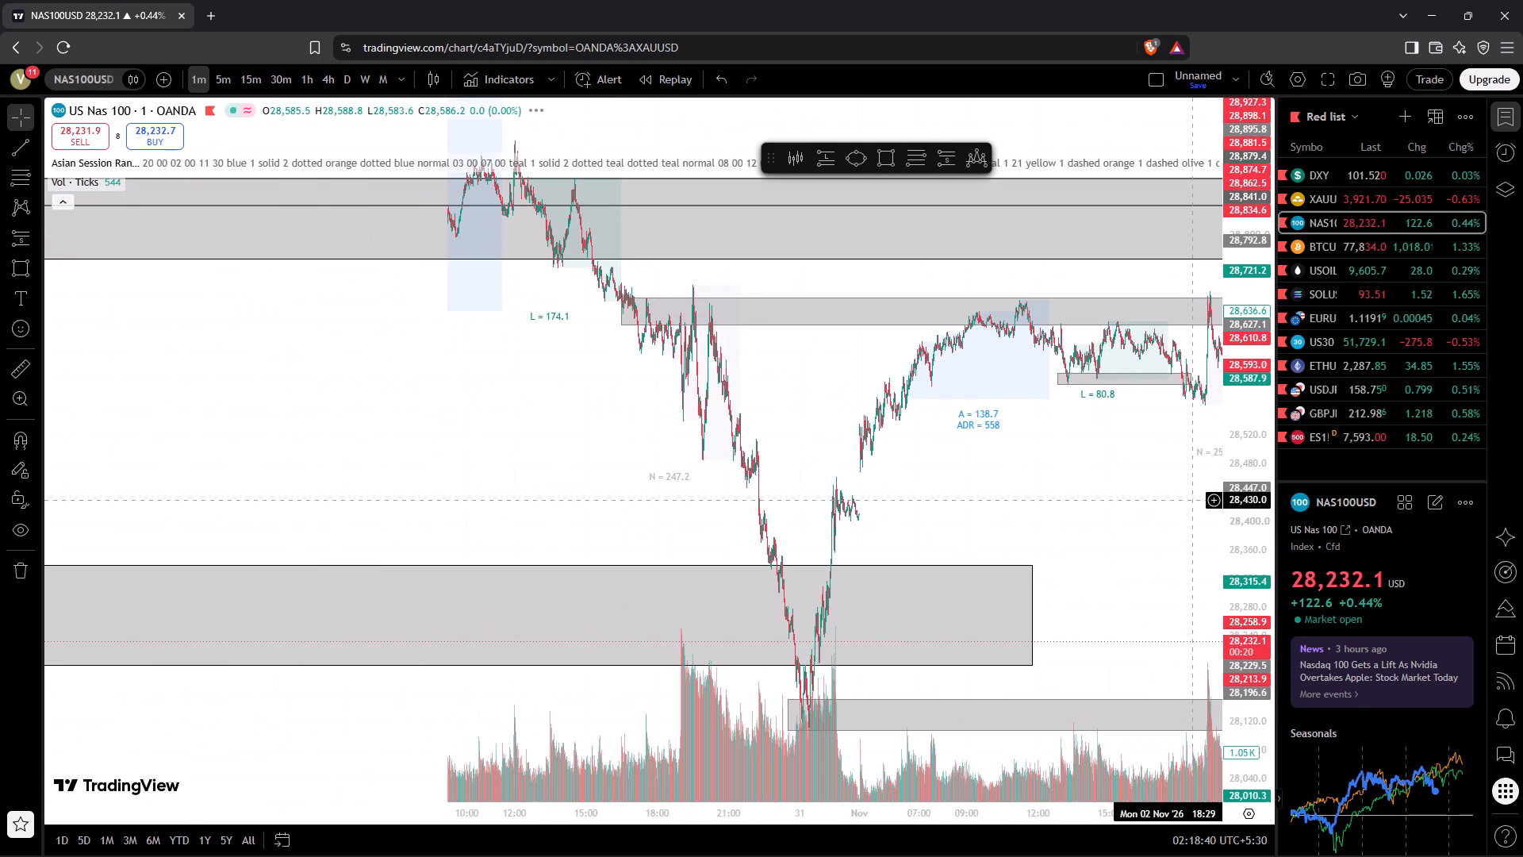
left_click_drag(736, 516, 779, 527)
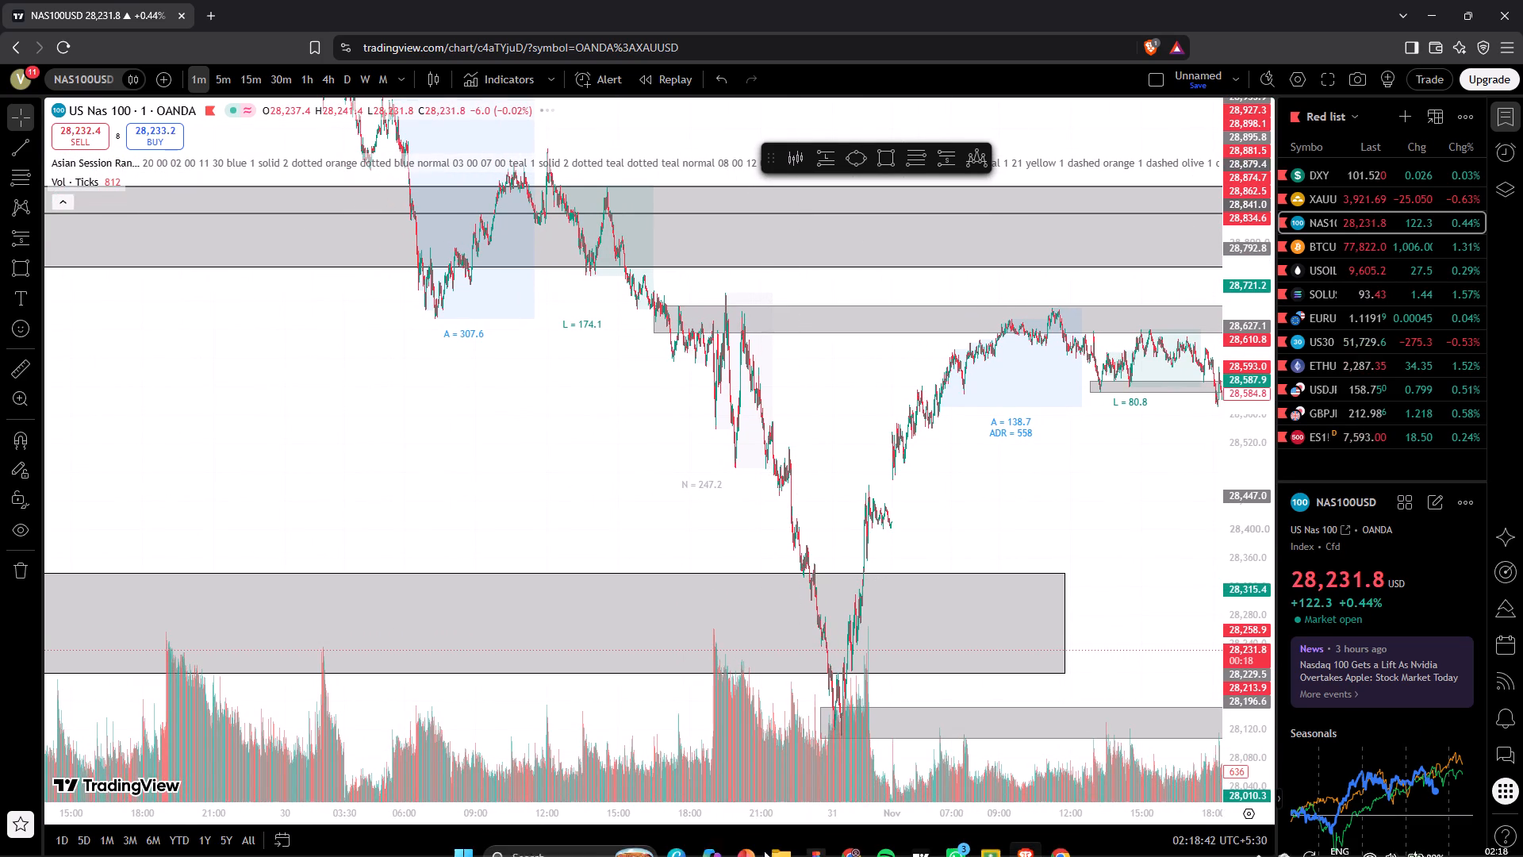
left_click_drag(760, 809, 430, 768)
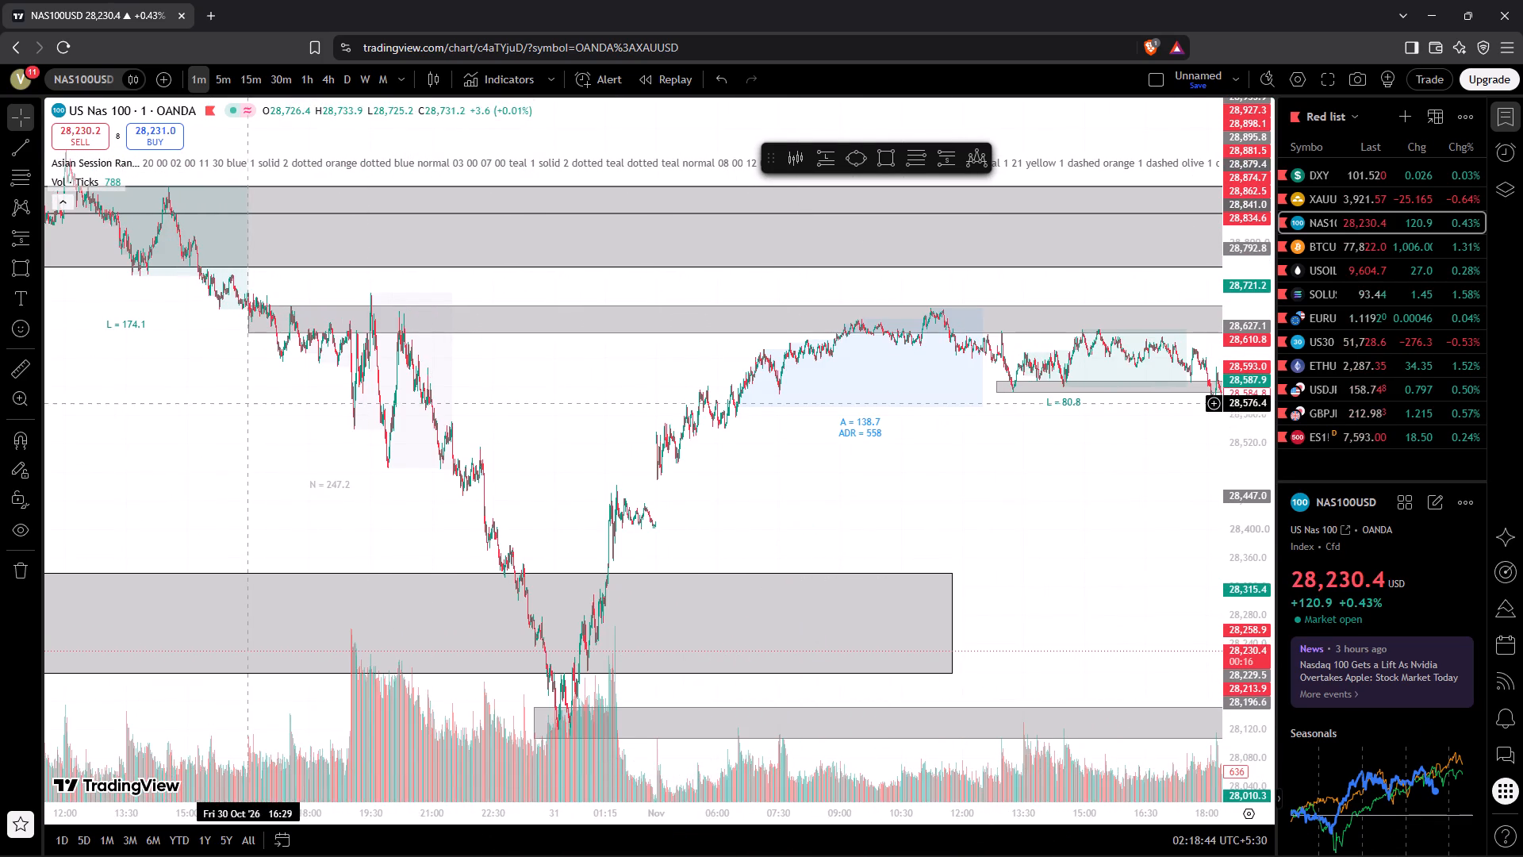
left_click_drag(247, 403, 721, 529)
left_click_drag(620, 550, 693, 529)
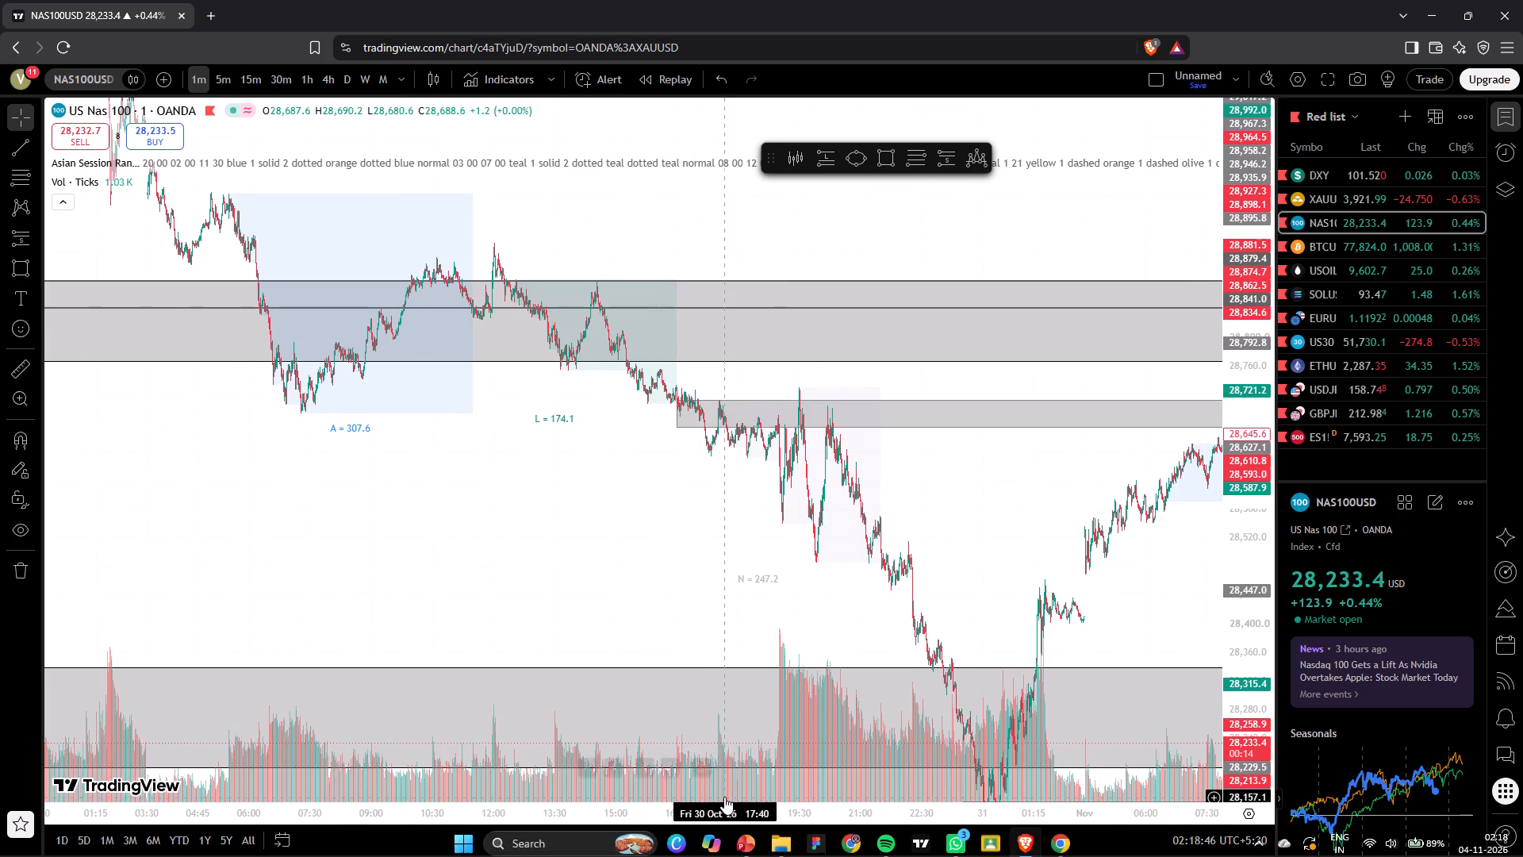
left_click_drag(723, 810, 294, 766)
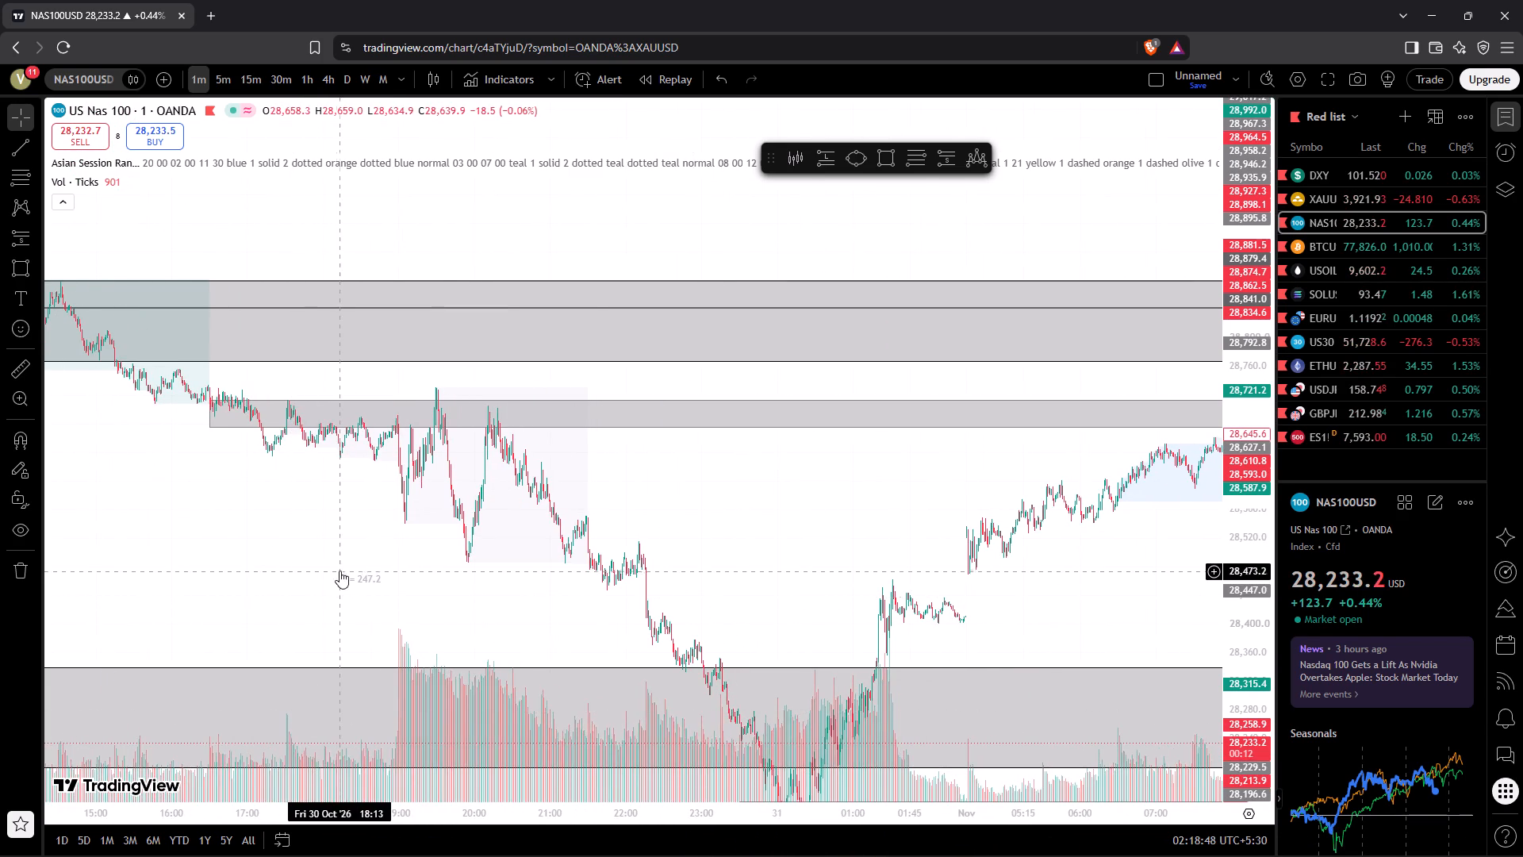
left_click_drag(340, 570, 444, 566)
left_click_drag(512, 807, 300, 810)
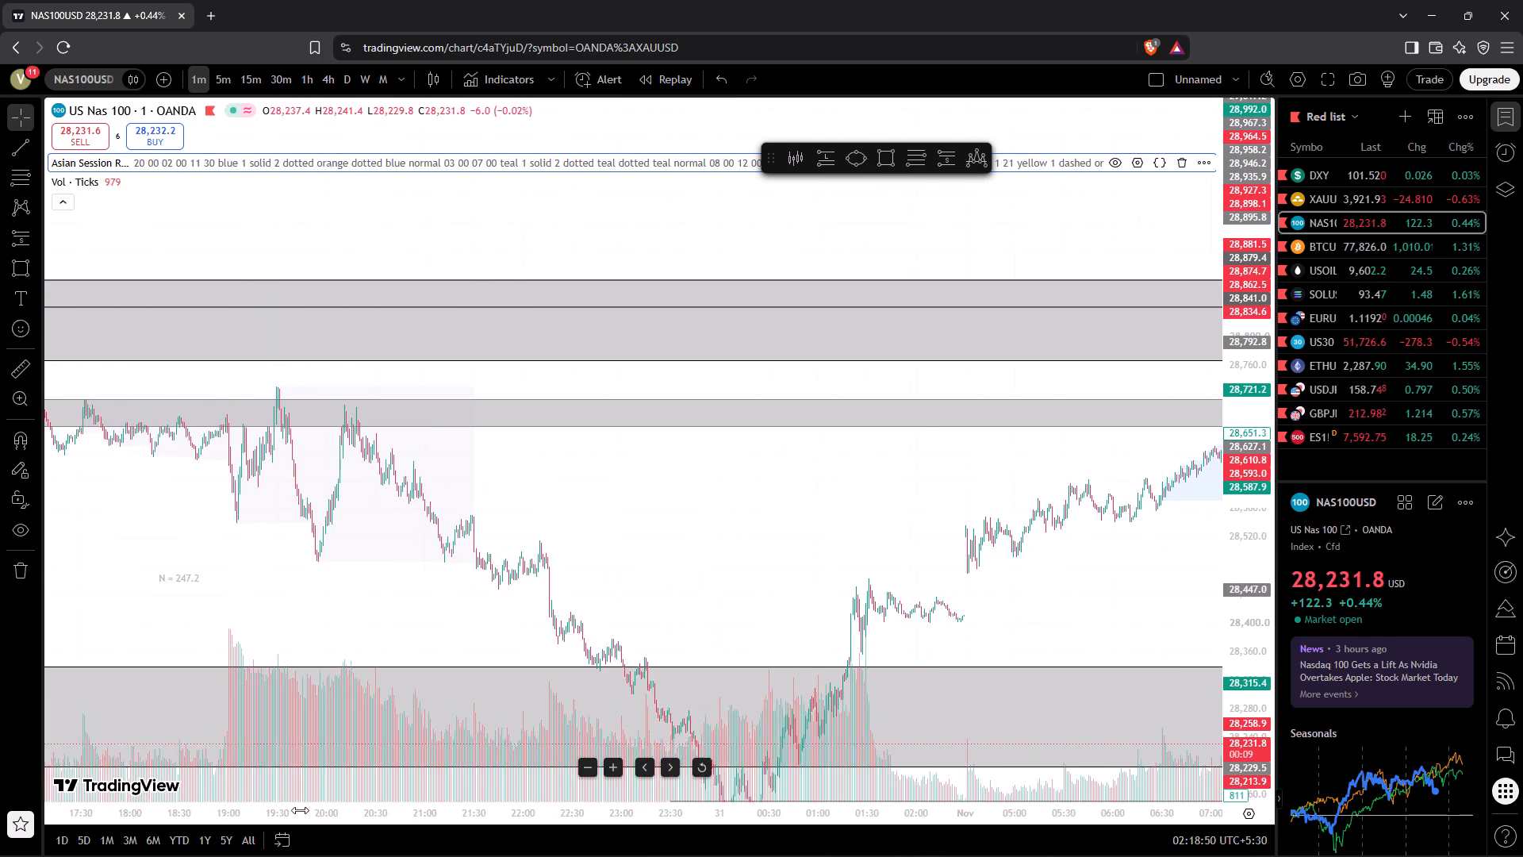
left_click_drag(300, 810, 128, 789)
left_click_drag(136, 554, 640, 571)
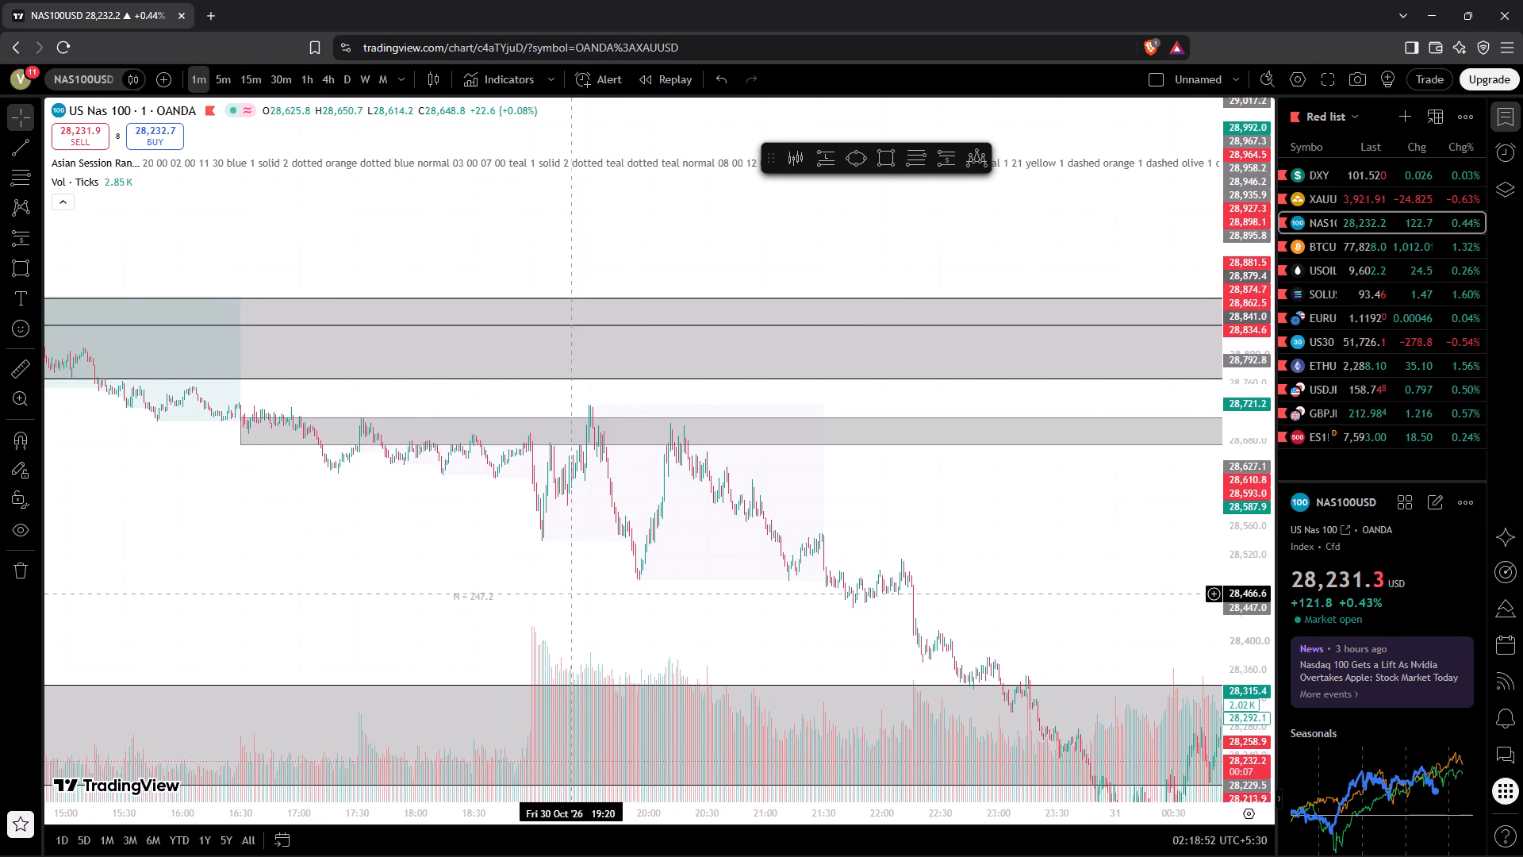
left_click_drag(570, 594, 639, 589)
left_click_drag(628, 814, 441, 818)
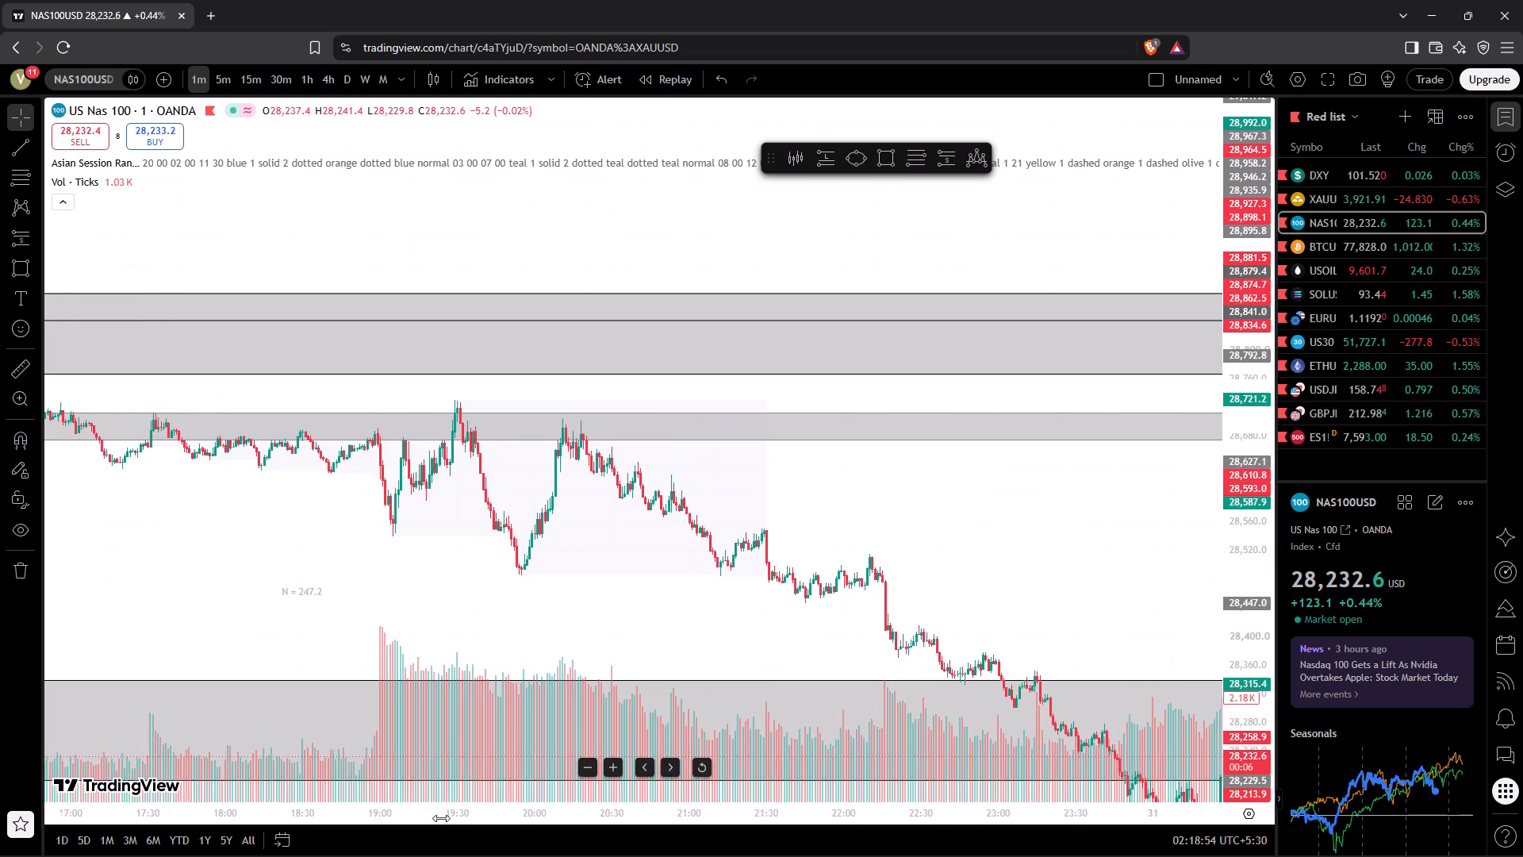
left_click_drag(441, 818, 495, 808)
left_click_drag(287, 537, 411, 525)
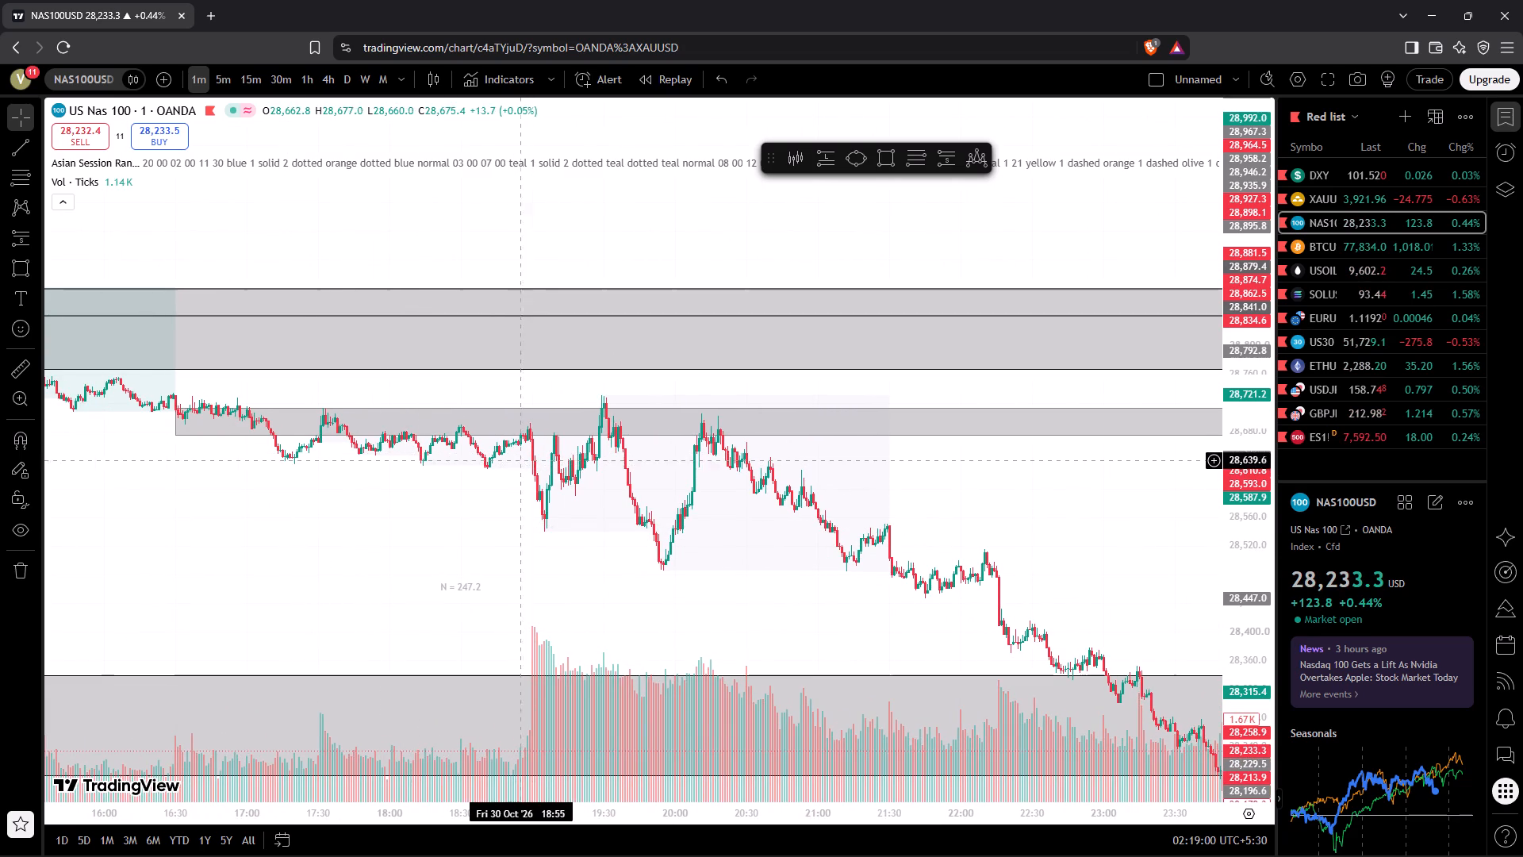
Return NAS100 to the 5-minute timeframe and review price action forward to the latest candles on 4 November.
left_click(228, 68)
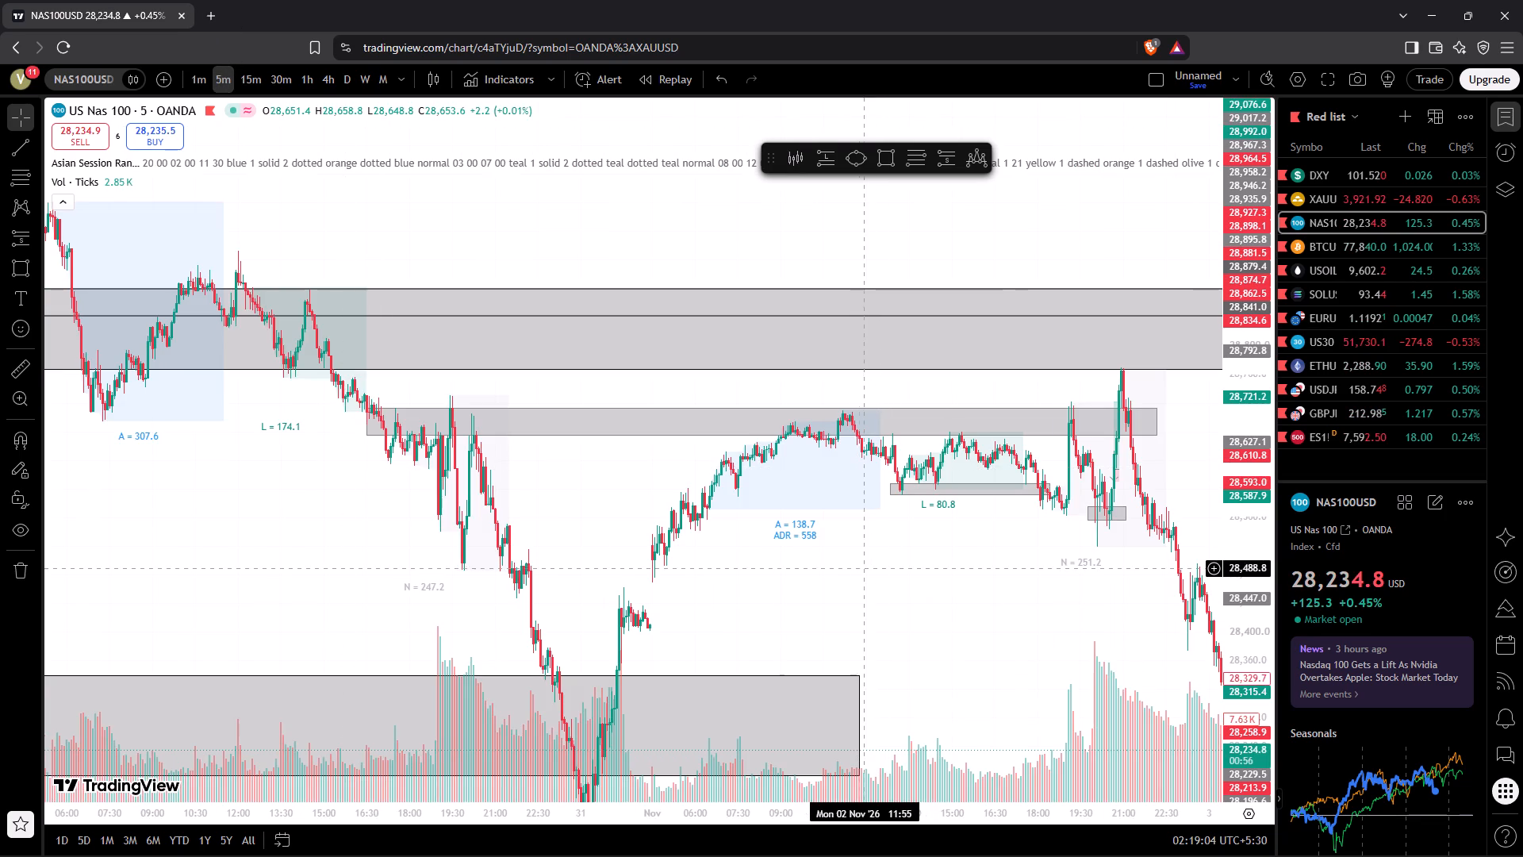
left_click_drag(863, 568, 221, 458)
left_click_drag(887, 428, 355, 162)
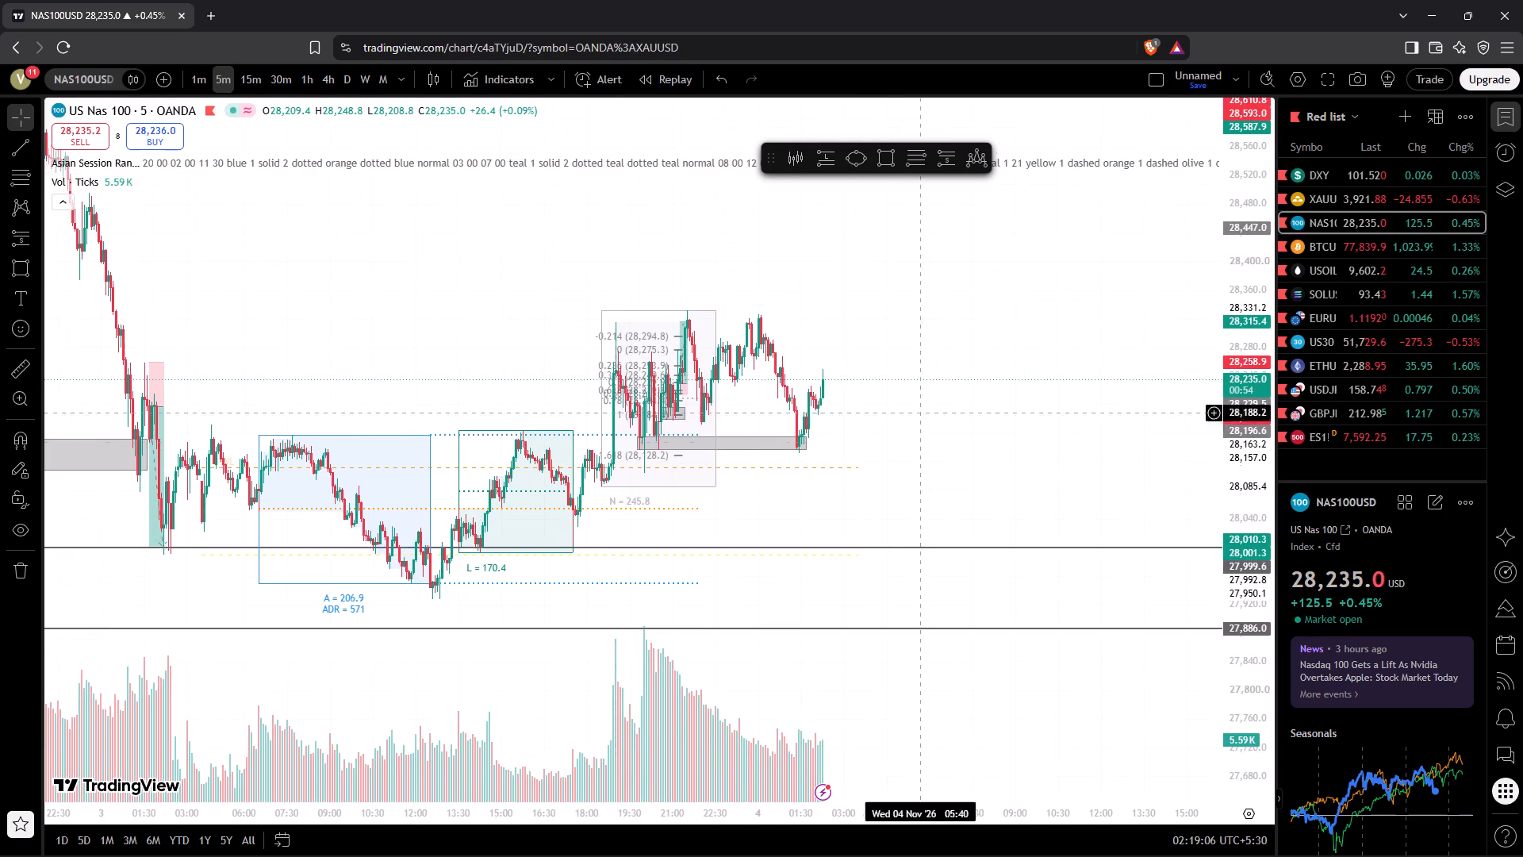
left_click_drag(997, 444, 969, 498)
Switch the chart to US30 and review 5-minute price action across the 2 and 3 November sessions.
left_click(1363, 343)
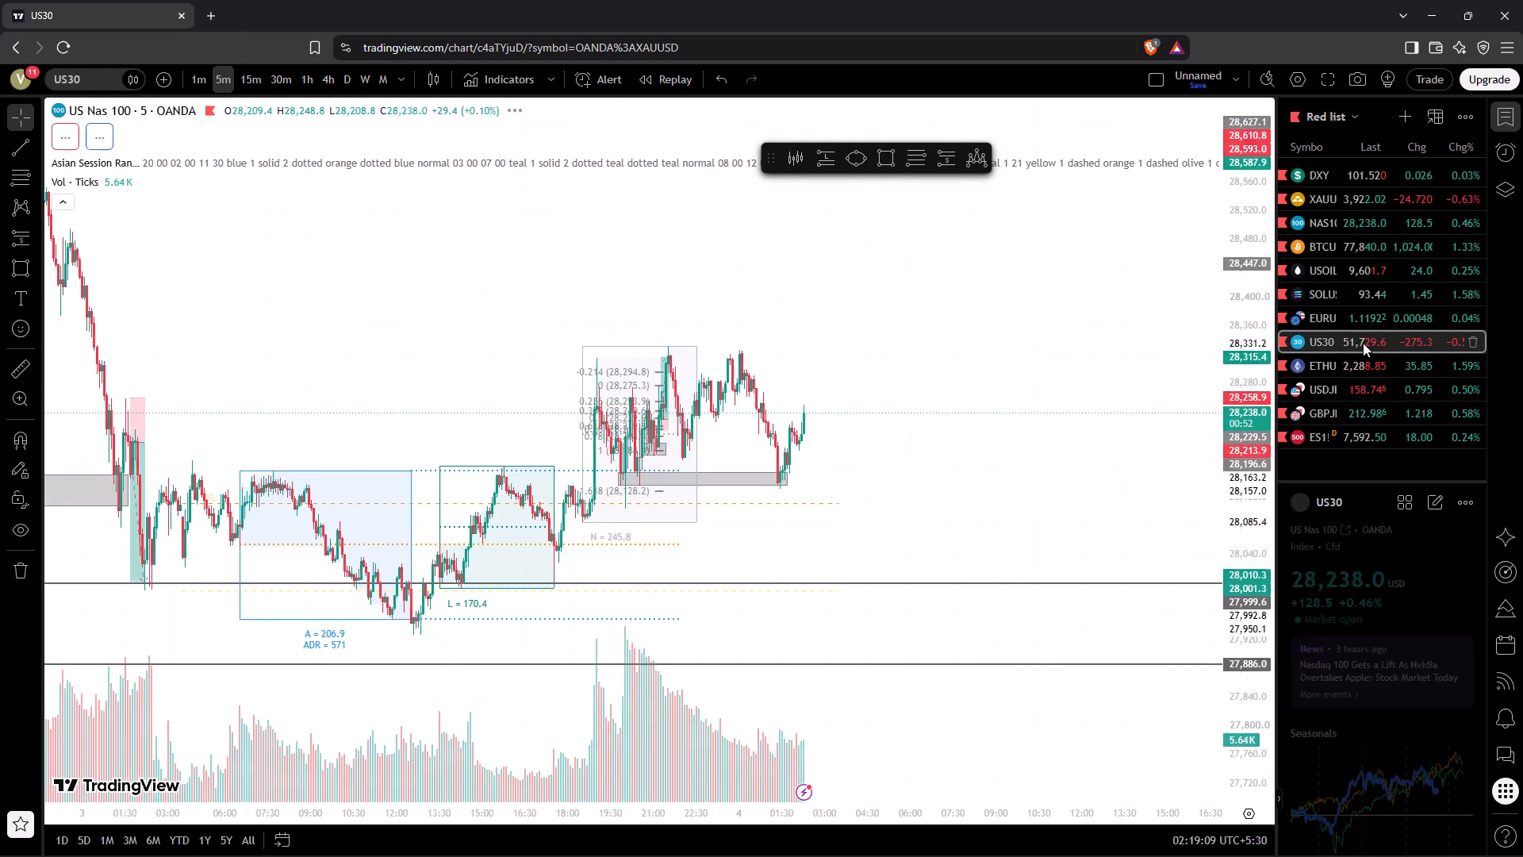
left_click_drag(1027, 414, 1118, 317)
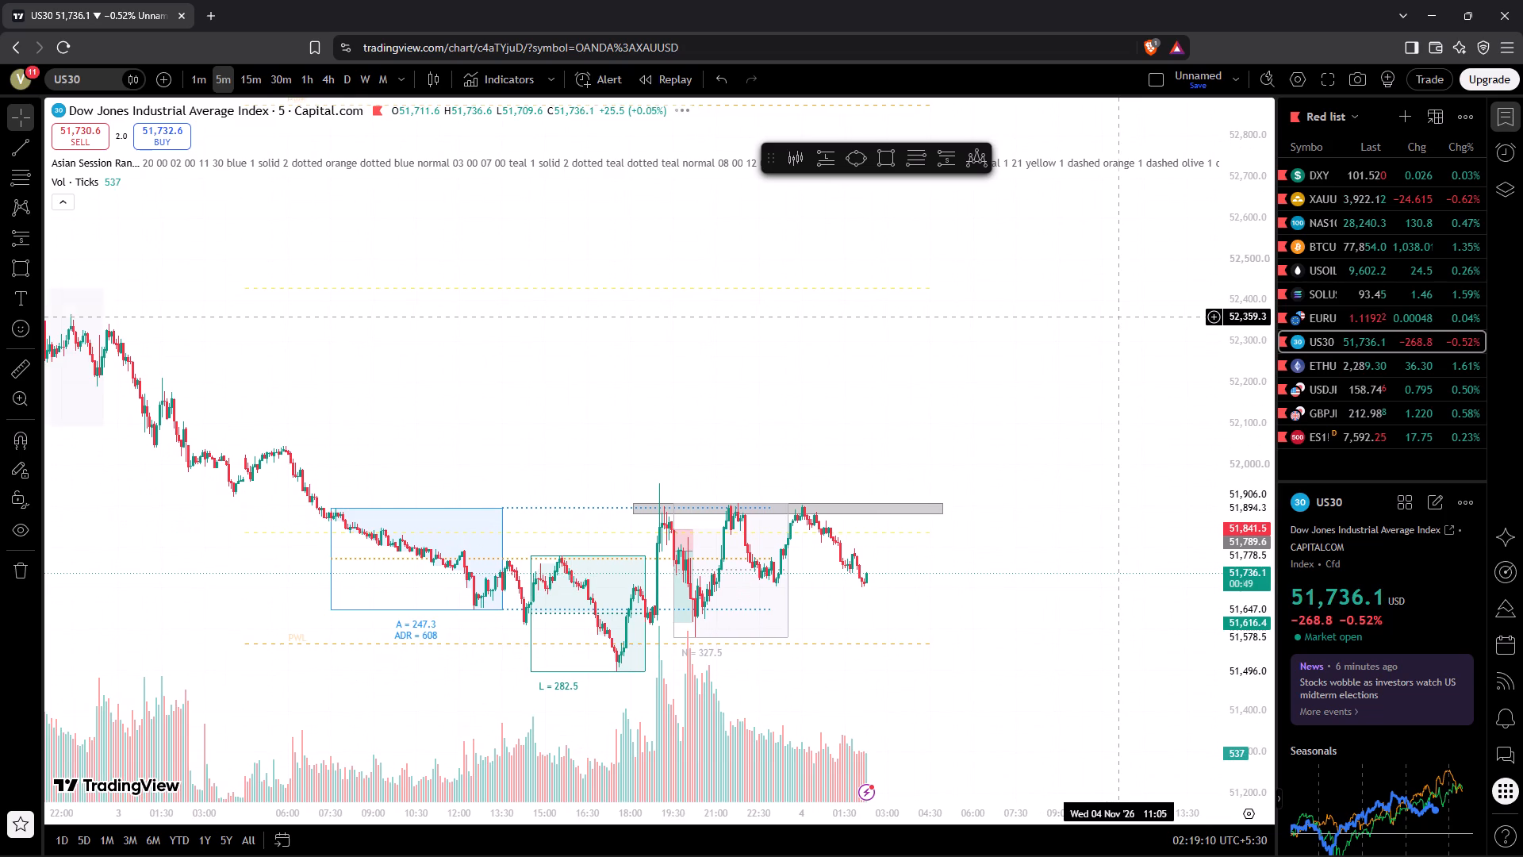
left_click(599, 317)
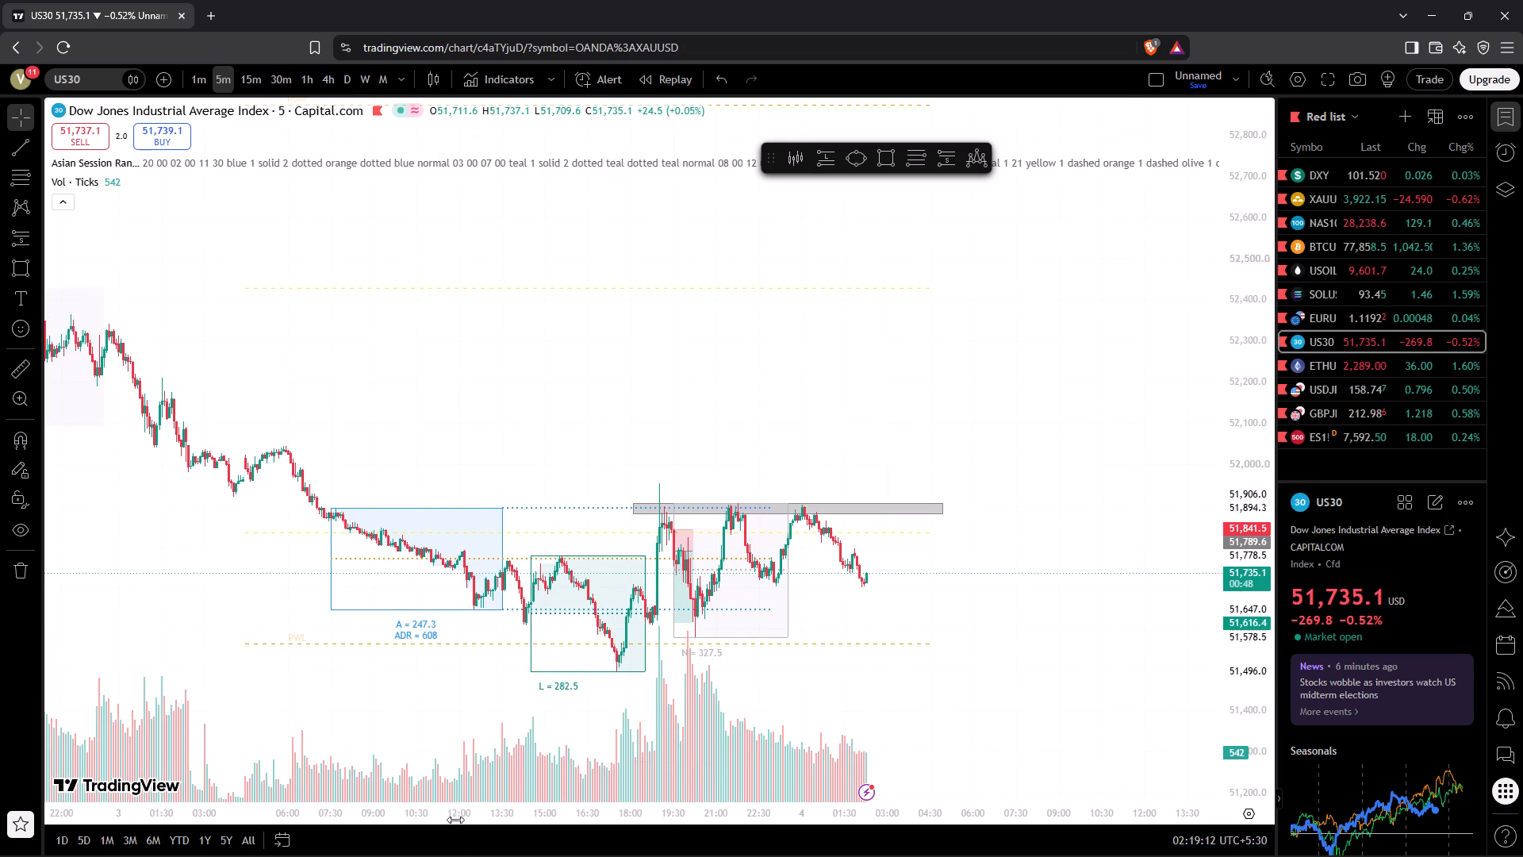
left_click_drag(455, 818, 585, 801)
left_click_drag(562, 437, 1039, 468)
left_click_drag(729, 601, 750, 595)
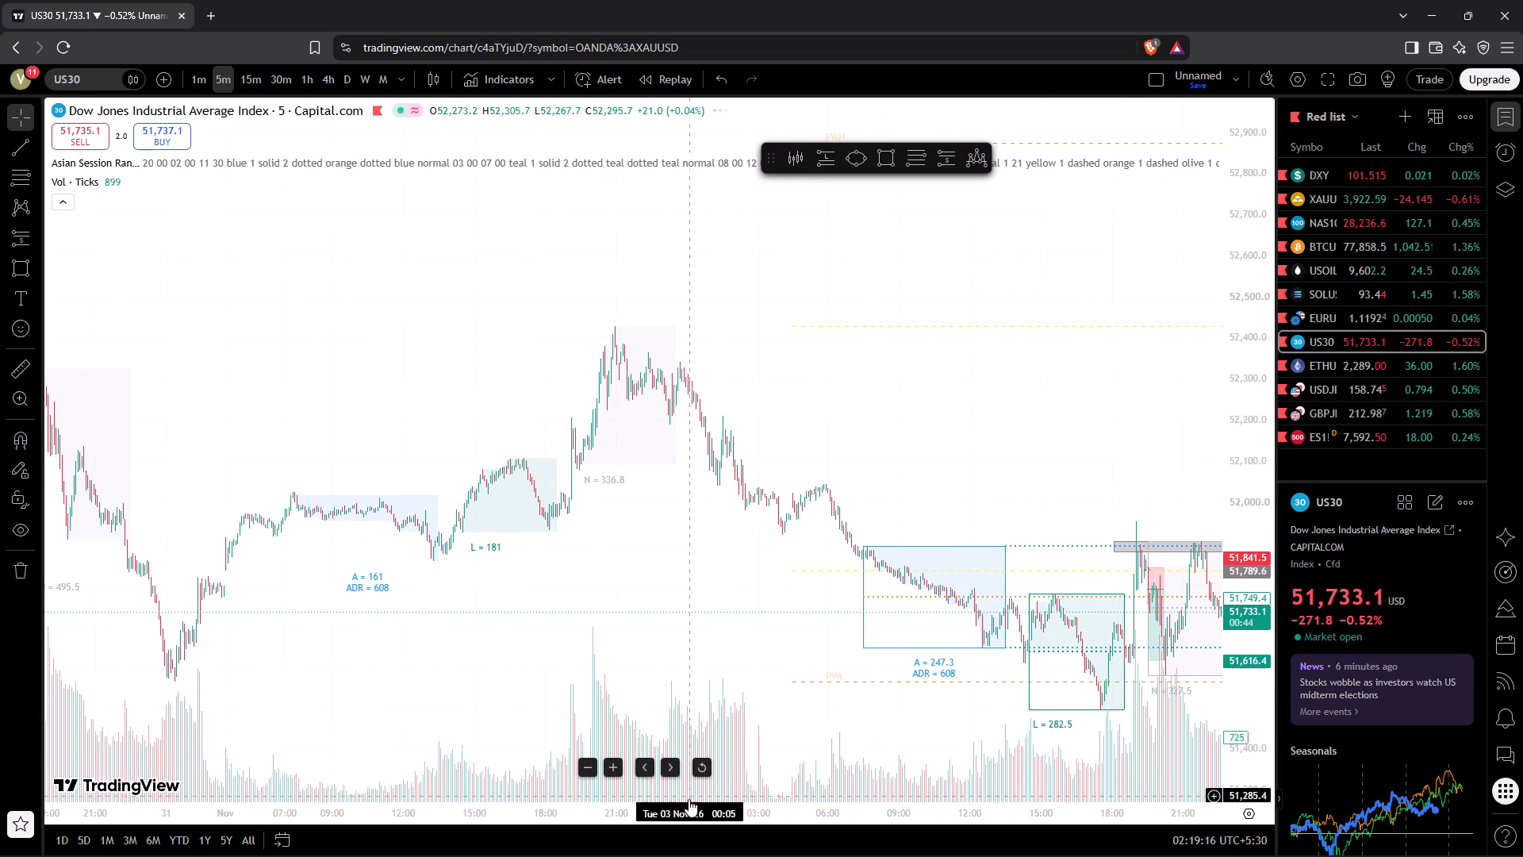
left_click_drag(681, 813, 599, 814)
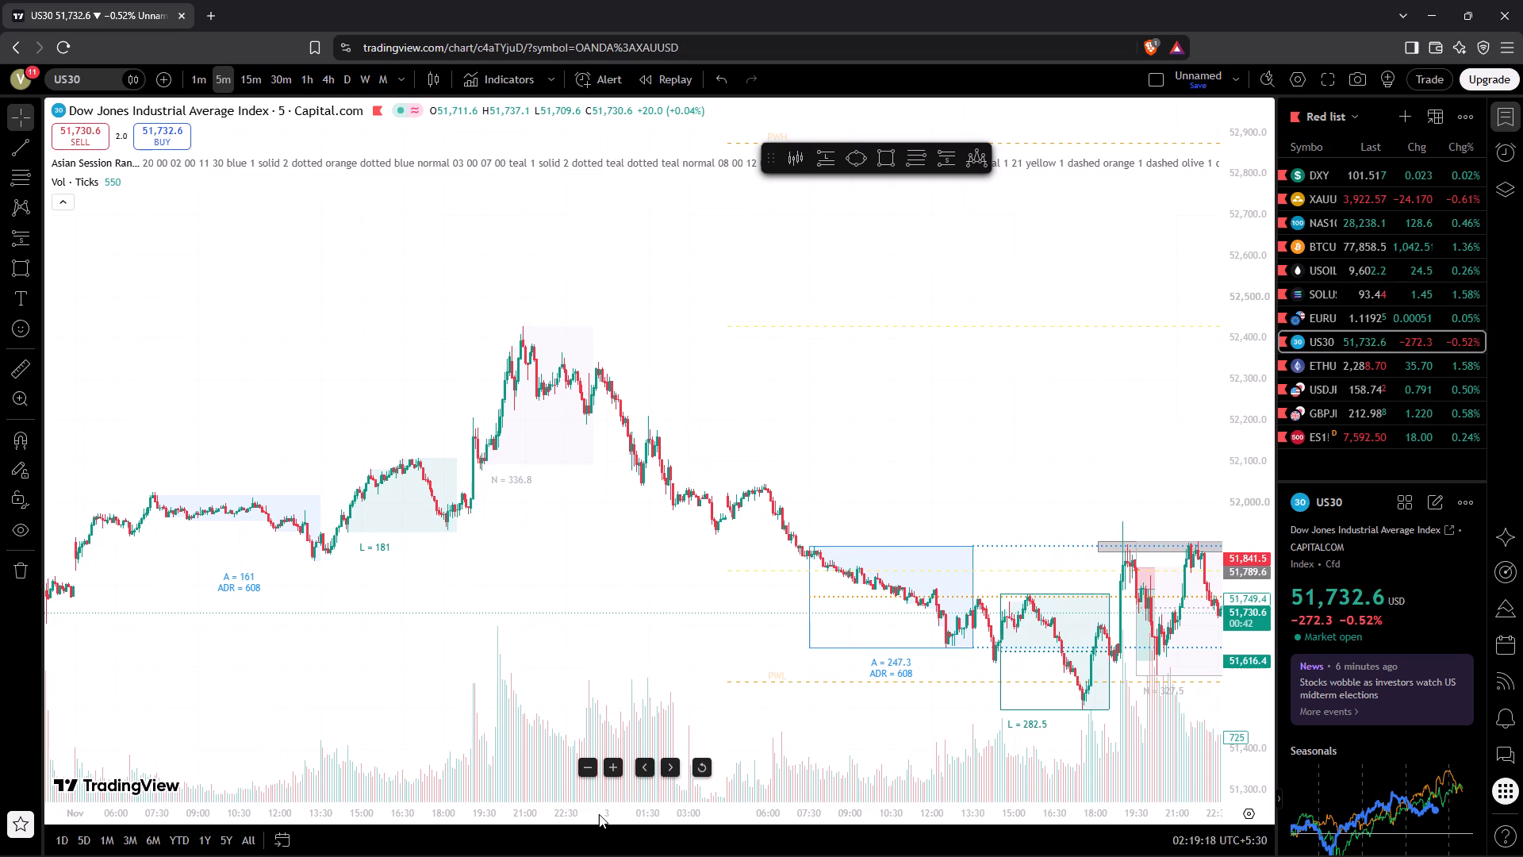
left_click_drag(1235, 603, 1207, 265)
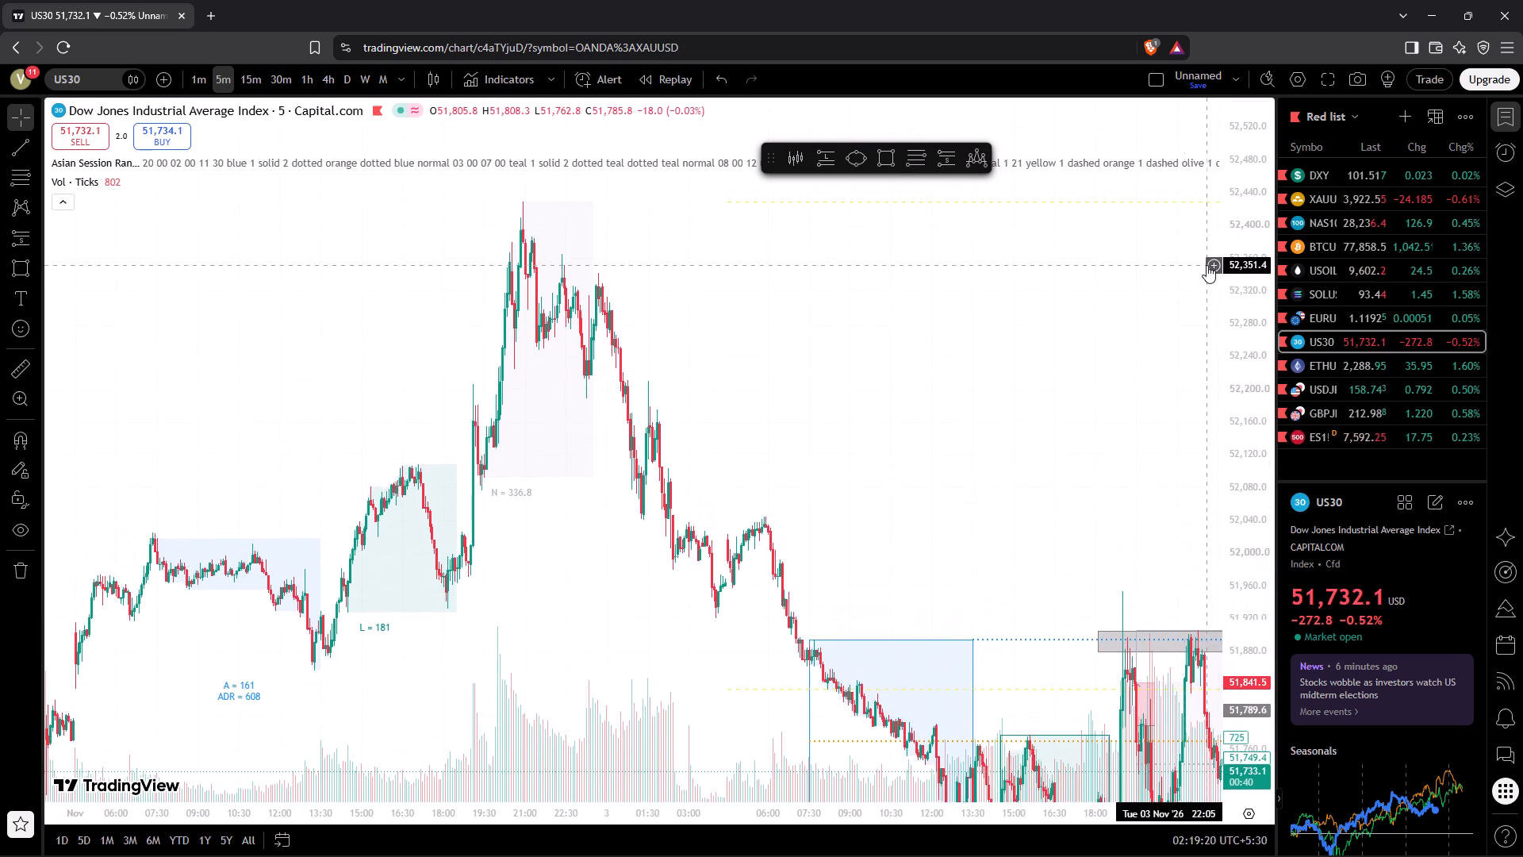
left_click_drag(924, 405, 1095, 452)
left_click_drag(1026, 451, 1050, 455)
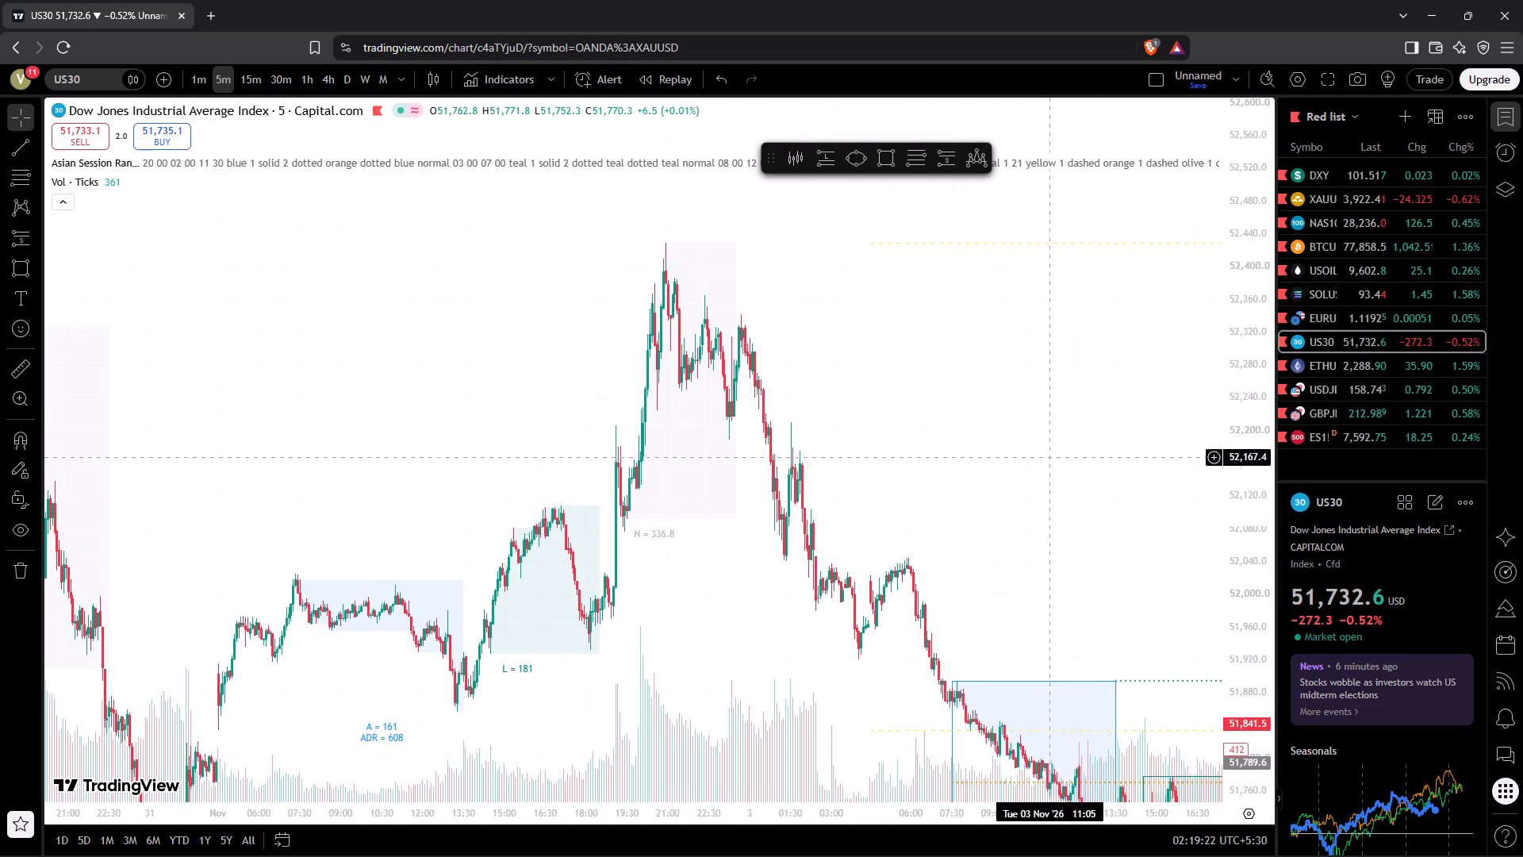
left_click_drag(731, 807, 631, 820)
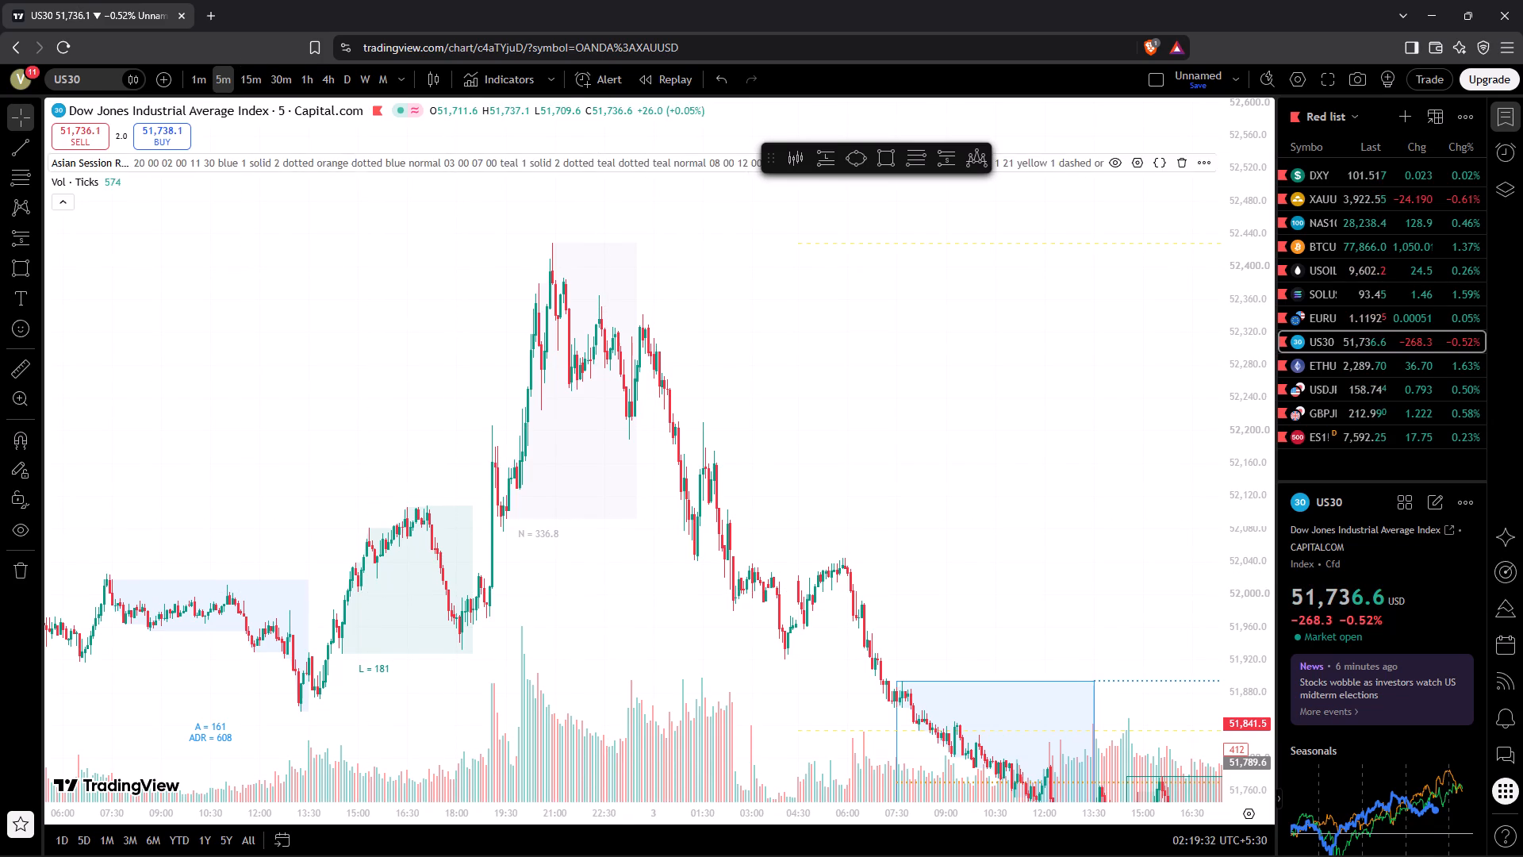
Switch US30 to the 15-minute timeframe and review price history from early November back to late August.
left_click(257, 84)
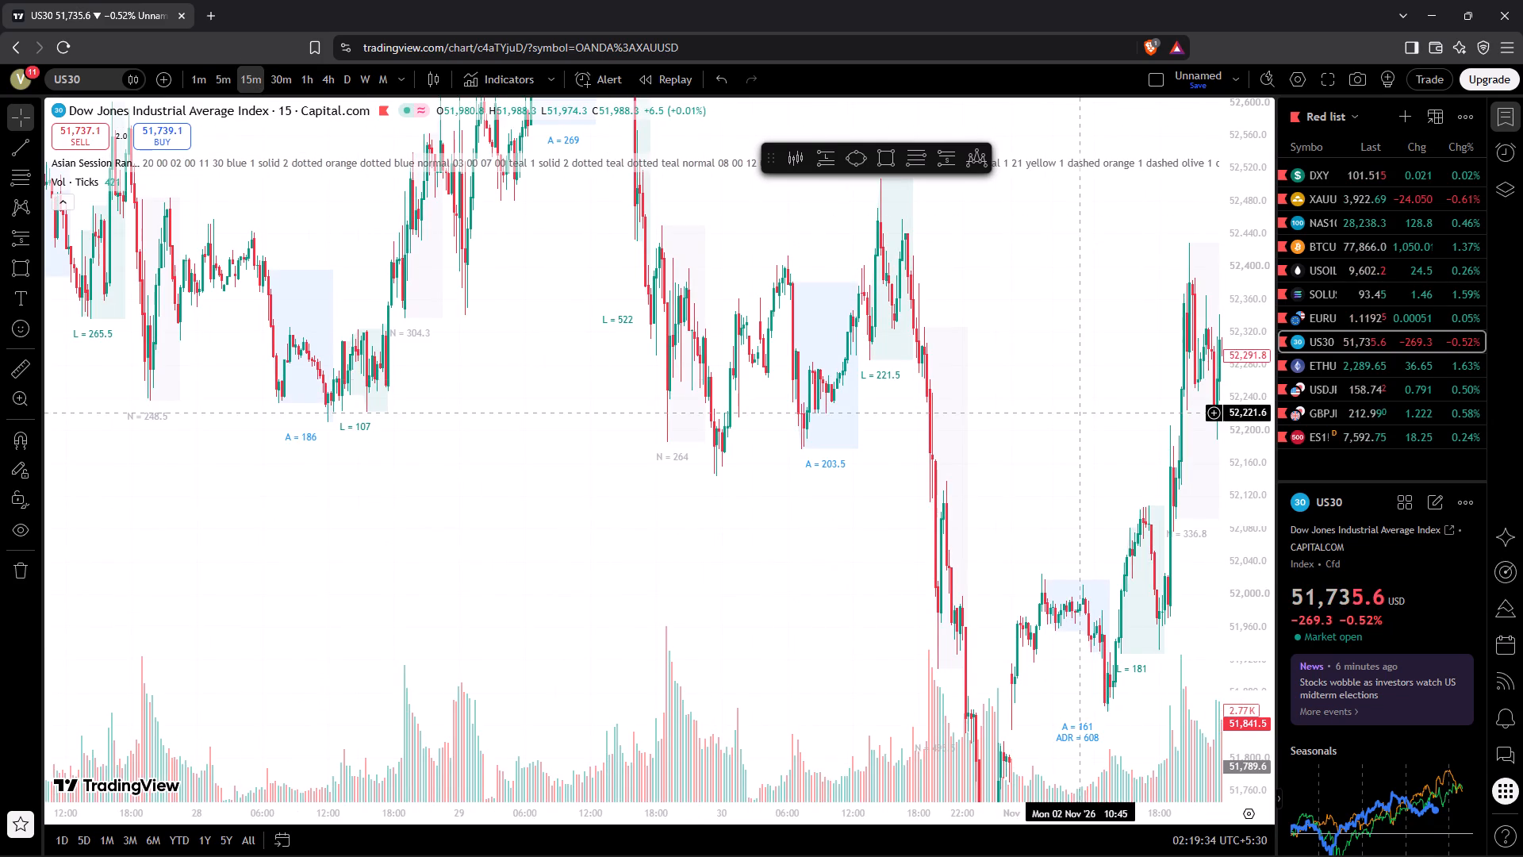
left_click_drag(1225, 349, 1336, 856)
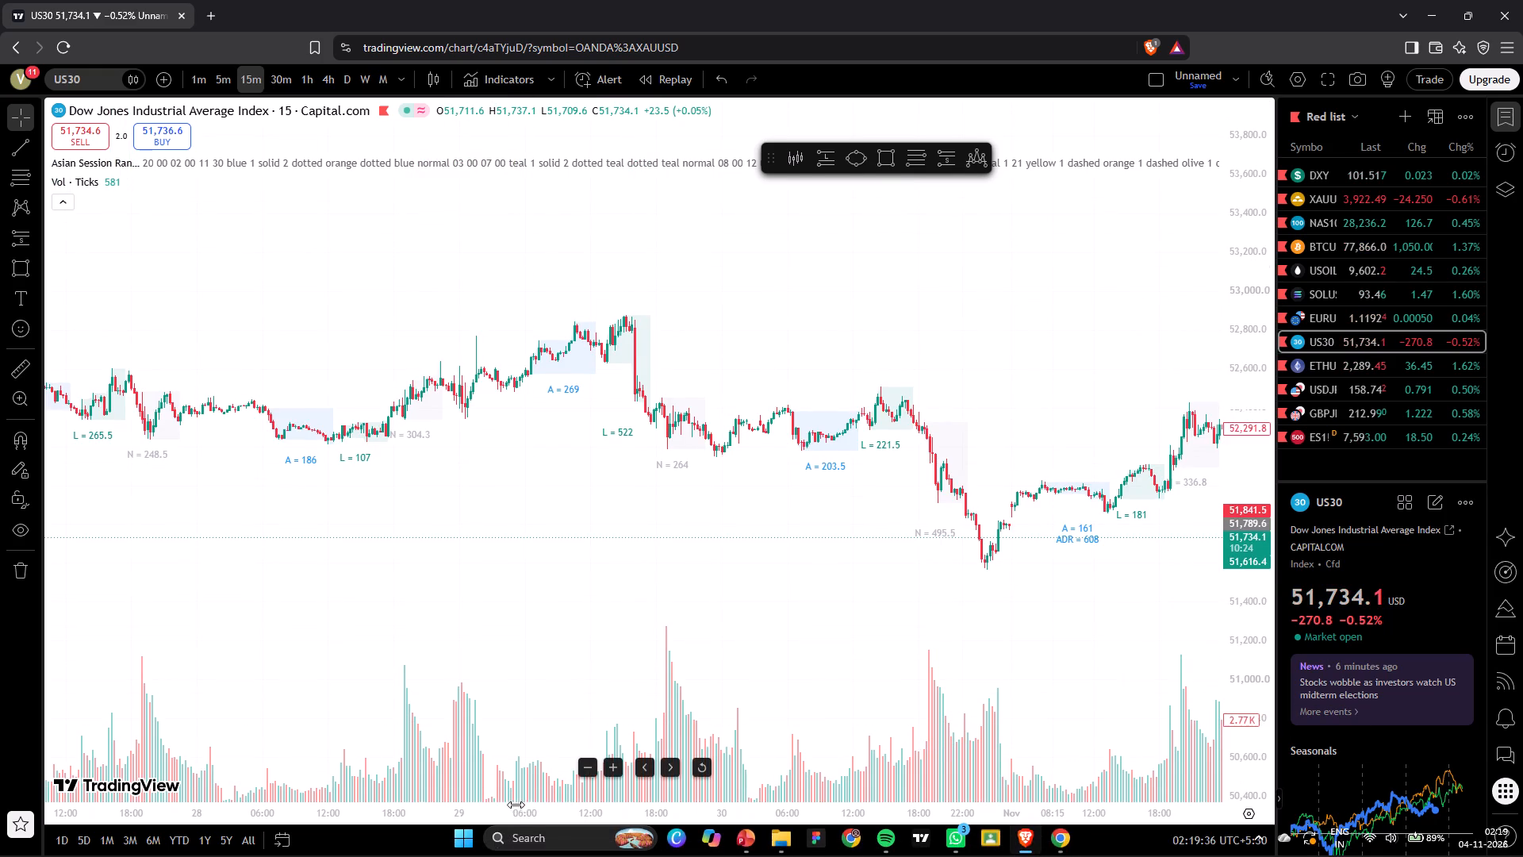
left_click_drag(507, 805, 1193, 808)
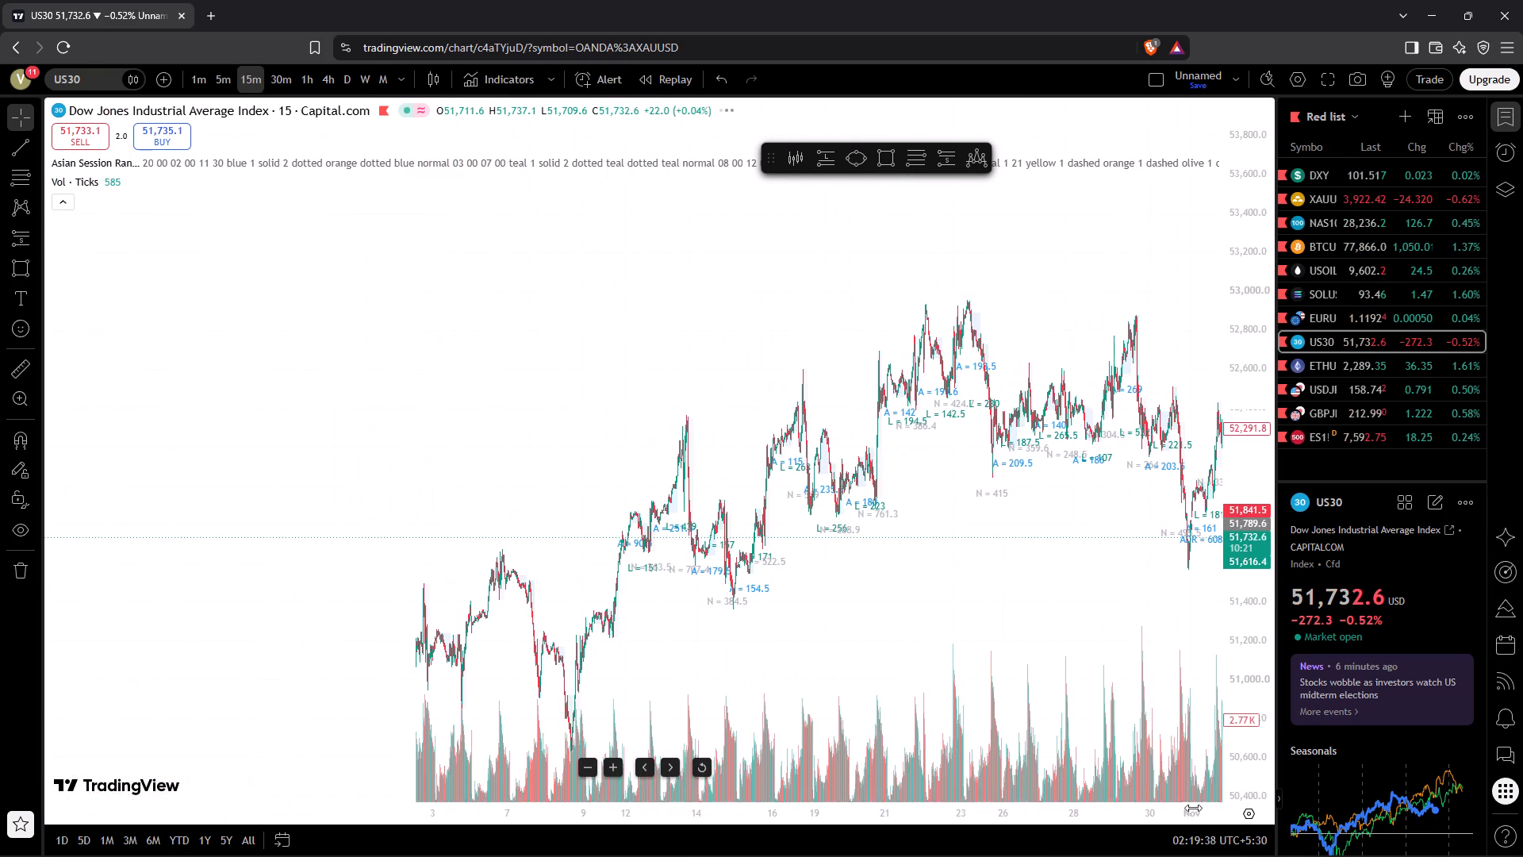
left_click_drag(1193, 808, 1267, 808)
left_click_drag(880, 603, 805, 517)
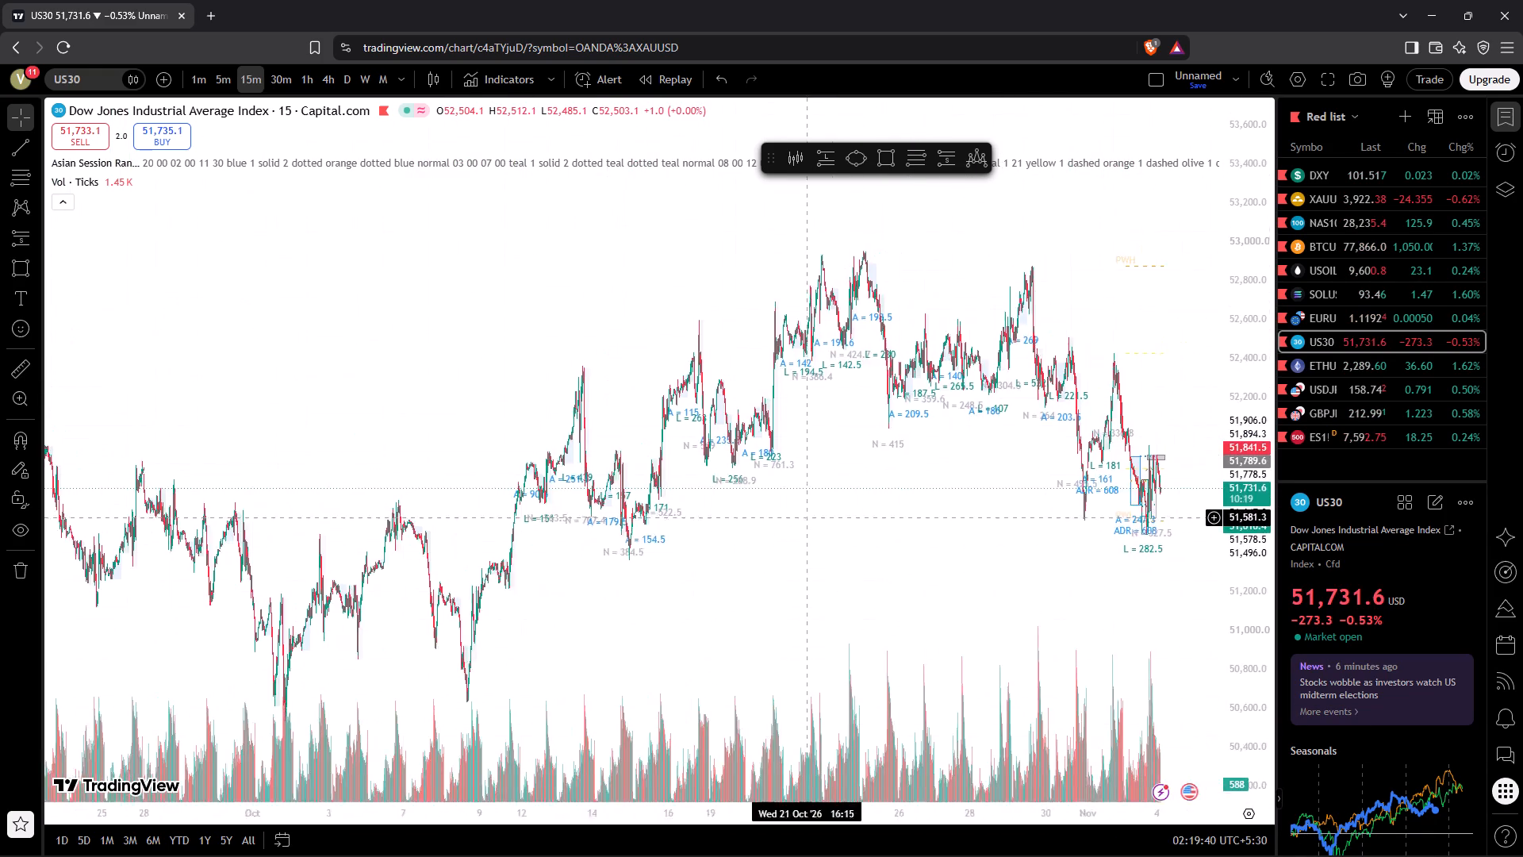
left_click_drag(805, 517, 1482, 587)
left_click_drag(1092, 491, 1471, 785)
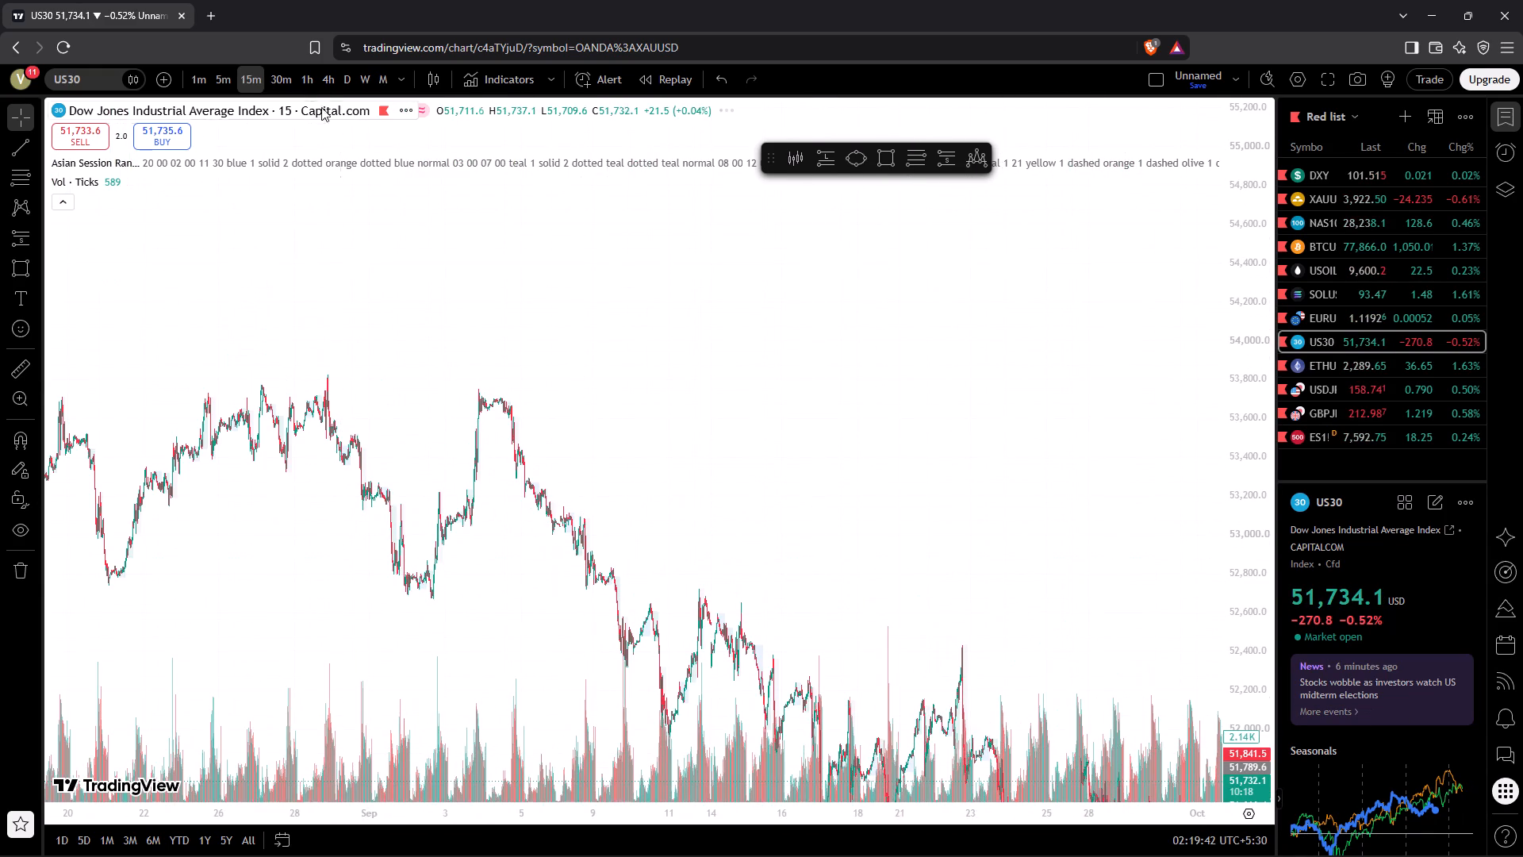
Switch US30 to the 1-hour timeframe and examine the broader price structure from August to early November.
left_click(299, 90)
left_click_drag(1083, 510, 520, 306)
left_click_drag(605, 355, 279, 167)
left_click_drag(380, 233, 93, 0)
left_click_drag(873, 459, 973, 365)
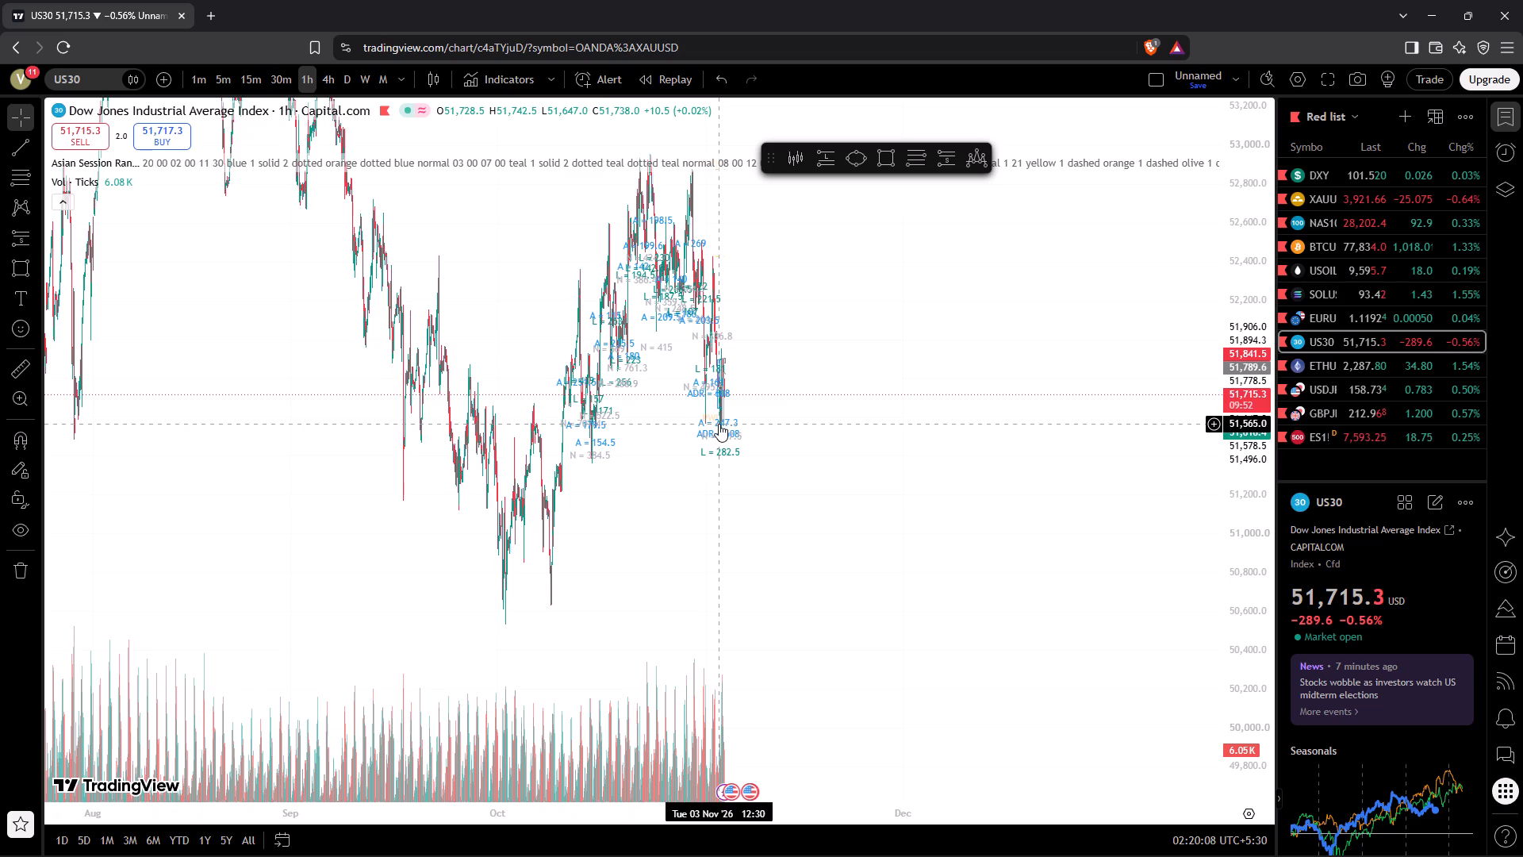
left_click_drag(692, 523, 740, 574)
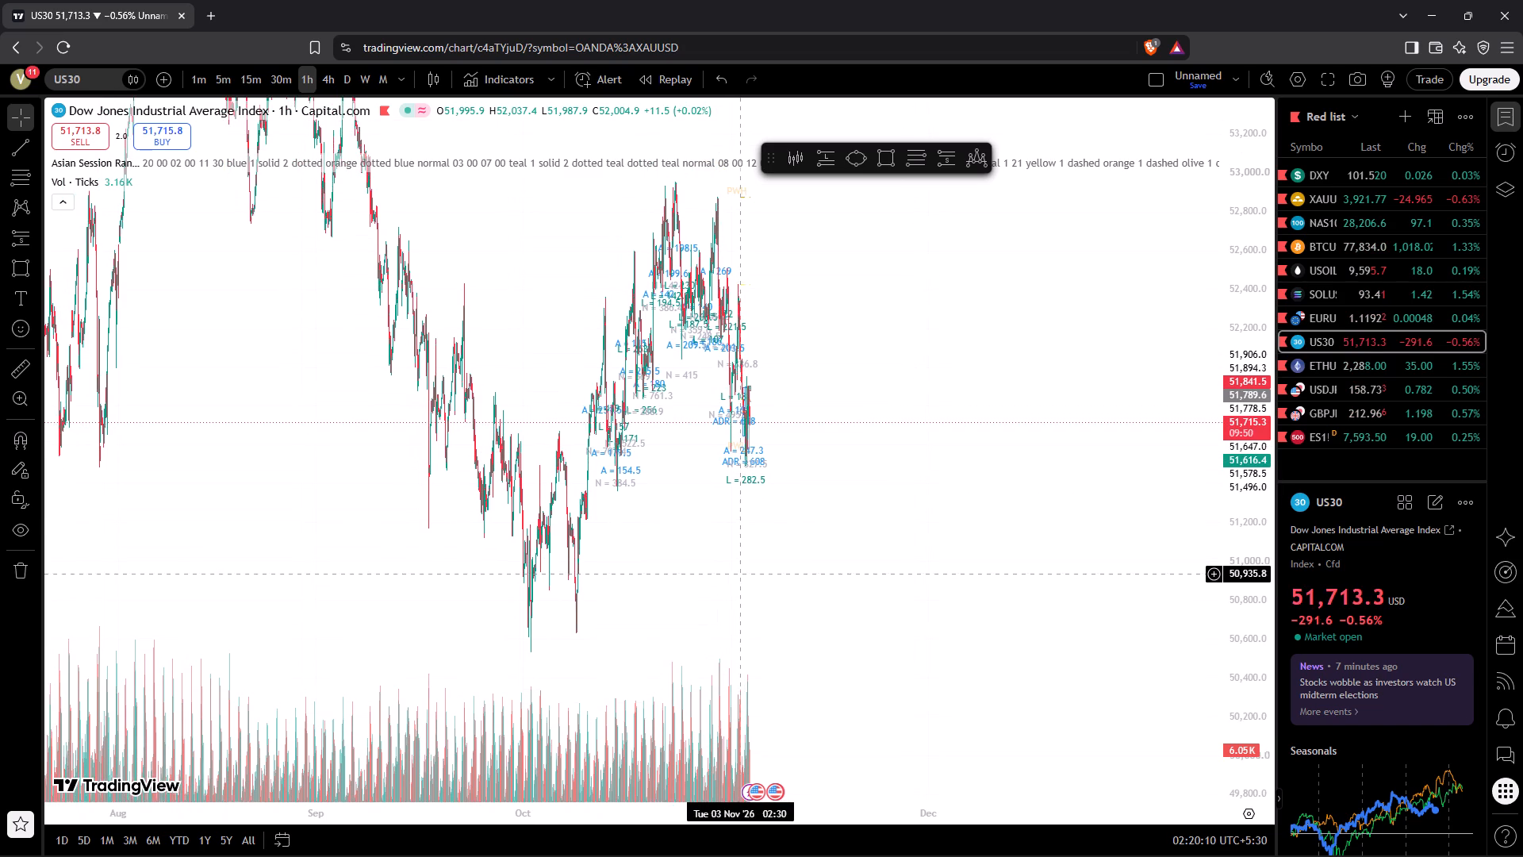
Return US30 to the 5-minute timeframe and review price action from mid-October forward to the latest candles on 4 November.
left_click(232, 74)
left_click_drag(427, 612, 1068, 594)
left_click_drag(506, 503, 1195, 490)
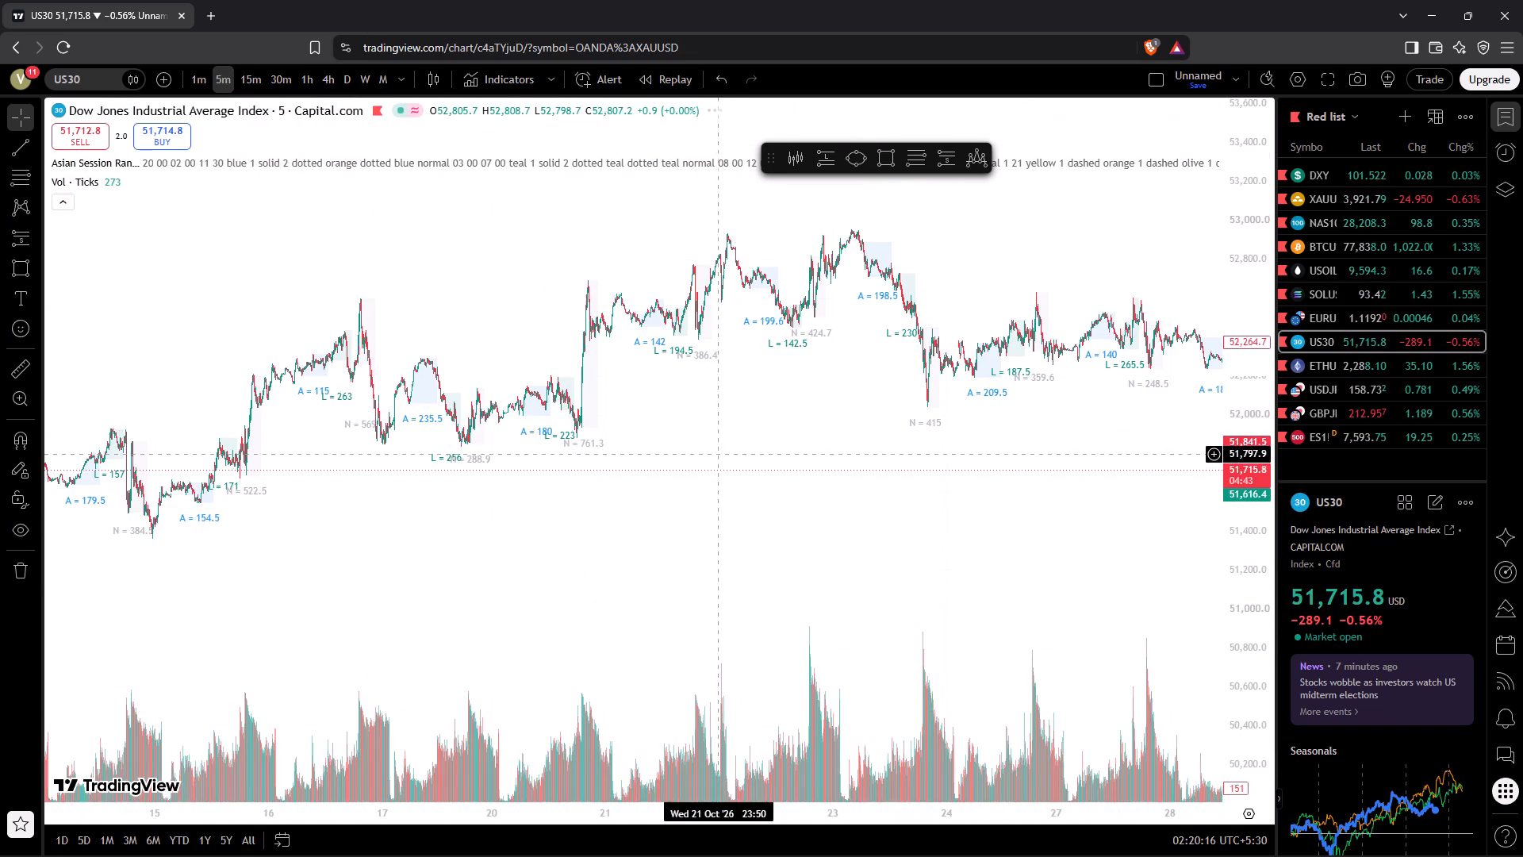
left_click_drag(964, 485, 346, 478)
left_click_drag(786, 477, 765, 505)
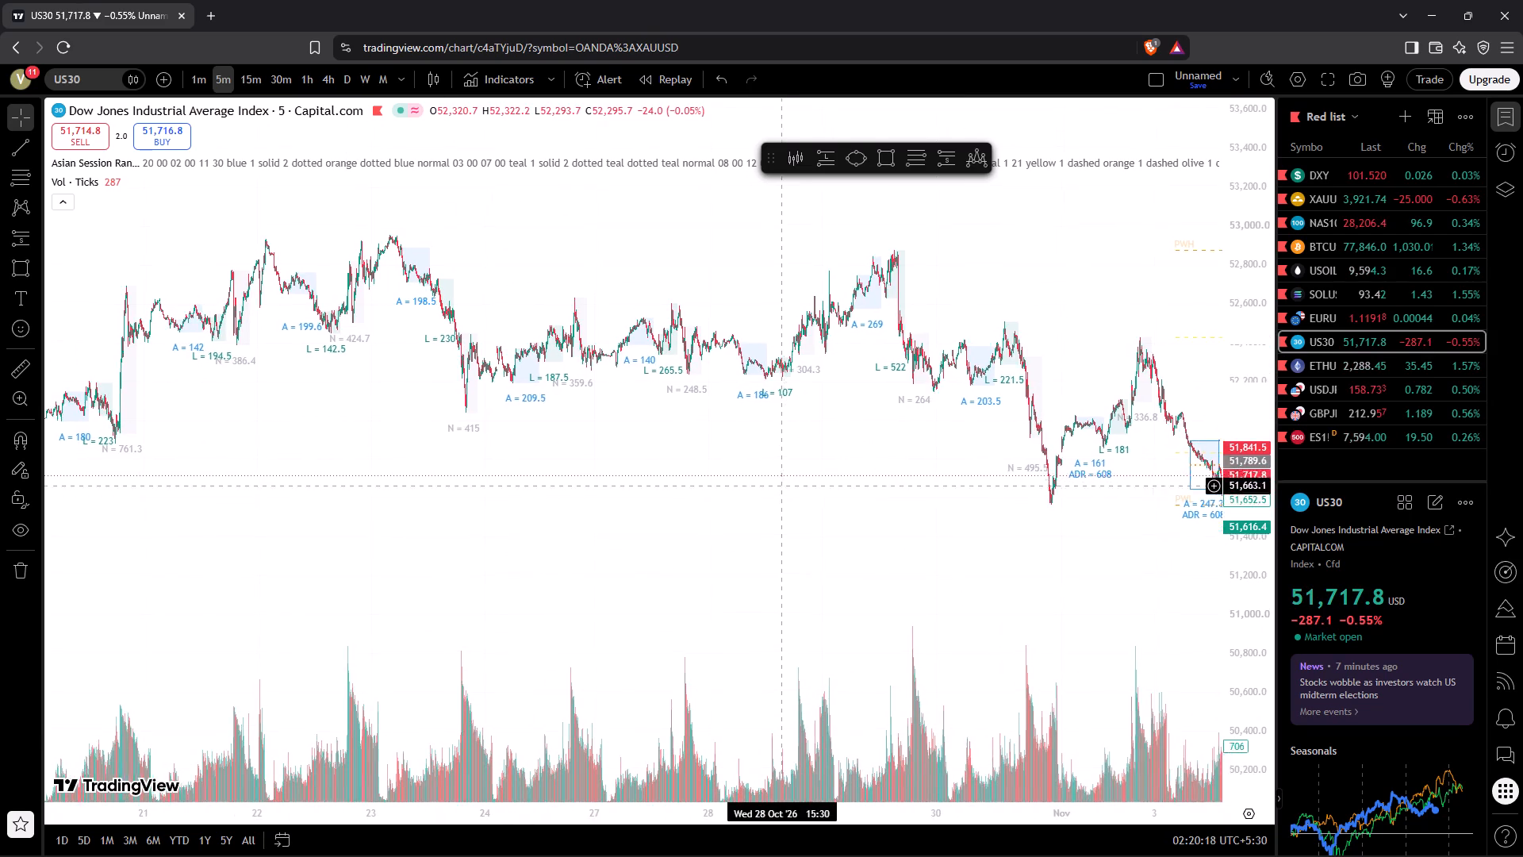
left_click_drag(765, 505, 723, 527)
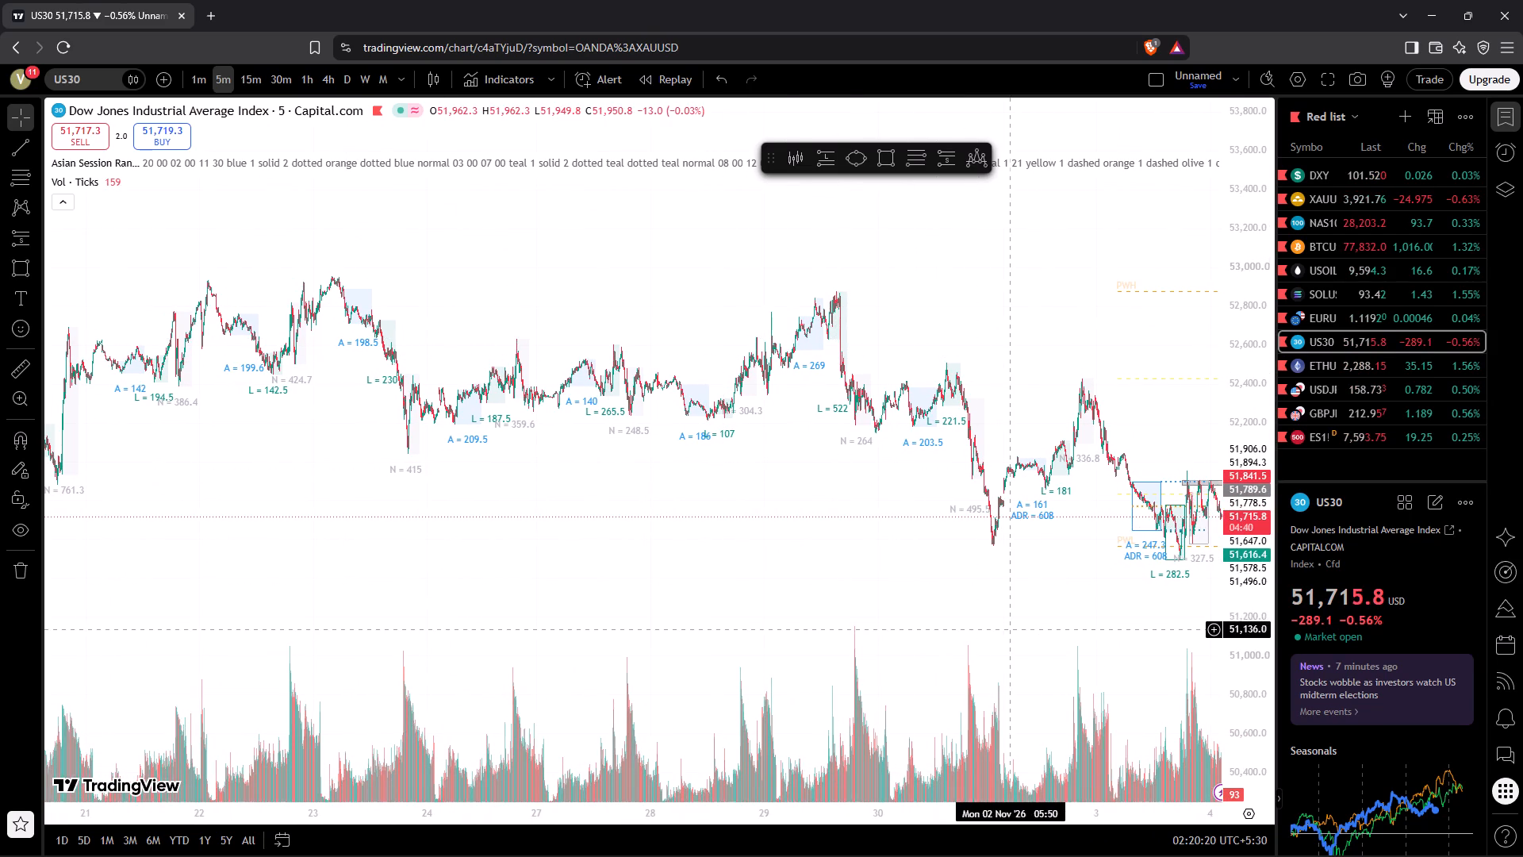
left_click_drag(1010, 628, 891, 723)
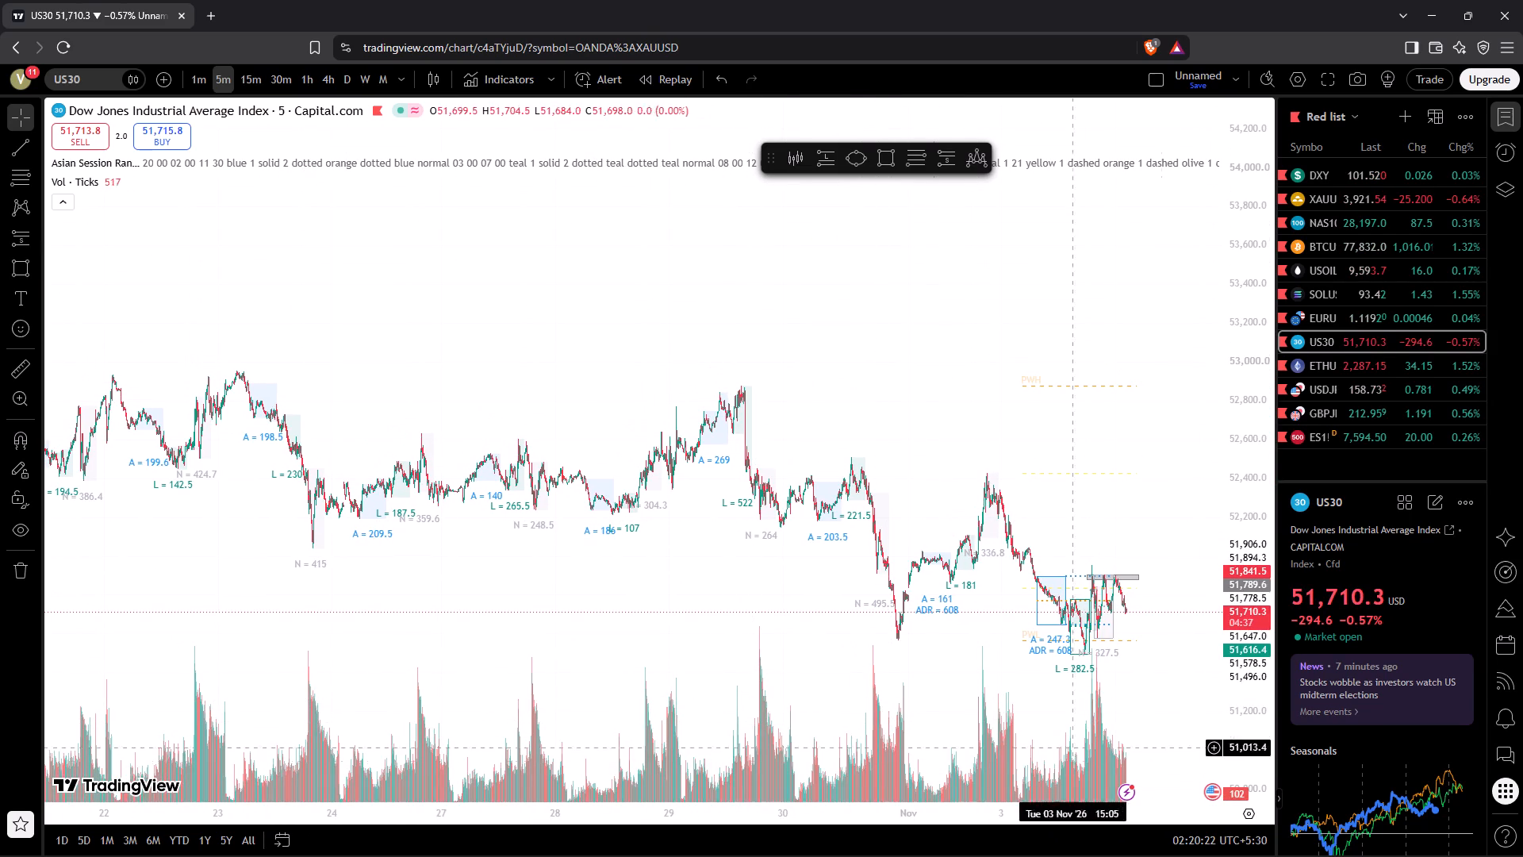
left_click_drag(1240, 694, 1212, 251)
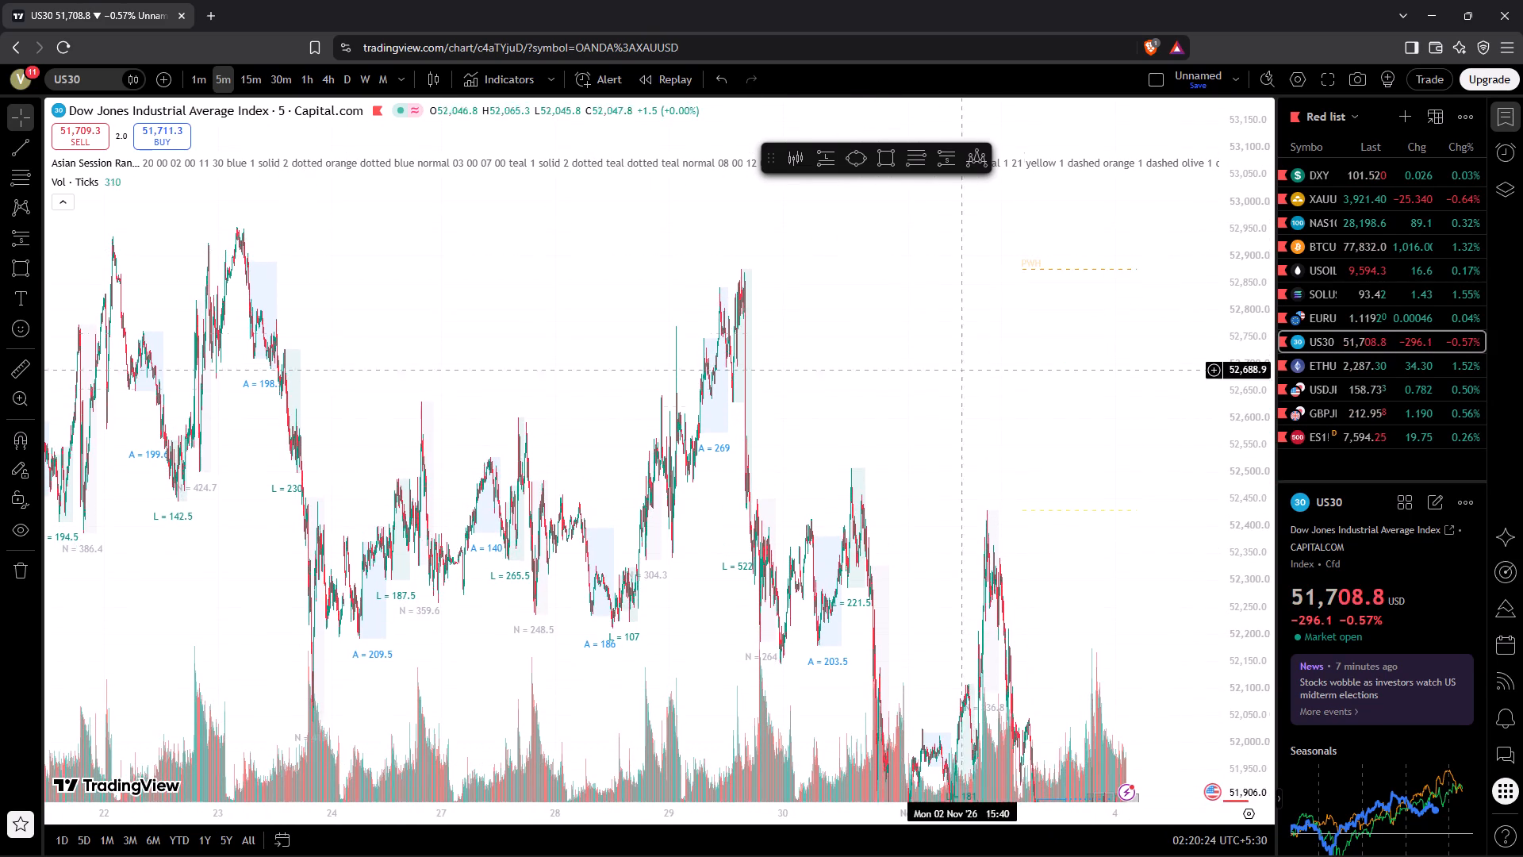
left_click_drag(919, 406, 675, 163)
left_click_drag(906, 558, 1072, 491)
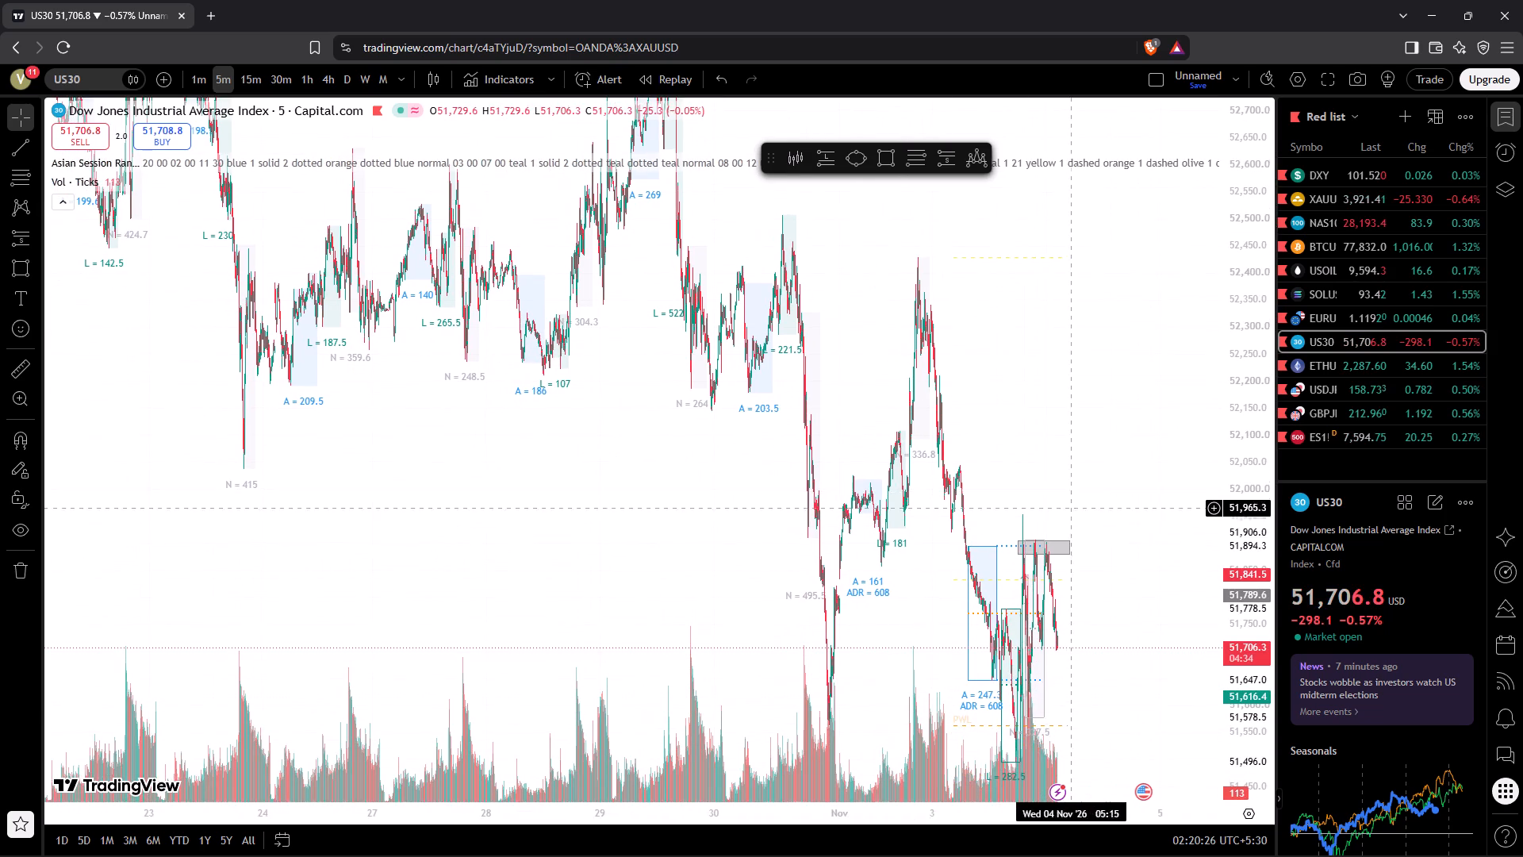
Examine the US30 rise on 2 November and the following decline towards the grey zone near 51,900 on the 5-minute chart.
left_click_drag(865, 816, 209, 772)
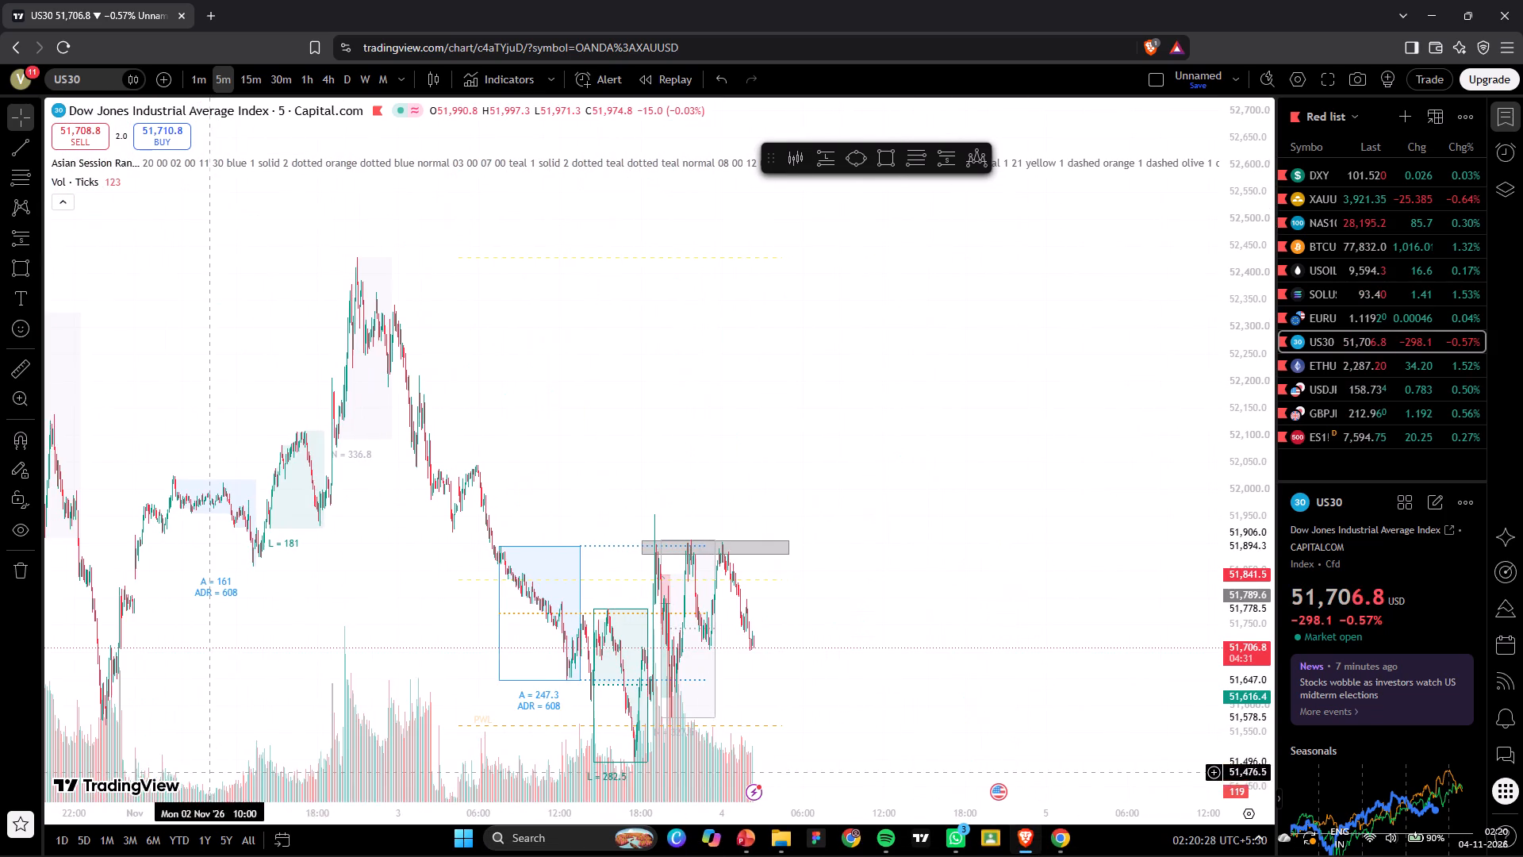
left_click_drag(570, 361, 1111, 262)
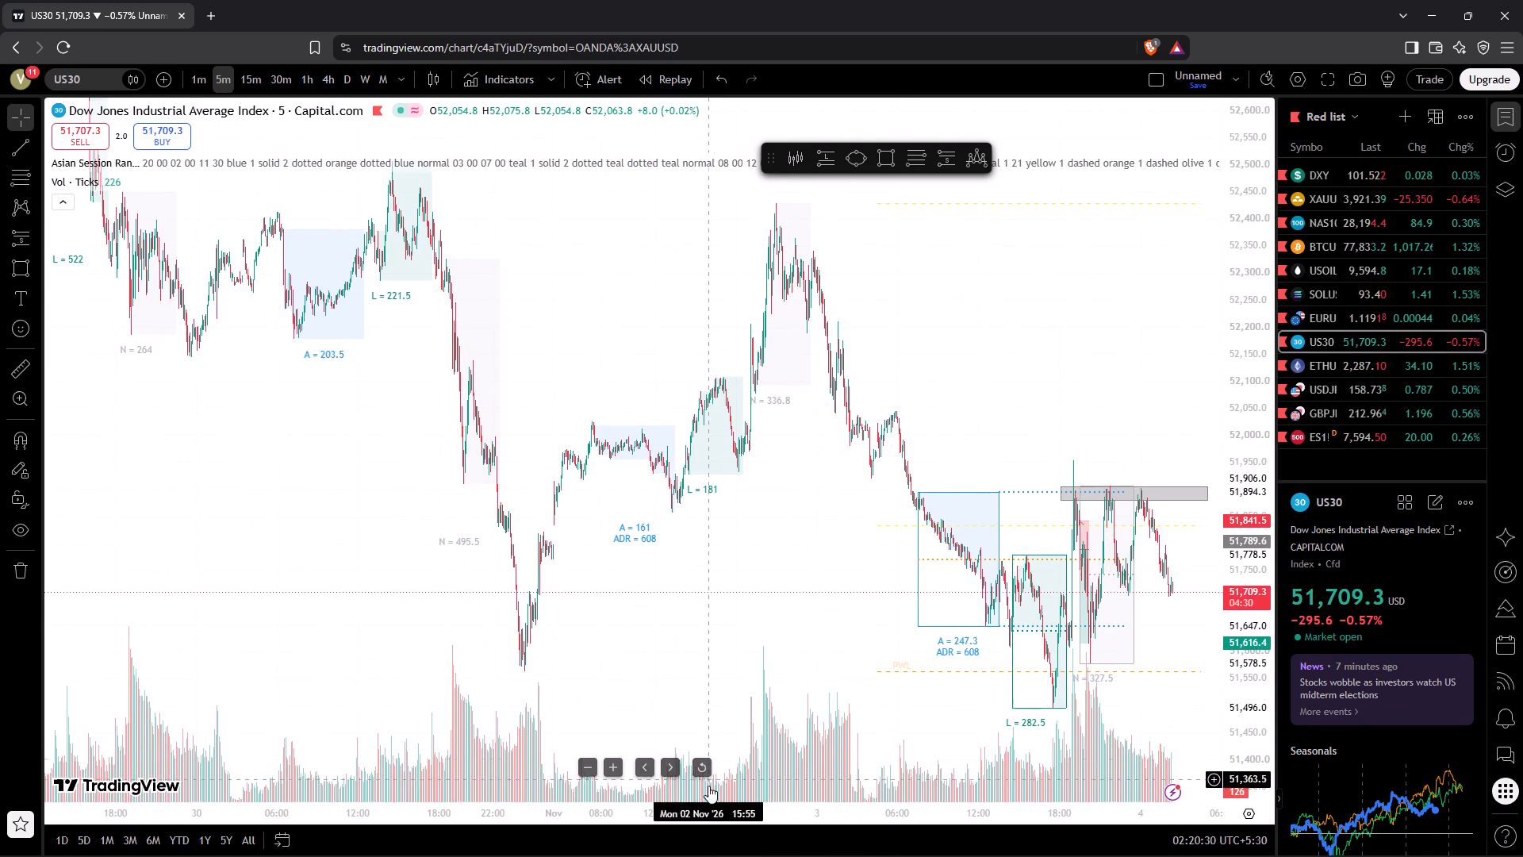
left_click_drag(704, 808, 136, 789)
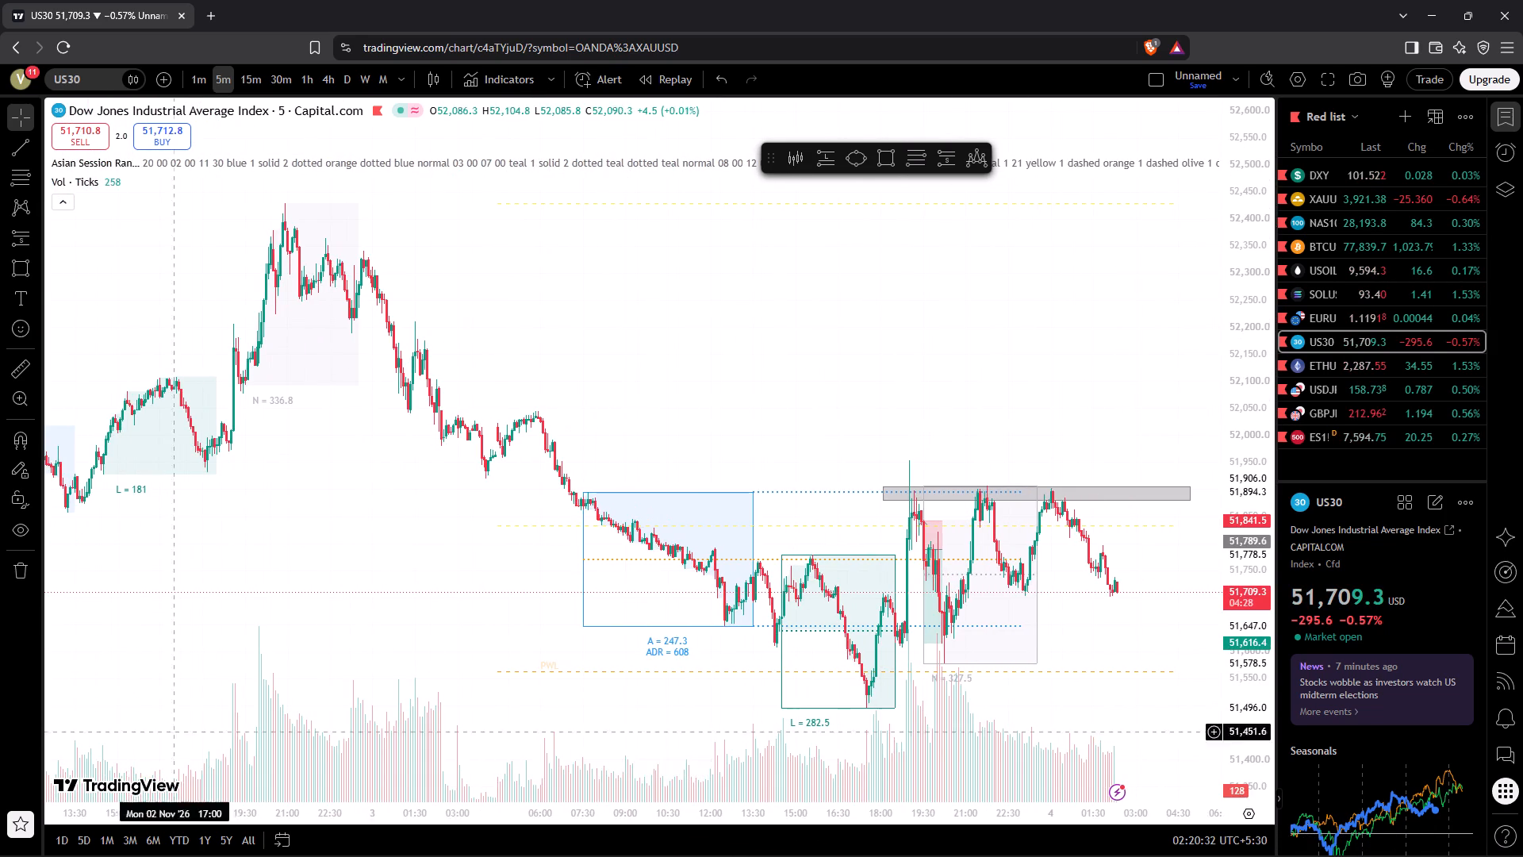
left_click_drag(490, 246, 594, 323)
left_click_drag(594, 323, 614, 346)
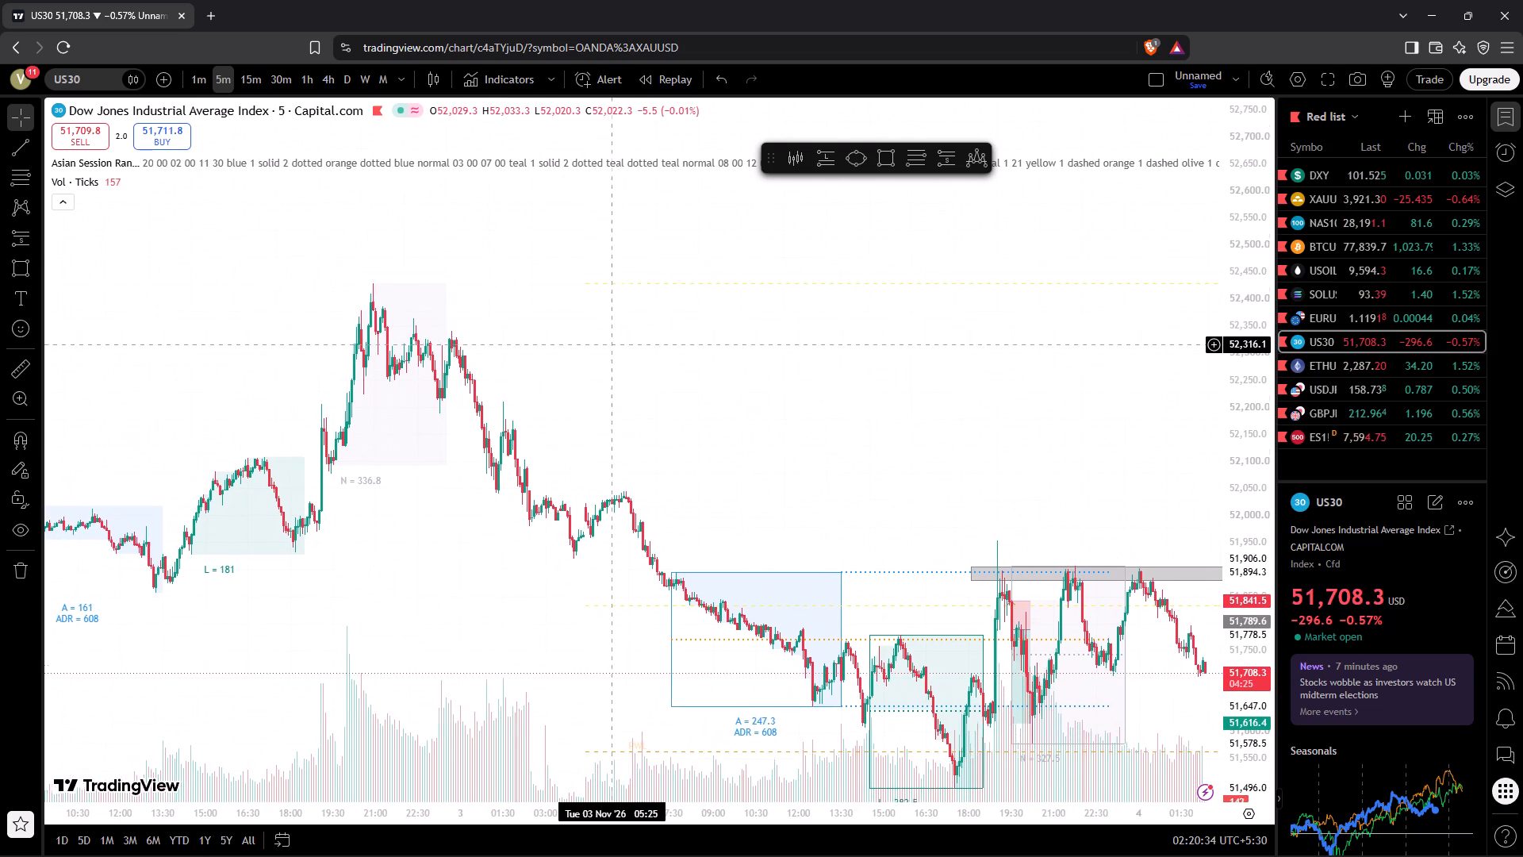
left_click_drag(614, 346, 616, 349)
left_click(616, 349)
left_click_drag(616, 349, 631, 365)
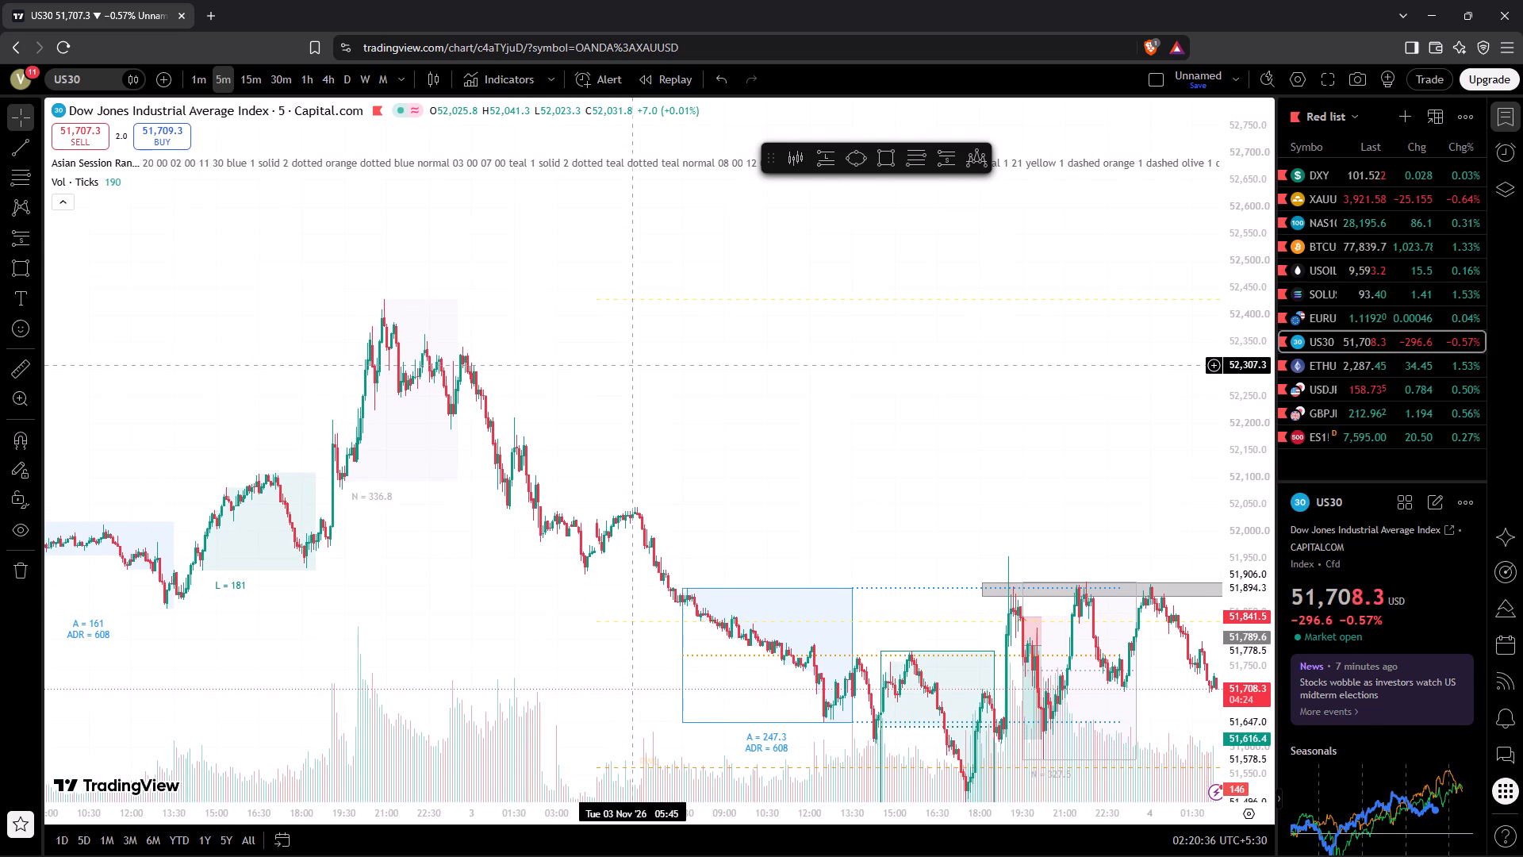
left_click_drag(631, 365, 795, 458)
left_click_drag(961, 468, 919, 453)
left_click_drag(1241, 452, 1249, 425)
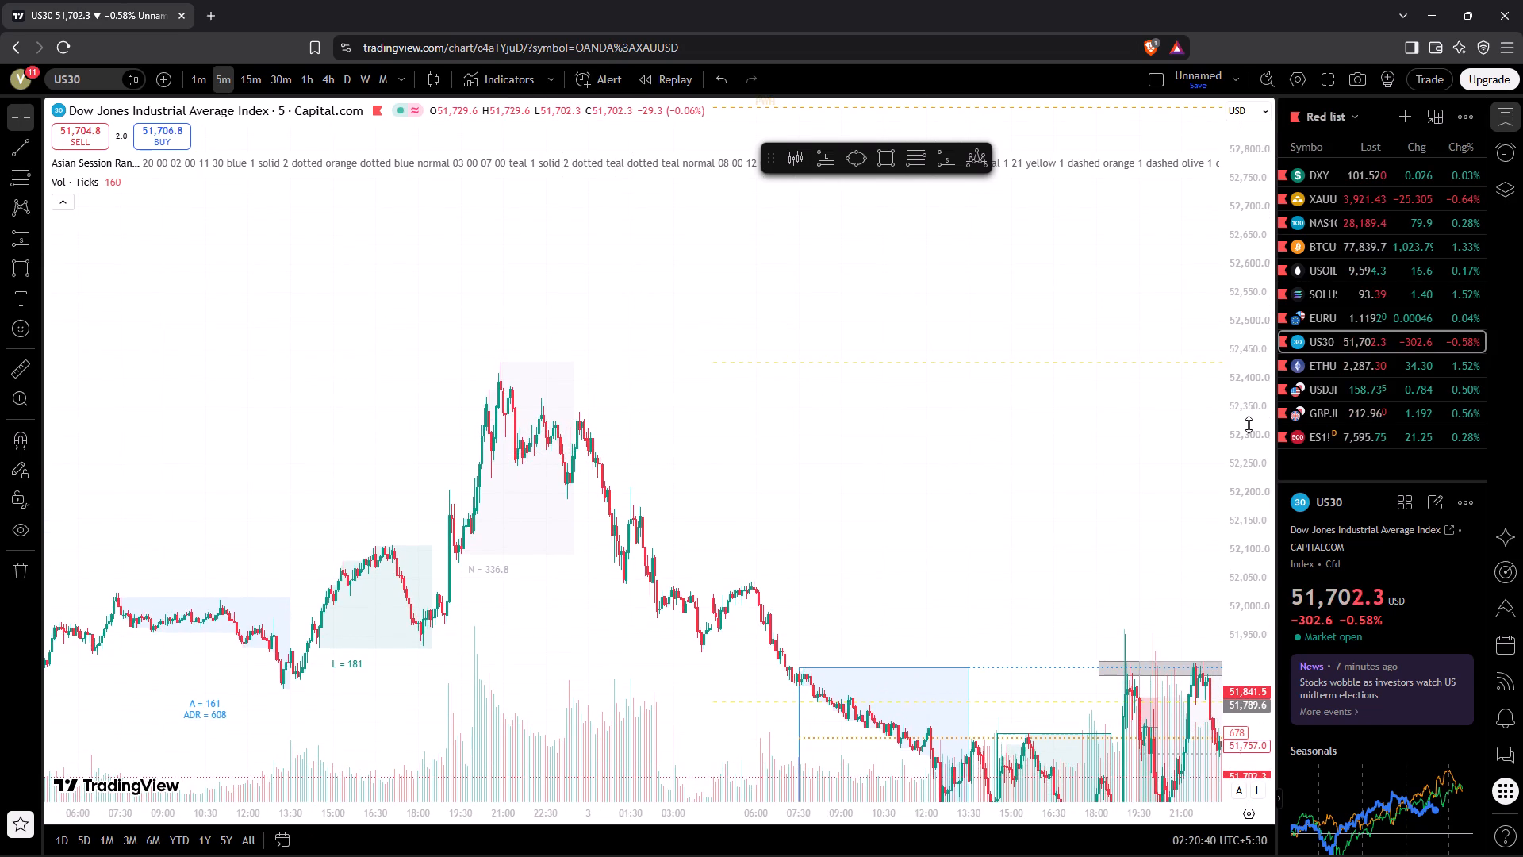
left_click_drag(1249, 425, 1249, 426)
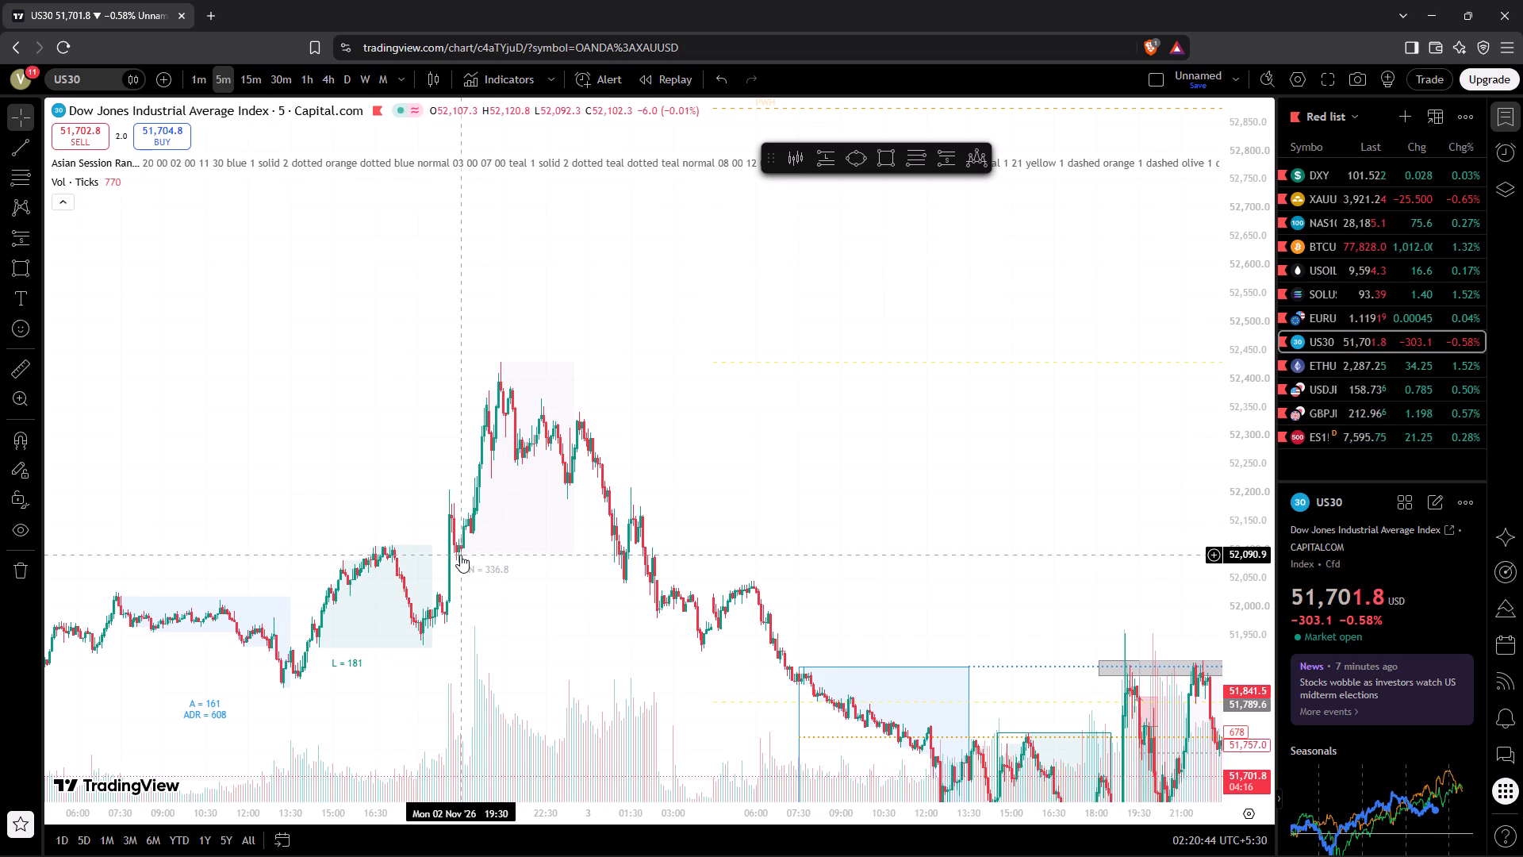
Compare the latest US30 5-minute candles around the grey zone with price action from 30 October to 3 November.
left_click_drag(854, 479, 884, 265)
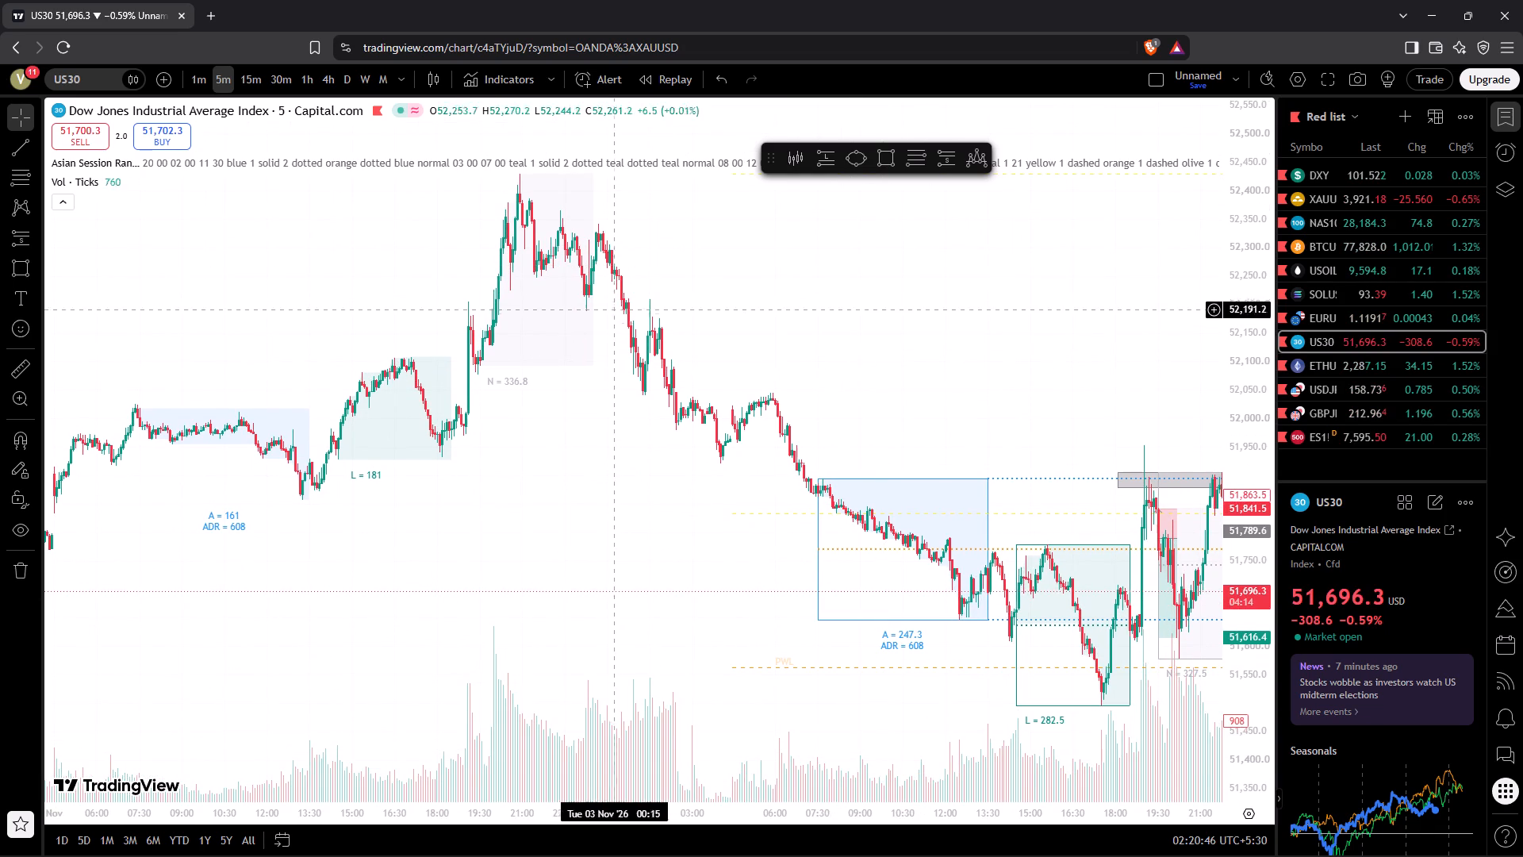
left_click_drag(896, 397, 125, 467)
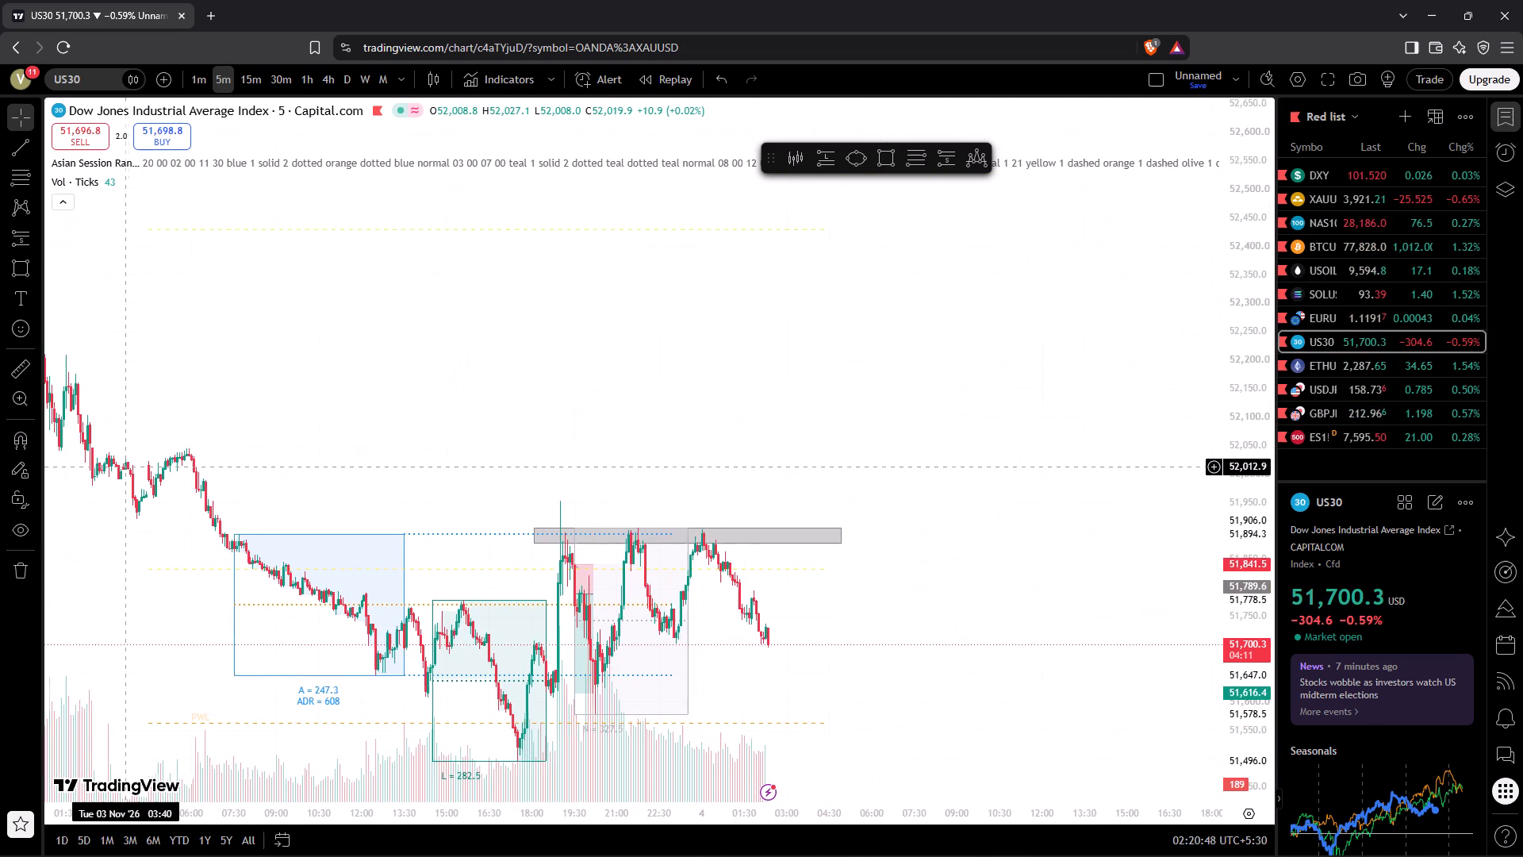
left_click_drag(125, 467, 340, 397)
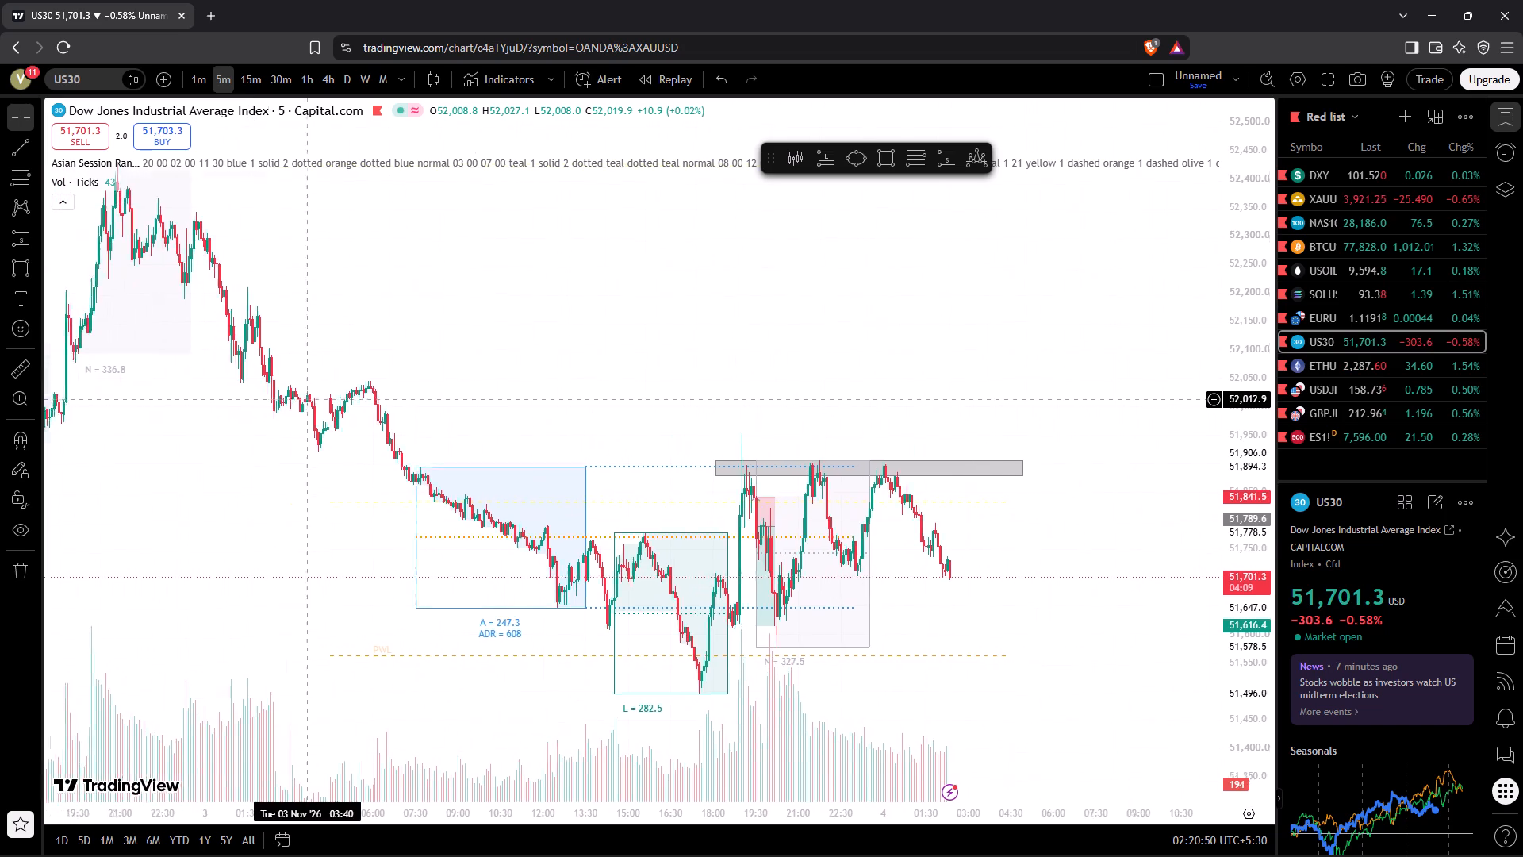
left_click_drag(340, 397, 971, 432)
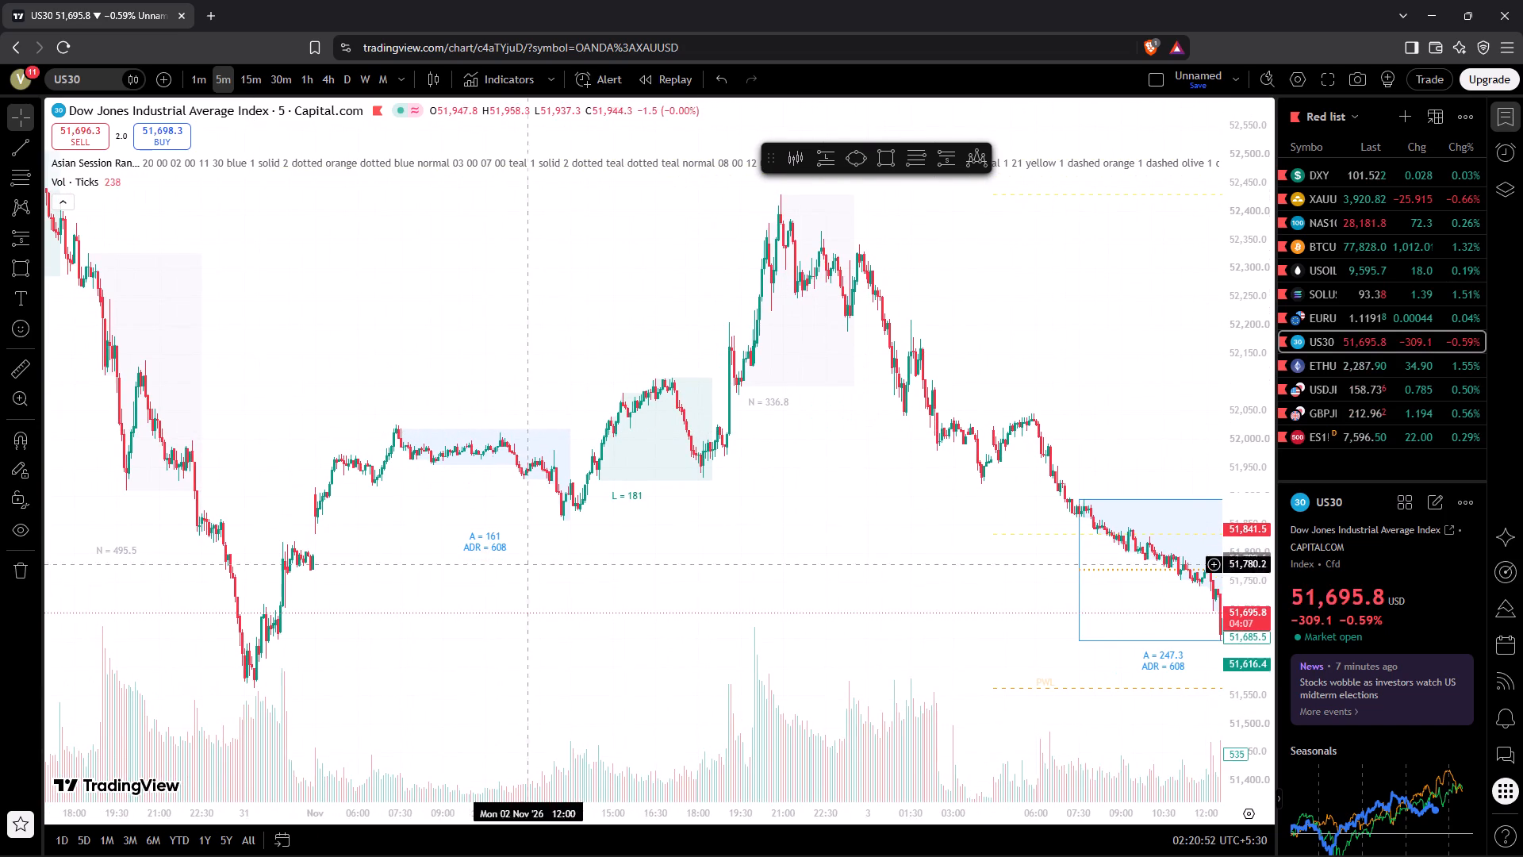
left_click_drag(493, 595, 392, 625)
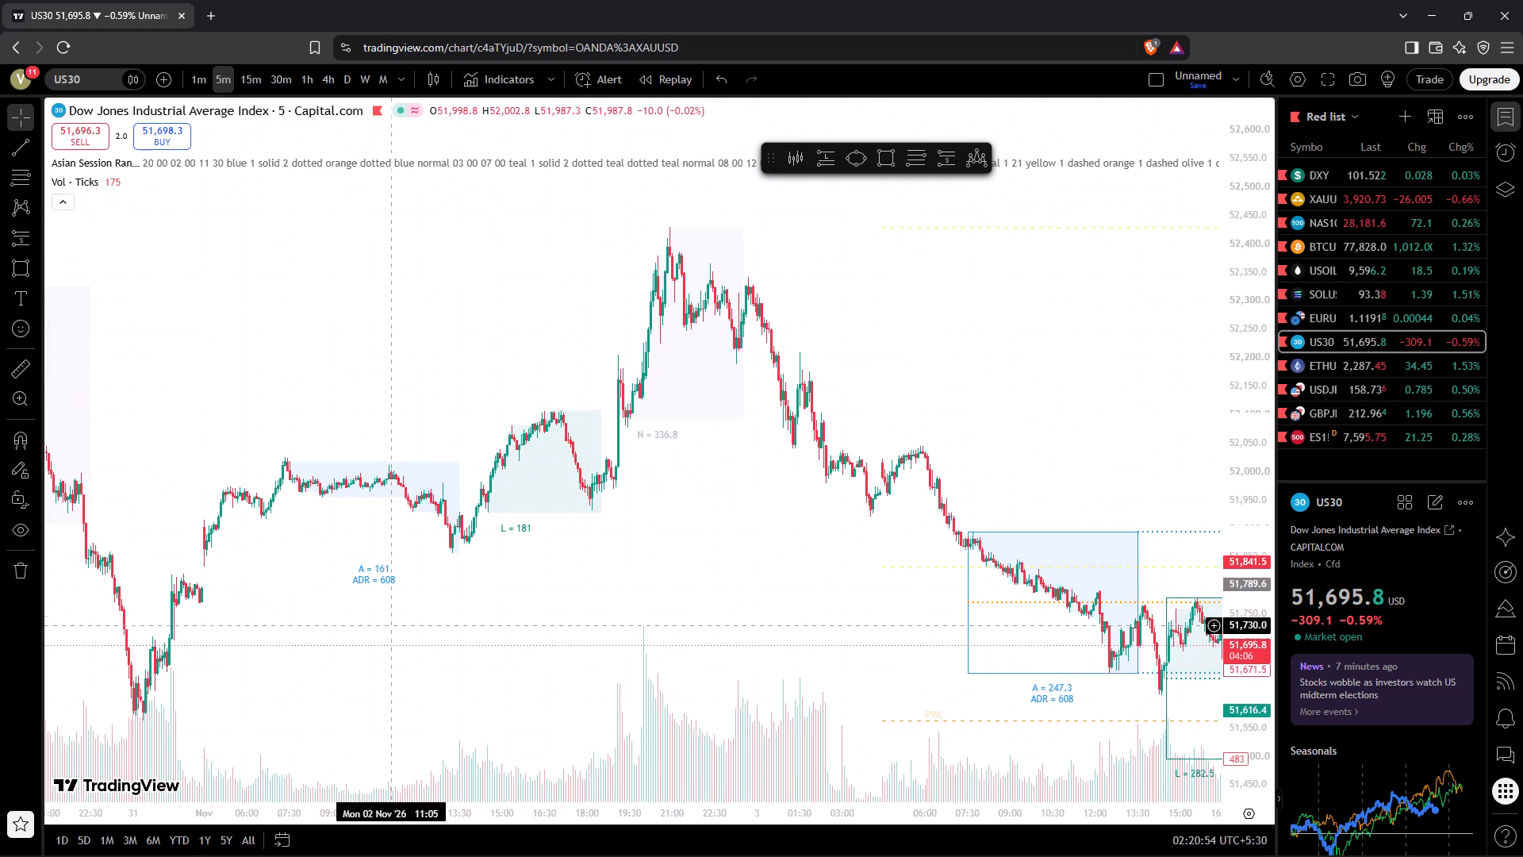
left_click_drag(659, 484, 761, 496)
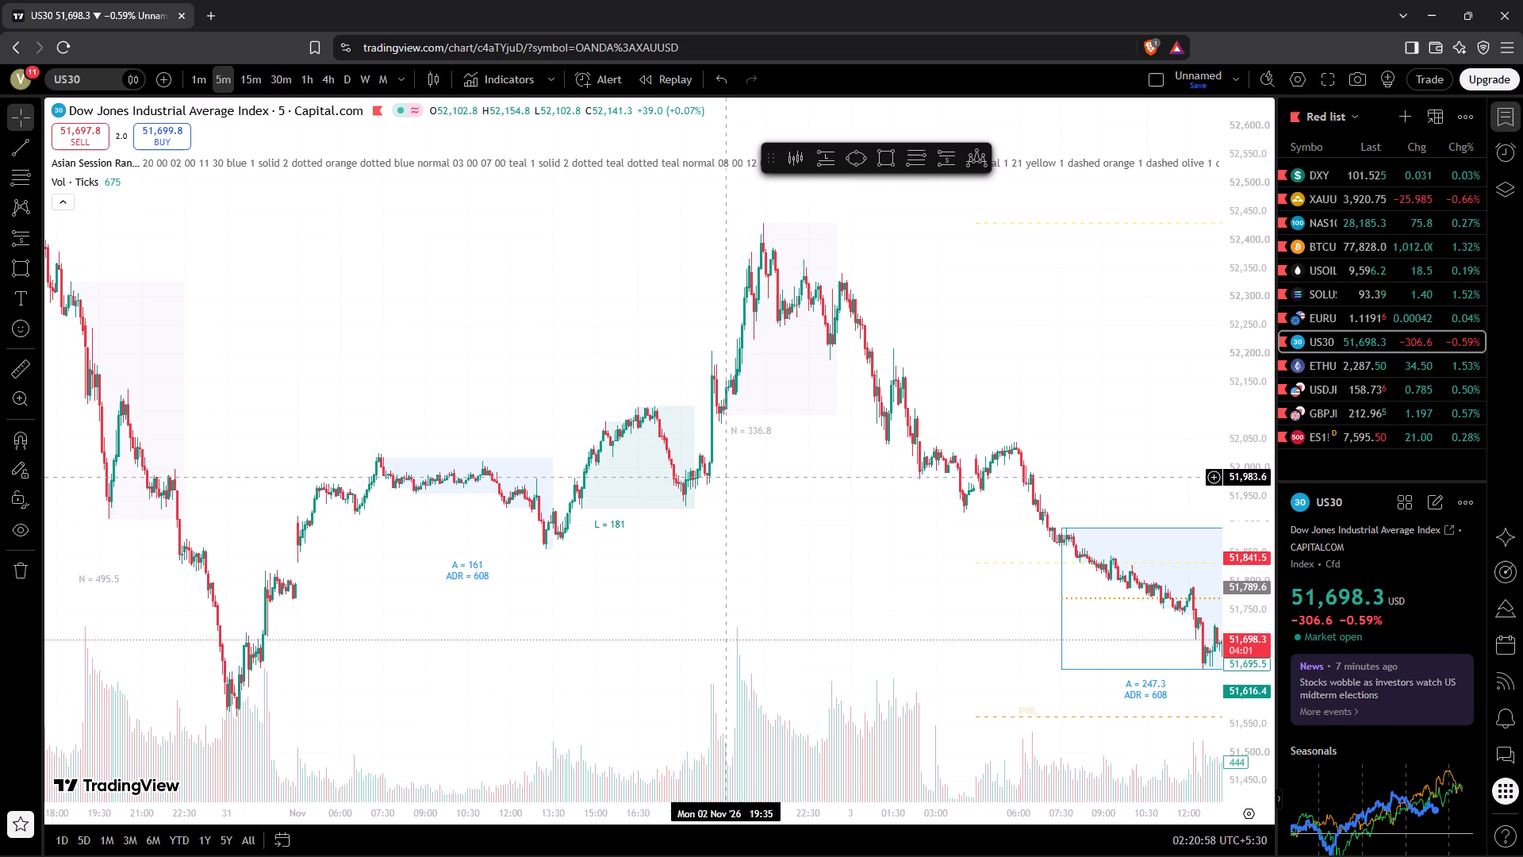
left_click_drag(1245, 468, 1245, 438)
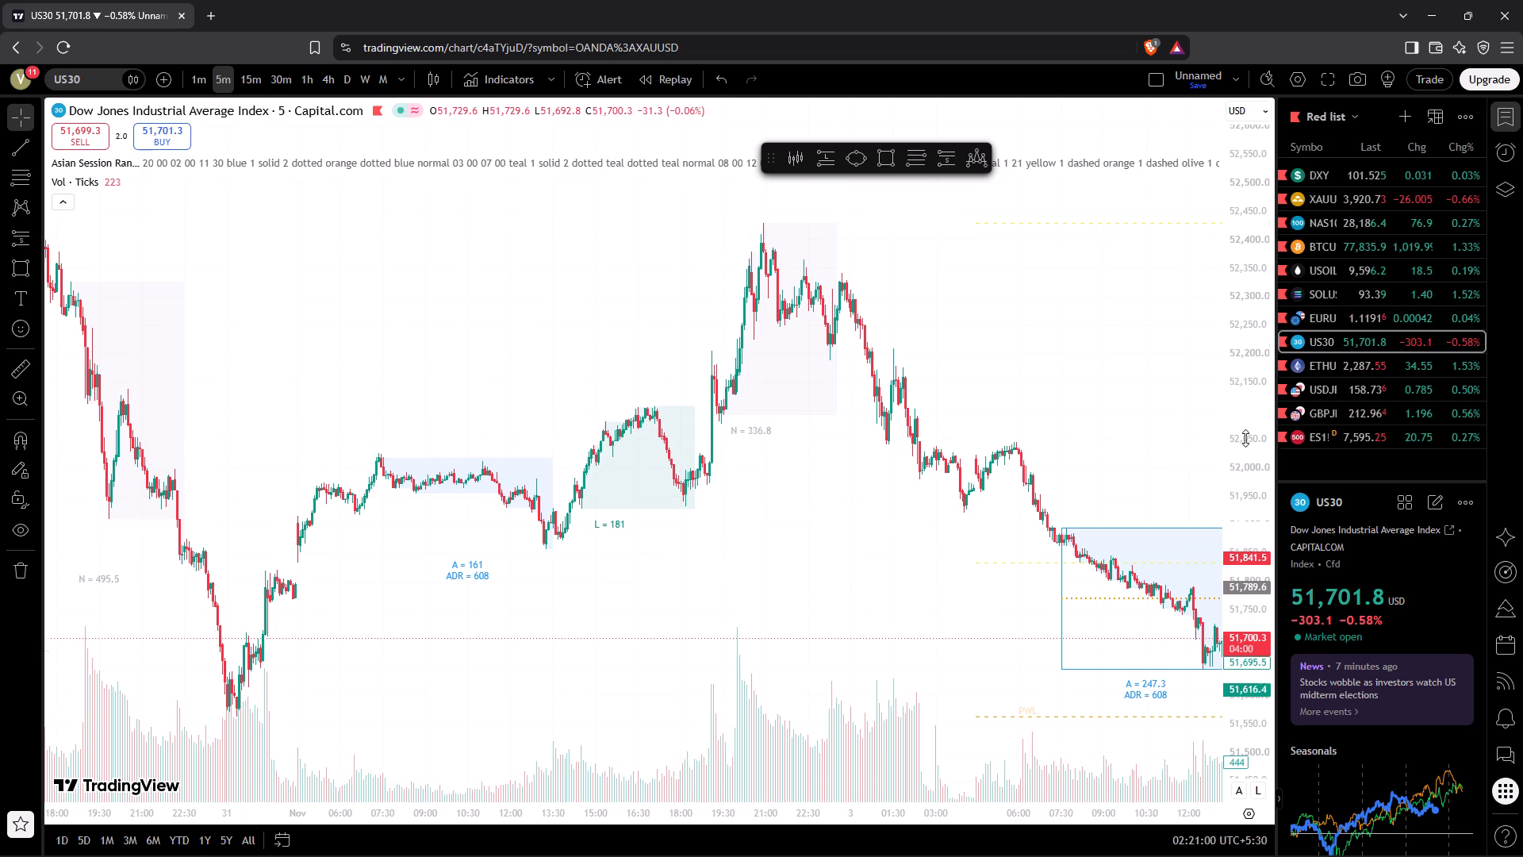
Draw a grey rectangle zone on 2 November from about 18:00 to 19:30, between about 51,977 and 51,965.
left_click_drag(1245, 438, 1249, 300)
left_click_drag(1258, 409, 1259, 308)
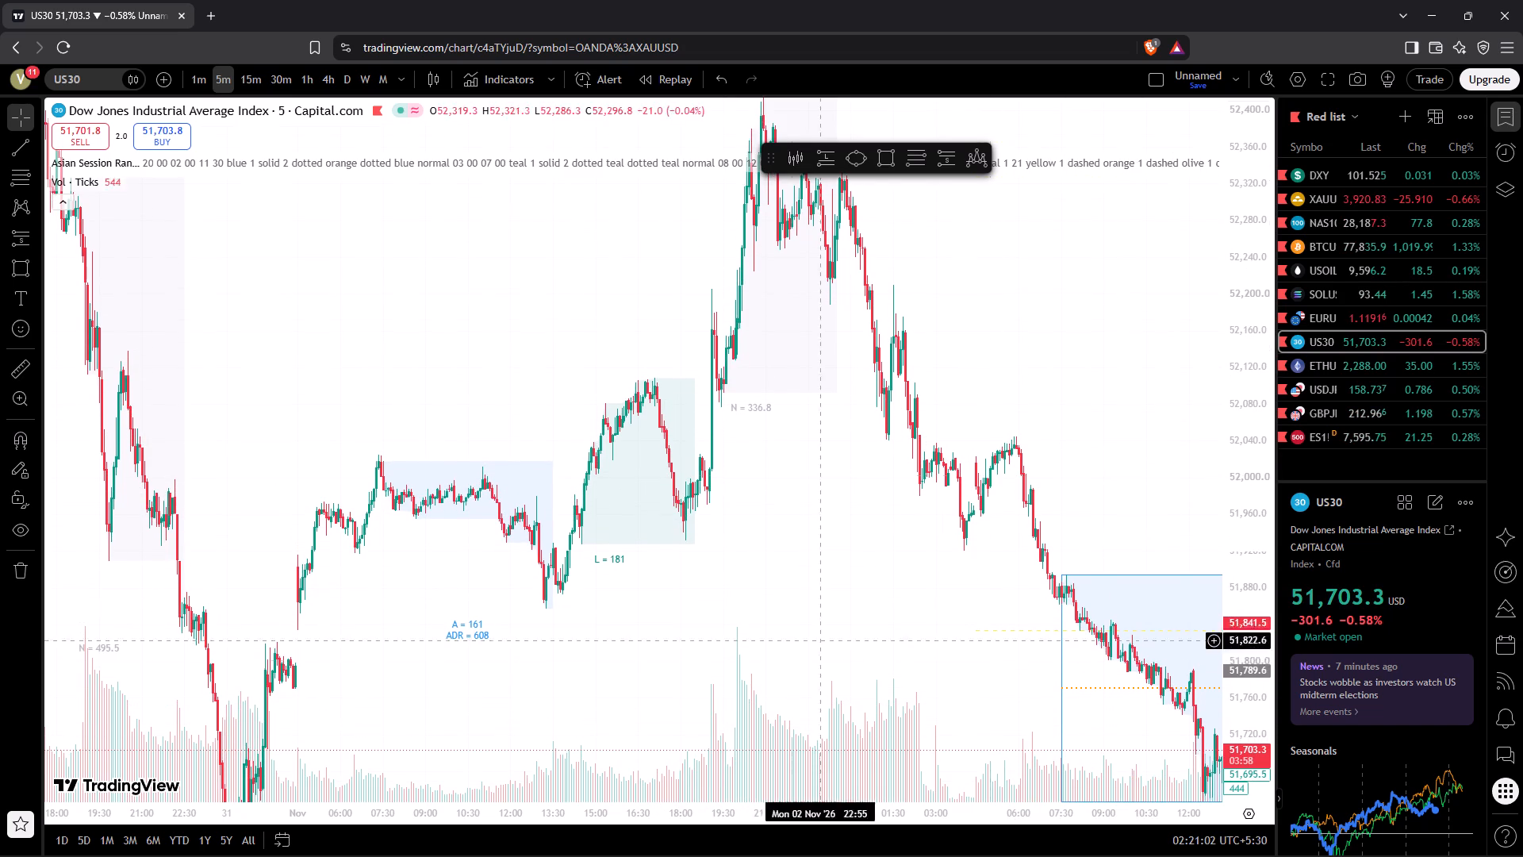
left_click_drag(779, 671, 788, 663)
left_click_drag(768, 810, 707, 827)
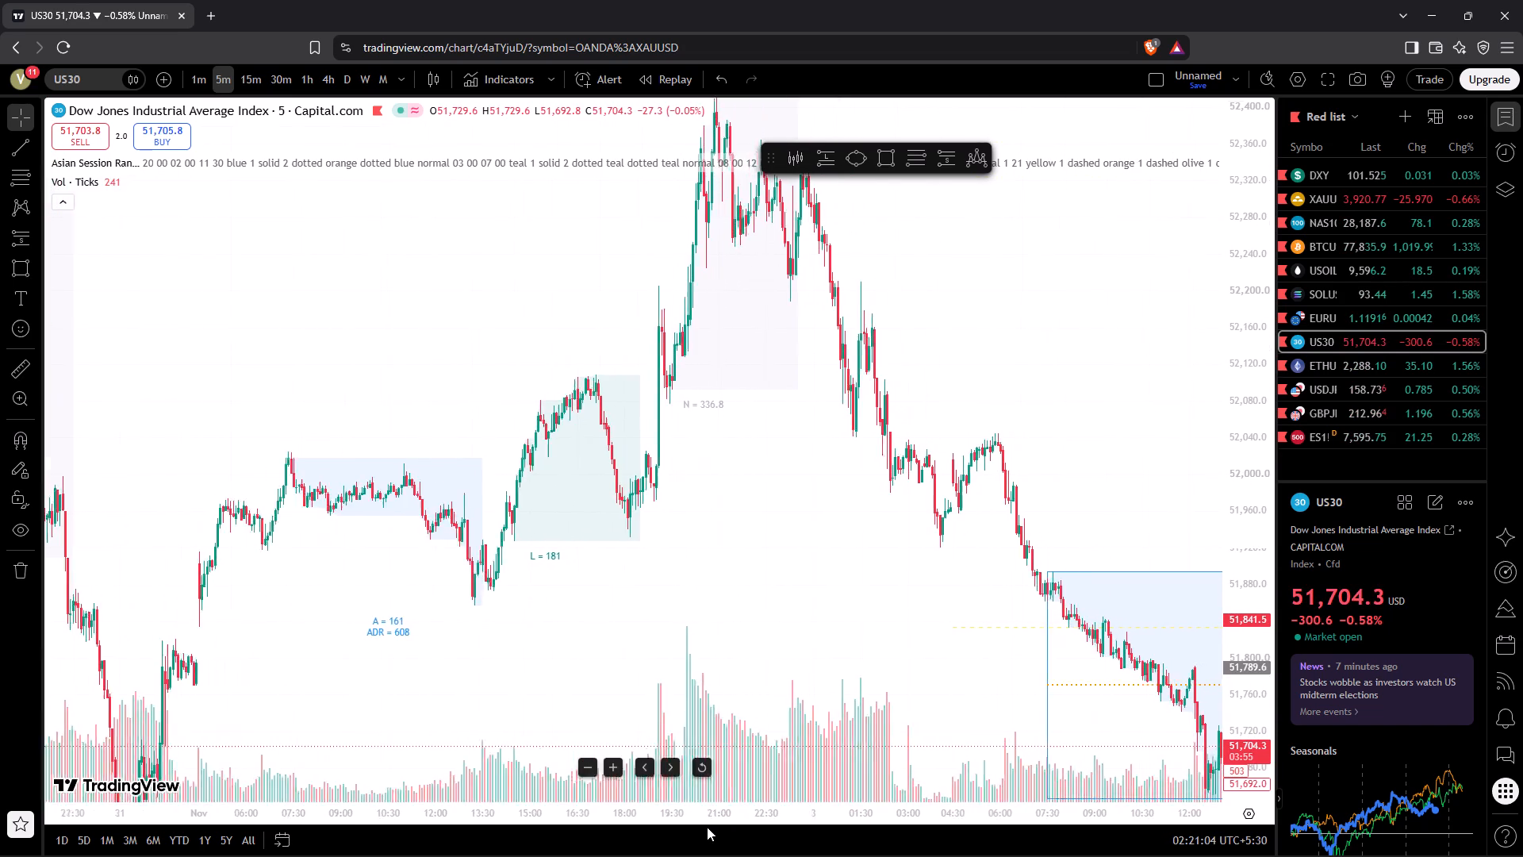
left_click_drag(707, 827, 581, 842)
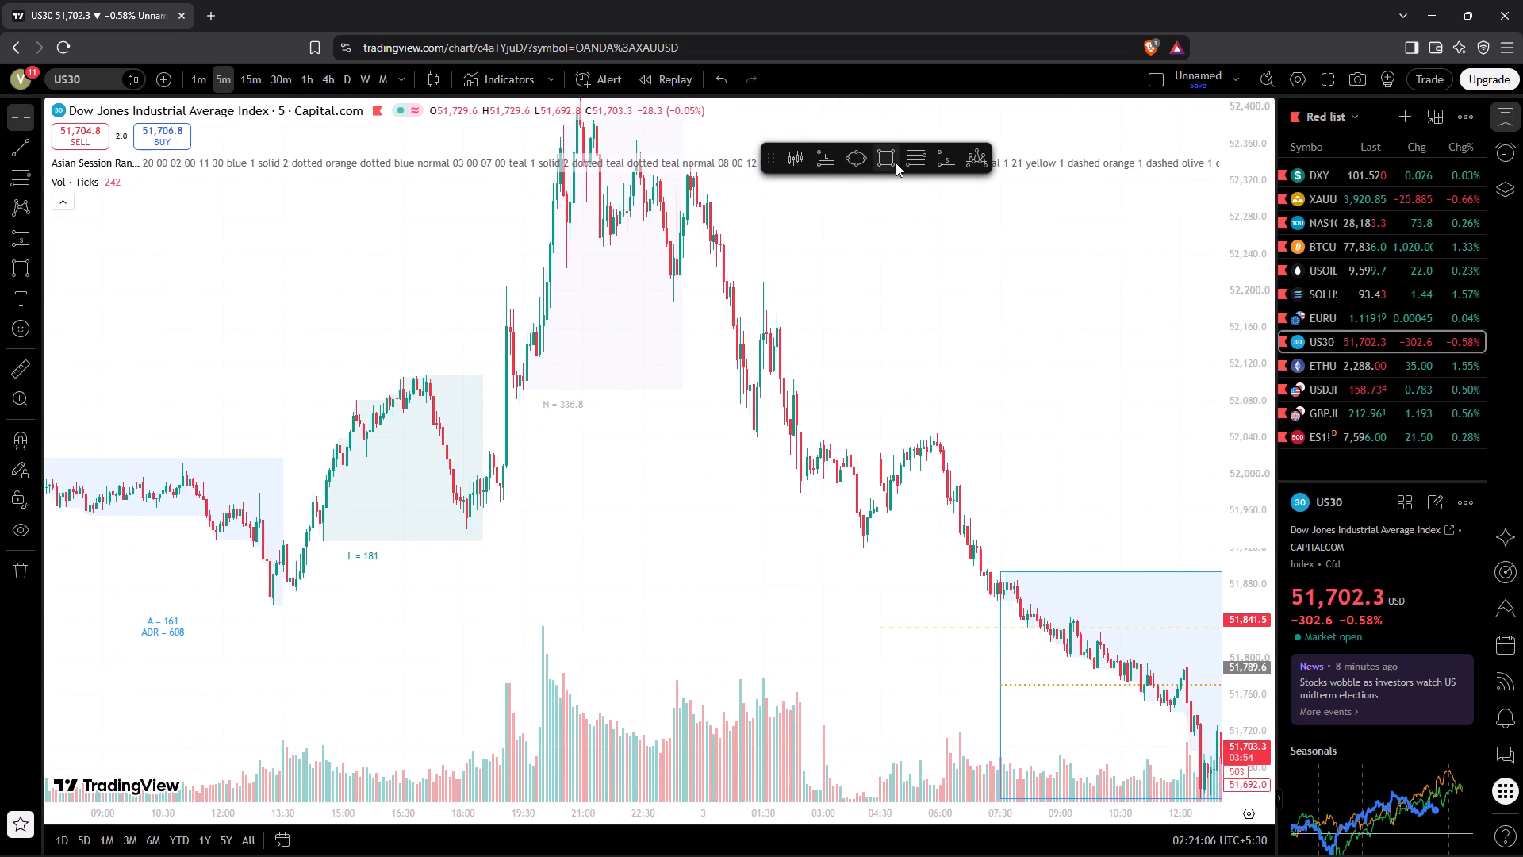
left_click(888, 158)
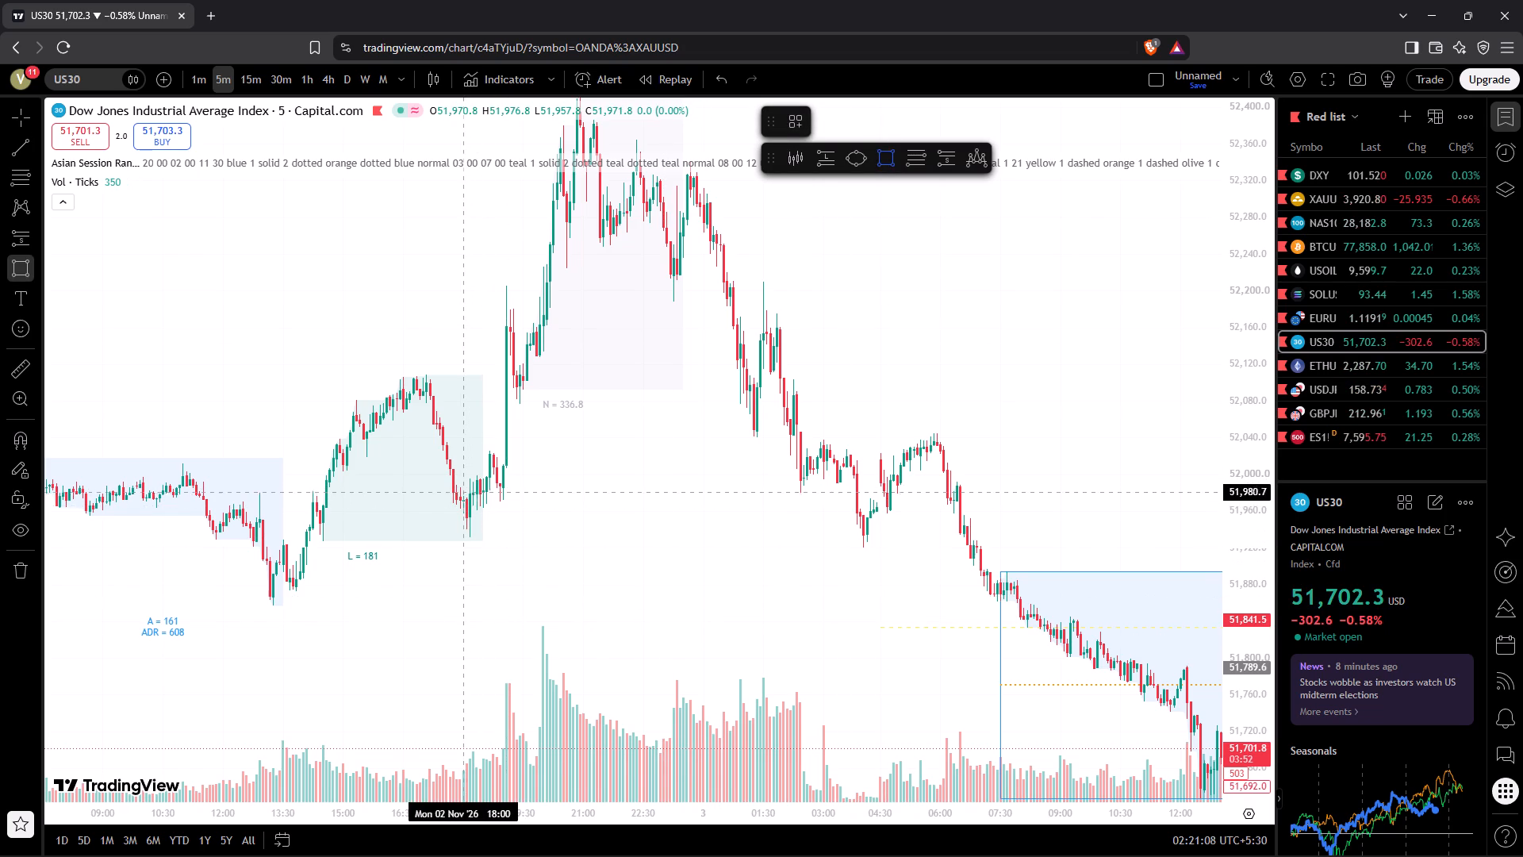
left_click_drag(464, 495, 524, 505)
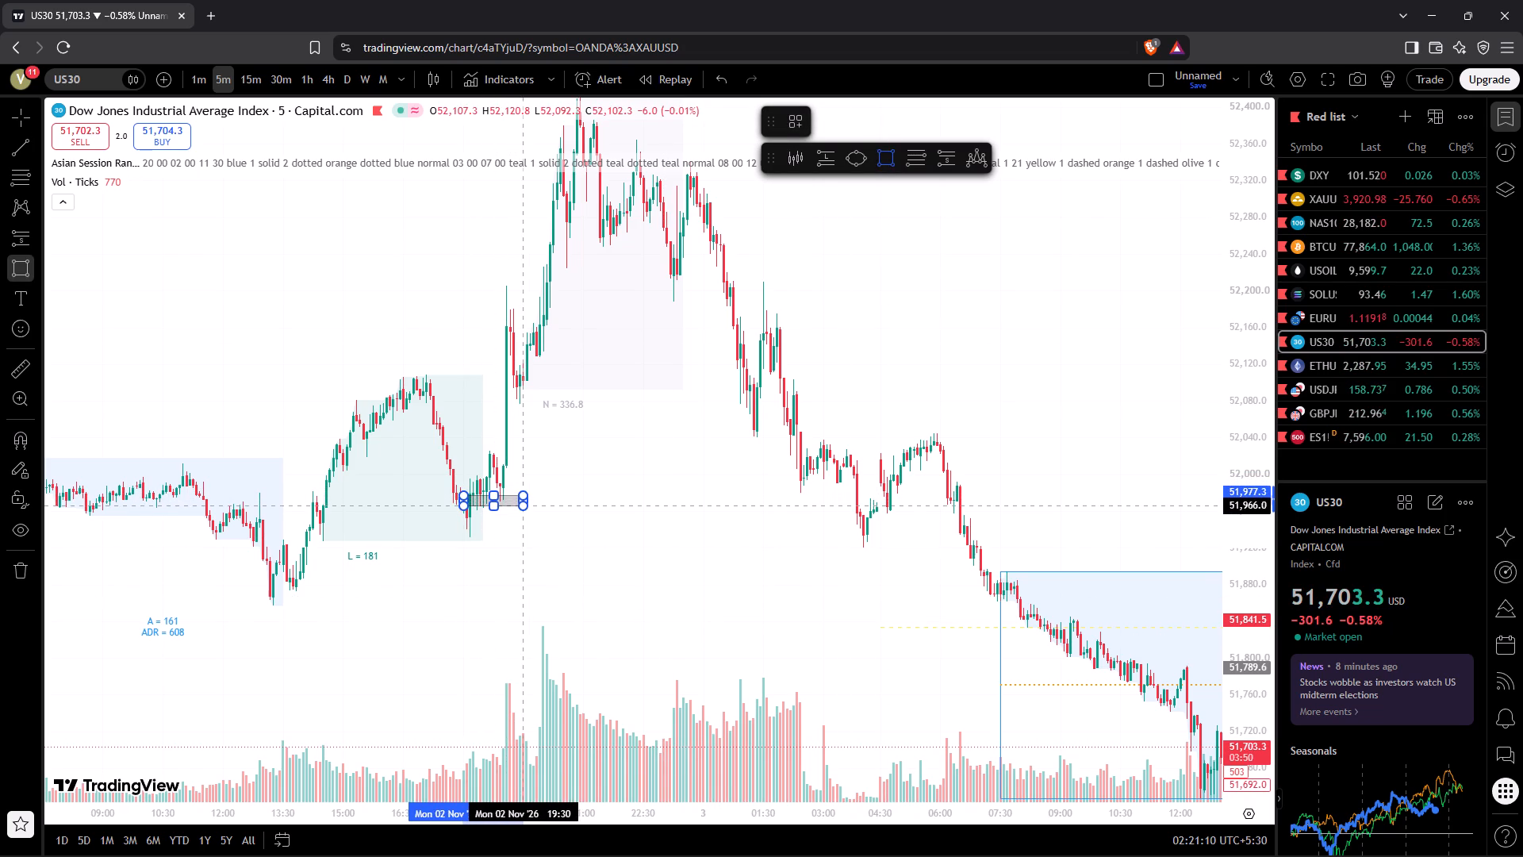
left_click_drag(524, 505, 524, 507)
left_click(524, 507)
left_click(587, 532)
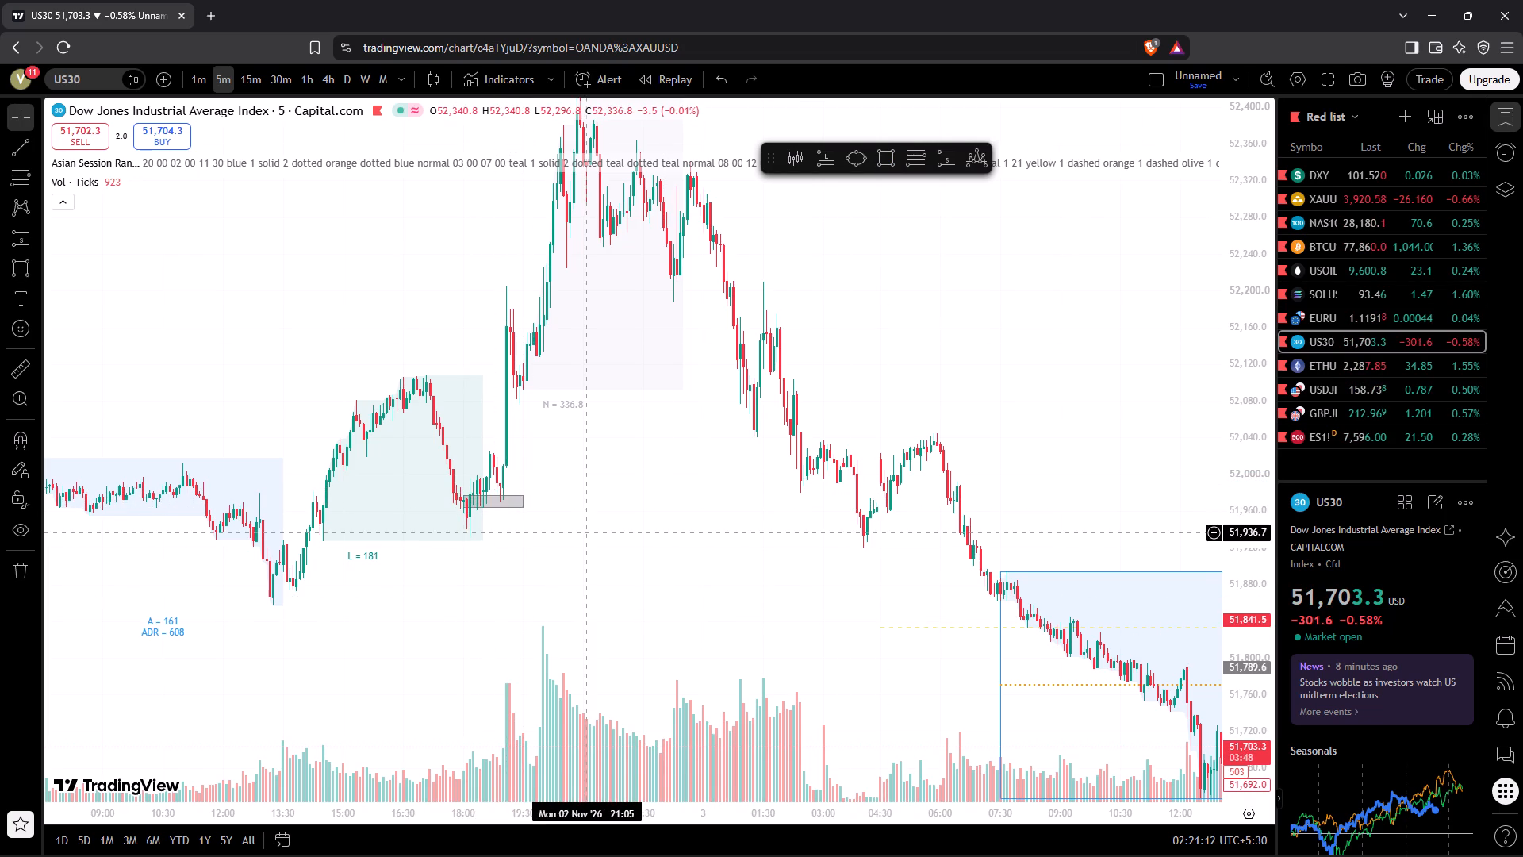
Switch US30 to the 1-minute timeframe and examine the rally out of the grey zone on 2 November.
left_click(206, 83)
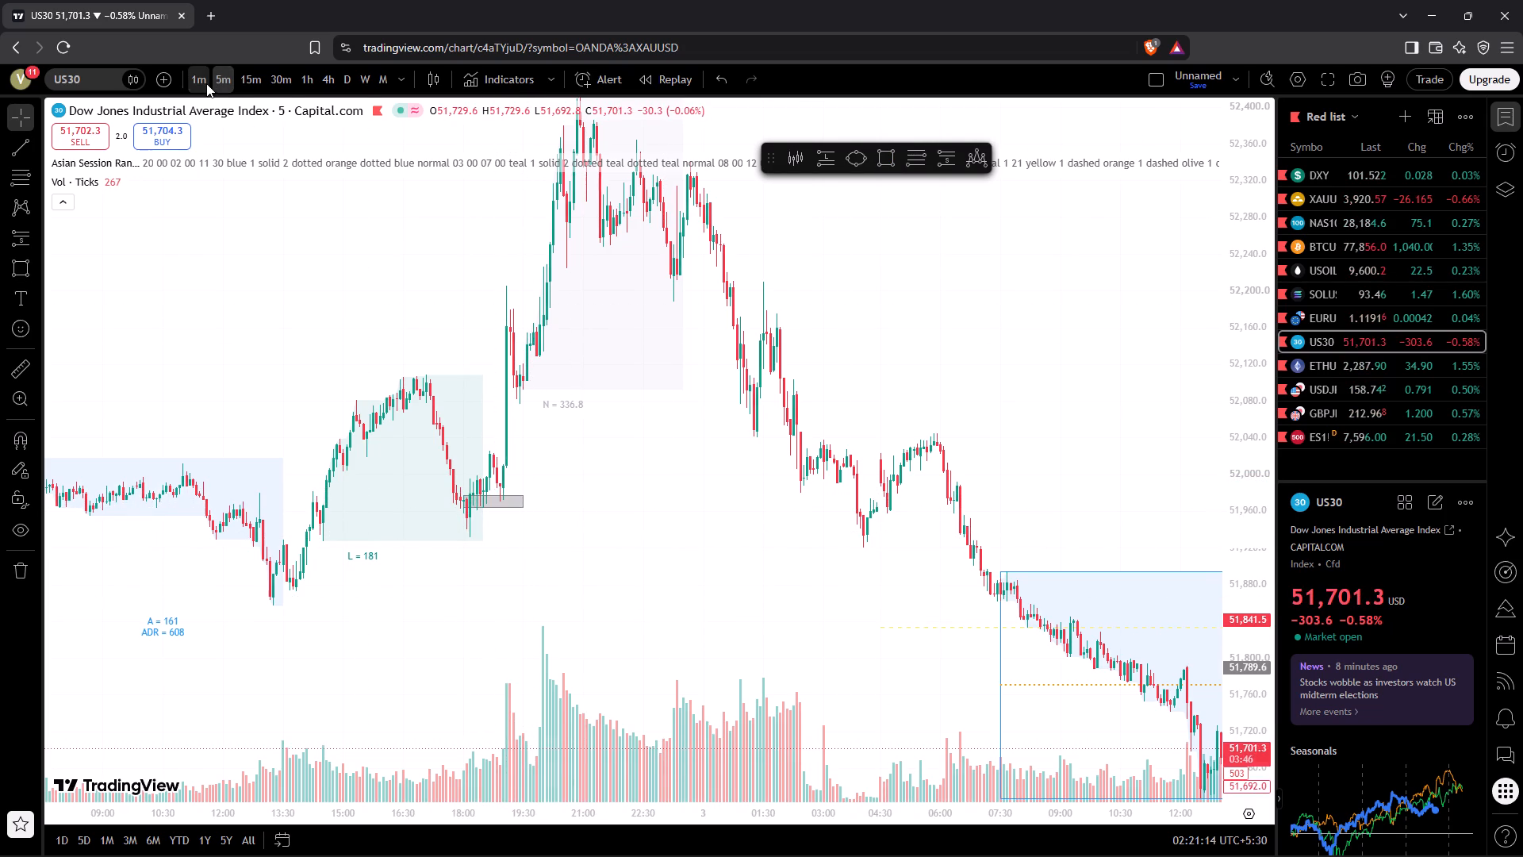
left_click_drag(499, 821, 837, 717)
left_click_drag(501, 432, 704, 179)
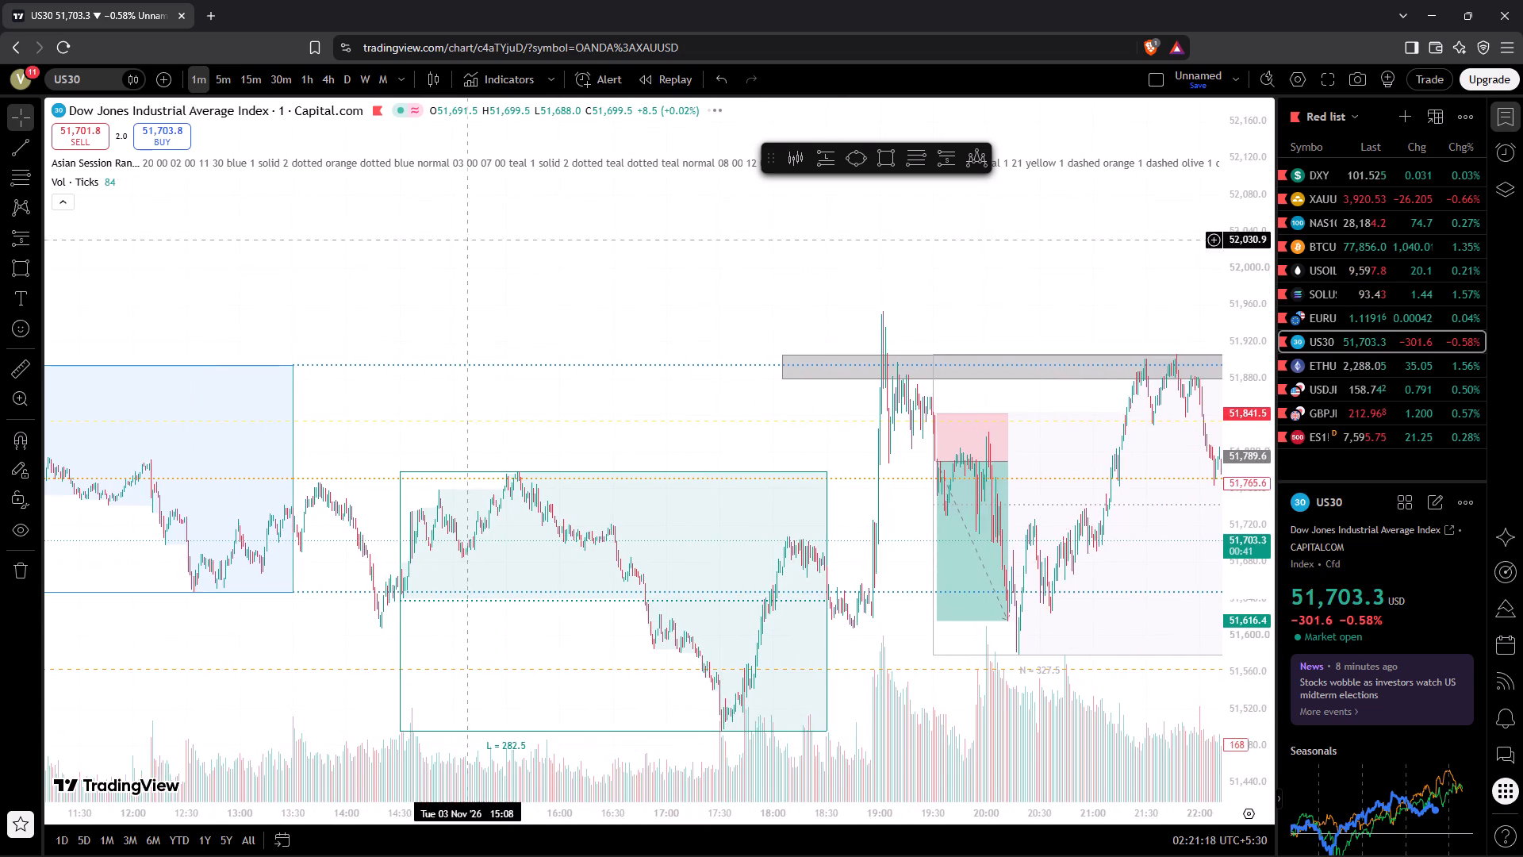
left_click_drag(420, 254, 882, 234)
left_click_drag(492, 286, 1150, 223)
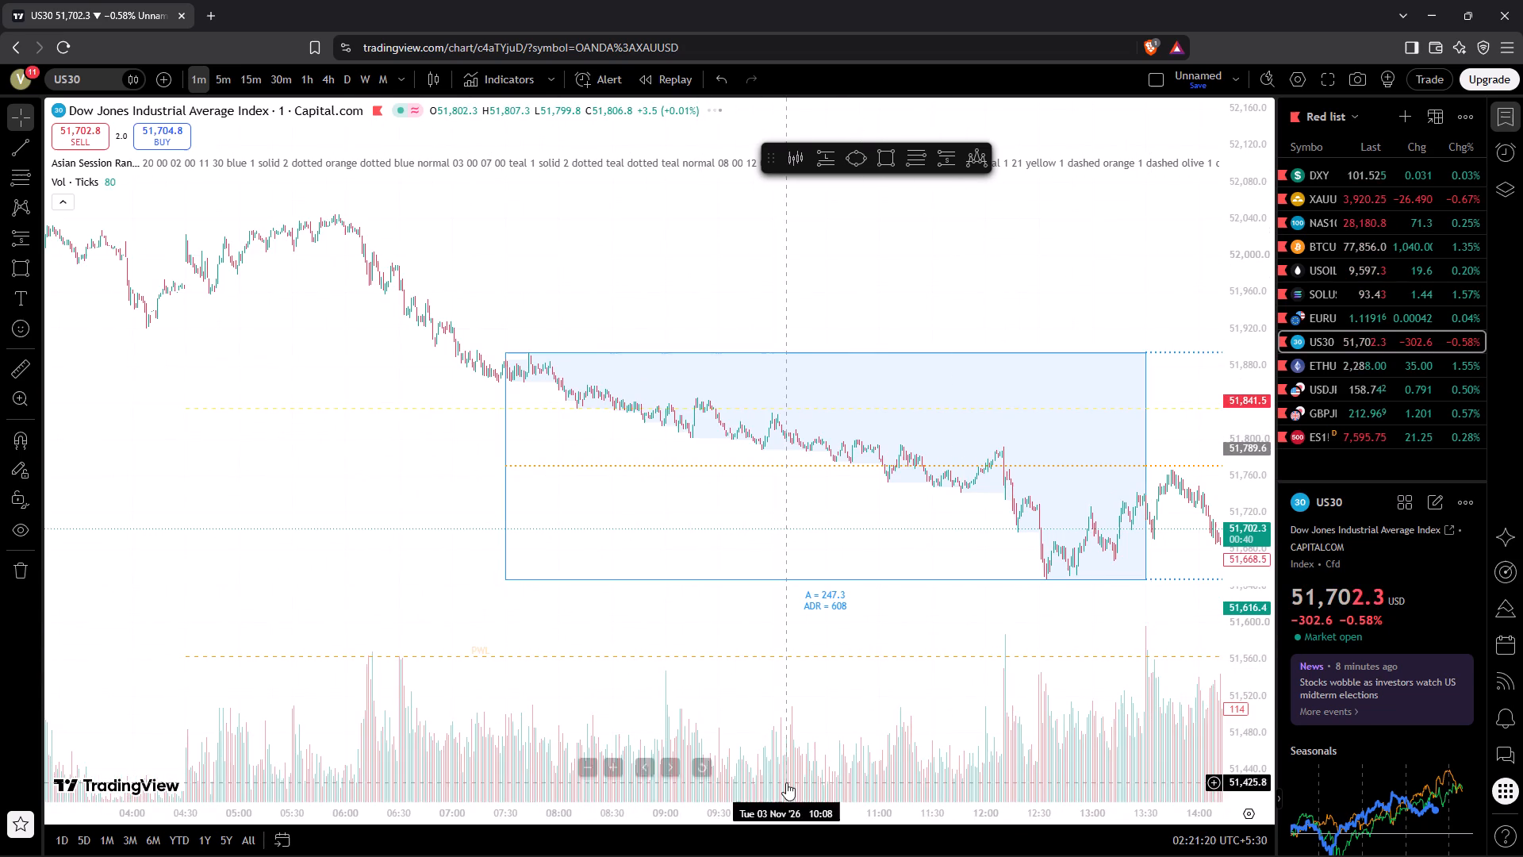
left_click_drag(341, 563, 1001, 682)
left_click_drag(591, 572, 1227, 699)
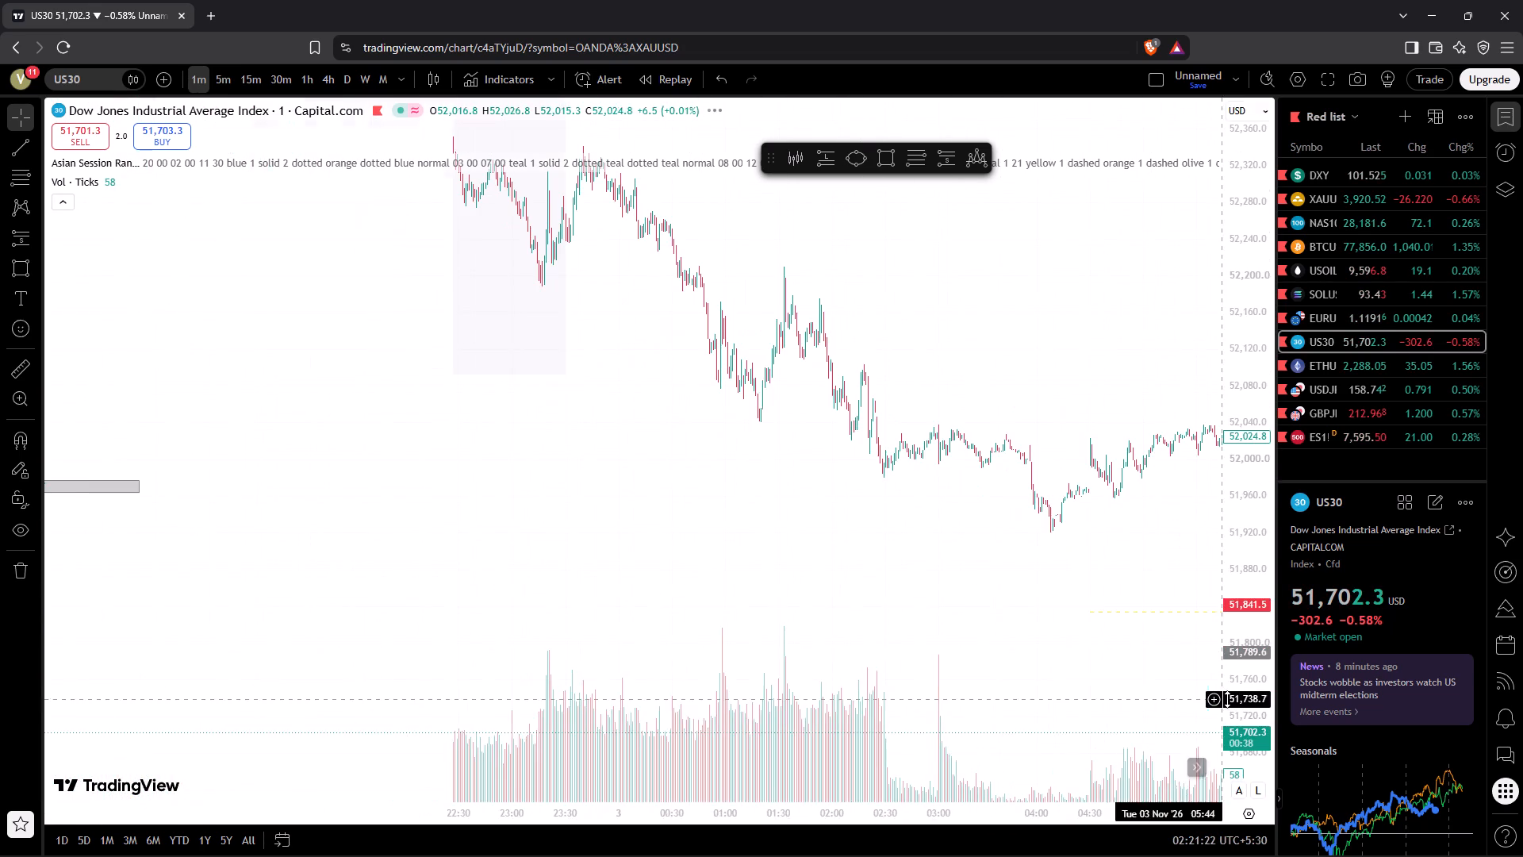
left_click_drag(678, 502, 1263, 519)
left_click_drag(933, 502, 1173, 525)
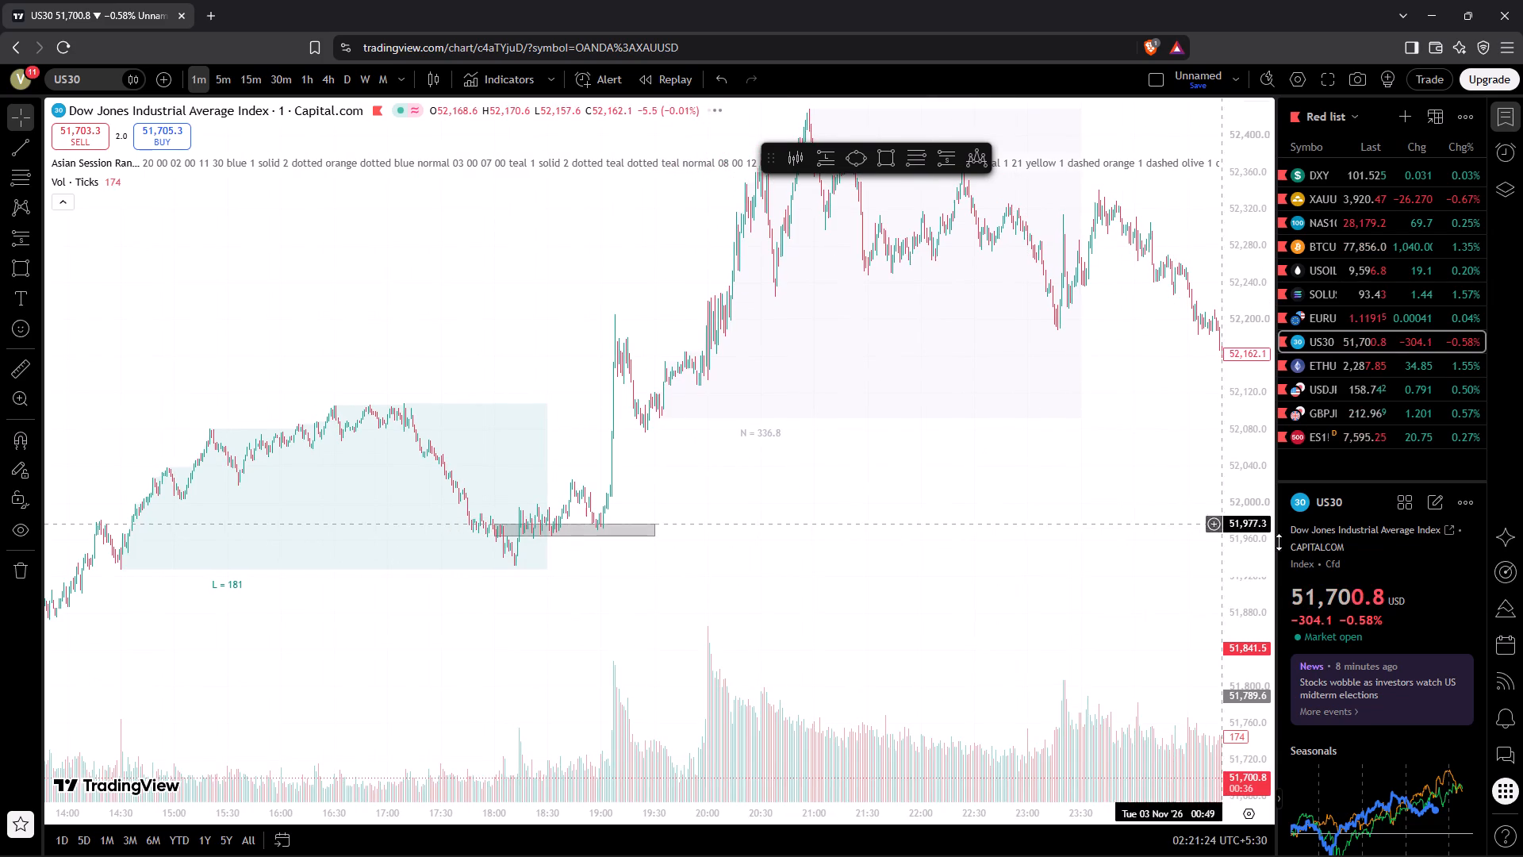
left_click_drag(1253, 581, 1187, 248)
left_click_drag(875, 549, 943, 490)
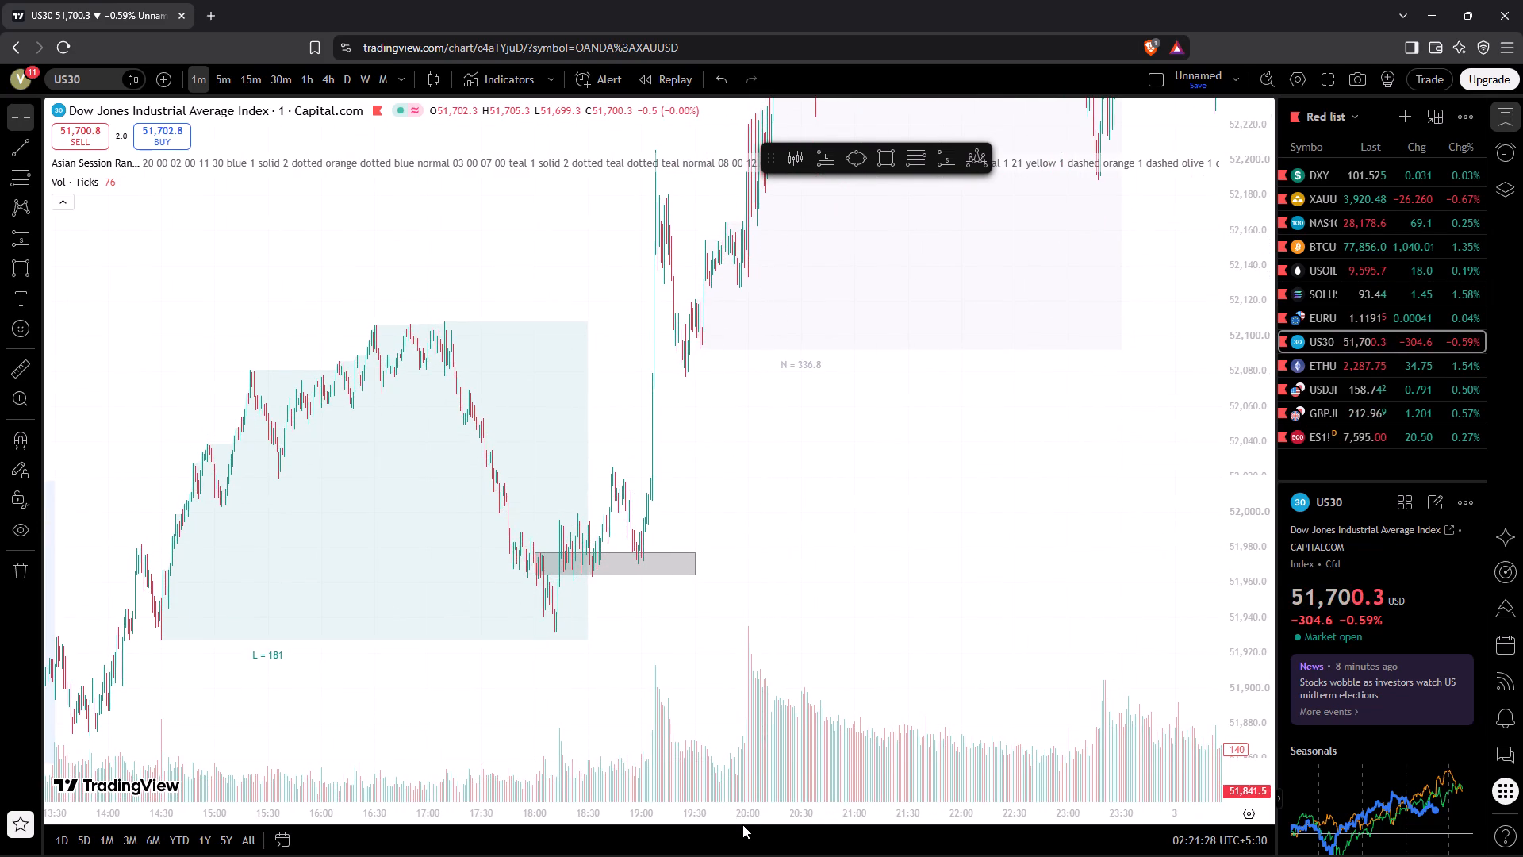
left_click_drag(742, 815, 511, 776)
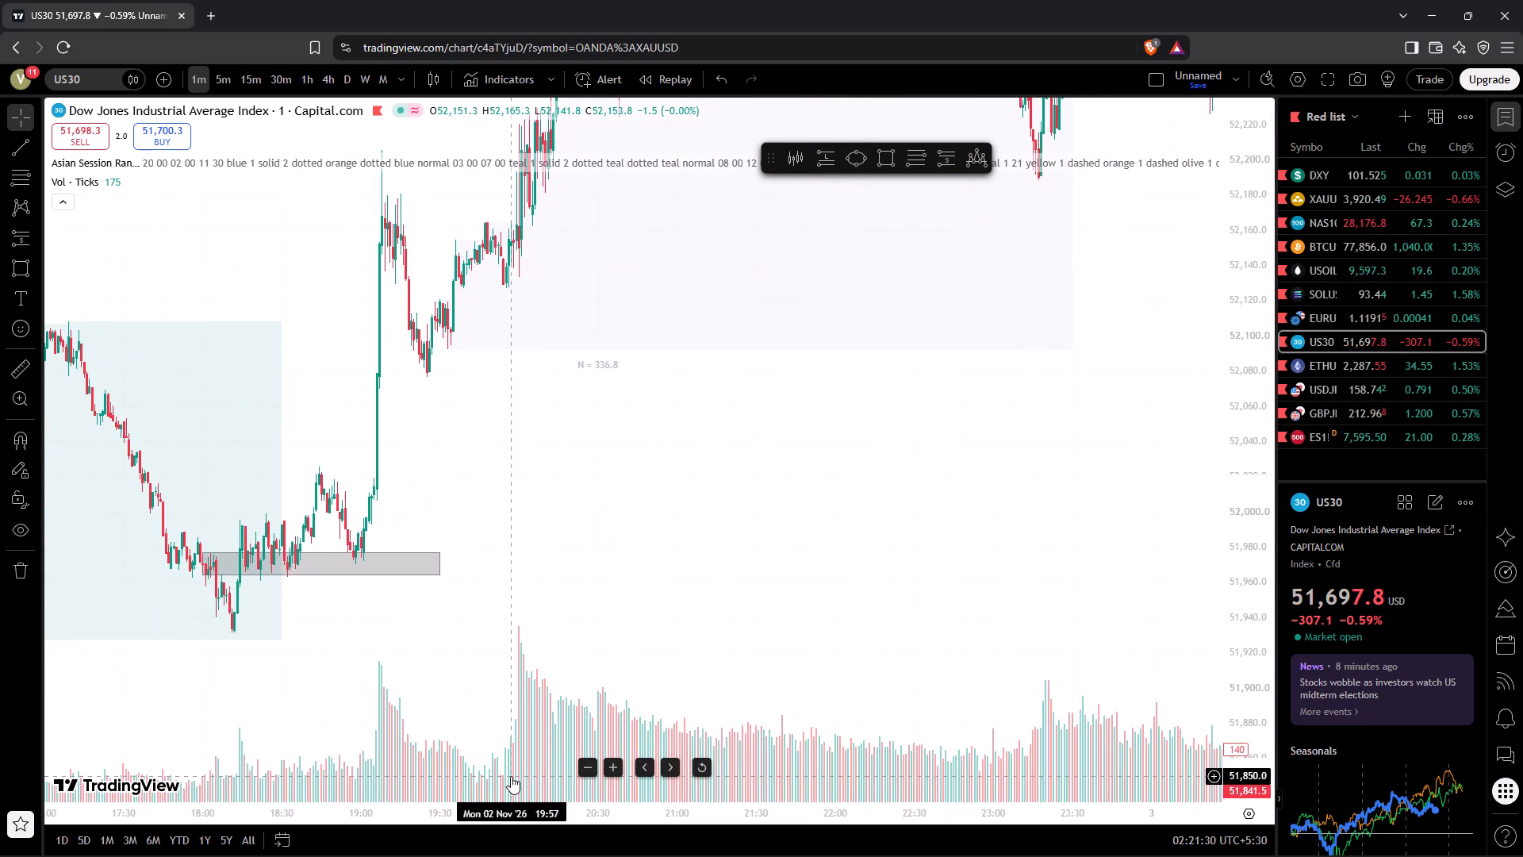
left_click_drag(601, 475, 788, 431)
left_click_drag(788, 431, 827, 450)
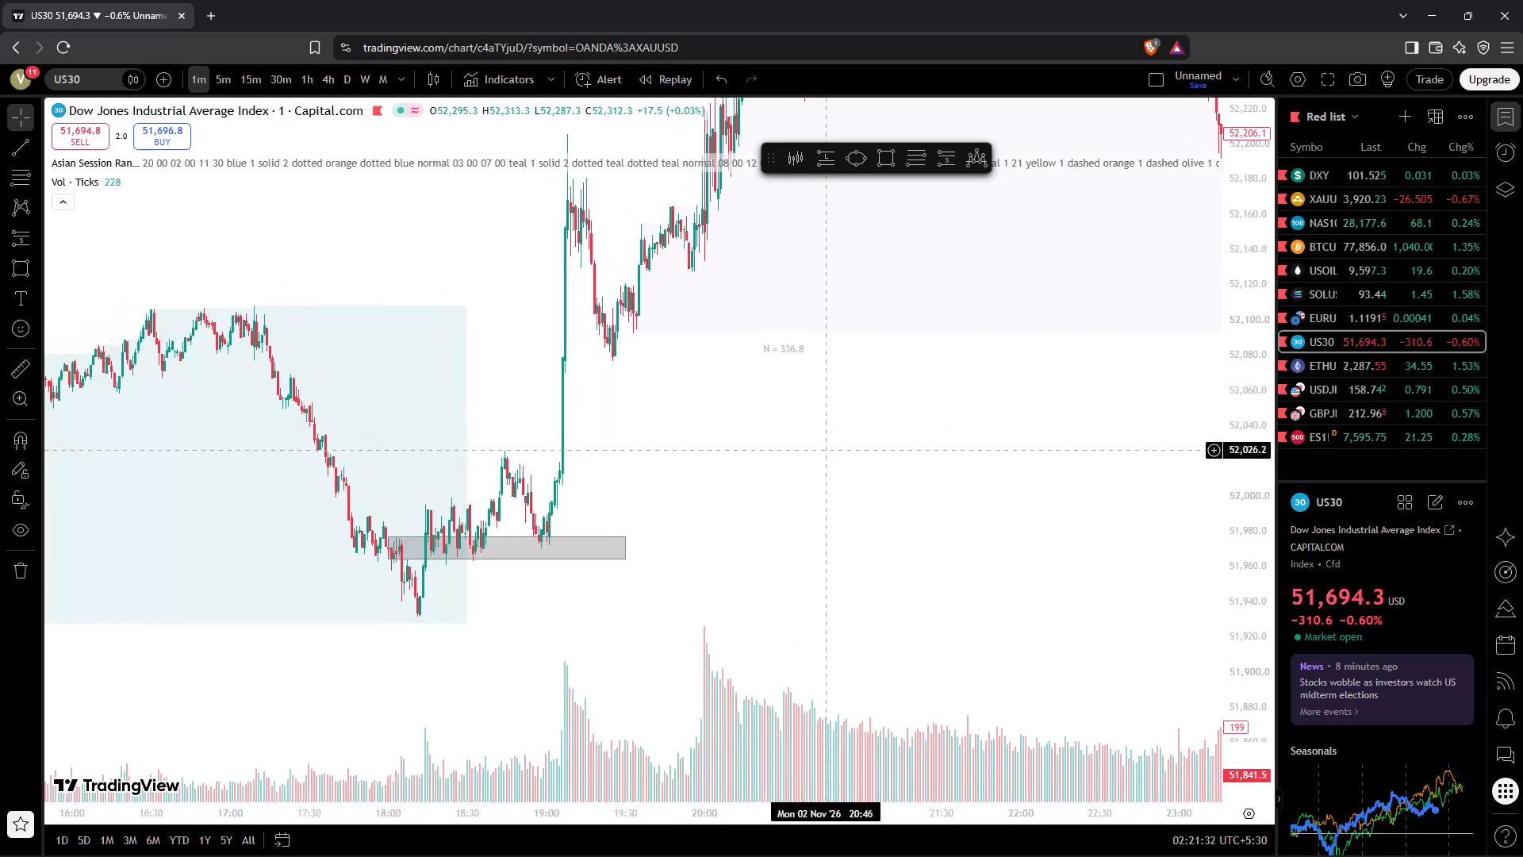
left_click_drag(827, 450, 842, 471)
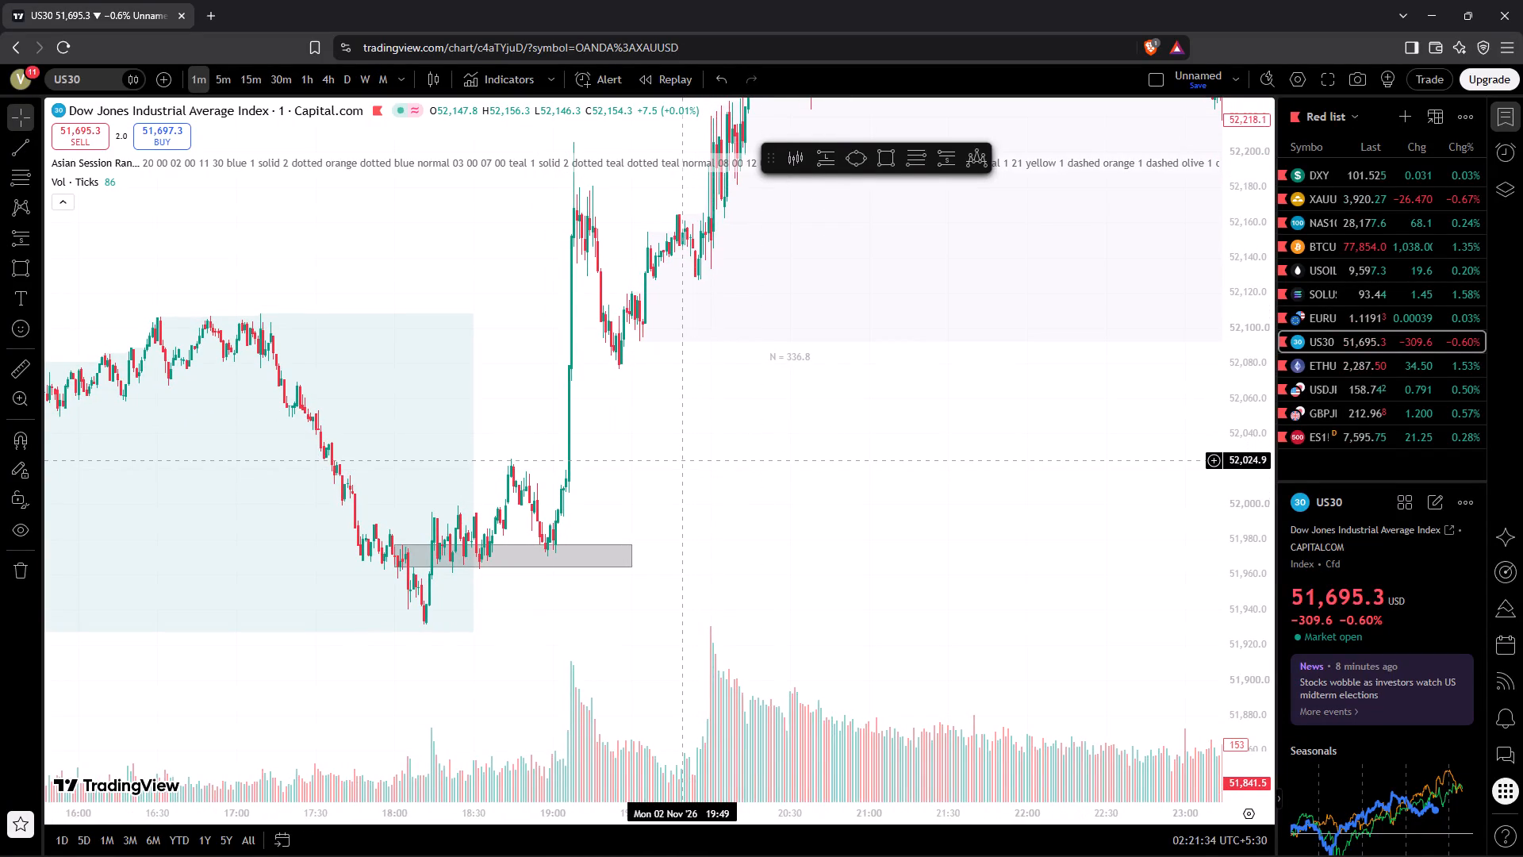
Add a long position at 52,025.3 on the 19:06 candle, with stop about 52,003.3, target about 52,107.4 and end at 19:11.
left_click(820, 159)
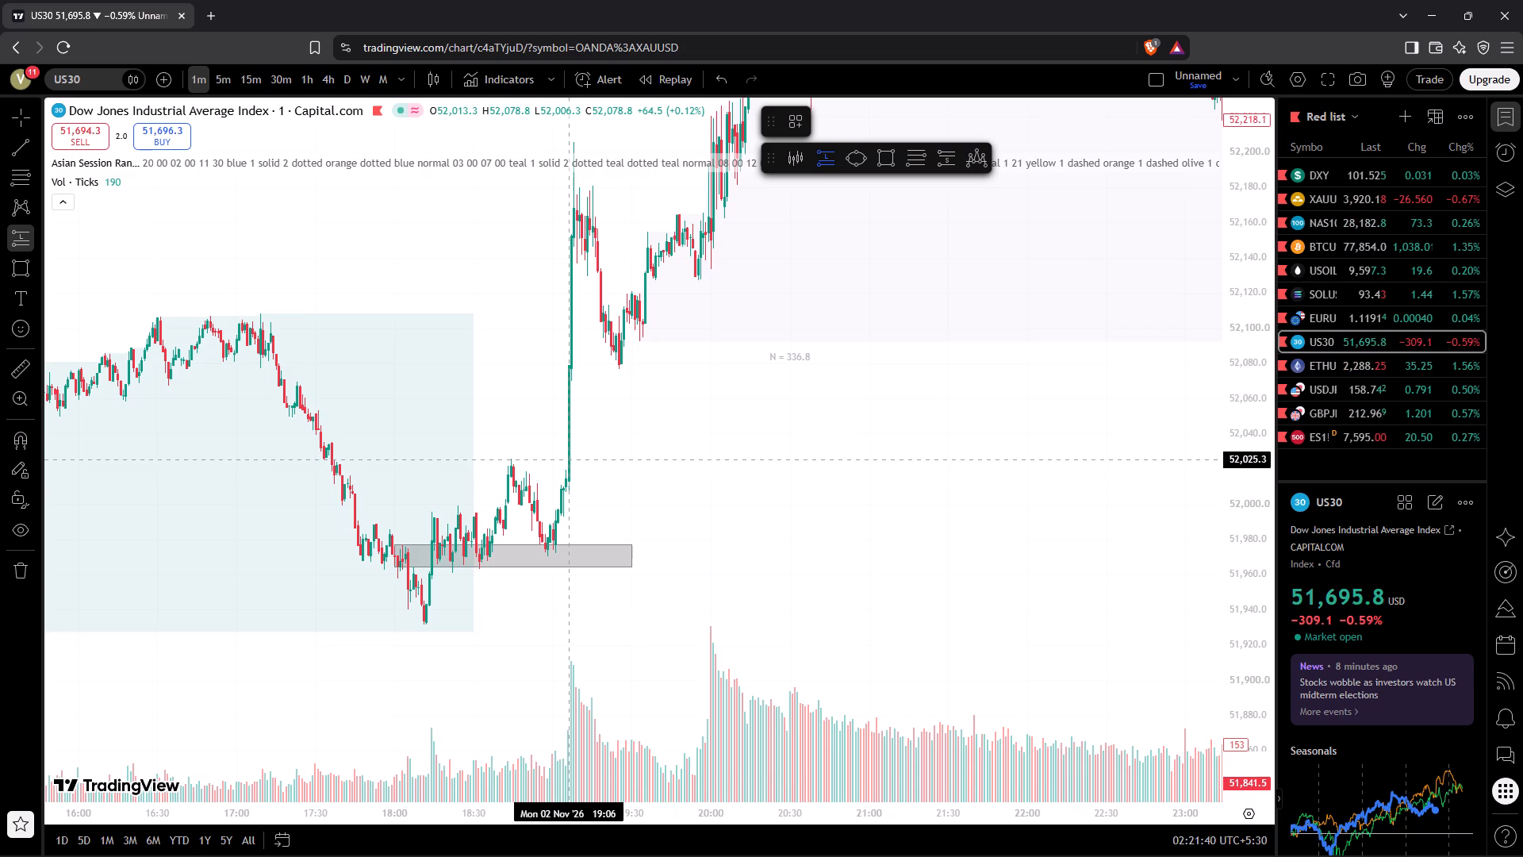
left_click(570, 459)
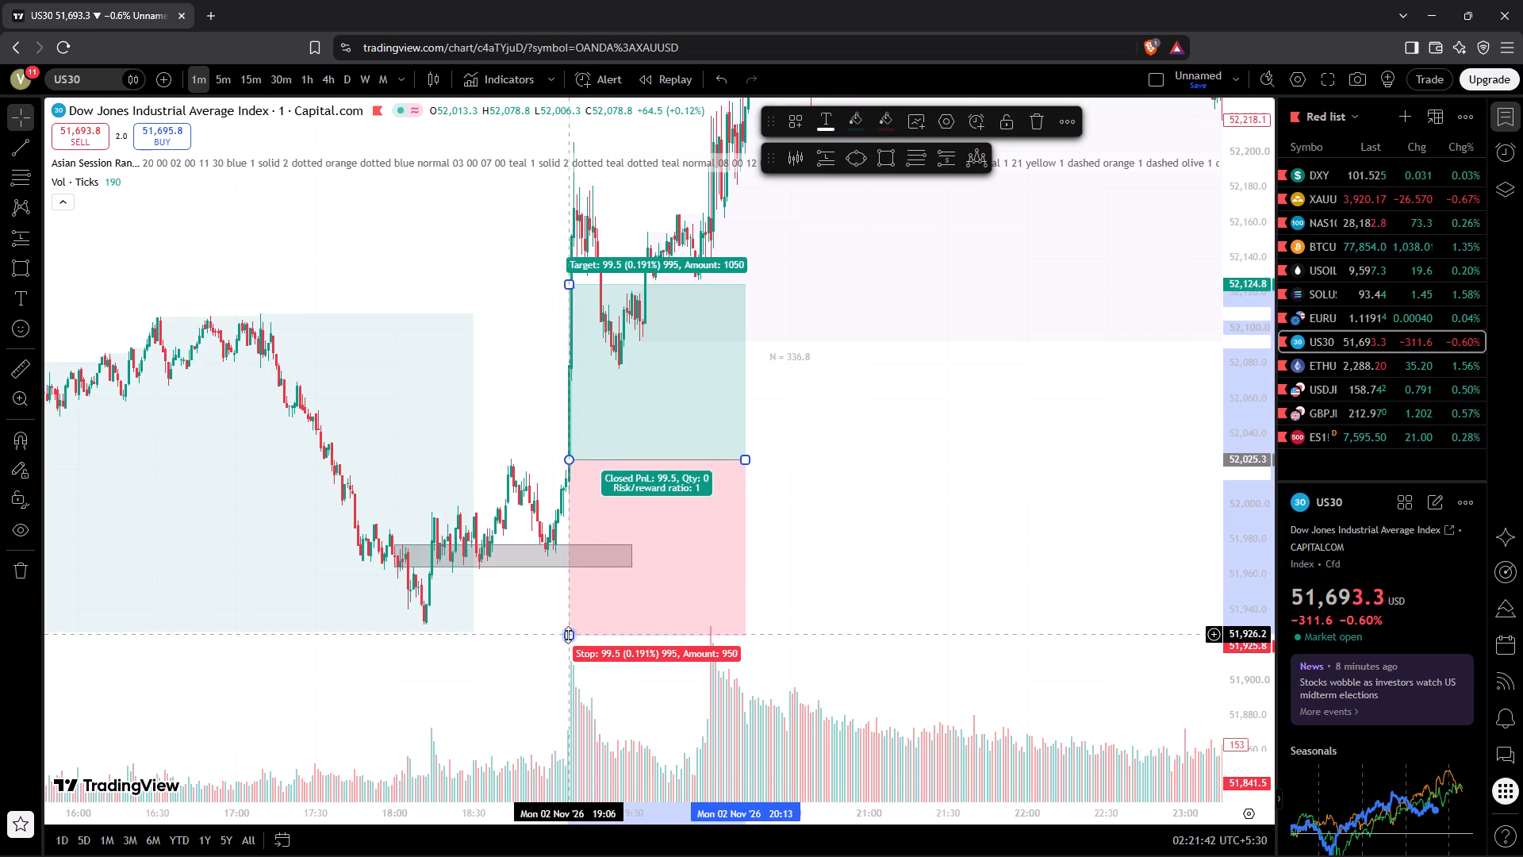
left_click_drag(568, 635, 616, 493)
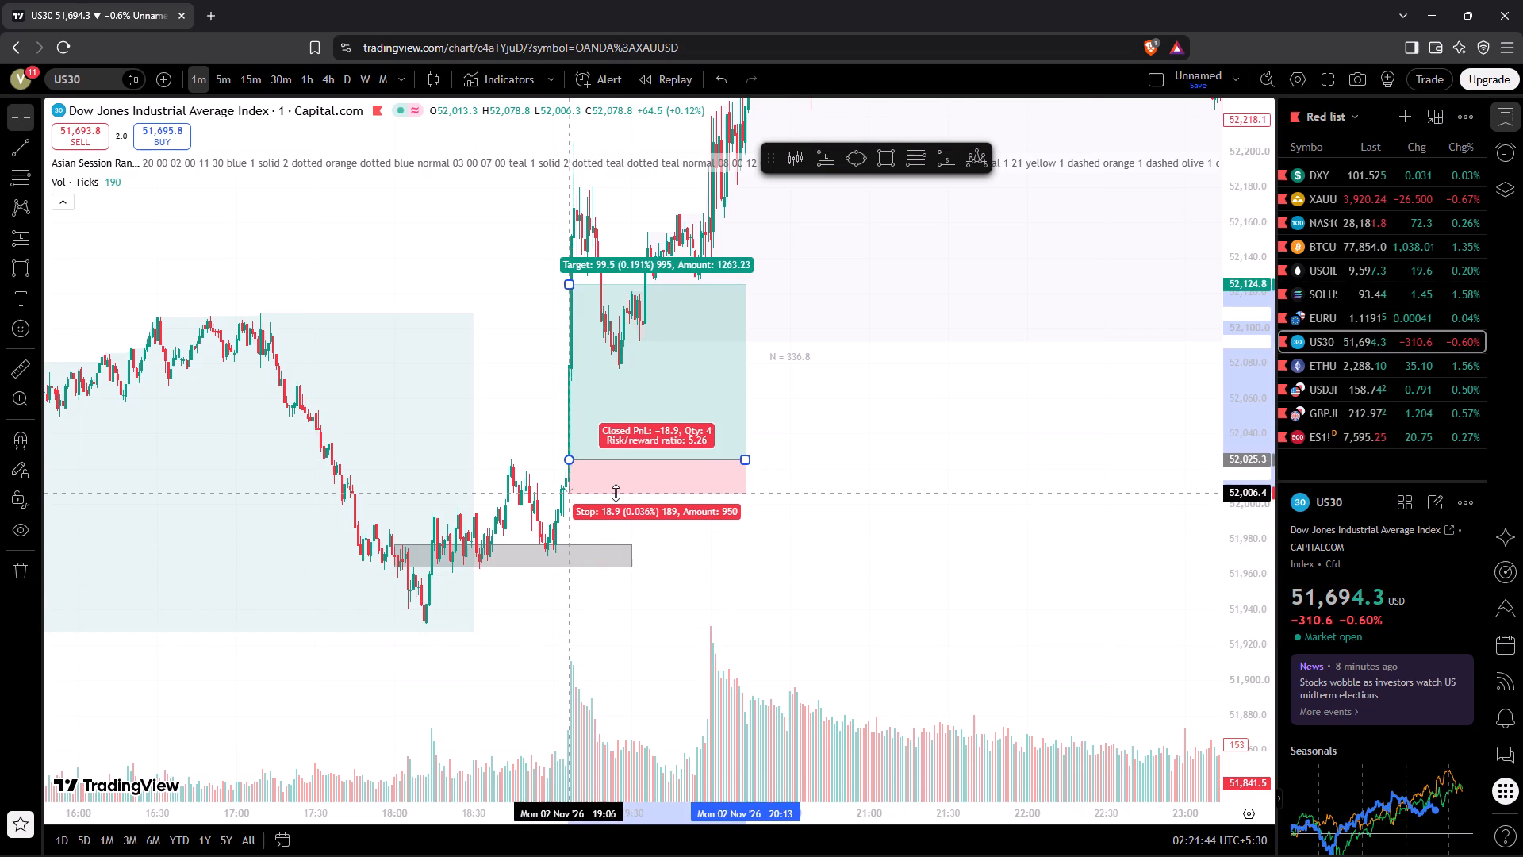
left_click_drag(616, 493, 639, 498)
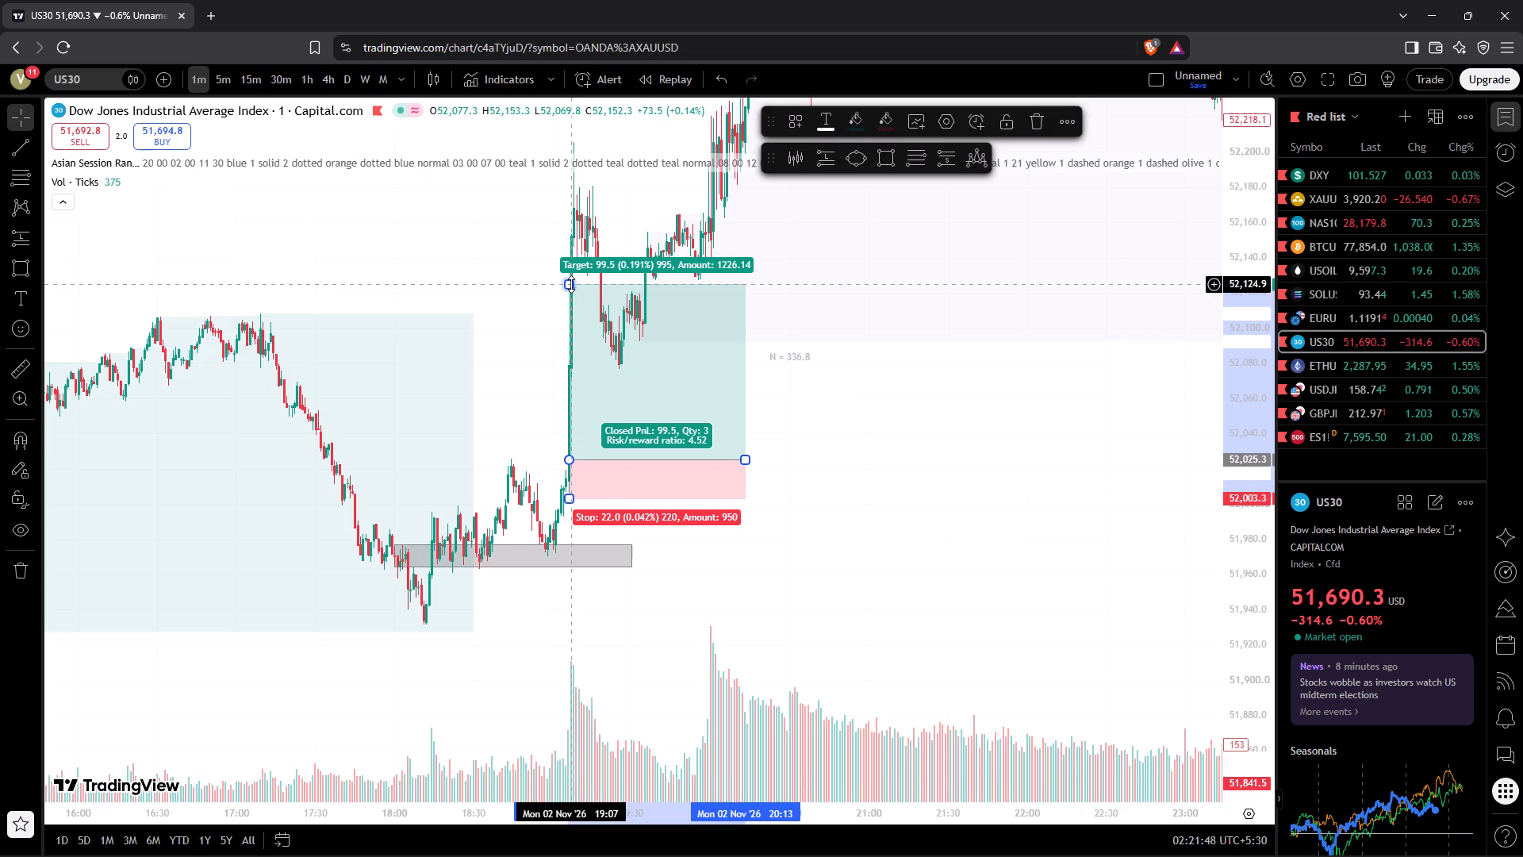
left_click_drag(570, 284, 571, 314)
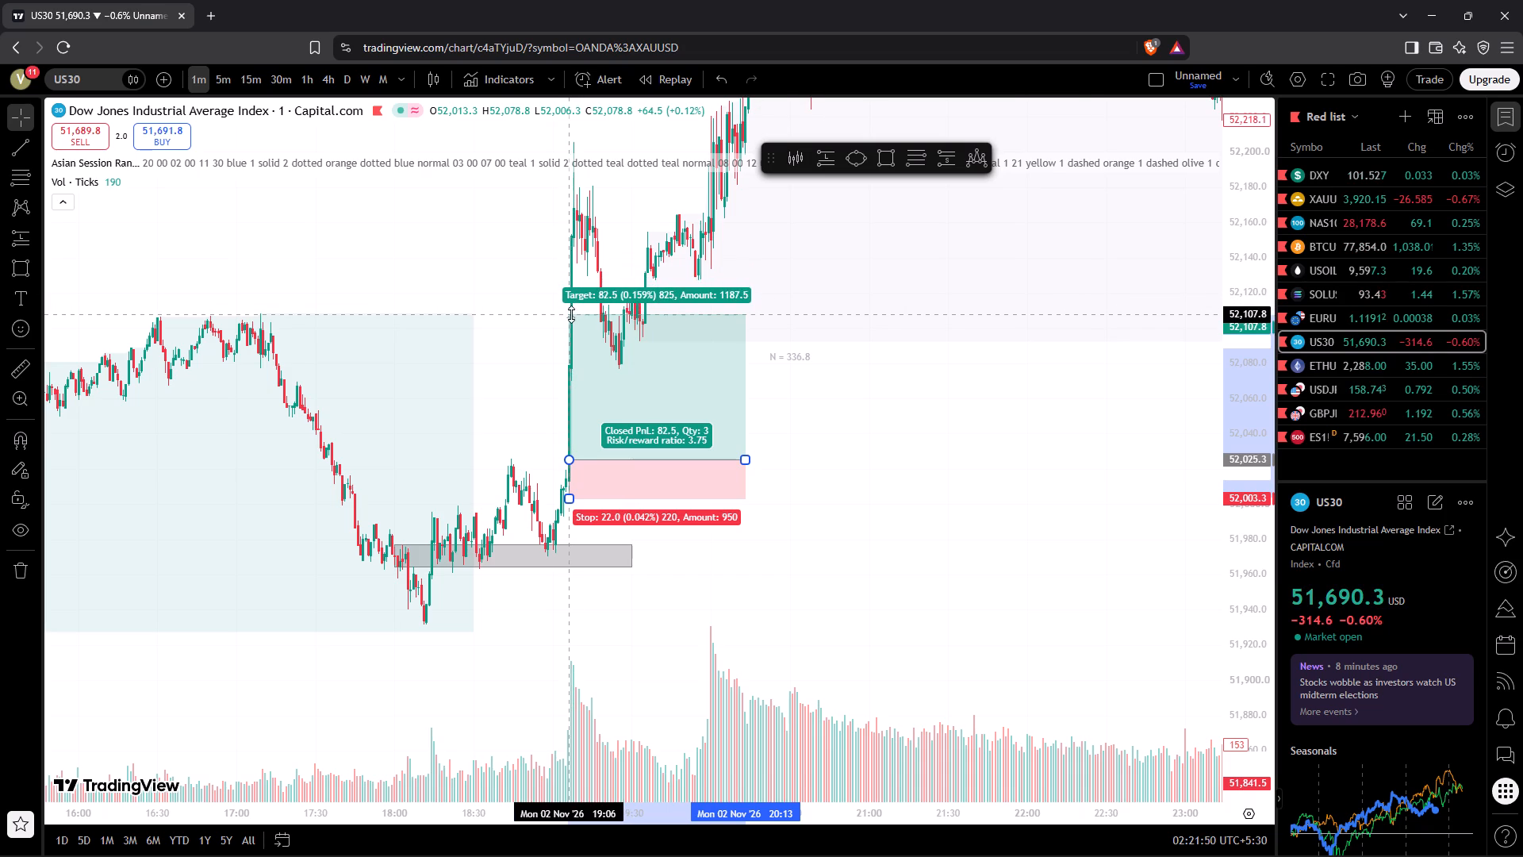
left_click_drag(571, 314, 571, 315)
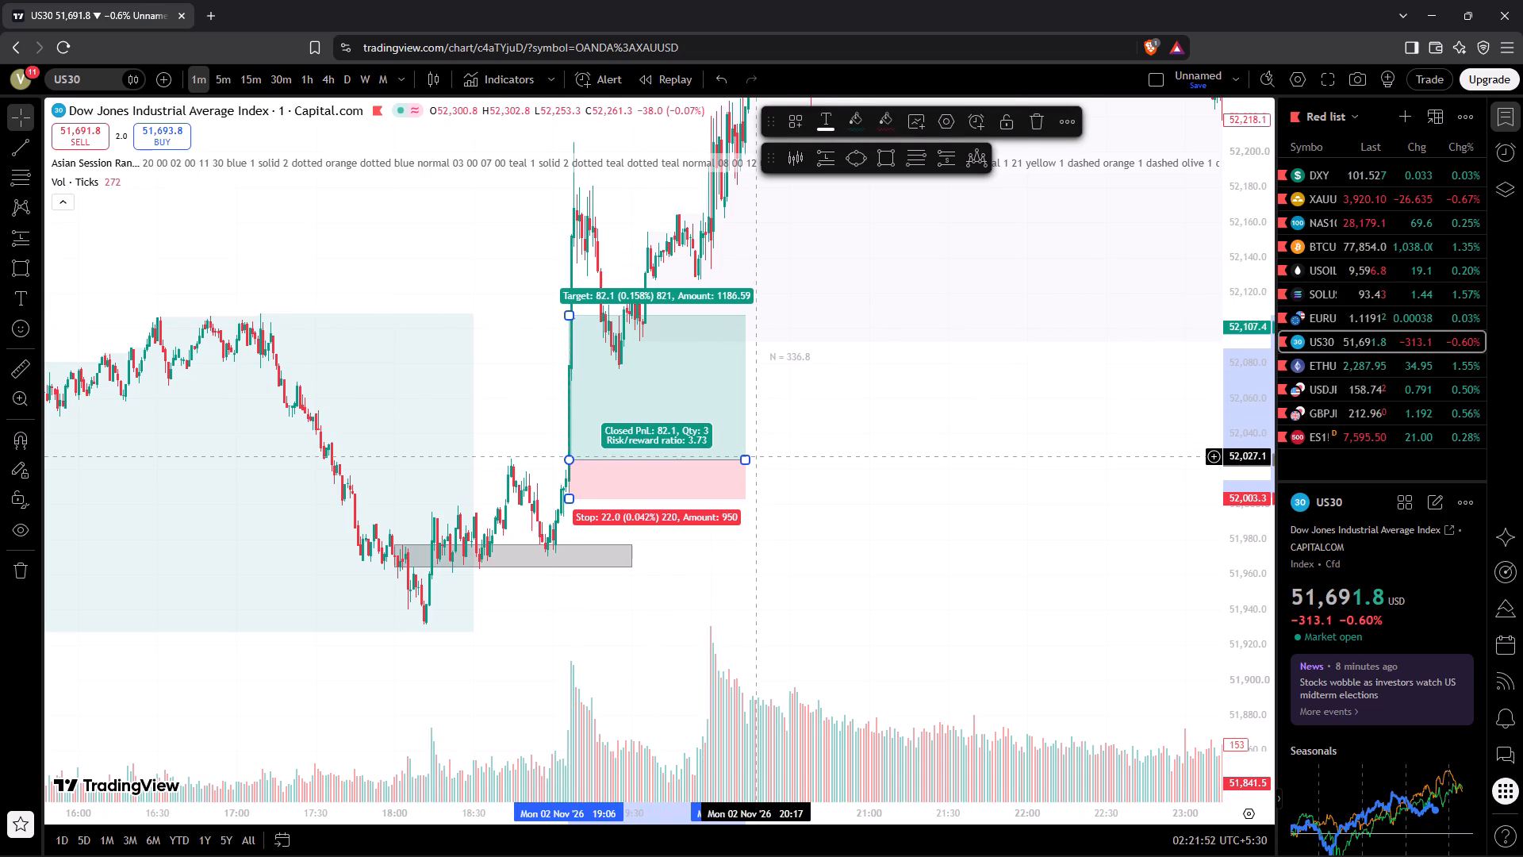
left_click_drag(750, 460, 585, 454)
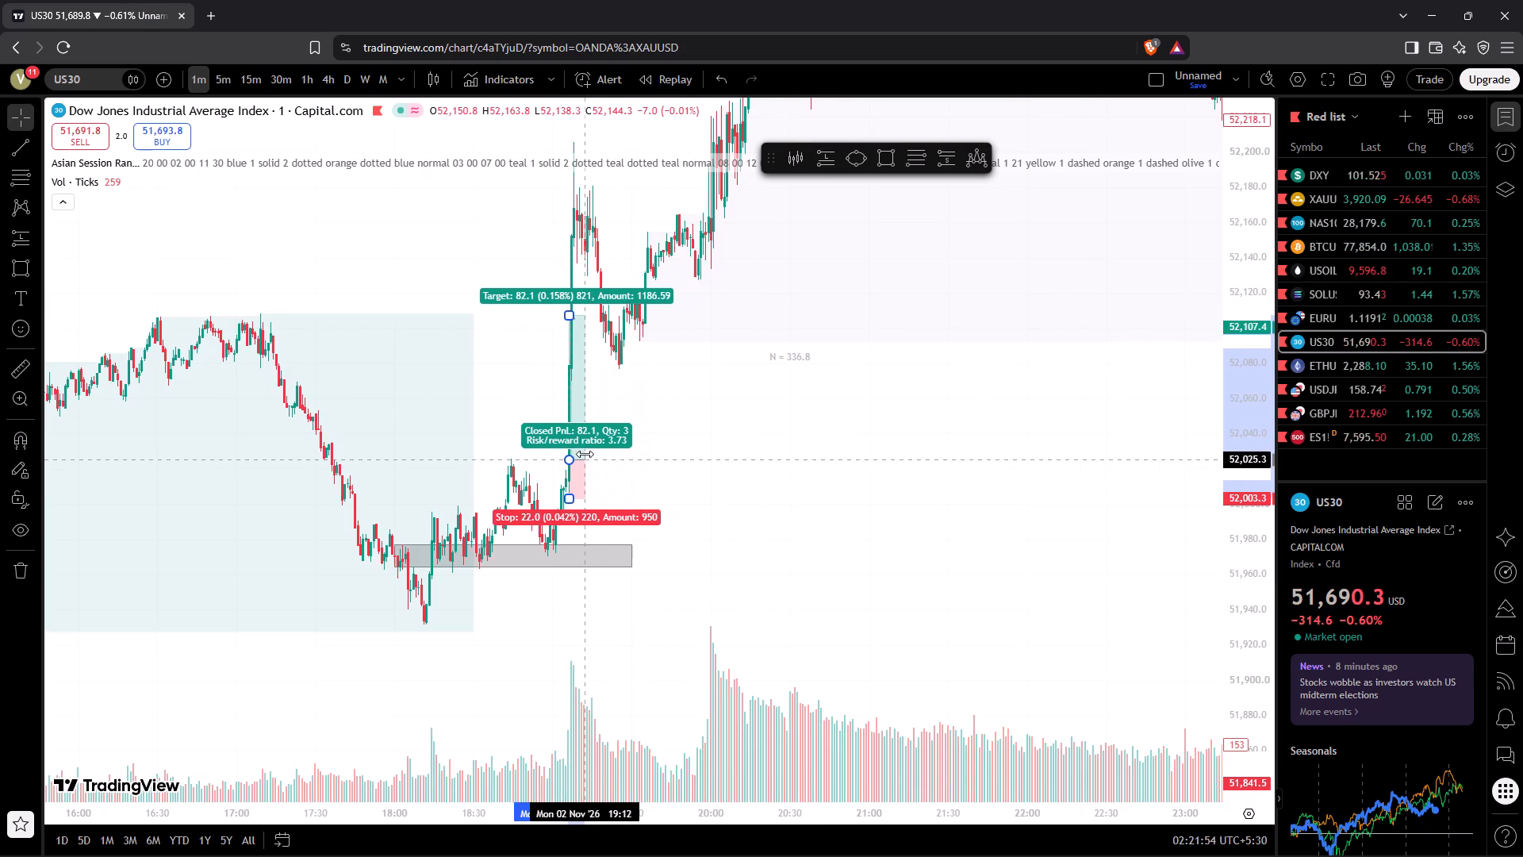
left_click_drag(585, 454, 581, 454)
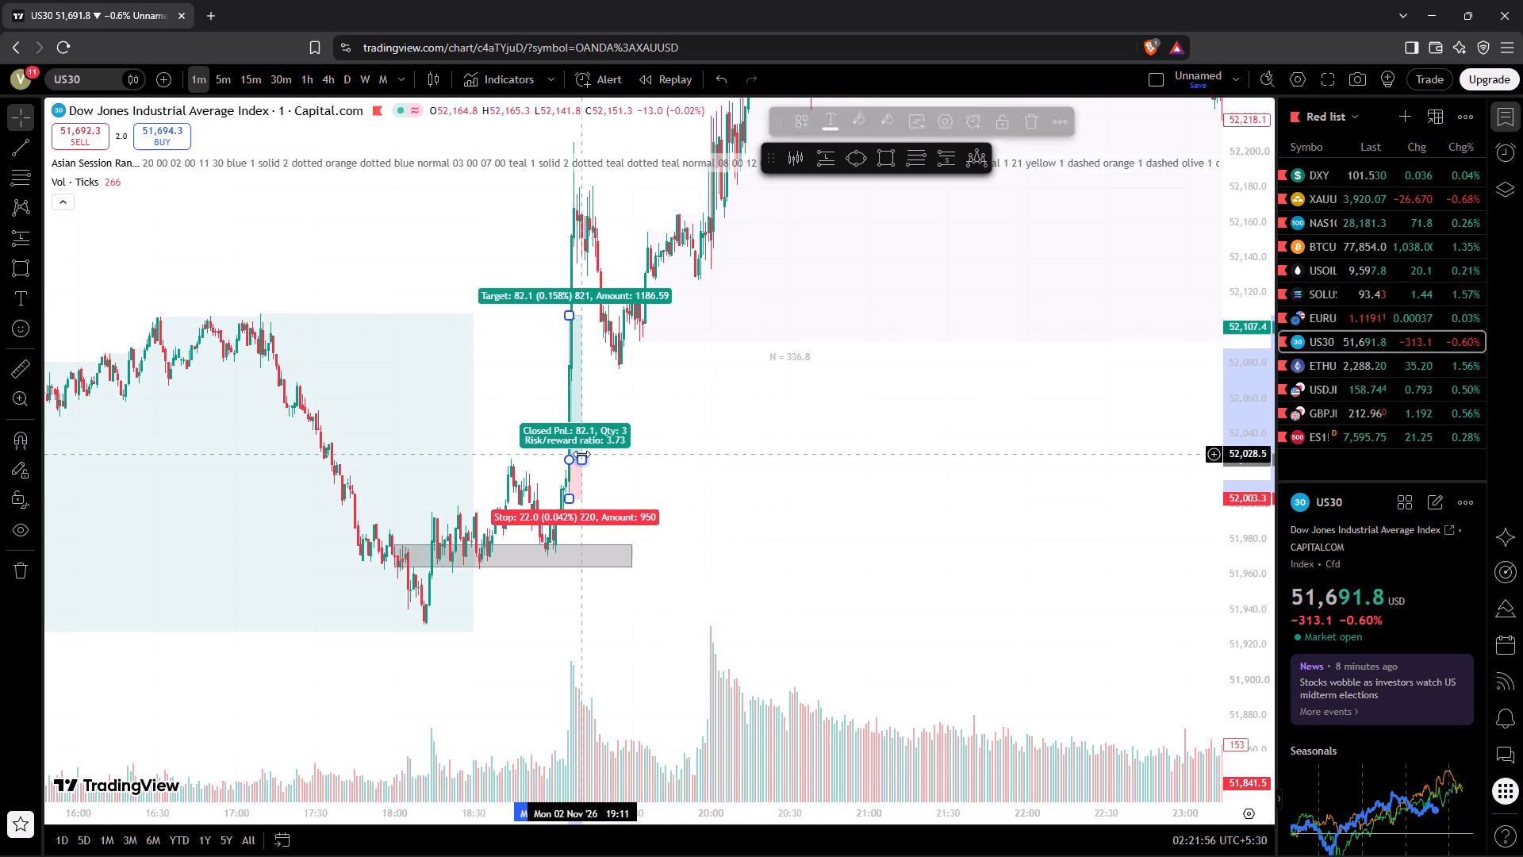
left_click(634, 452)
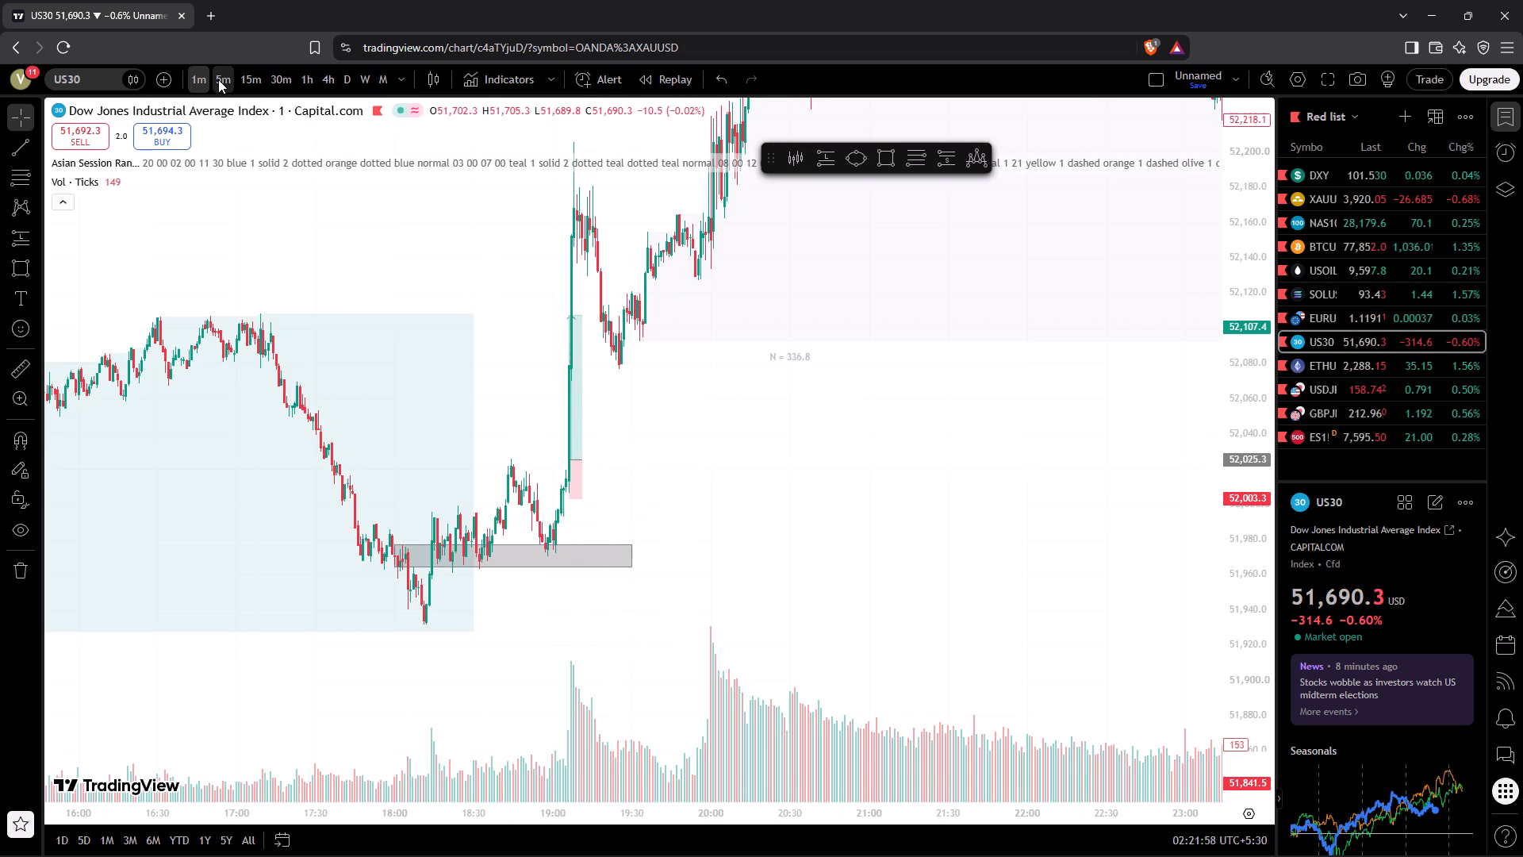
Switch US30 back to the 5-minute timeframe and raise the long position's target to about 52,135.5.
left_click(217, 79)
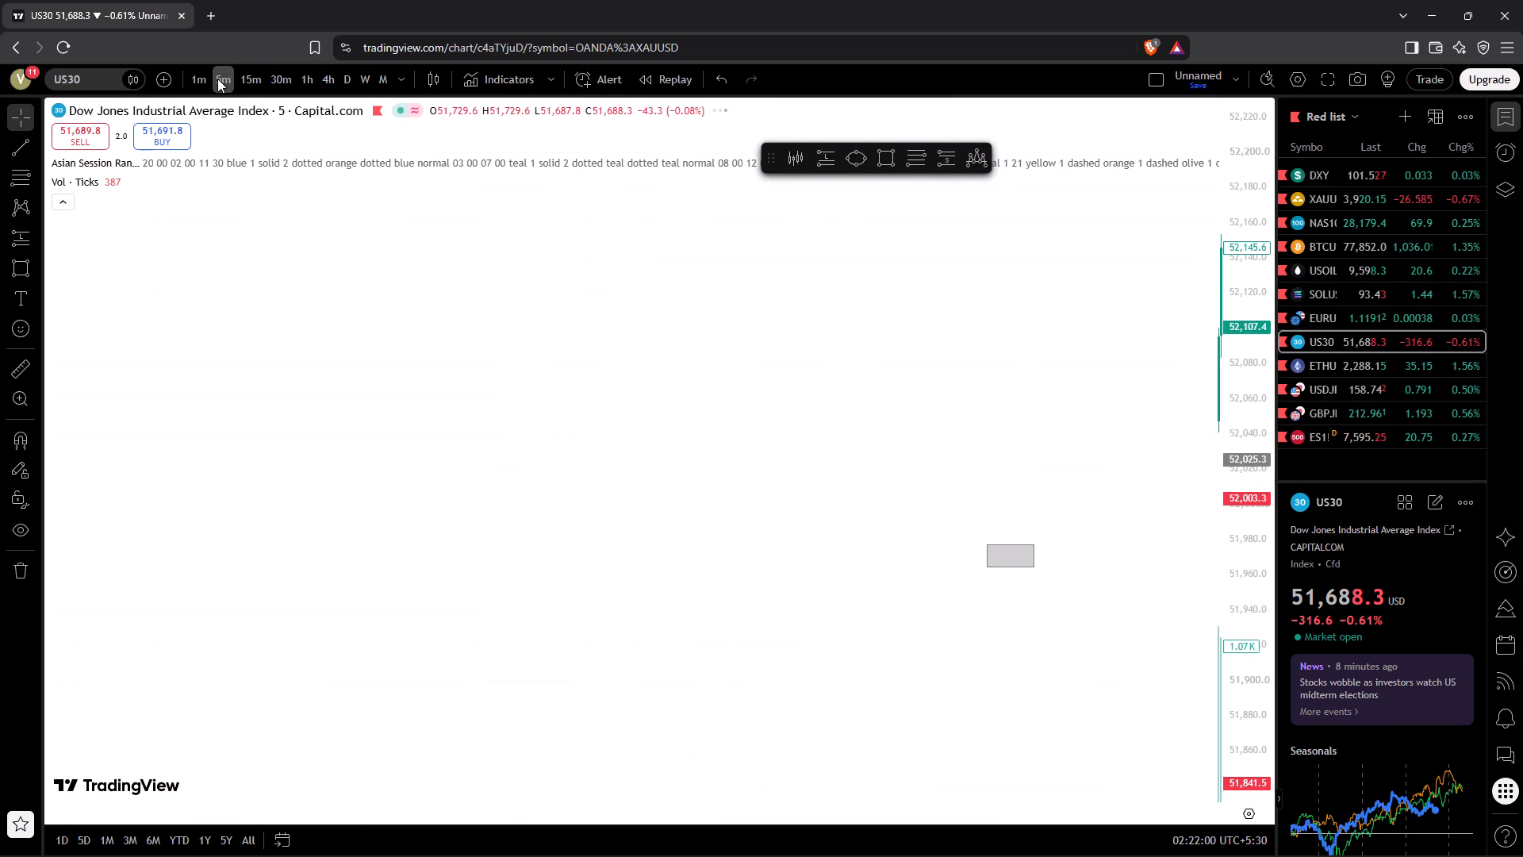
left_click_drag(1241, 352, 1348, 712)
left_click_drag(1256, 508, 1269, 621)
left_click_drag(1071, 559, 678, 537)
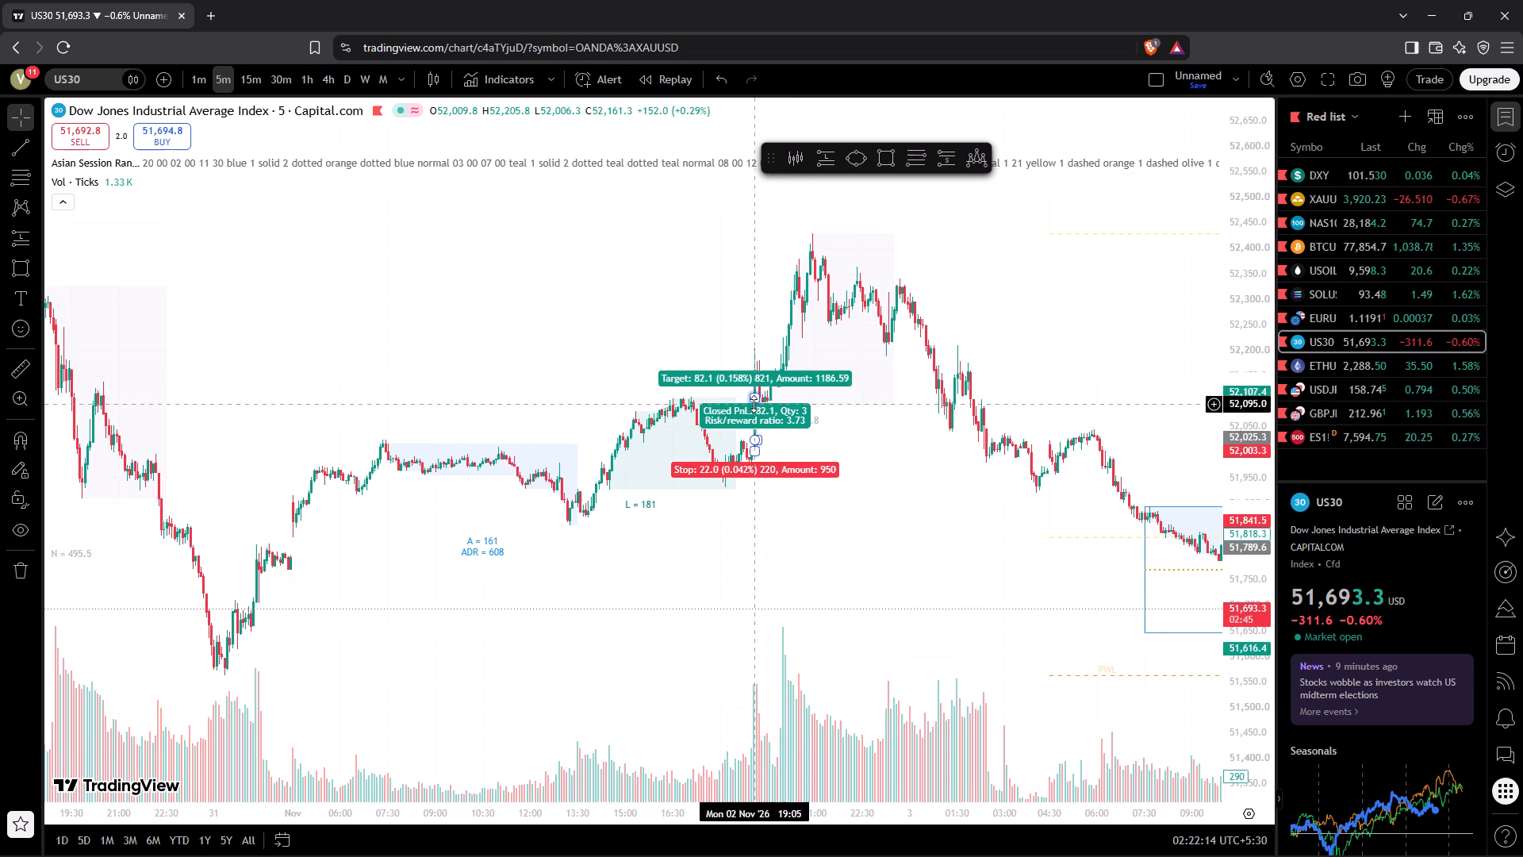
left_click_drag(754, 404, 758, 386)
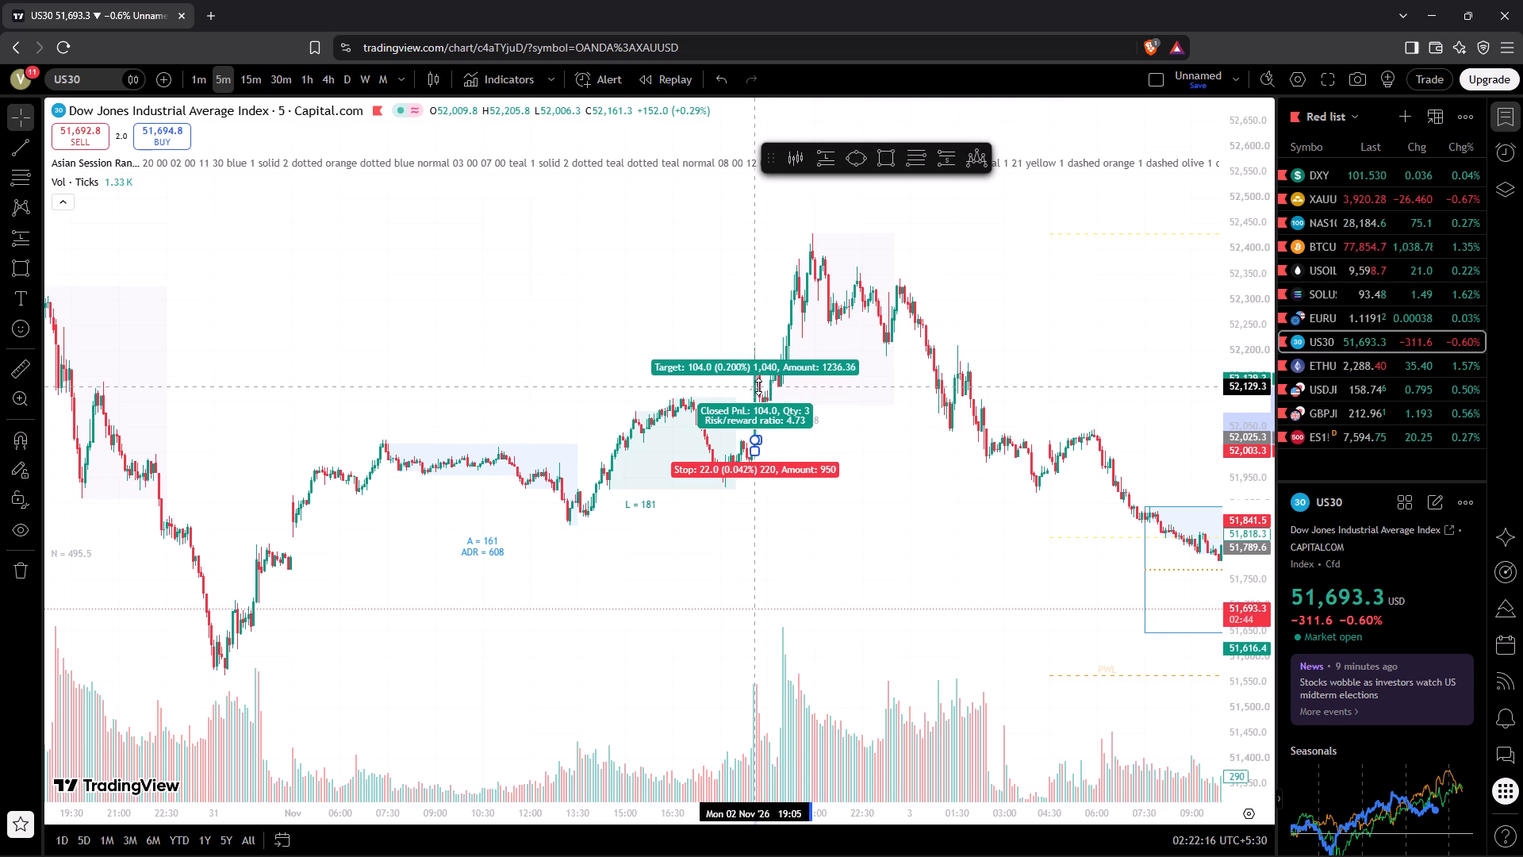
left_click_drag(758, 386, 758, 386)
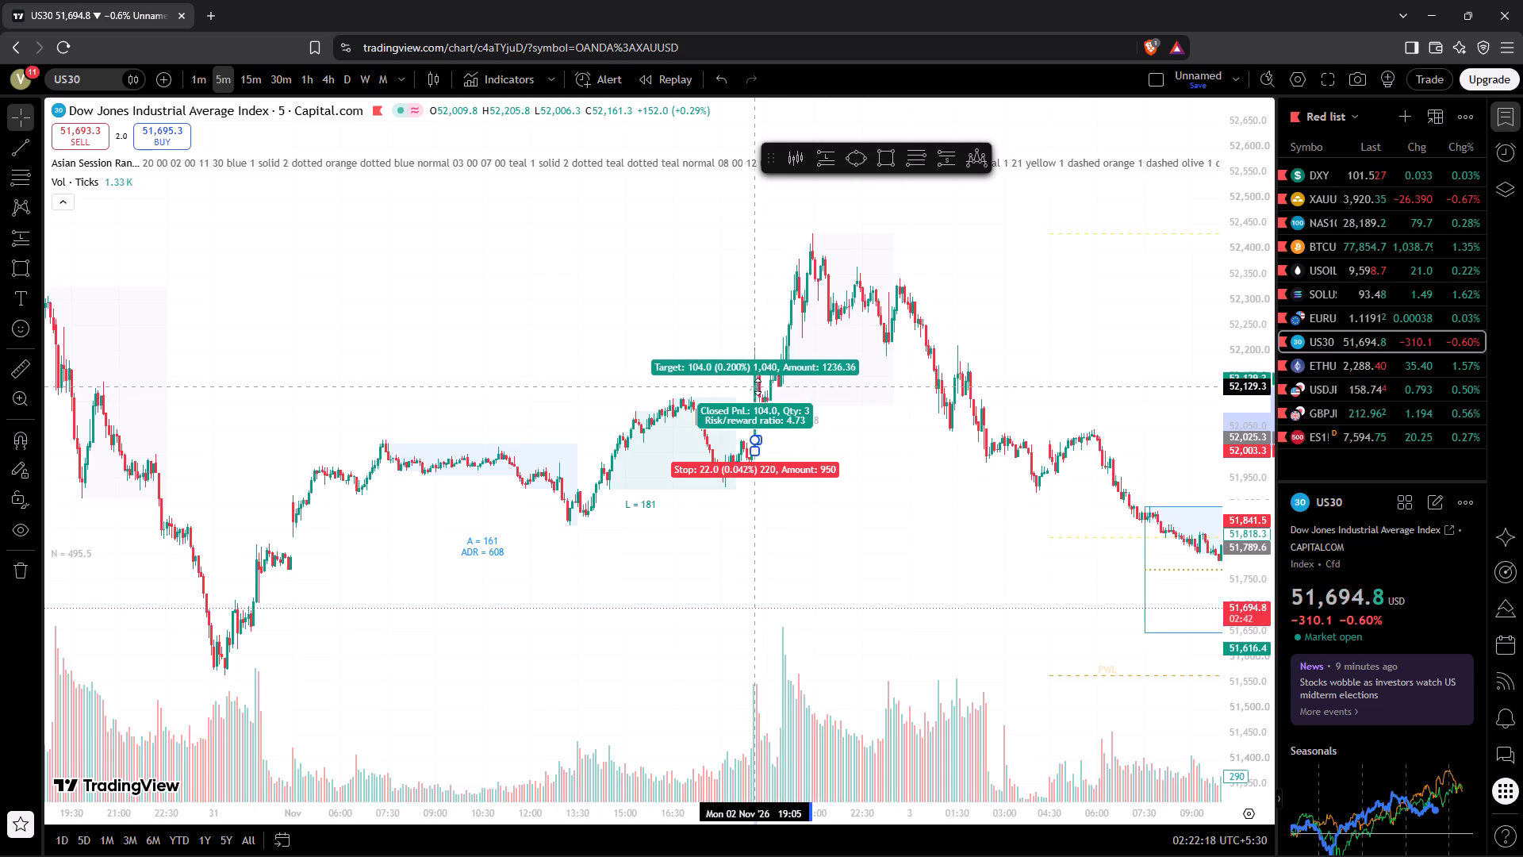
left_click_drag(758, 386, 758, 383)
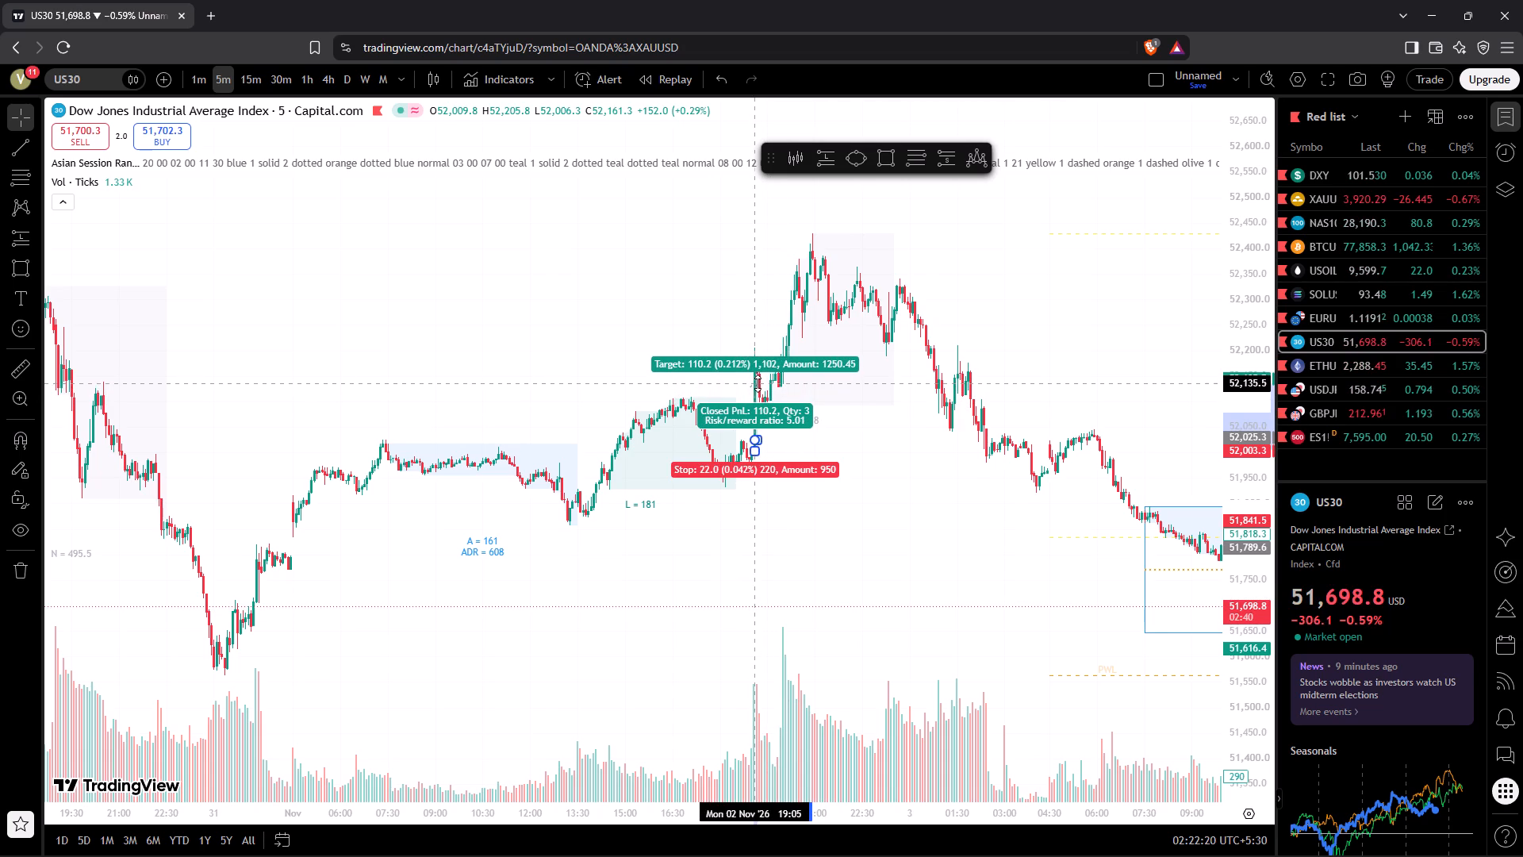
left_click_drag(758, 383, 758, 385)
left_click(758, 385)
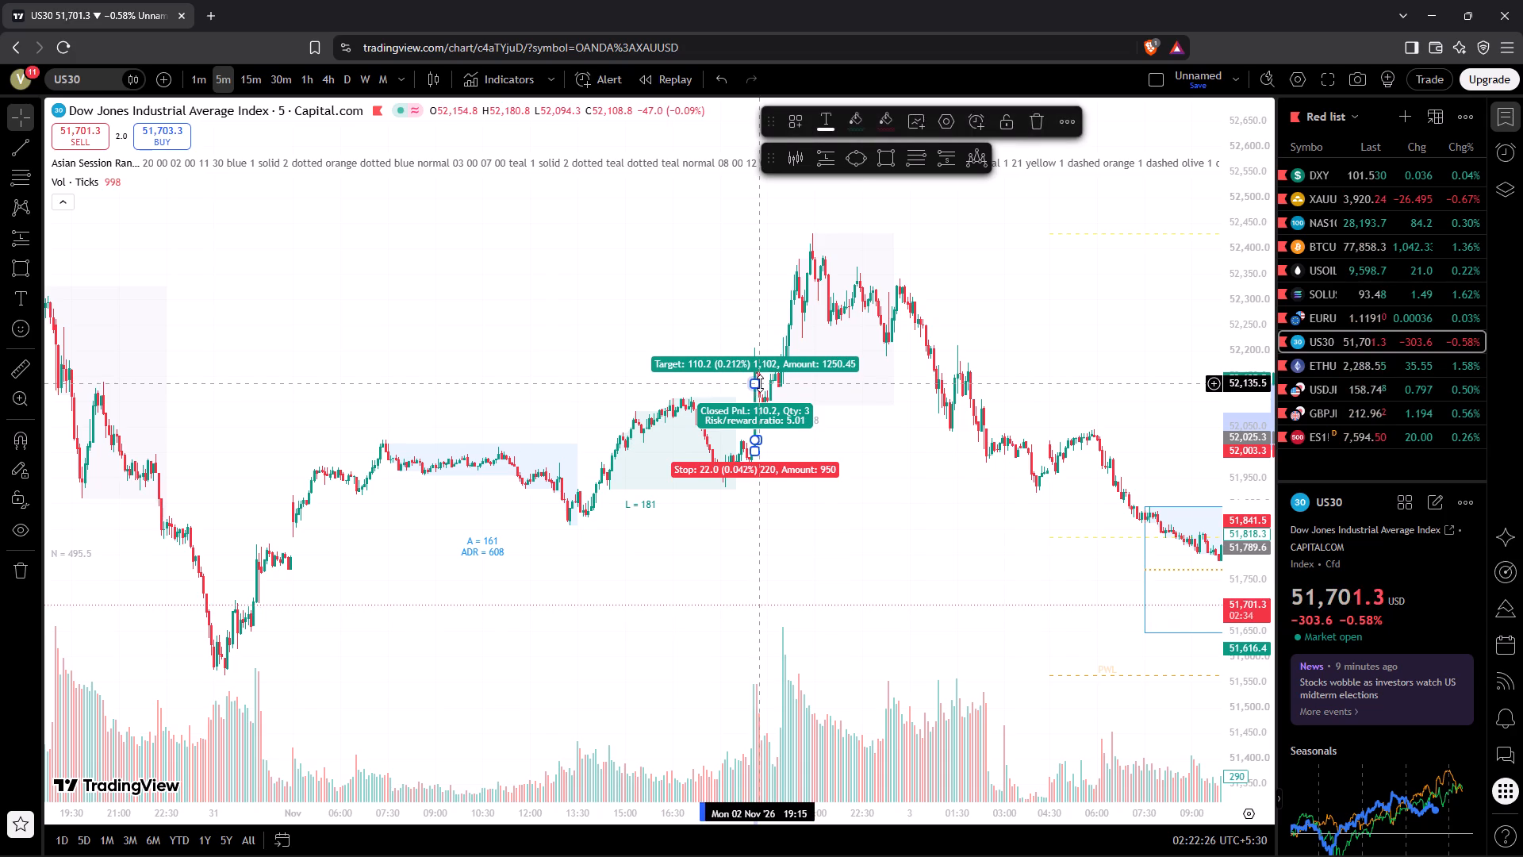
left_click(650, 363)
Review the 5-minute US30 price action from 30 October to the long trade above the grey zone on 2 November.
left_click_drag(650, 363, 681, 362)
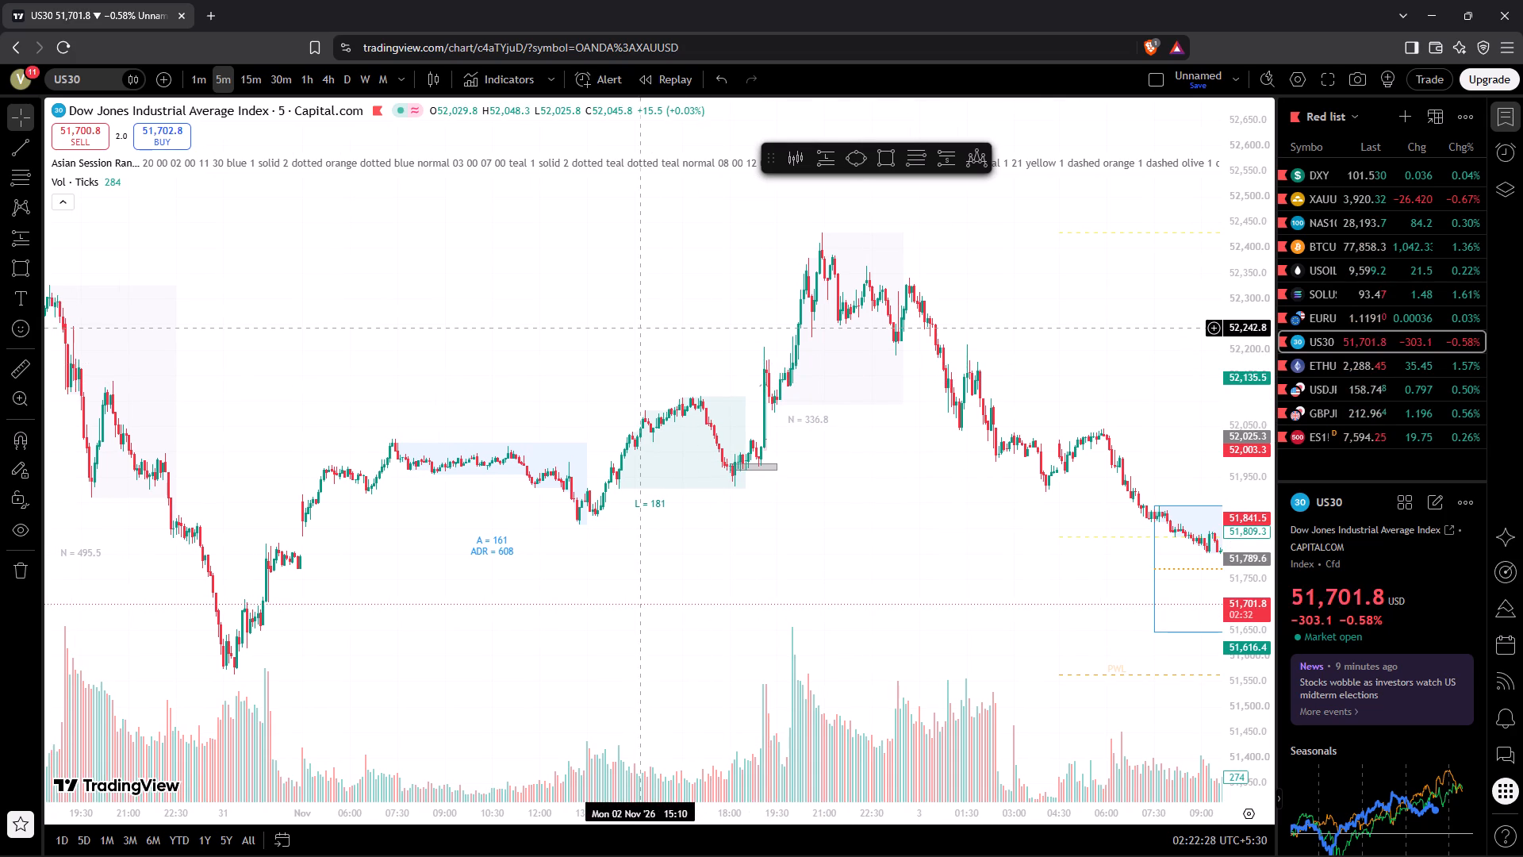
left_click_drag(639, 328, 875, 367)
left_click_drag(681, 355, 723, 352)
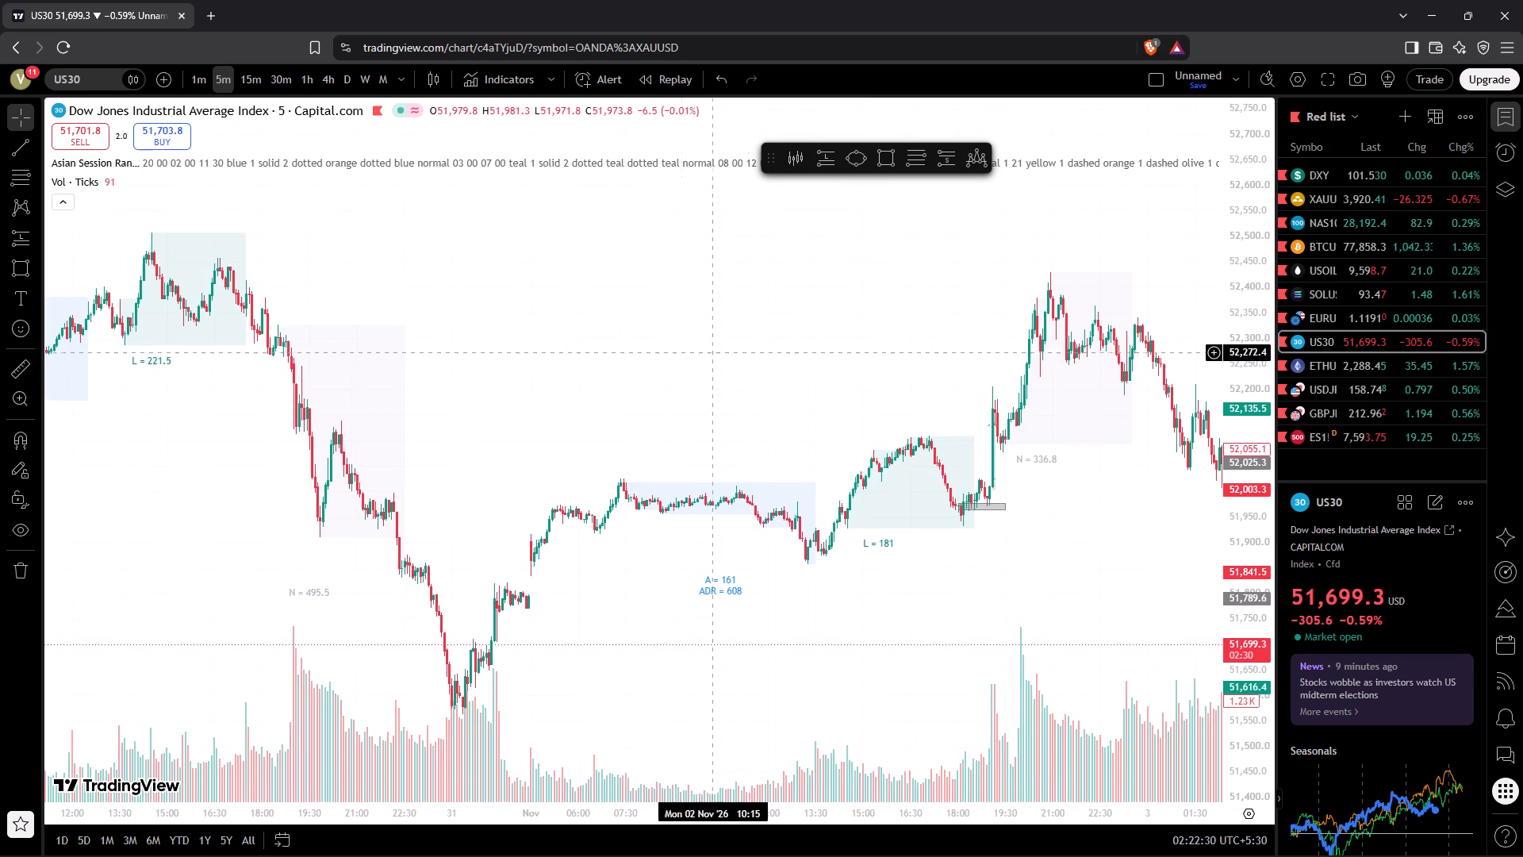
left_click_drag(723, 352, 831, 361)
left_click_drag(739, 370, 1052, 375)
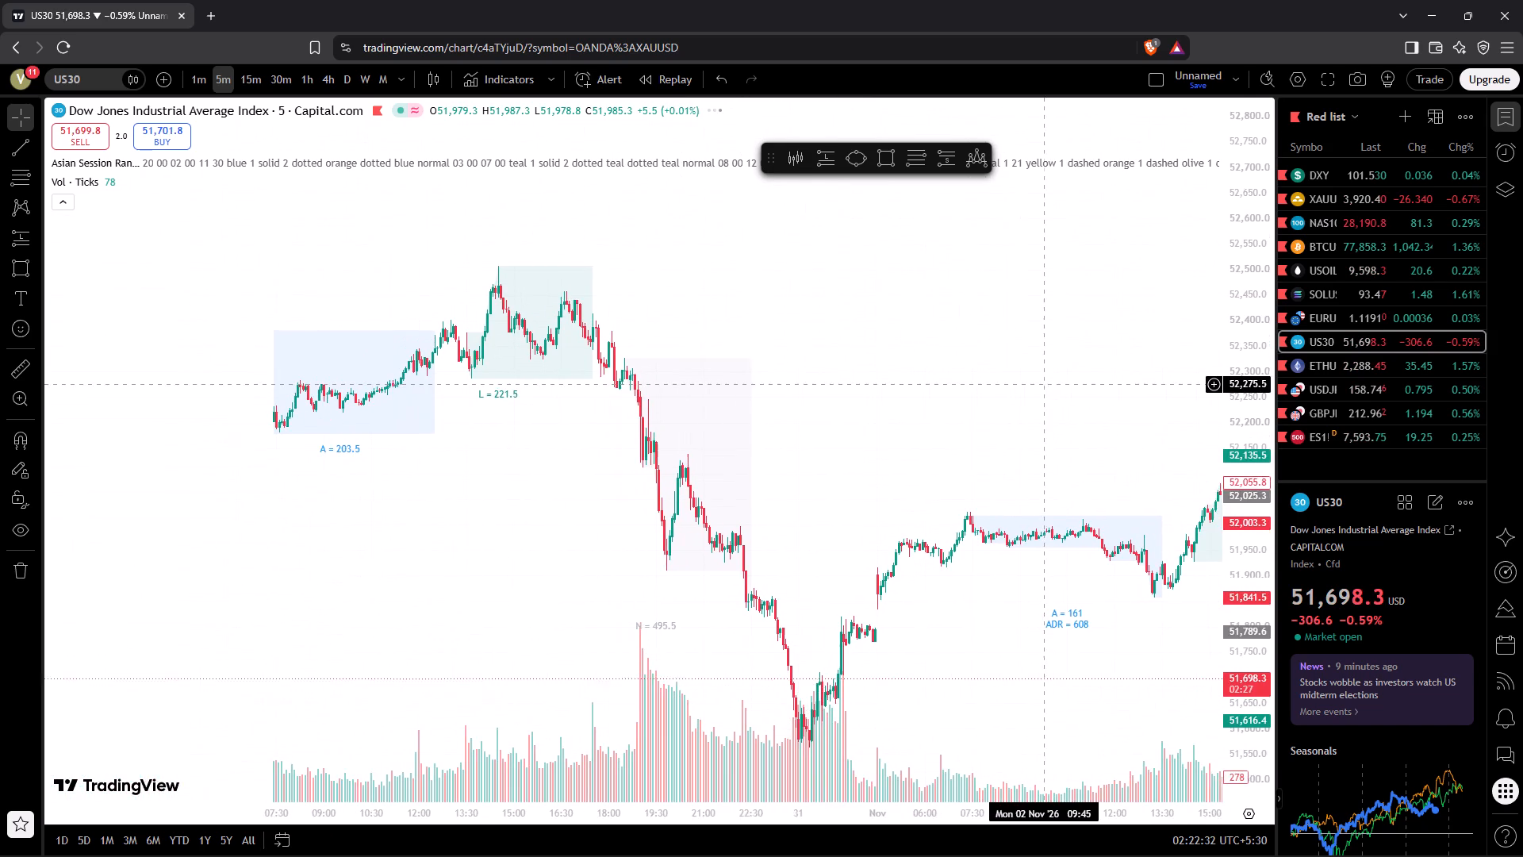
left_click_drag(1052, 375, 1053, 370)
left_click_drag(876, 366, 901, 320)
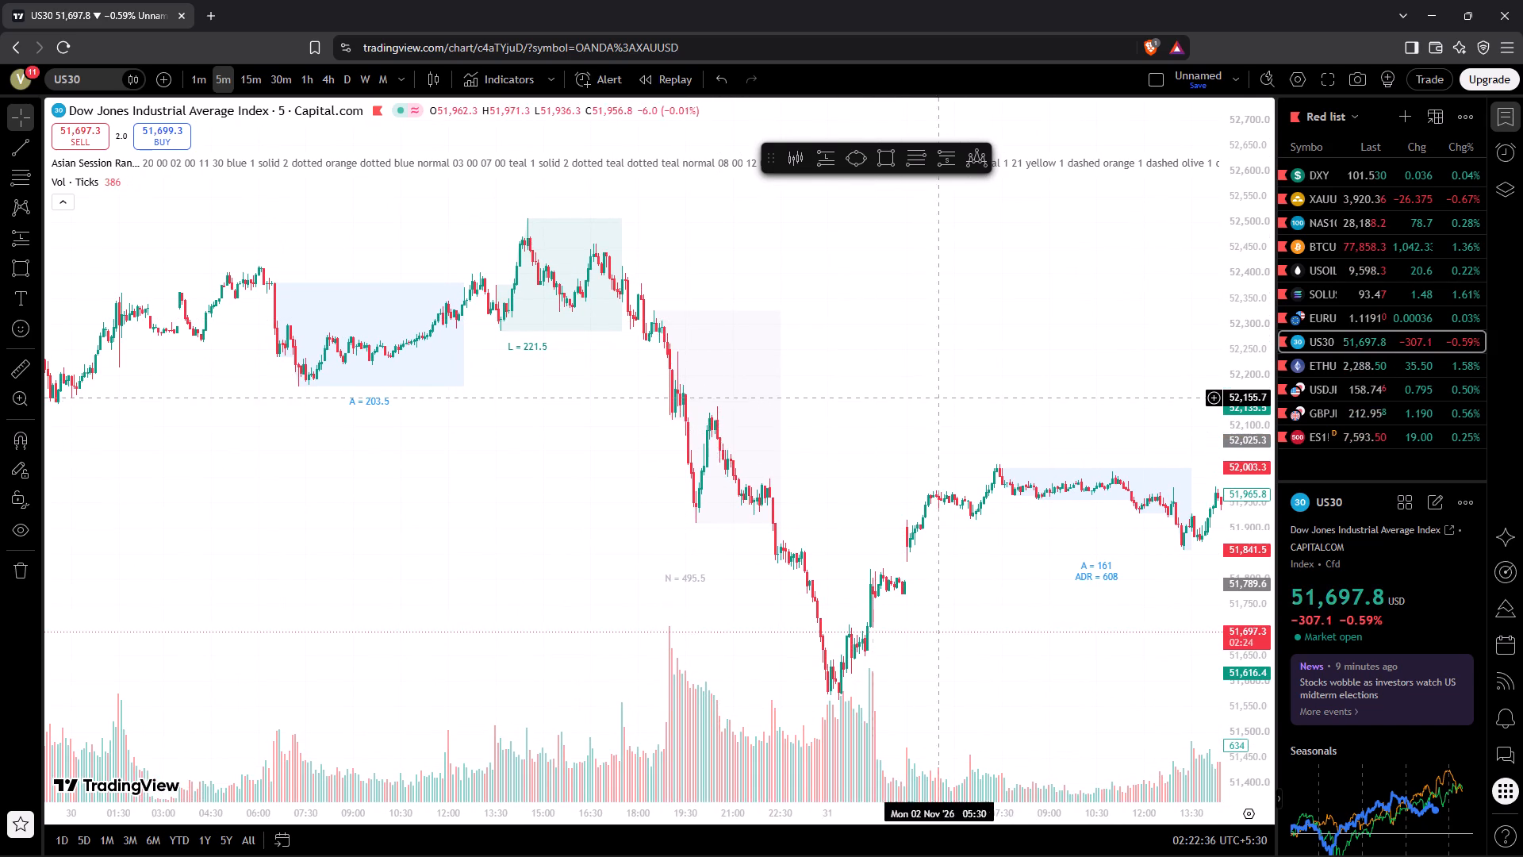
left_click_drag(961, 401, 419, 410)
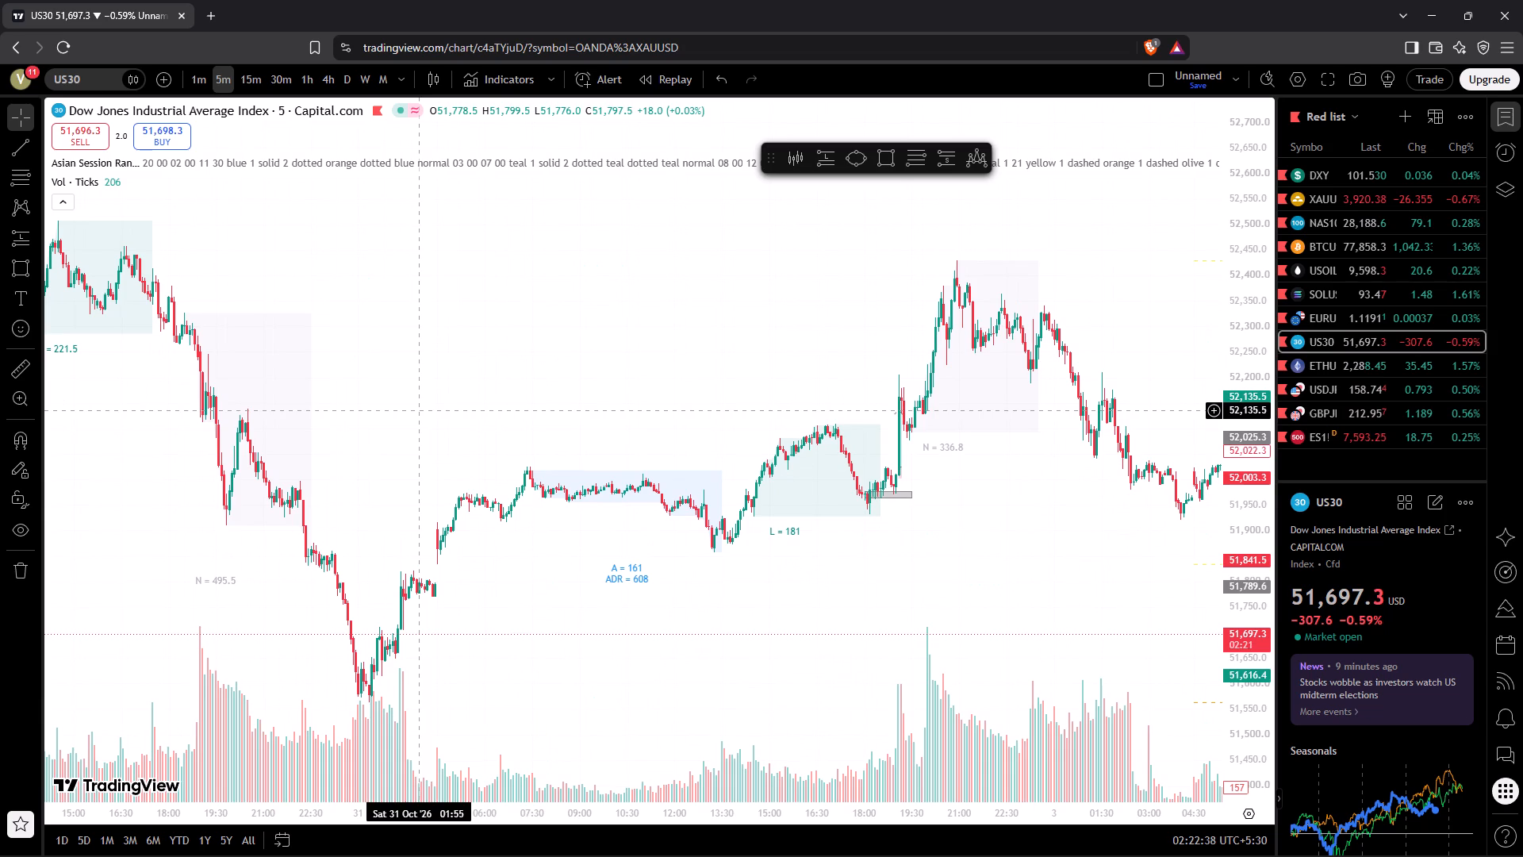
Examine the 5-minute US30 price action between 28 October and 3 November, including the 30 October sell-off and the 2 November recovery.
left_click_drag(477, 812, 742, 763)
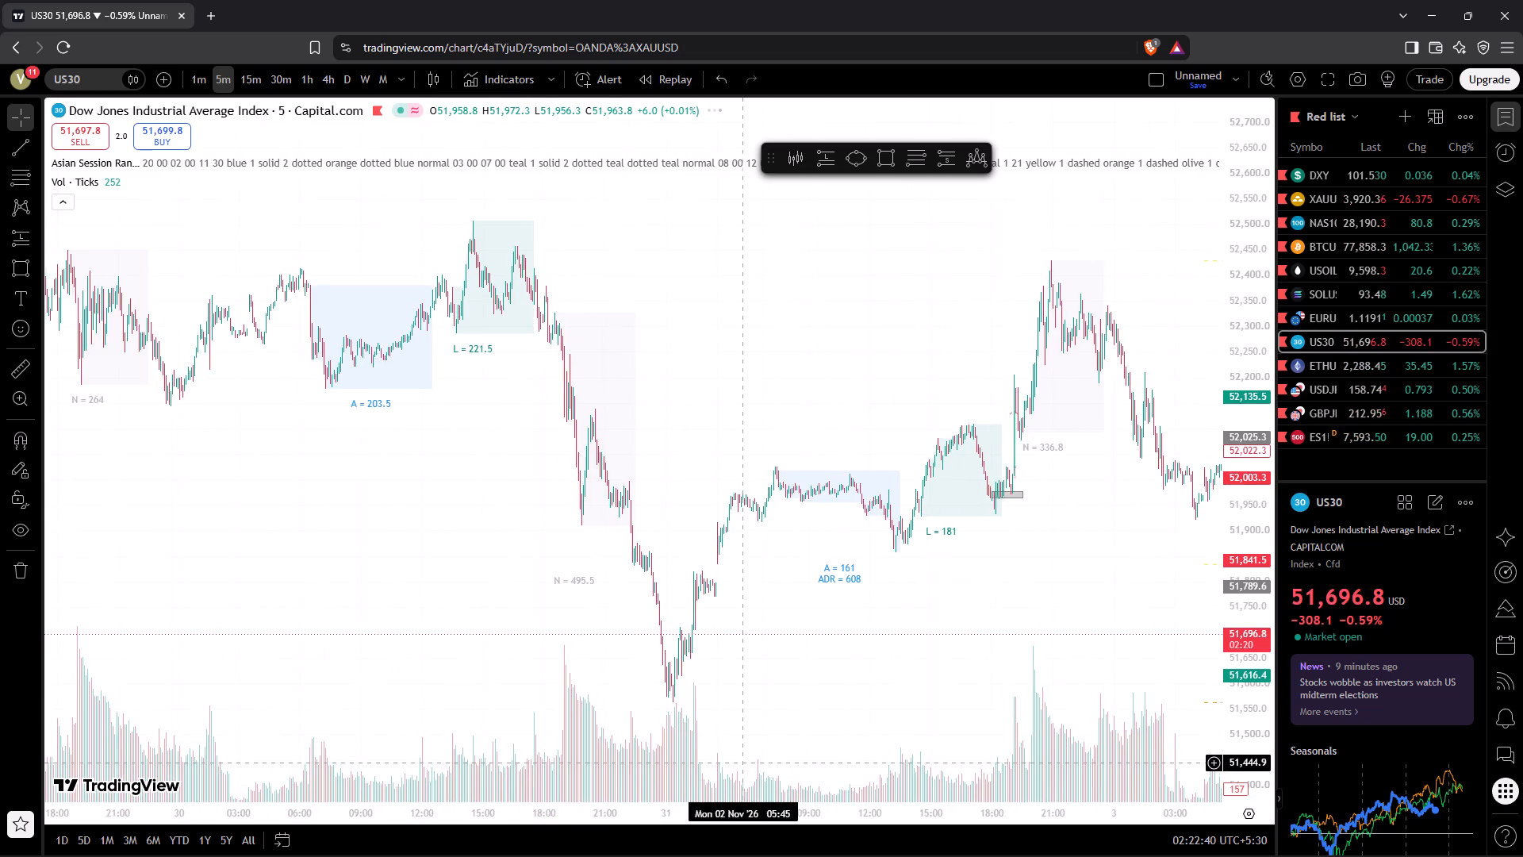
left_click_drag(742, 763, 980, 671)
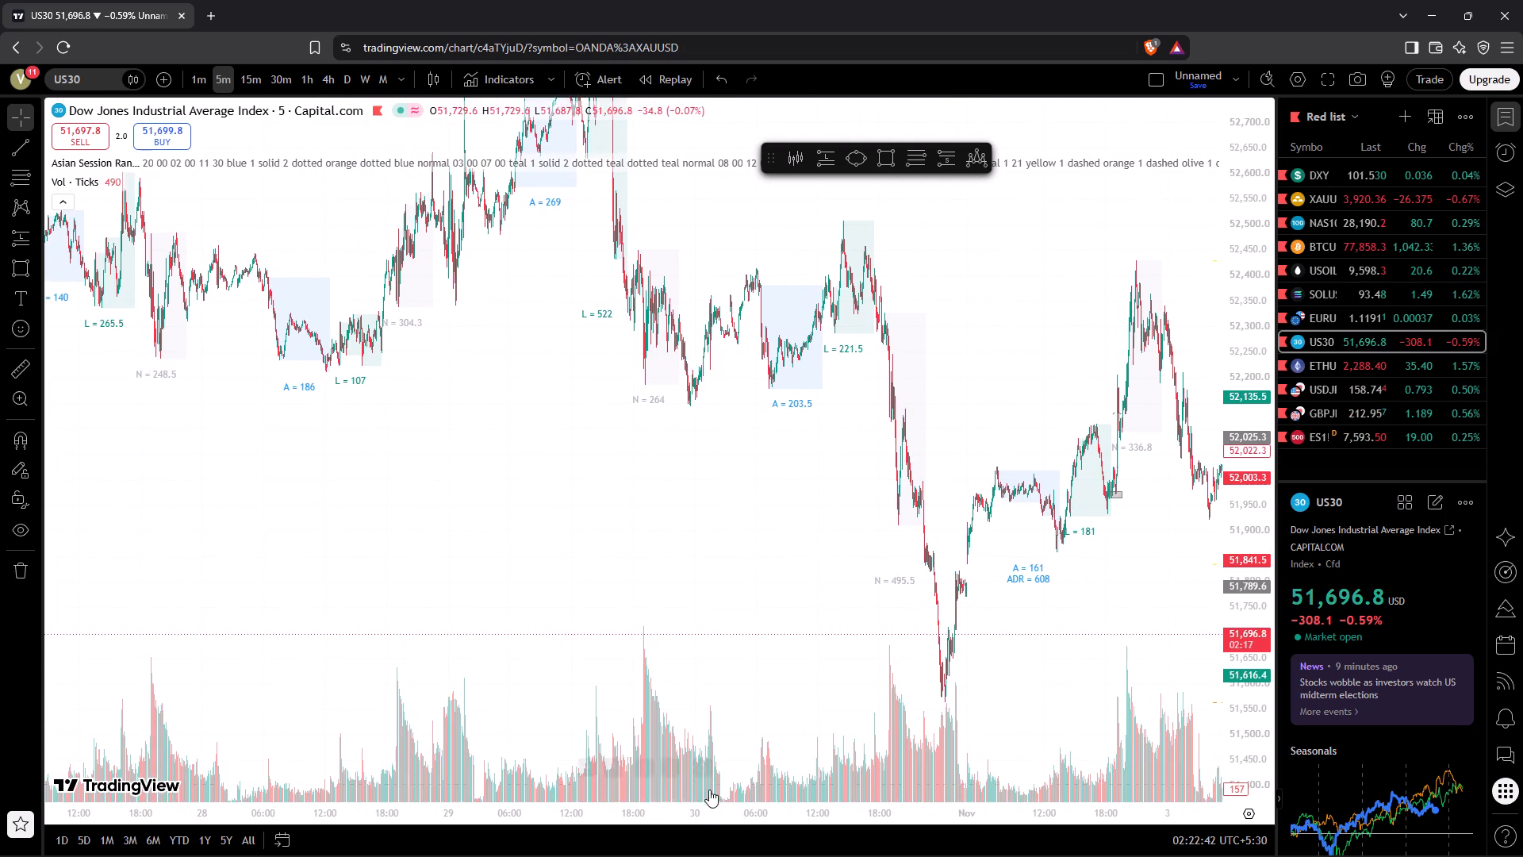
left_click_drag(723, 558, 702, 770)
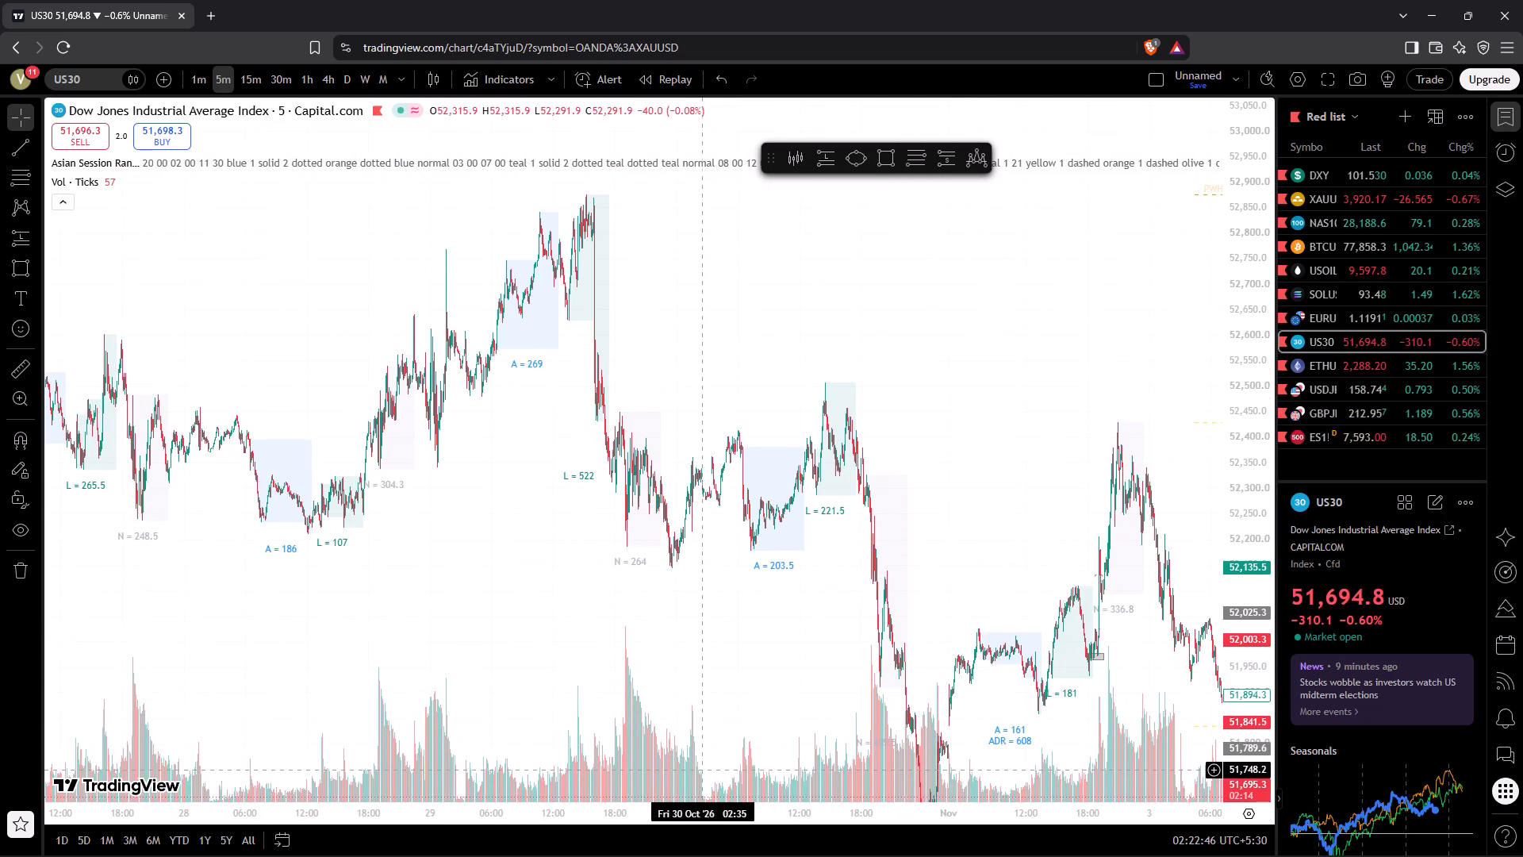
left_click_drag(702, 770, 622, 718)
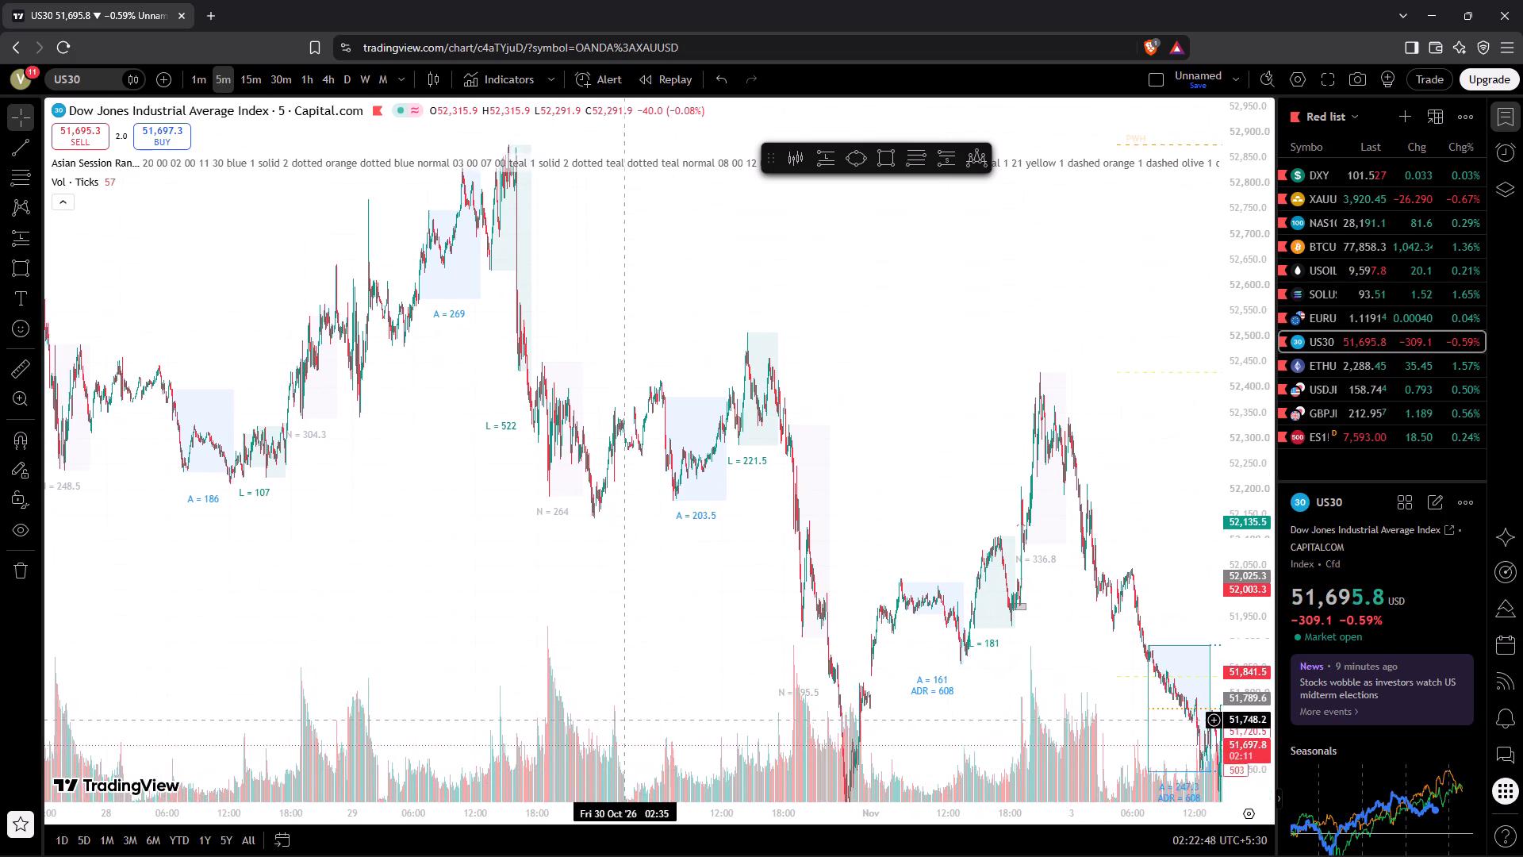
left_click_drag(622, 718, 600, 706)
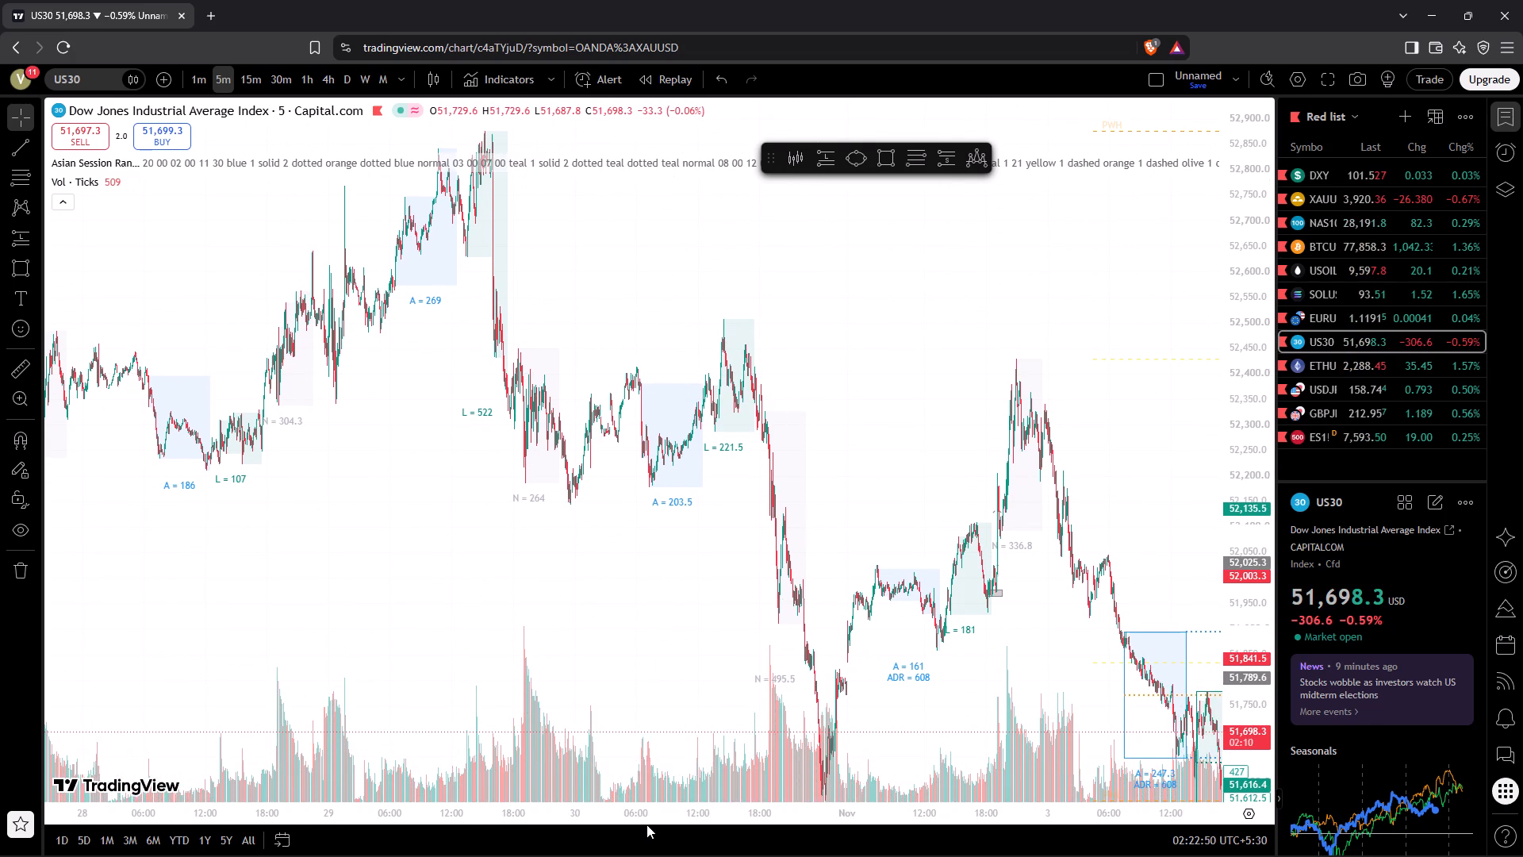
left_click_drag(646, 817, 163, 846)
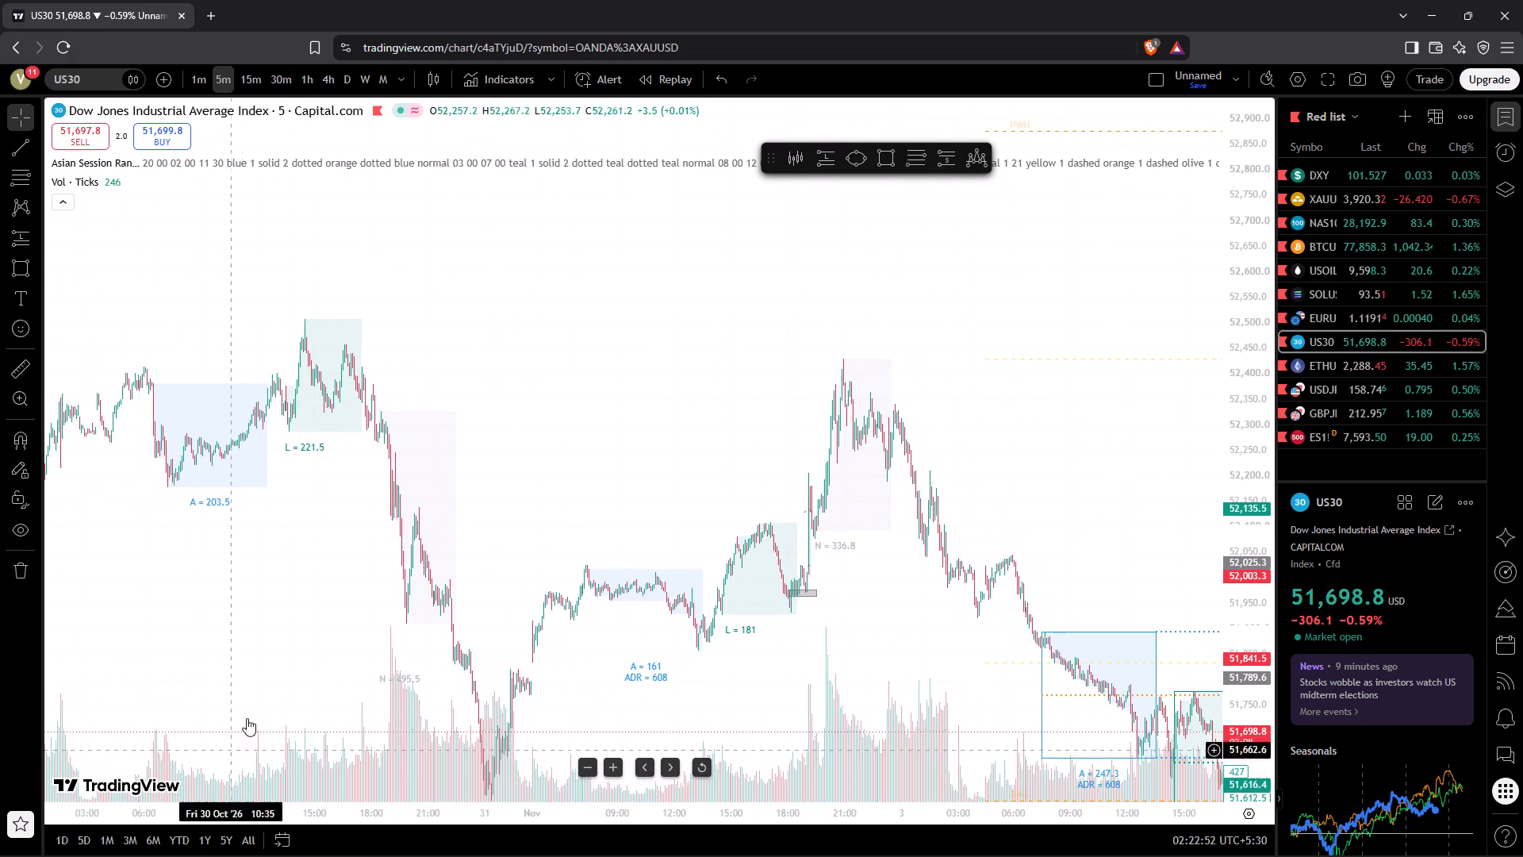
left_click_drag(303, 608, 616, 576)
left_click_drag(539, 820, 247, 845)
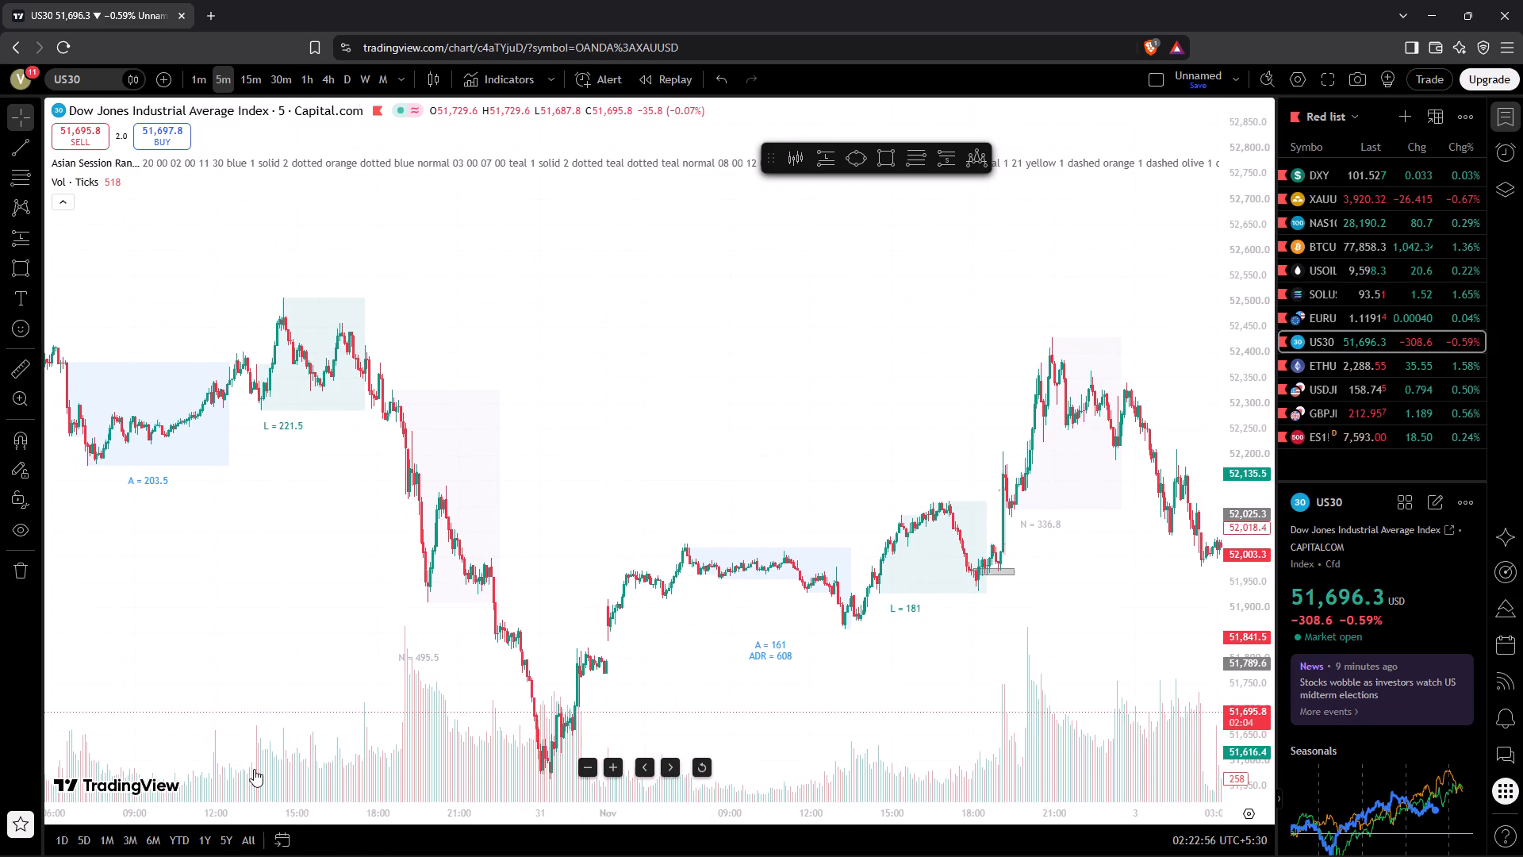
left_click_drag(275, 591, 327, 574)
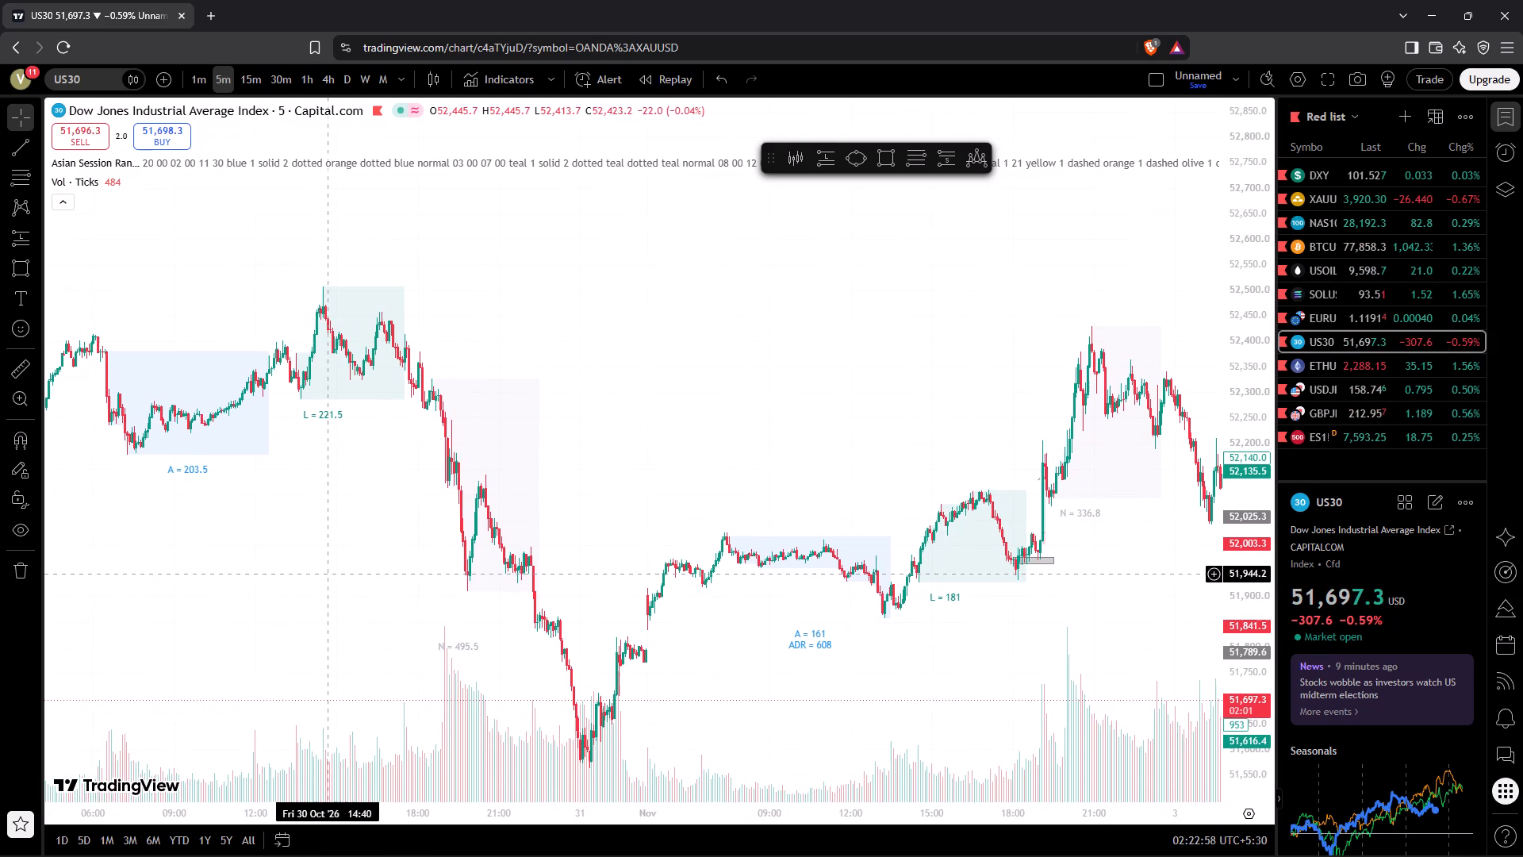
left_click_drag(327, 574, 329, 570)
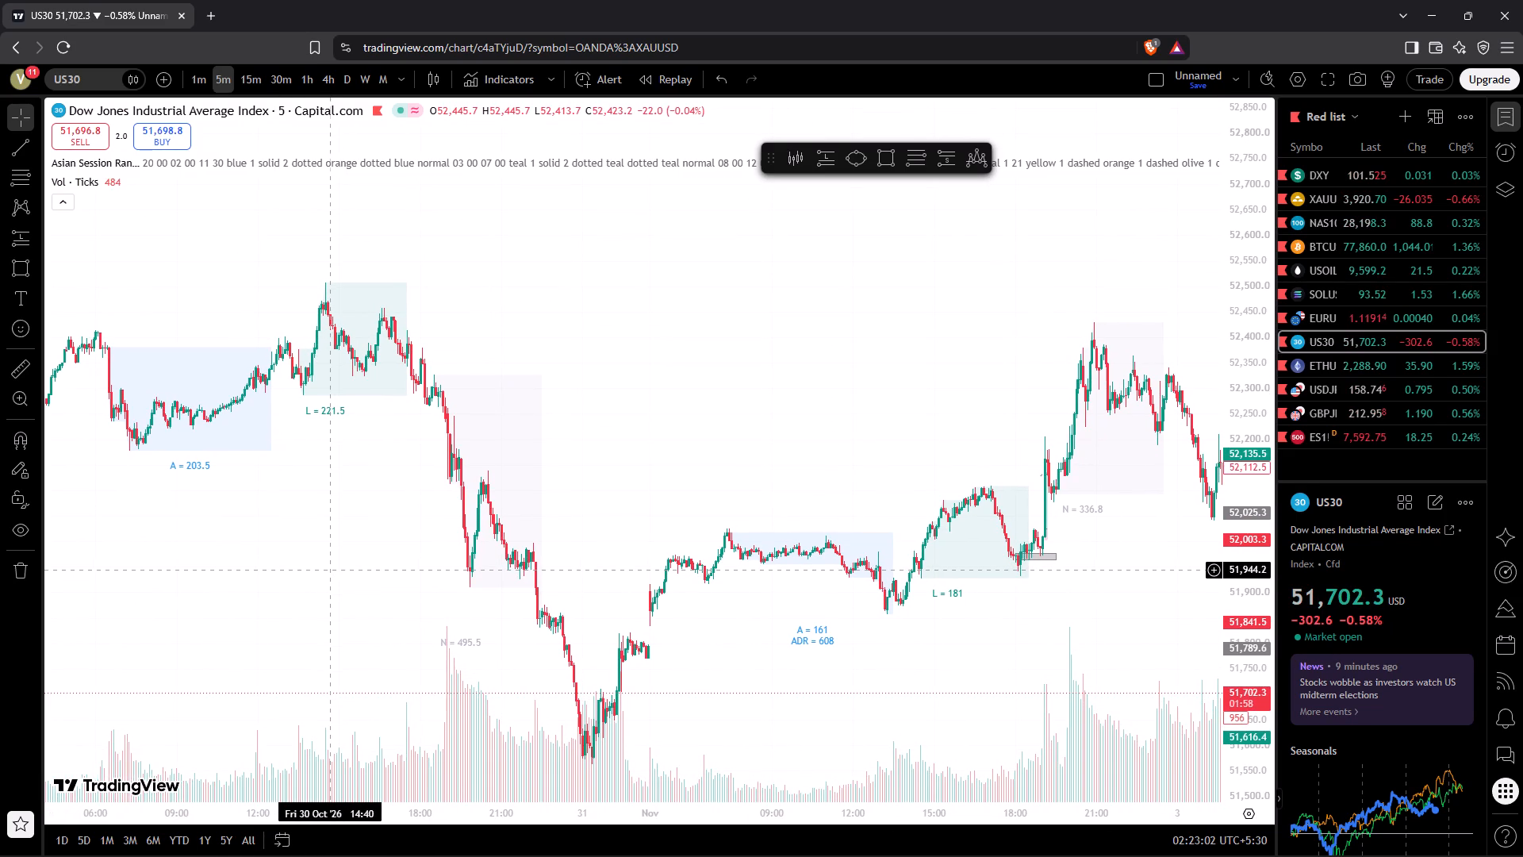
left_click_drag(412, 568, 485, 564)
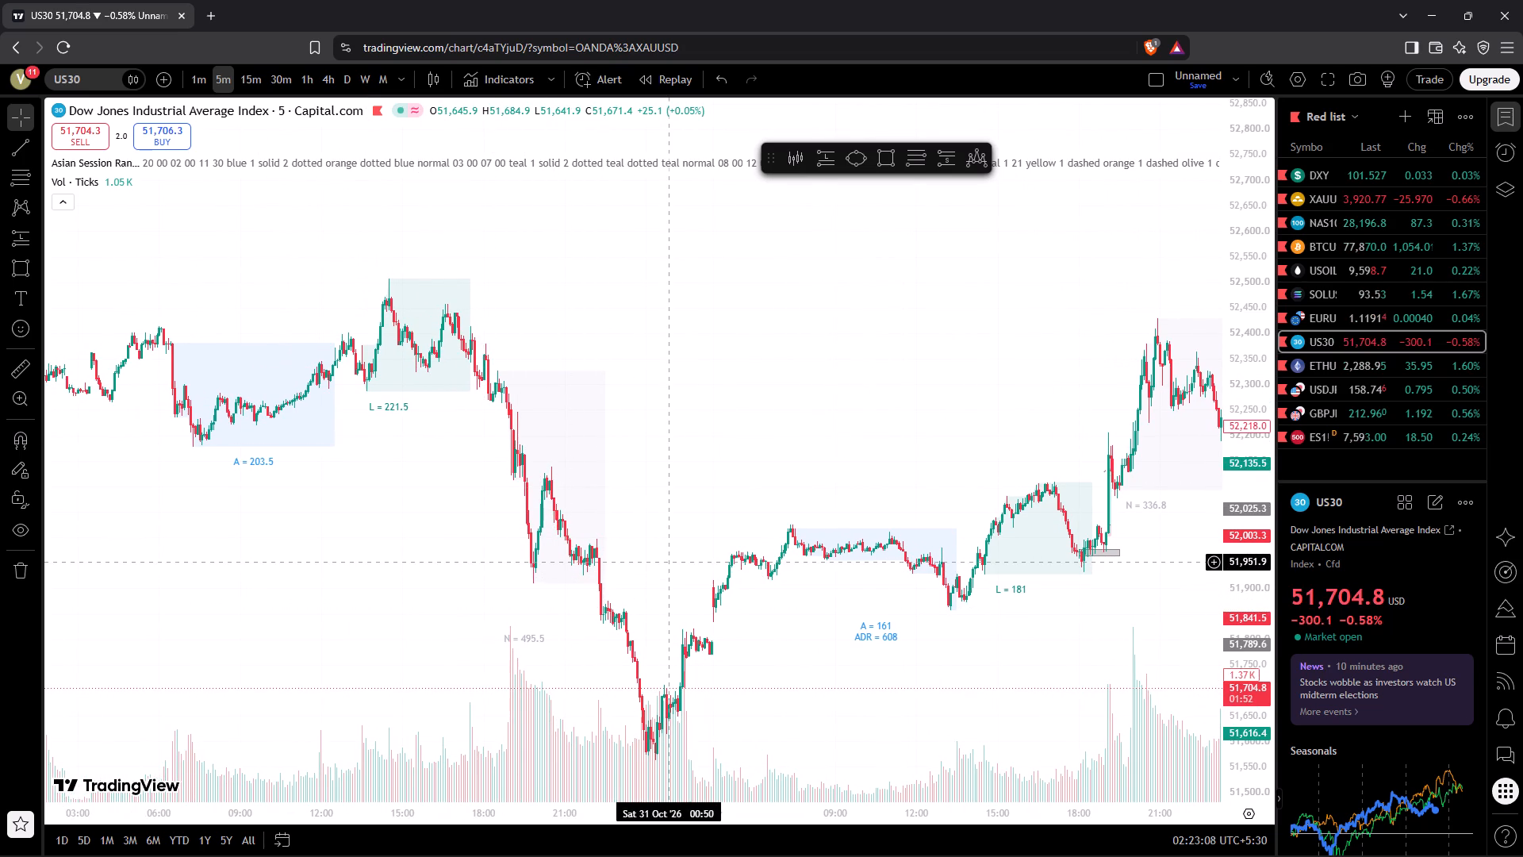
left_click_drag(668, 562, 669, 544)
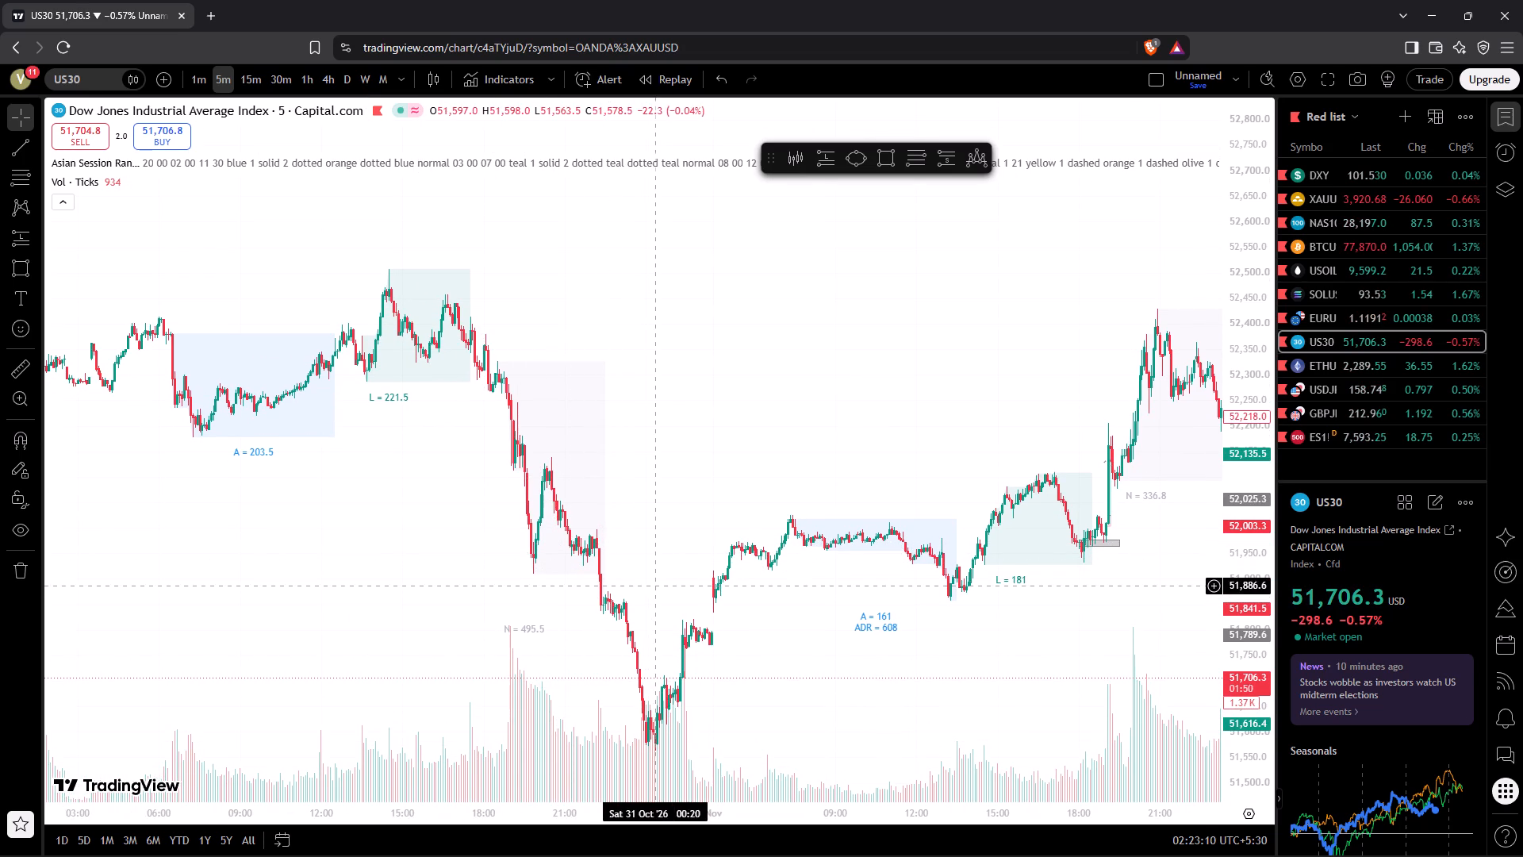
left_click_drag(939, 621, 859, 635)
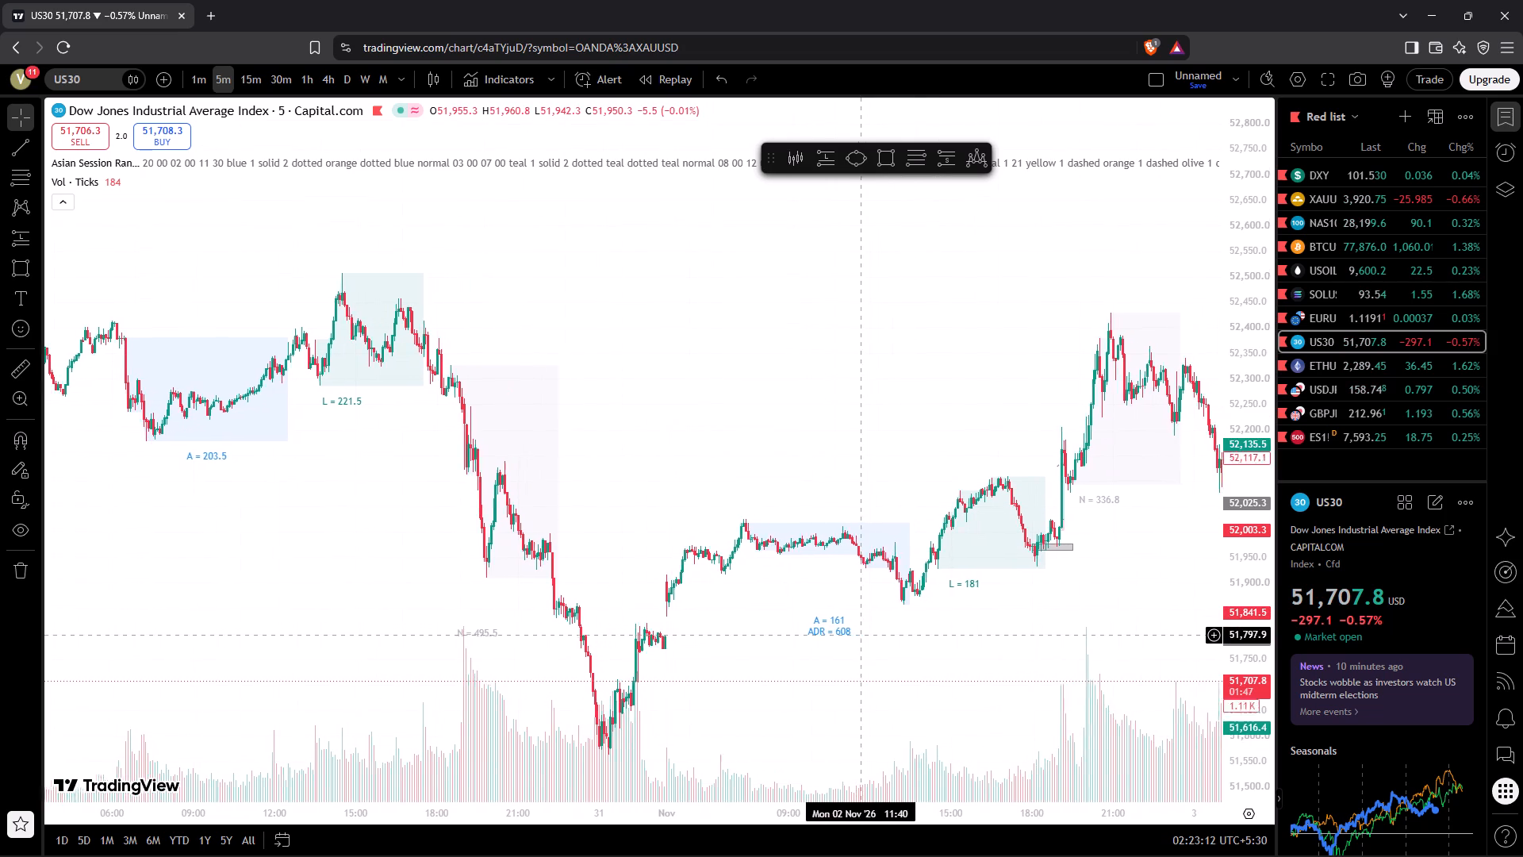
left_click_drag(859, 635, 875, 628)
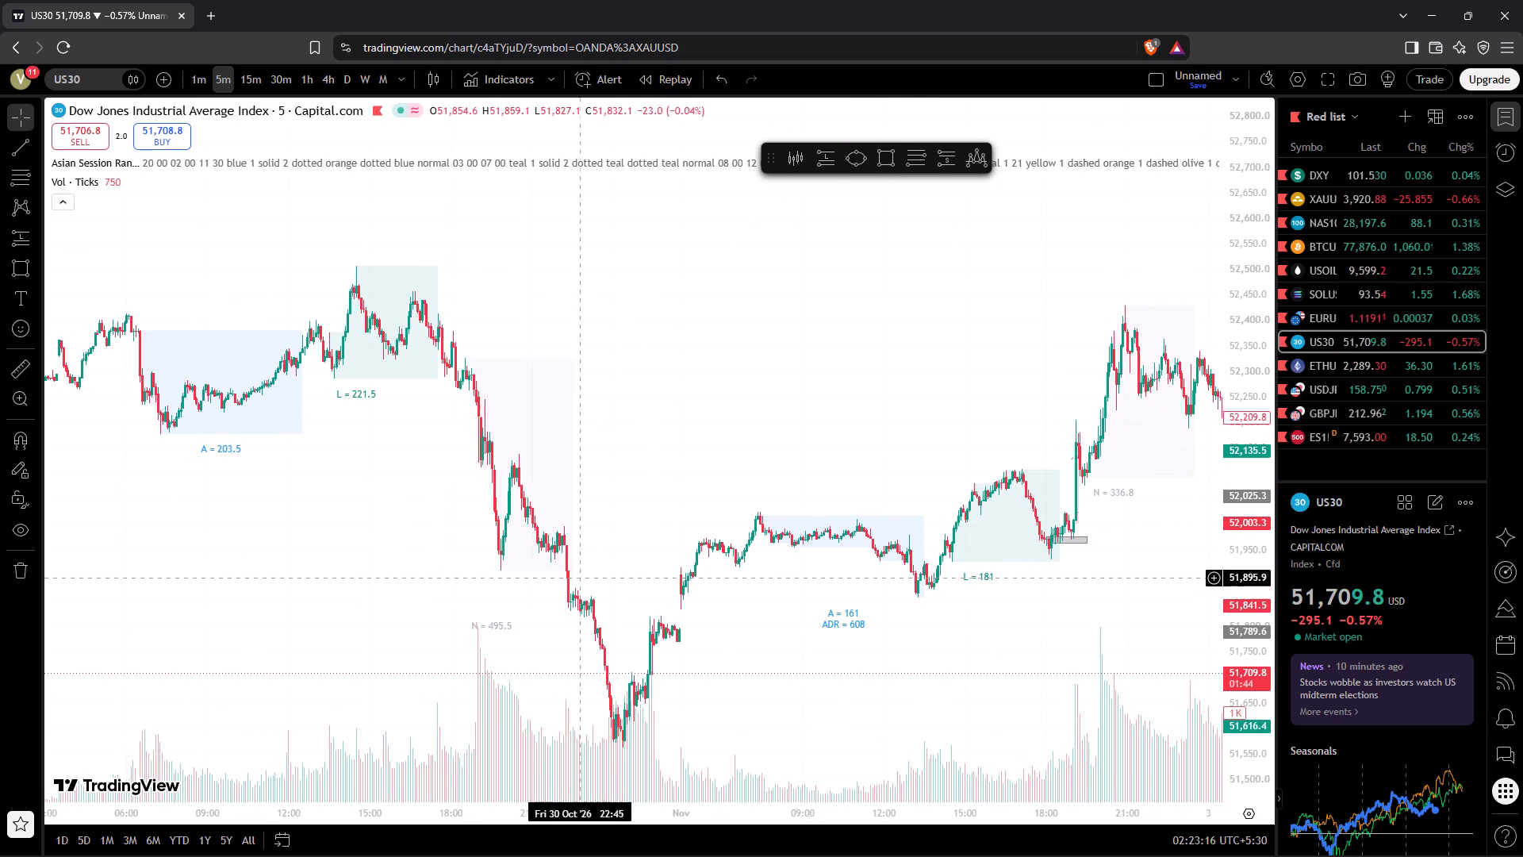
Draw a rectangle zone on US30 from 52,381.2 down to about 52,365, spanning 19:40 to about 21:25 on 29 October.
left_click_drag(400, 560, 543, 555)
left_click_drag(508, 816, 582, 808)
left_click_drag(422, 586, 816, 569)
left_click_drag(655, 539, 827, 531)
left_click_drag(749, 533, 947, 668)
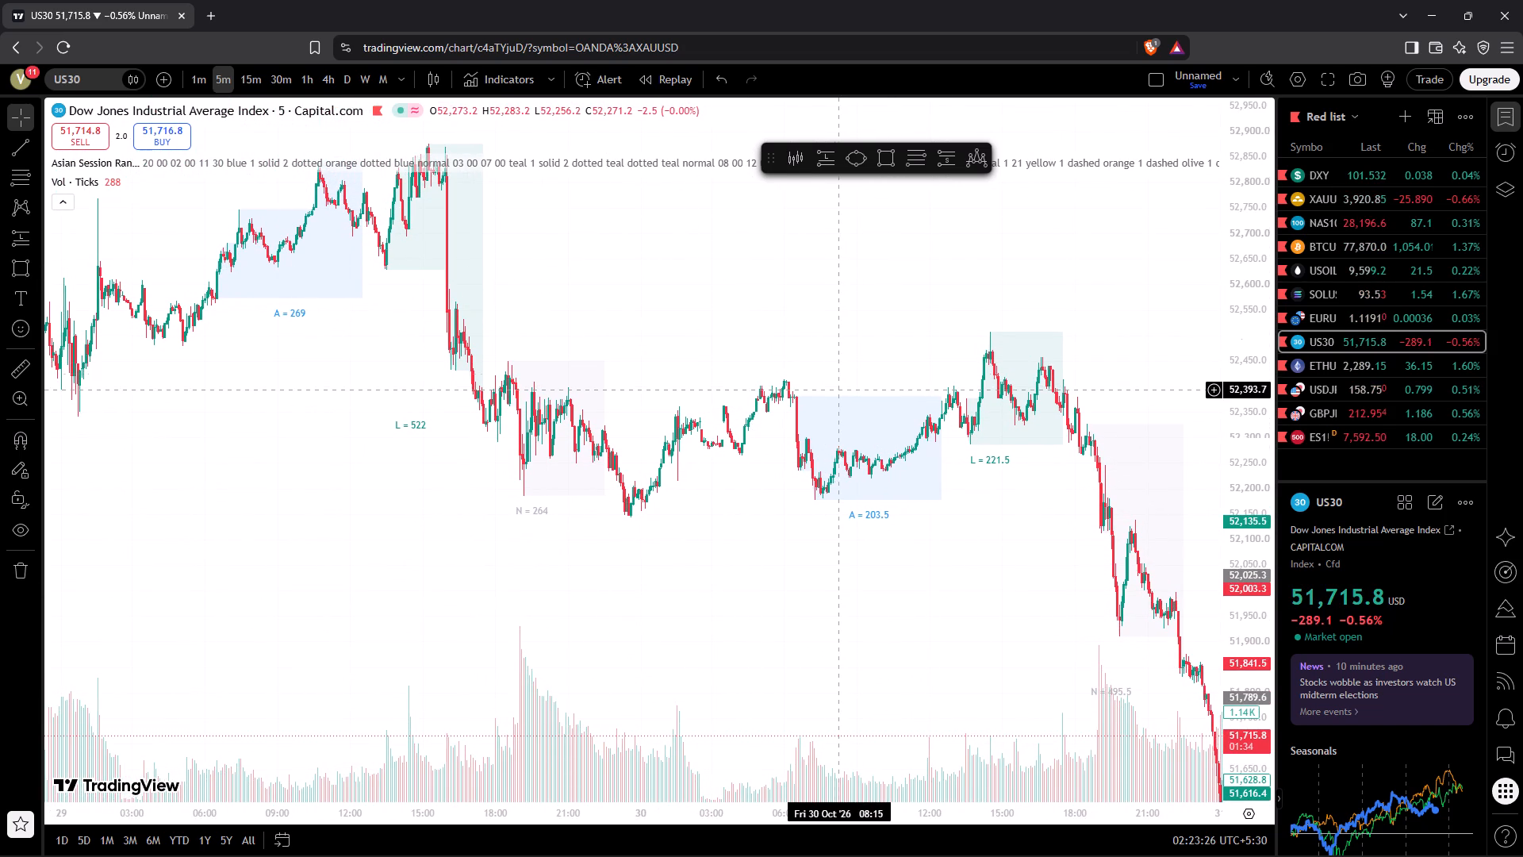
left_click(892, 159)
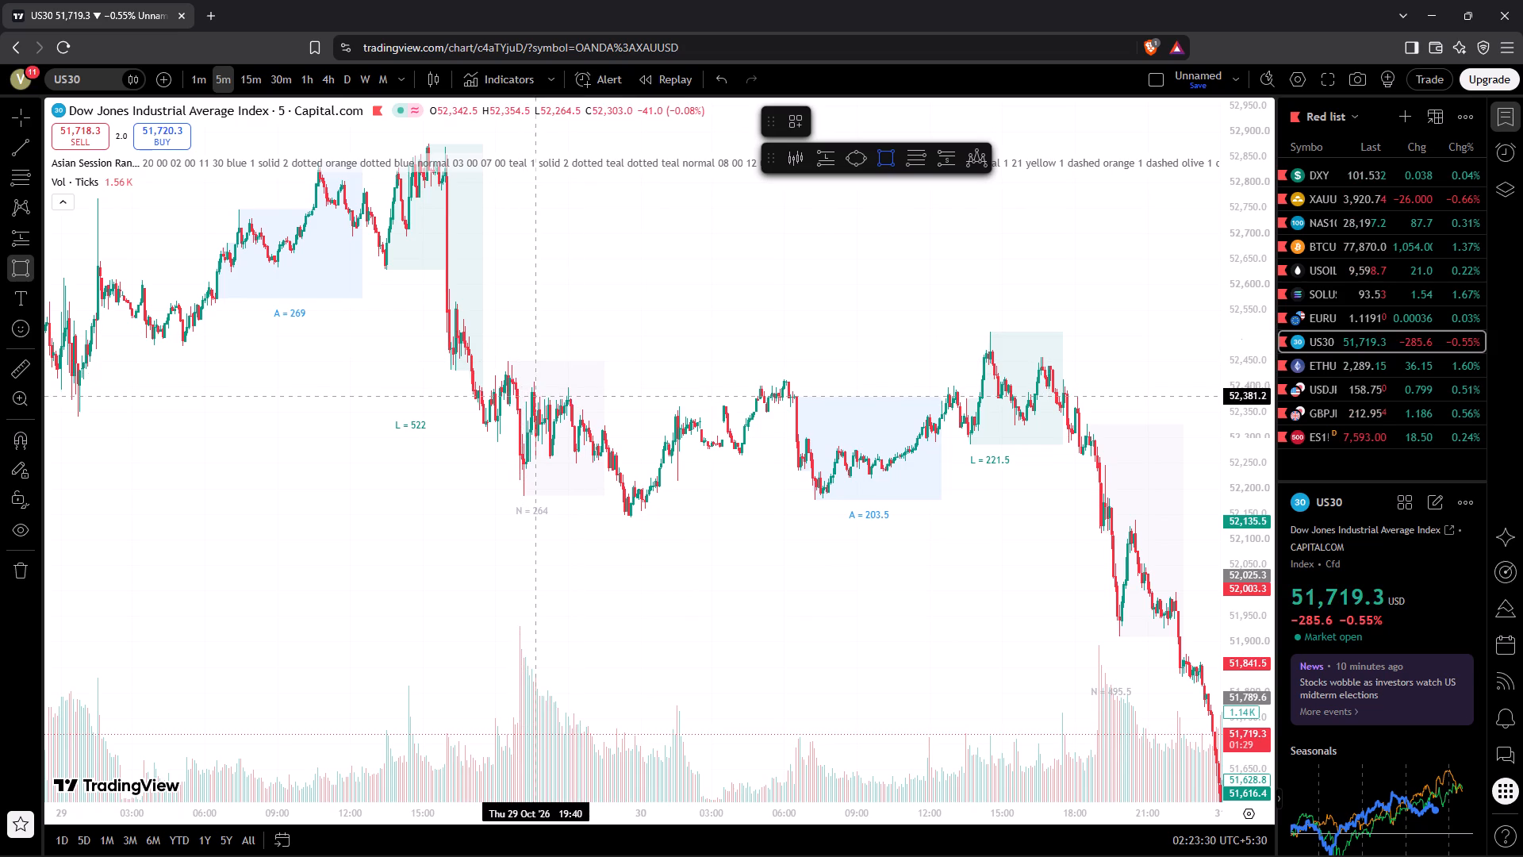
left_click_drag(535, 396, 605, 404)
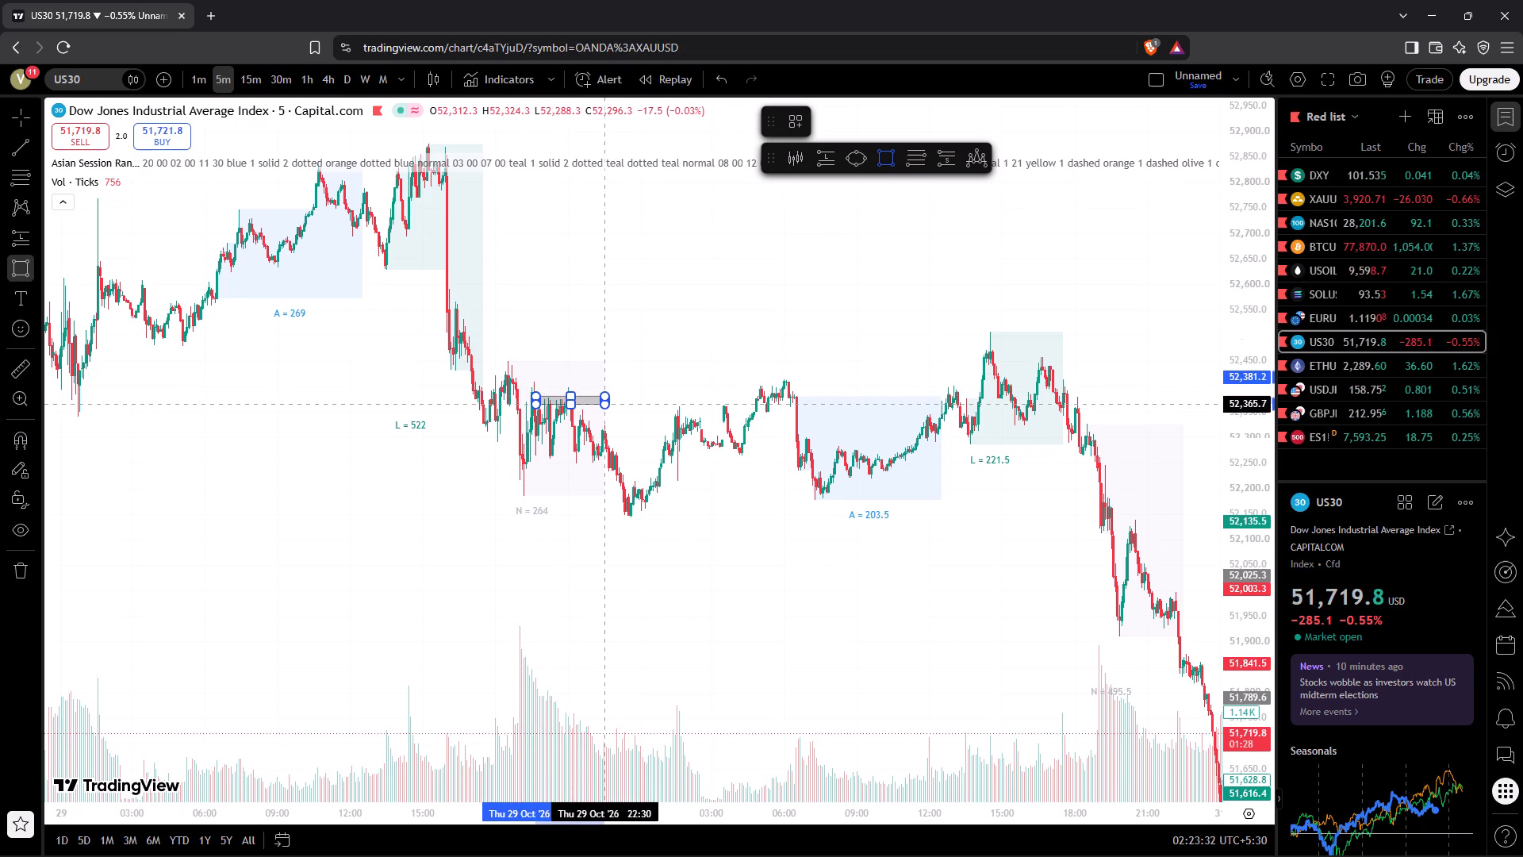
left_click_drag(605, 404, 578, 404)
left_click(578, 404)
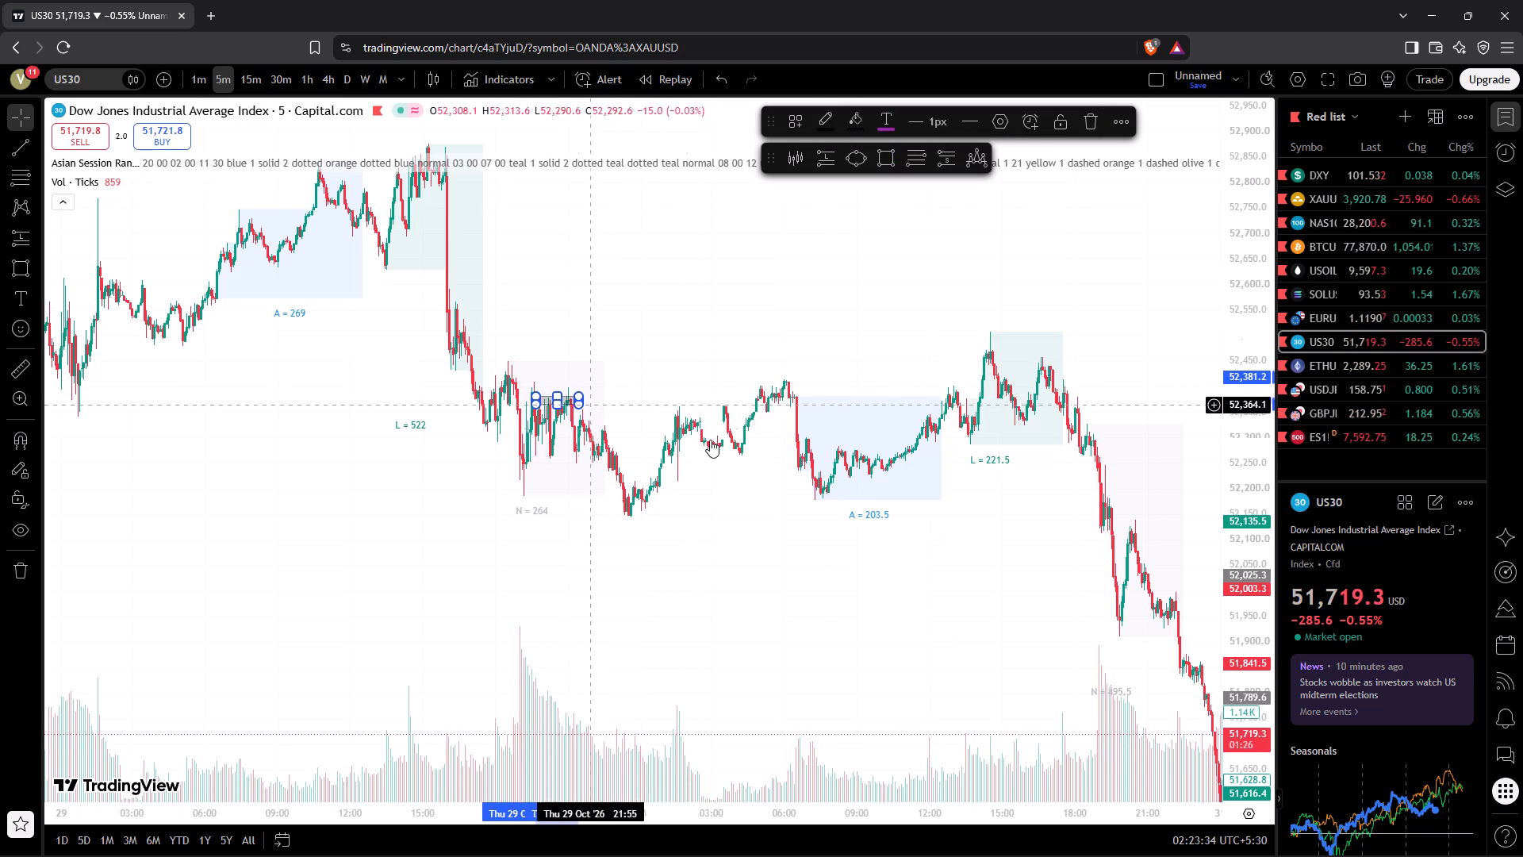
left_click(732, 448)
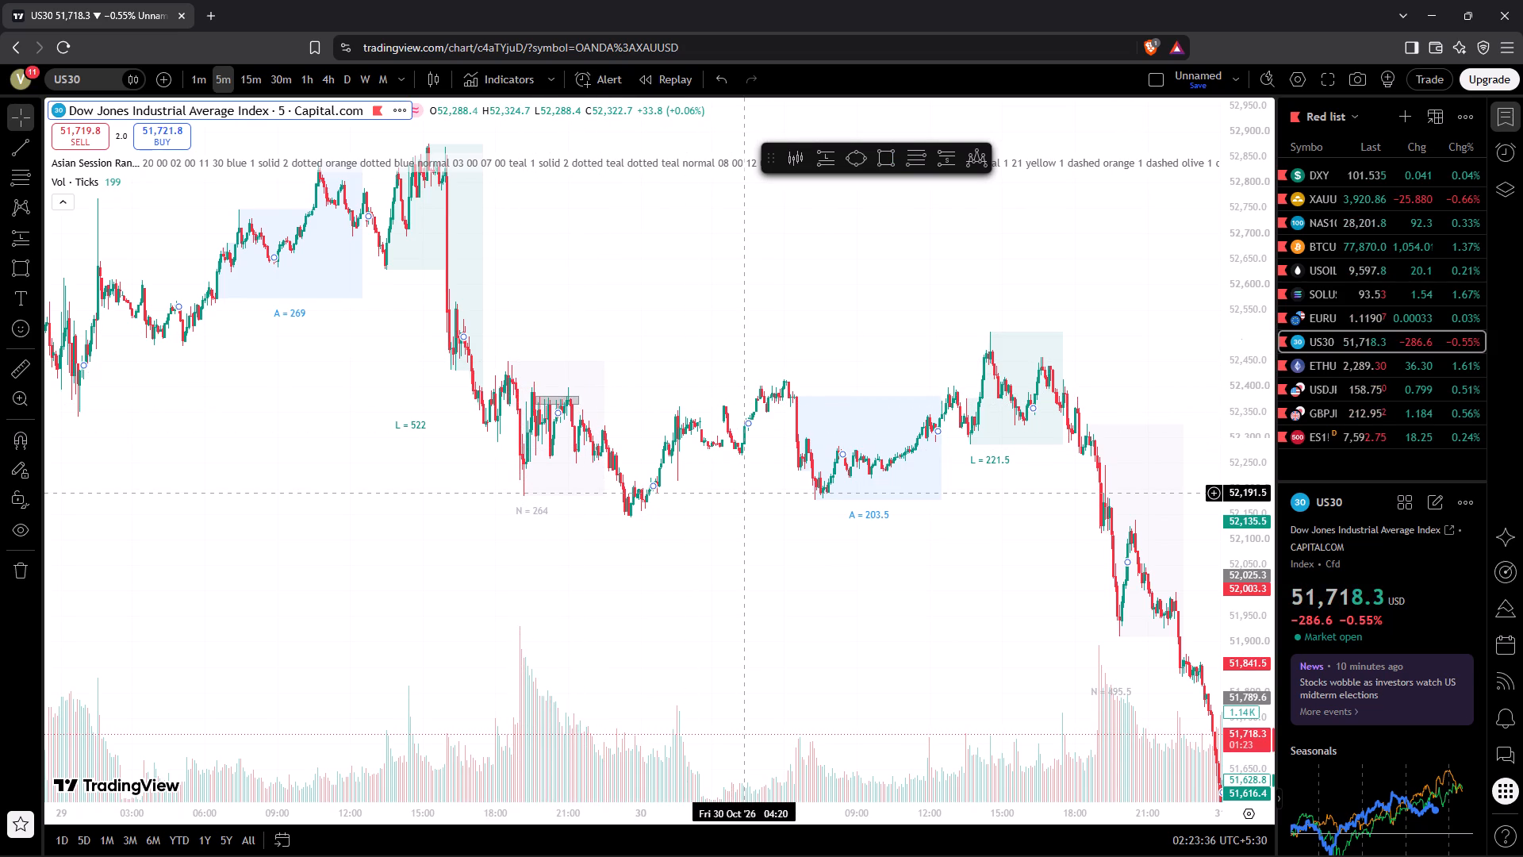
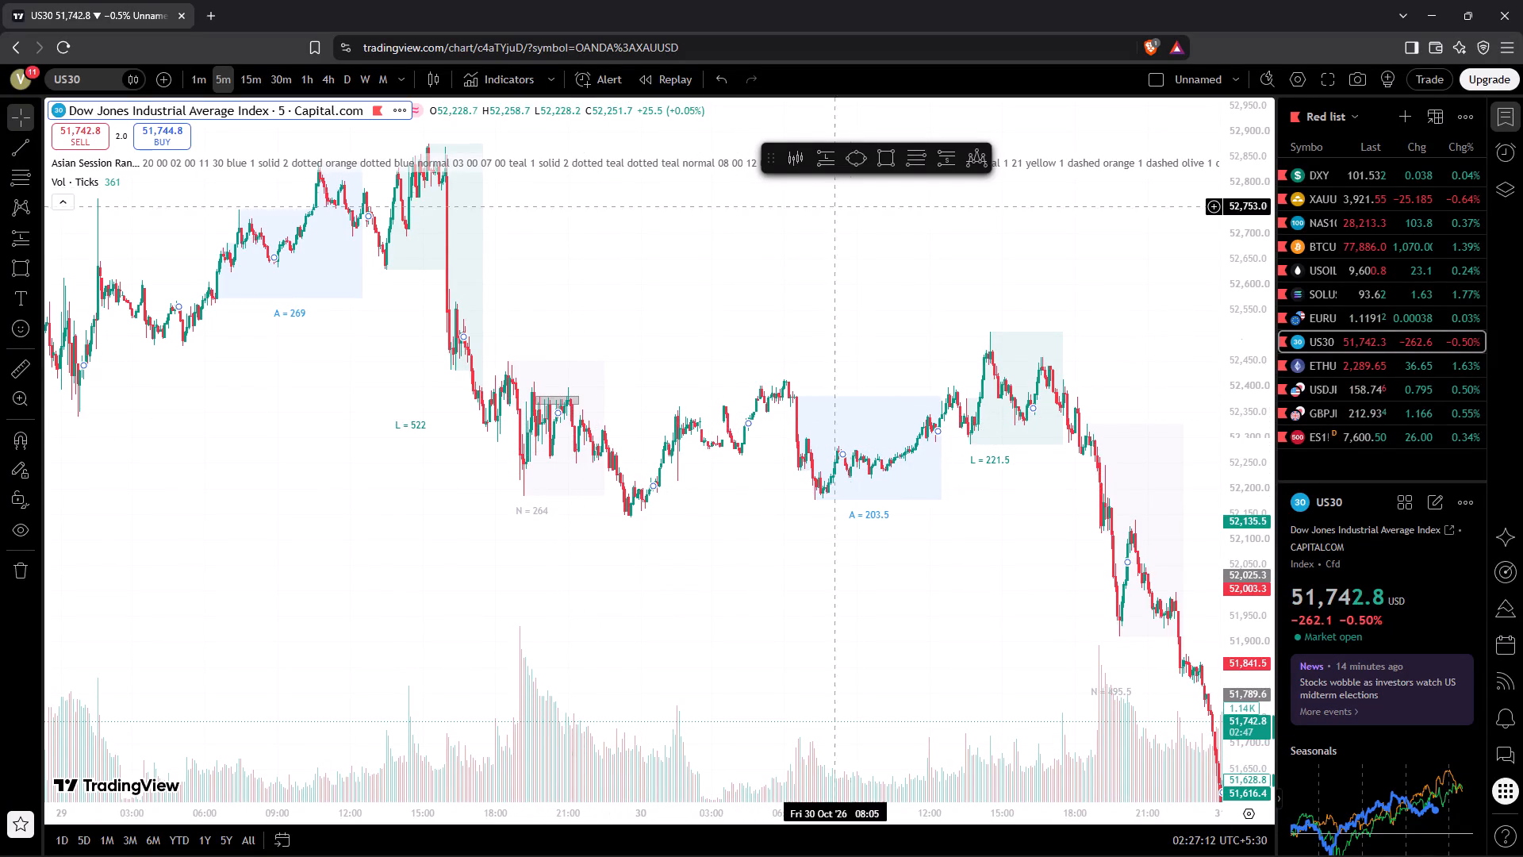
Add a short position on US30 at 52,329.9 from 21:35 to about 23:20 on 29 October, stop 52,367.3, target 52,183.7.
left_click(946, 158)
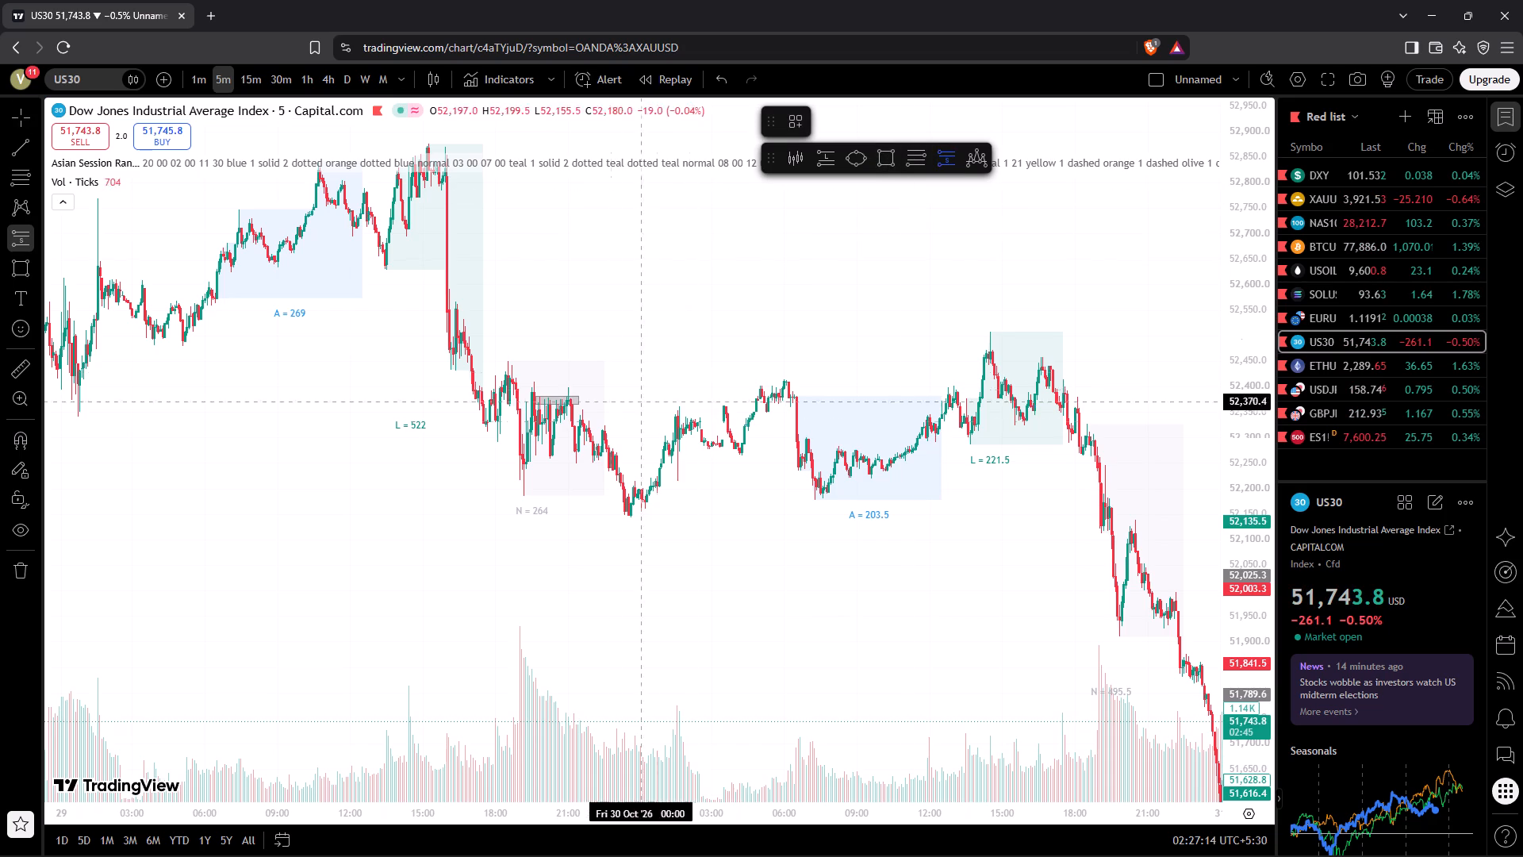
left_click(582, 422)
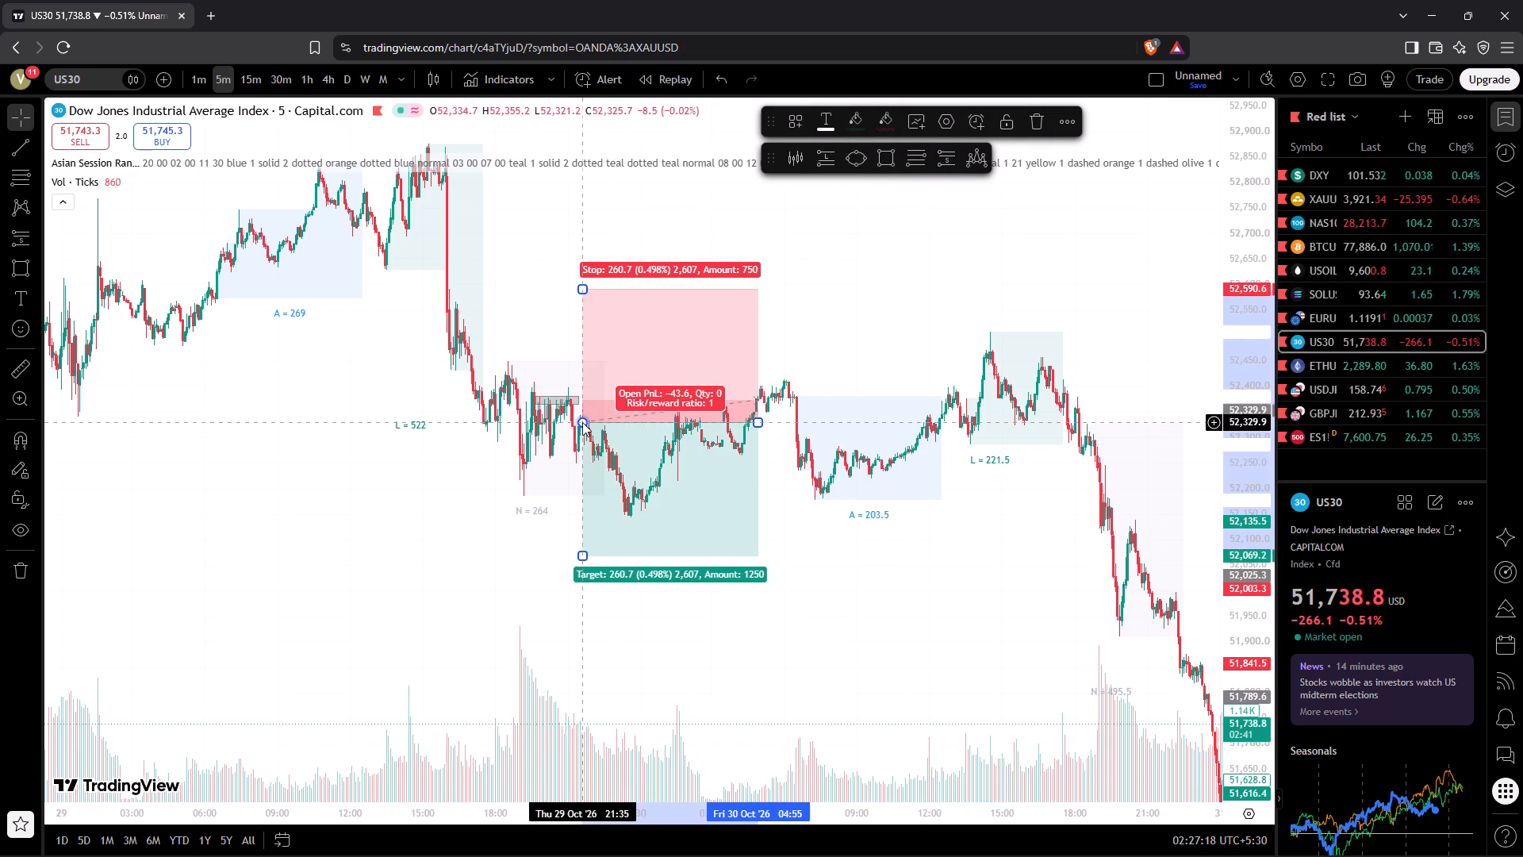
left_click_drag(582, 285, 611, 405)
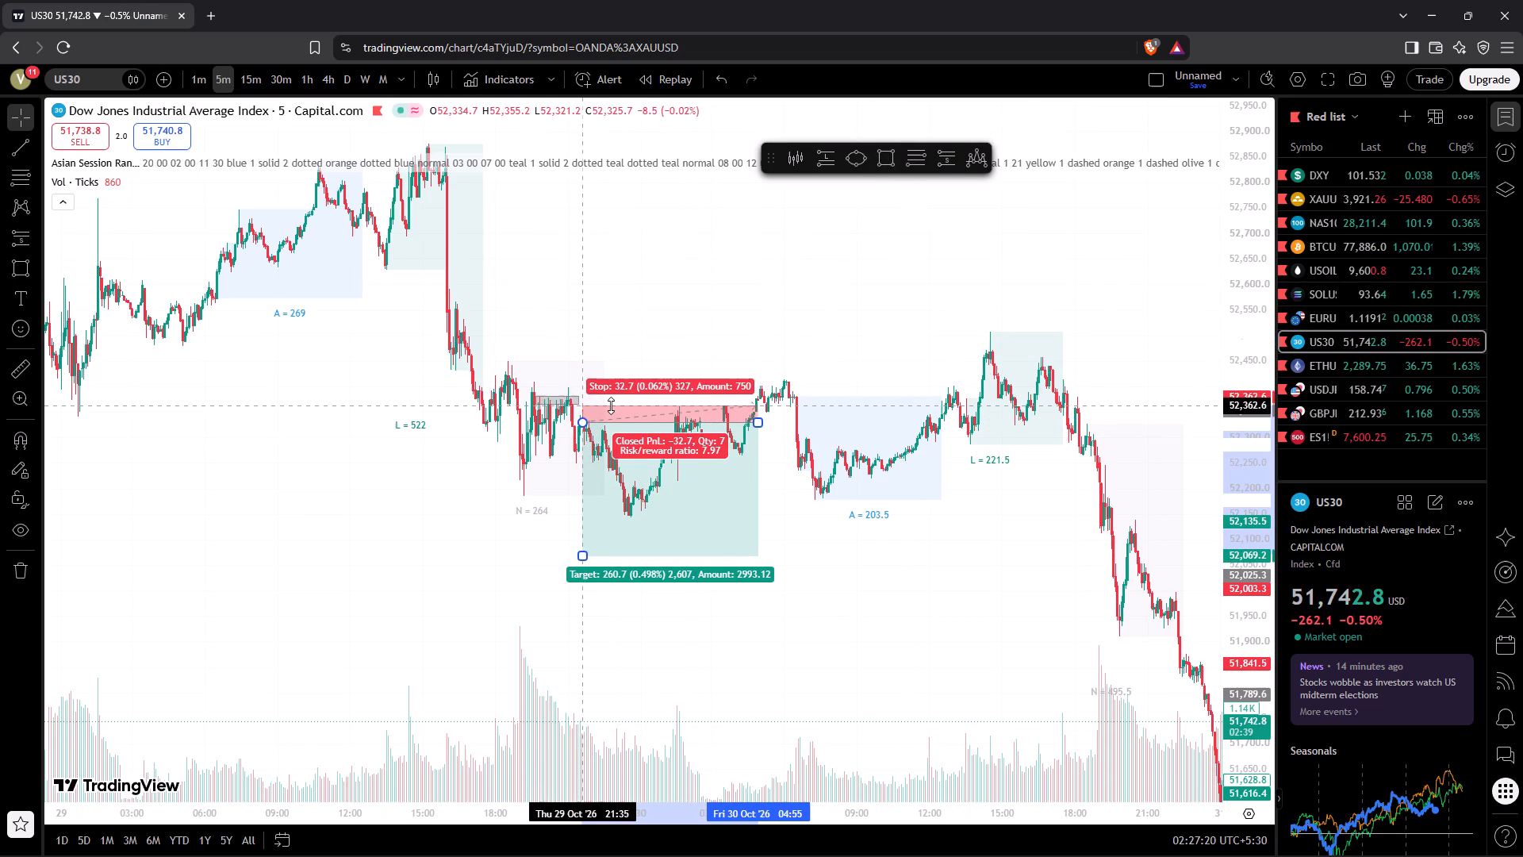
left_click_drag(611, 405, 611, 403)
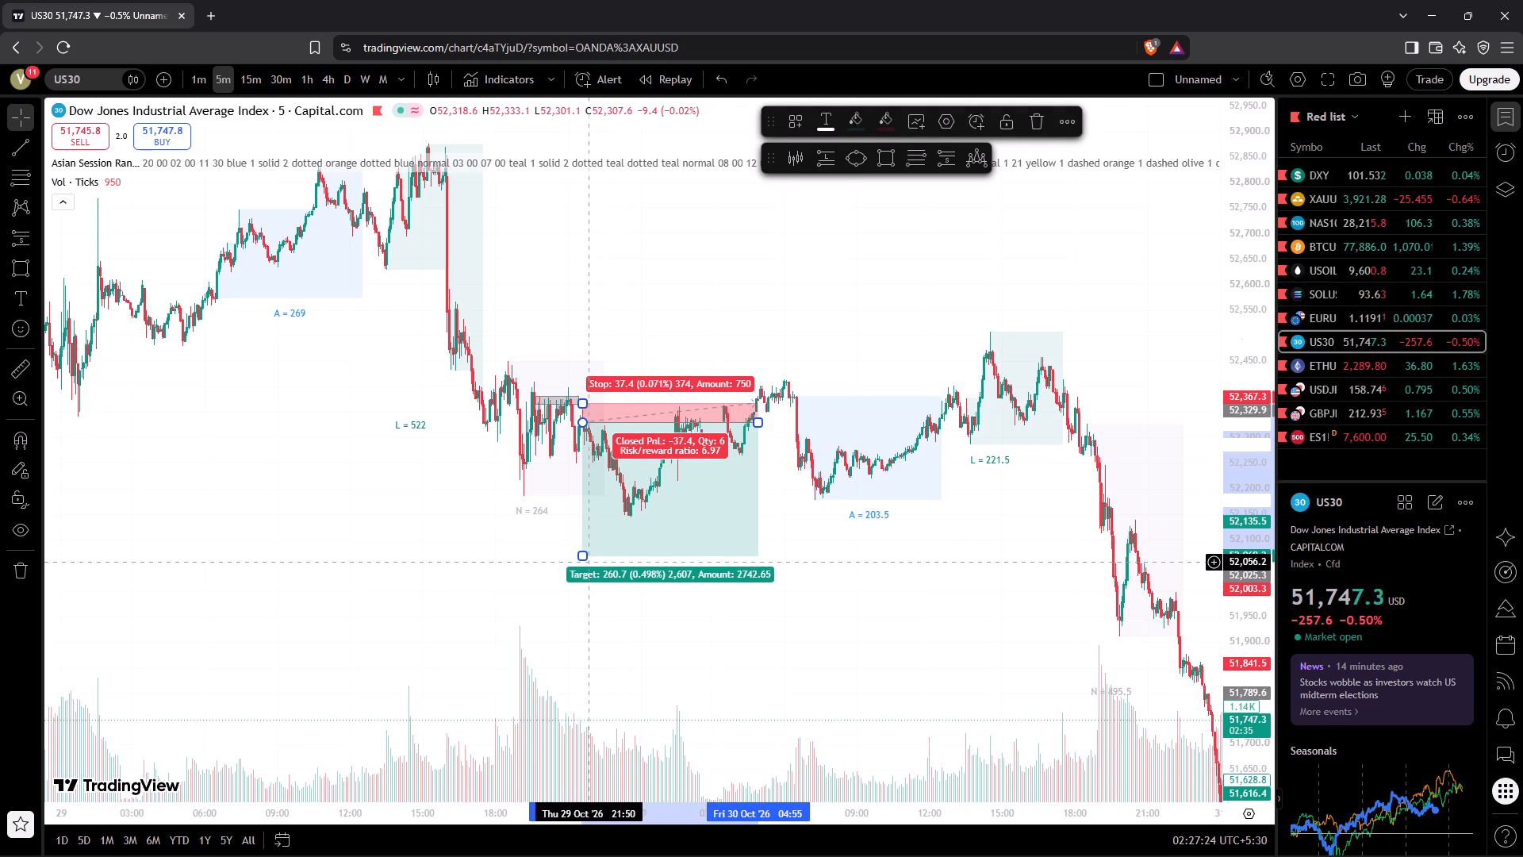
left_click_drag(588, 555, 579, 498)
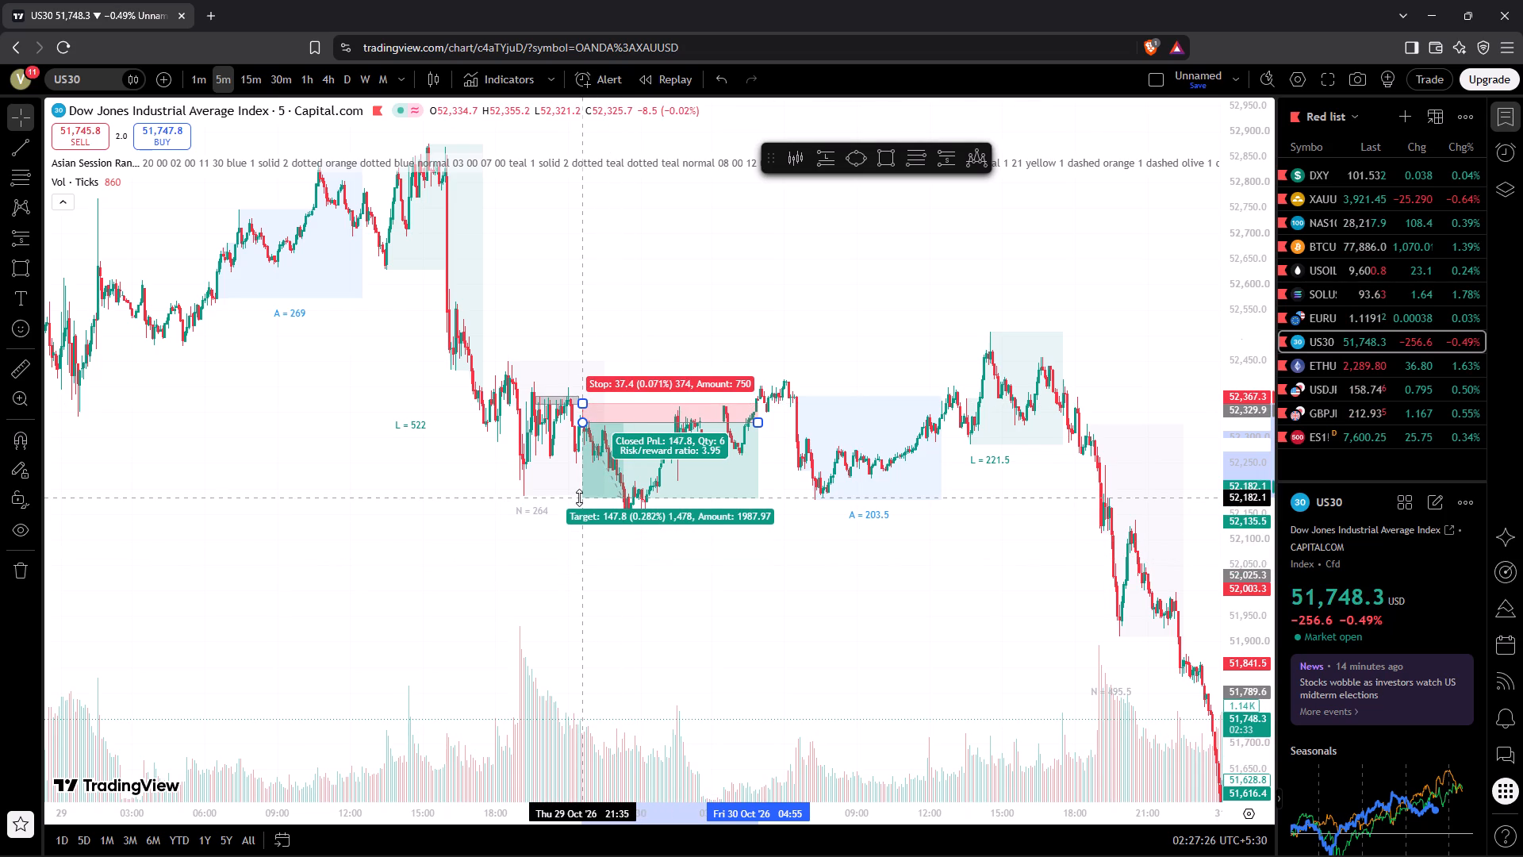
left_click_drag(579, 498, 579, 496)
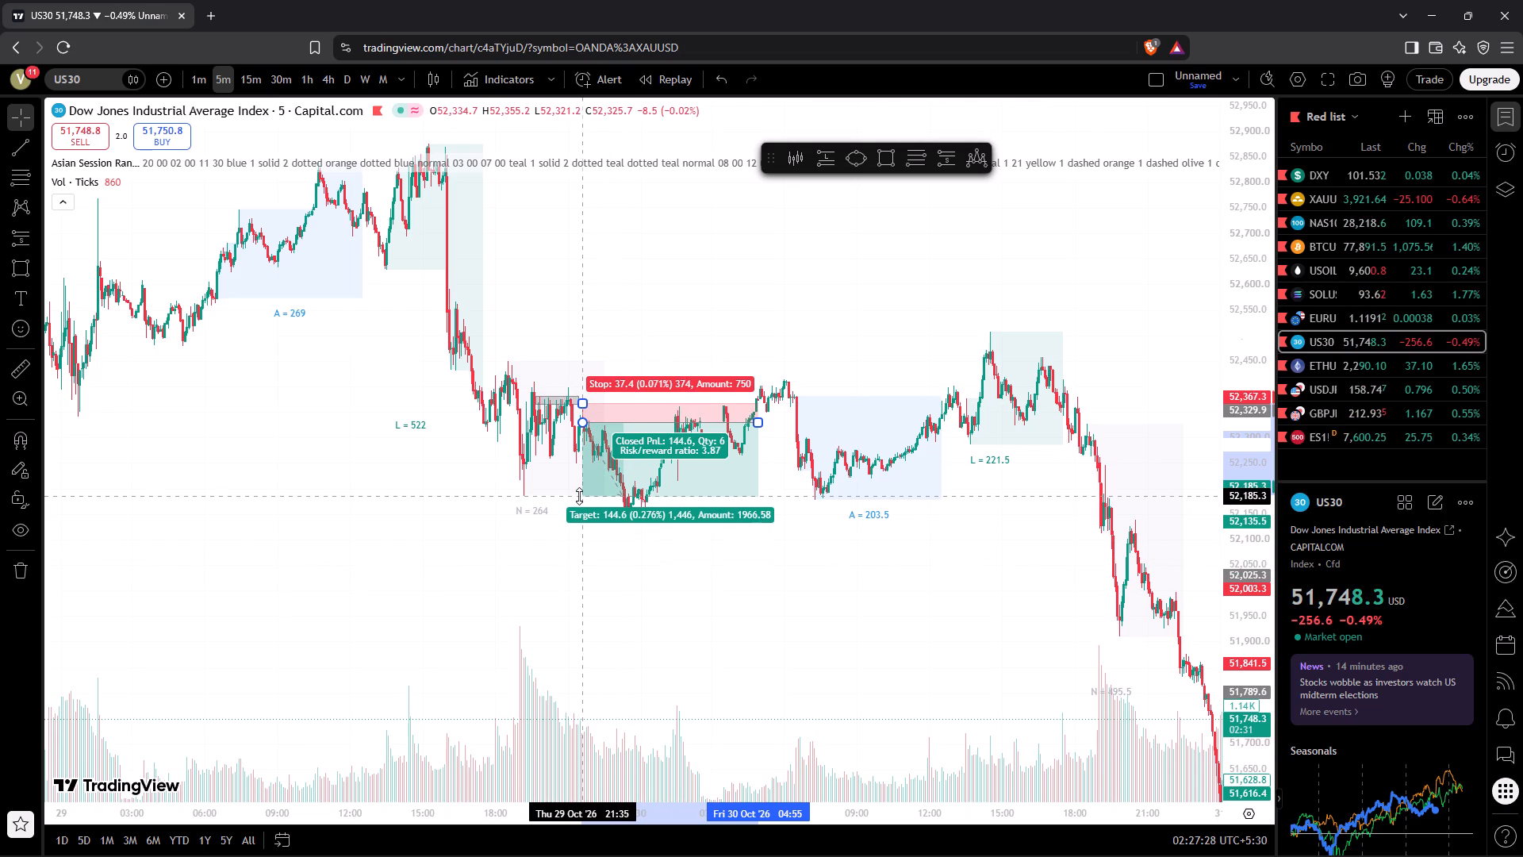
left_click_drag(579, 496, 579, 497)
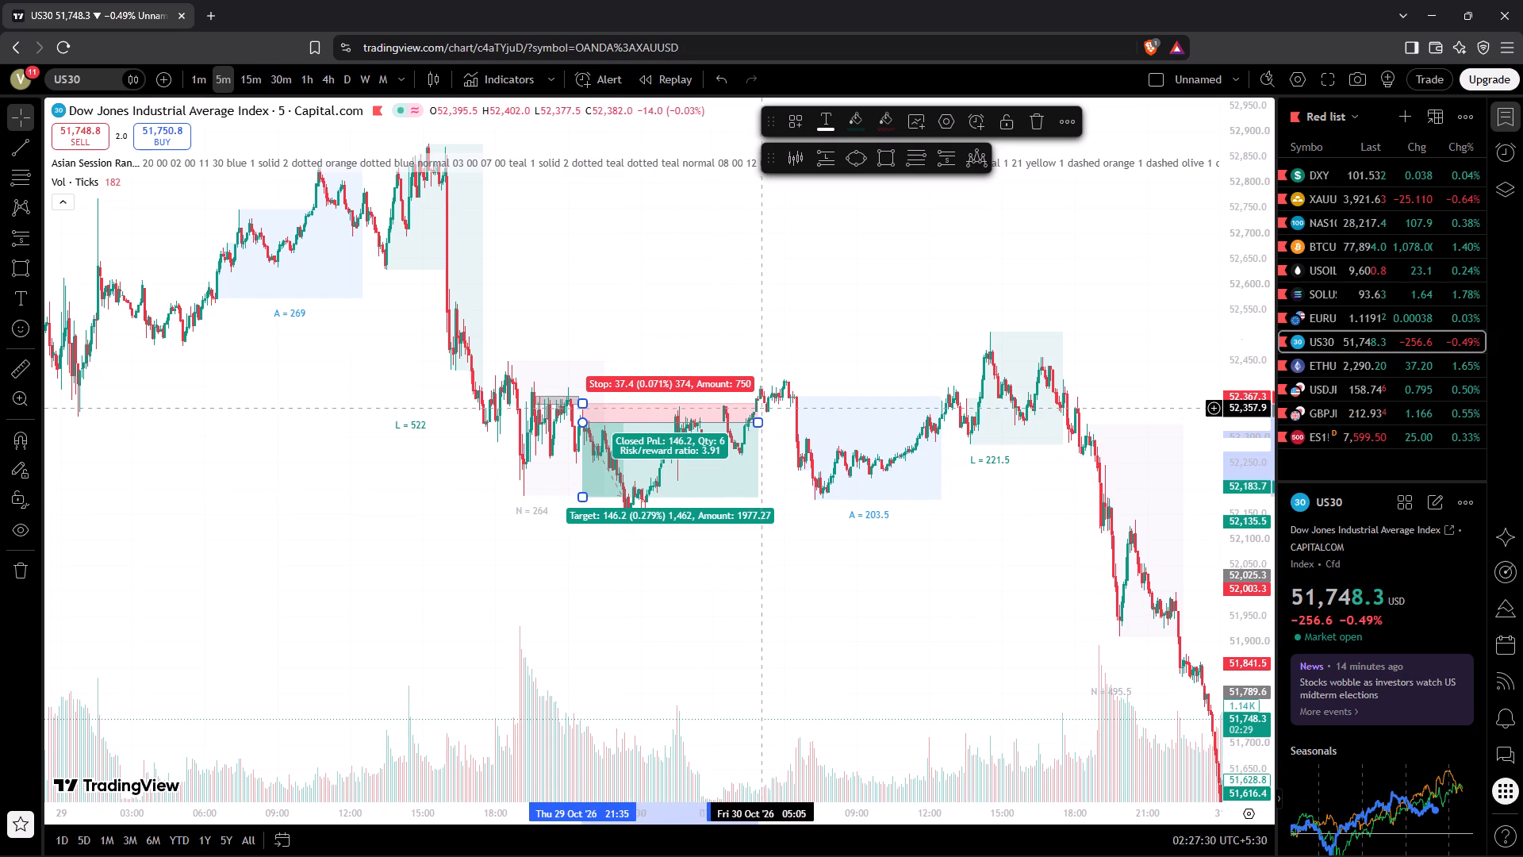
left_click_drag(755, 421, 625, 422)
Examine the wider 5-minute US30 price history from 17 October to 4 November around the new short trade.
left_click_drag(612, 297, 878, 440)
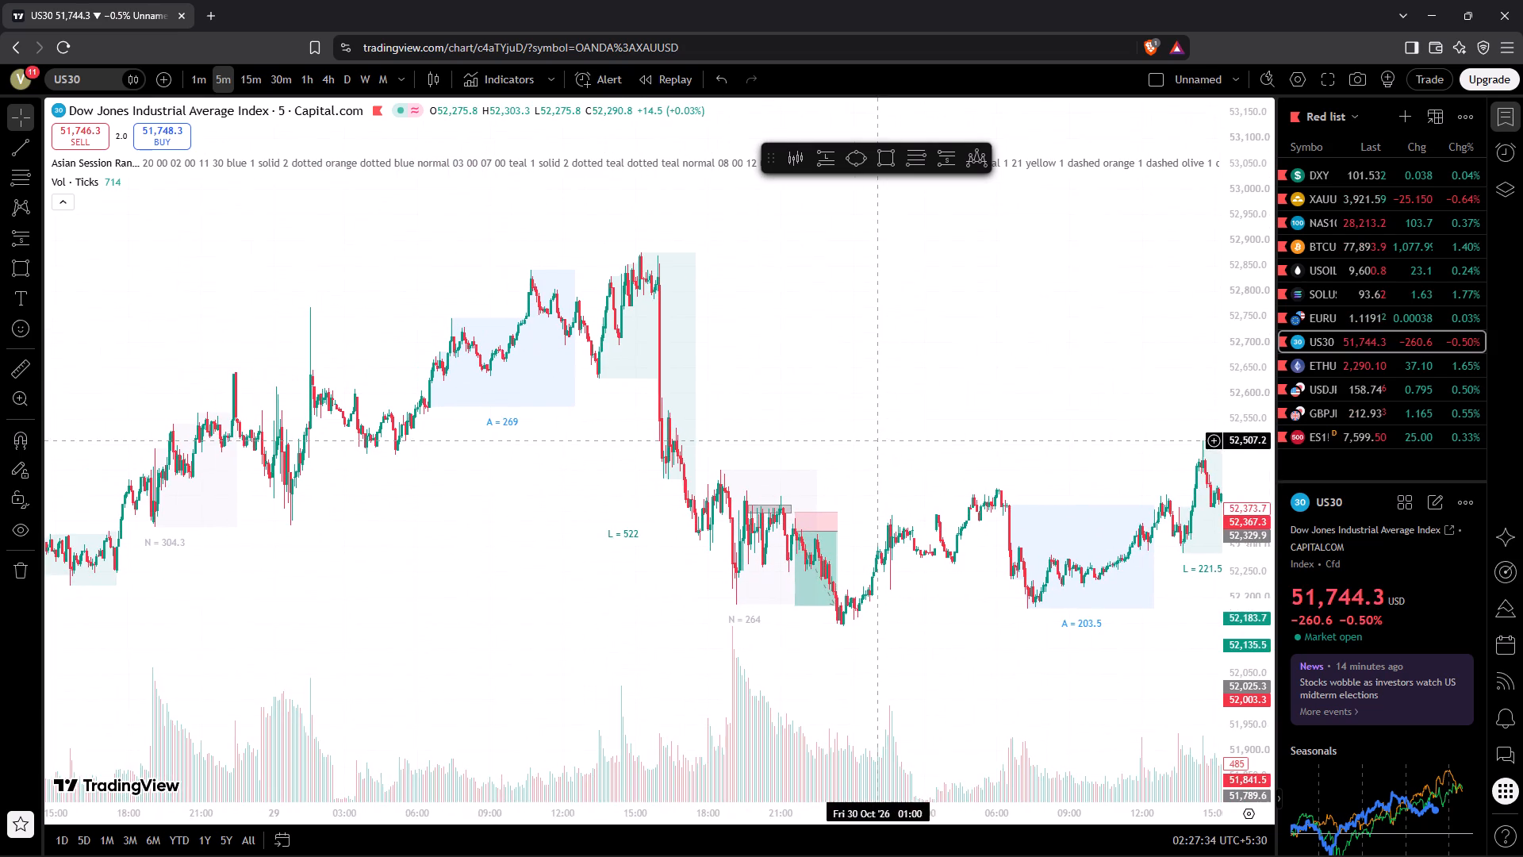
left_click_drag(461, 814, 1084, 643)
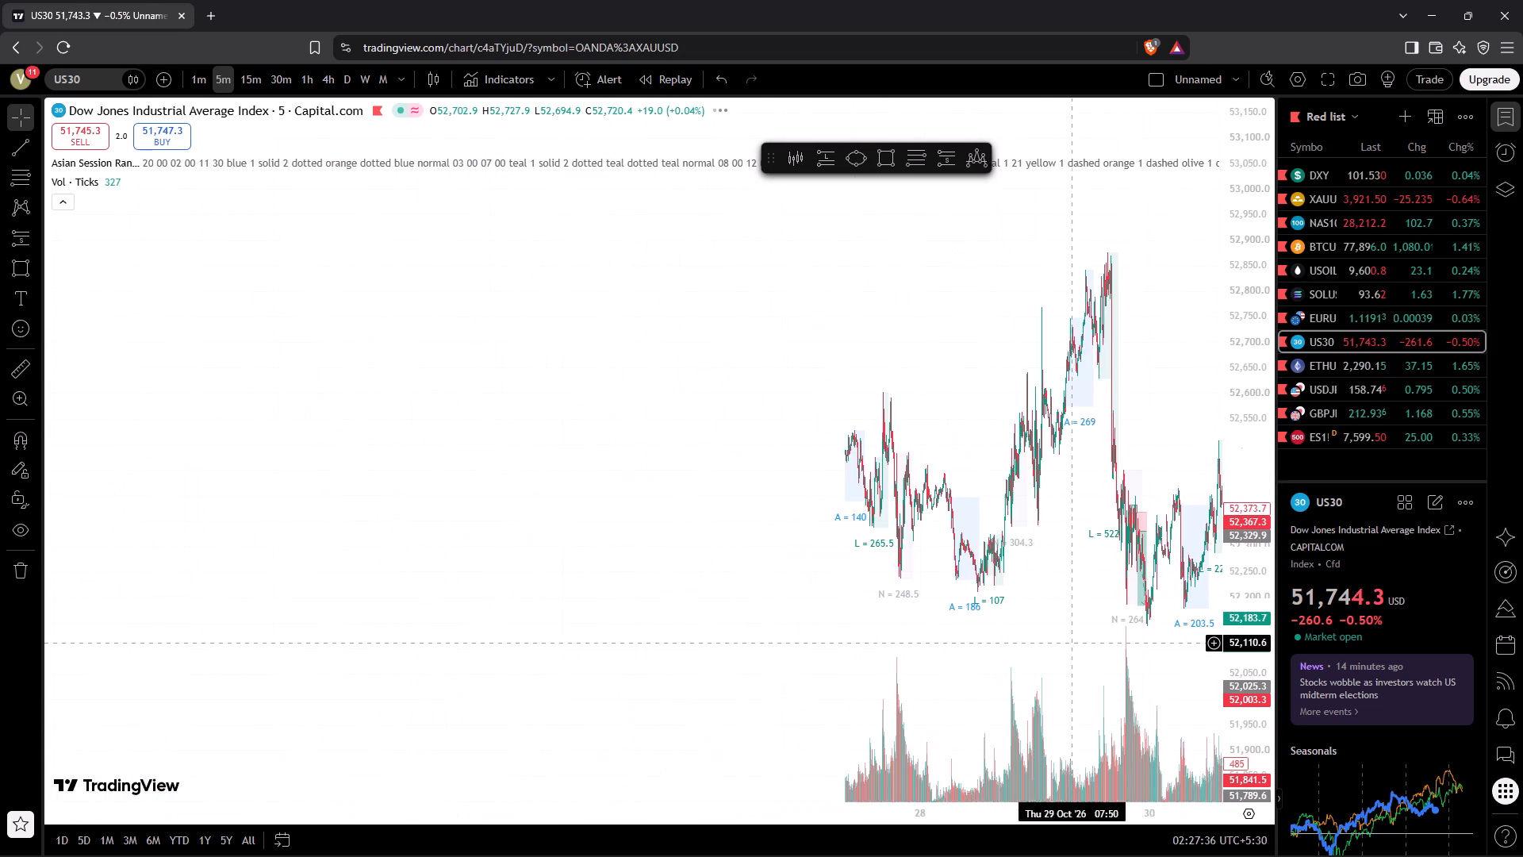
left_click_drag(1084, 643, 1114, 649)
left_click_drag(1255, 398, 1295, 809)
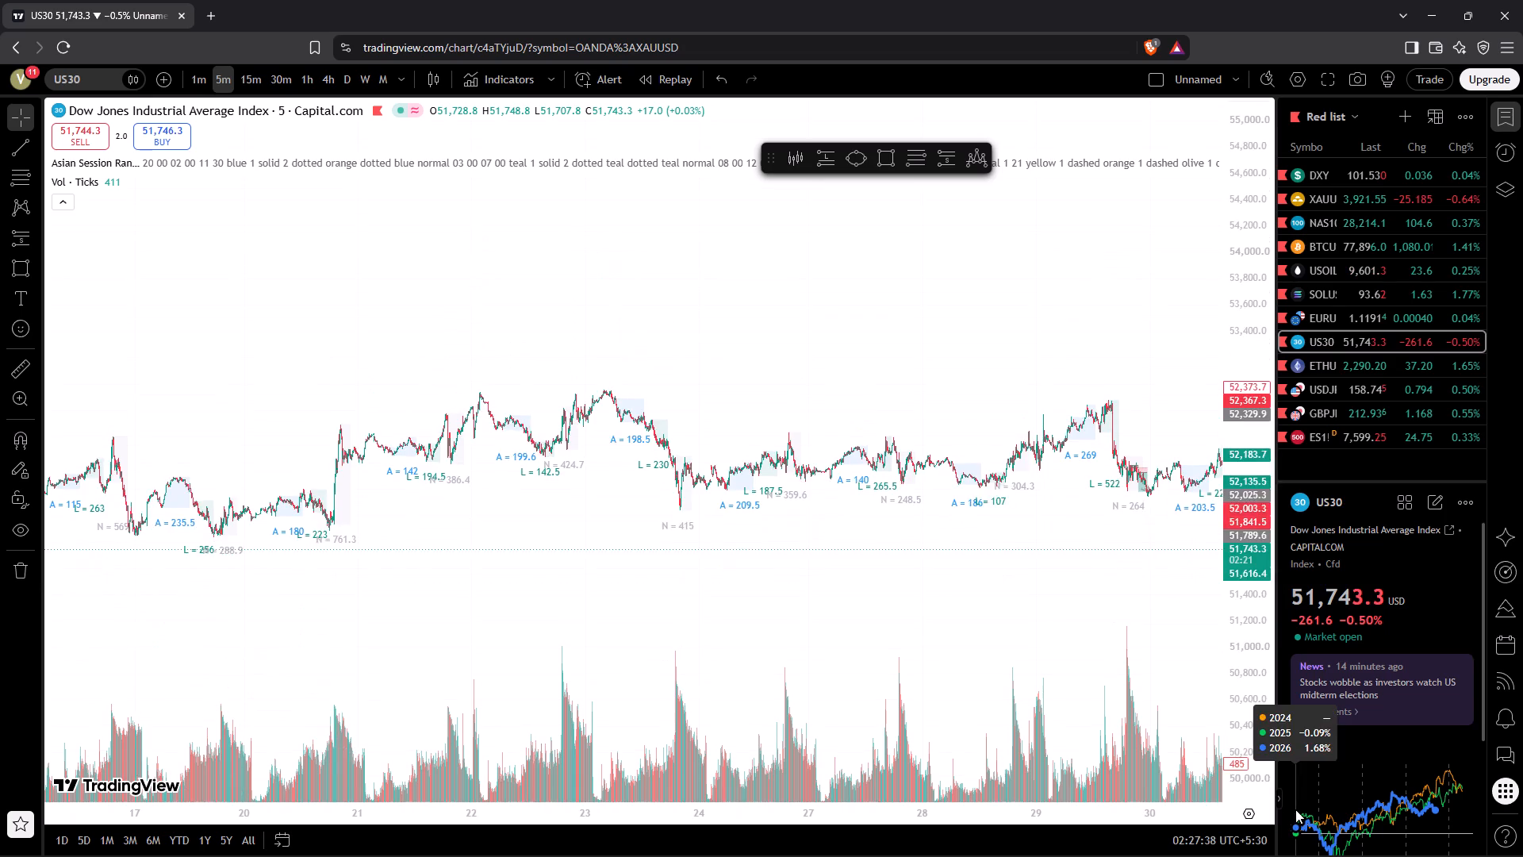
left_click_drag(1295, 809, 1145, 385)
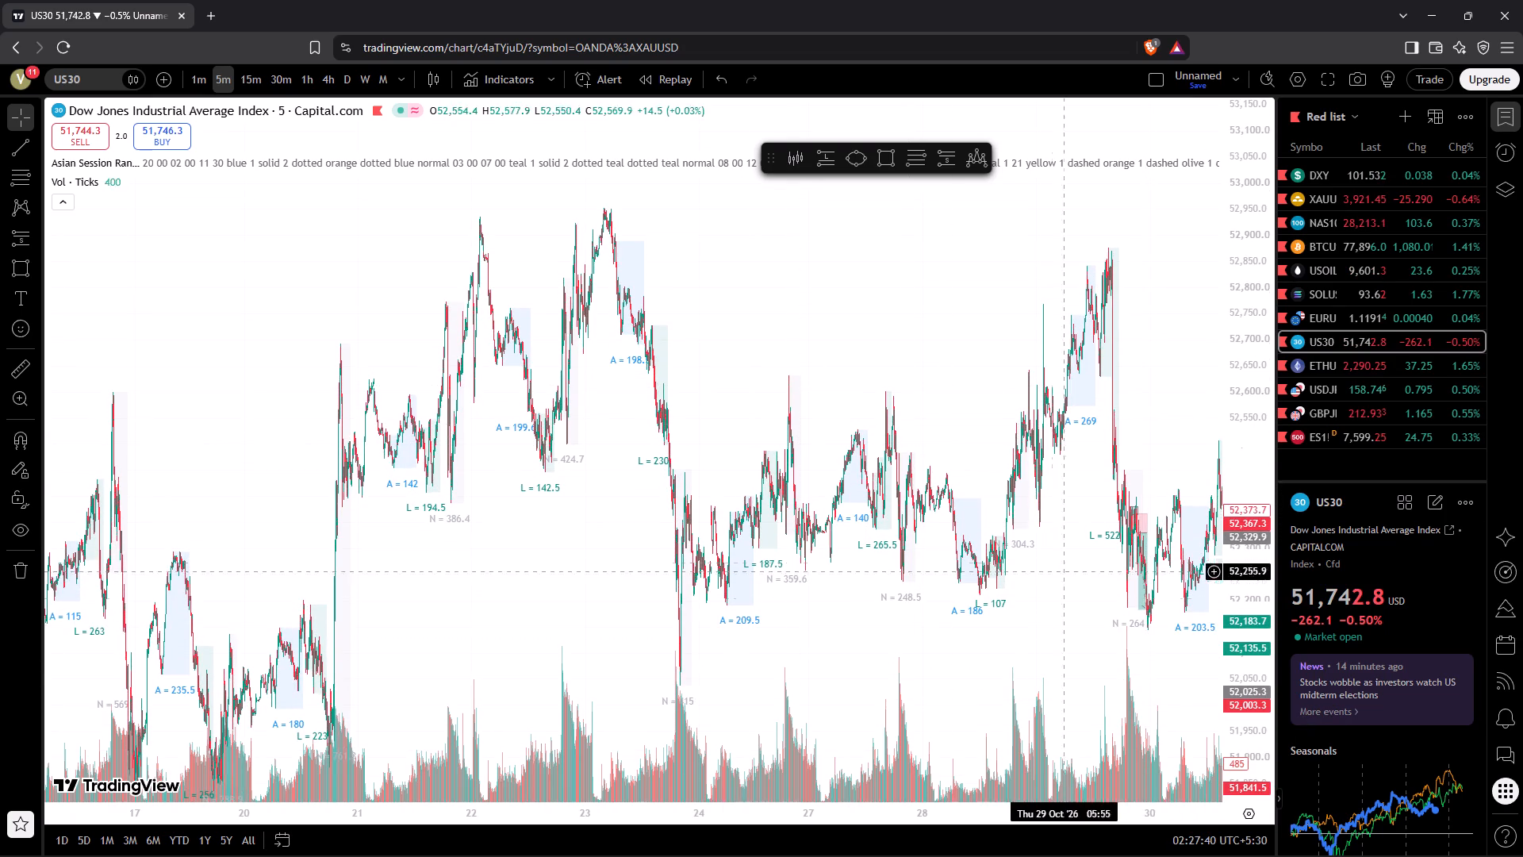
left_click_drag(1011, 639, 581, 594)
left_click_drag(752, 656, 570, 683)
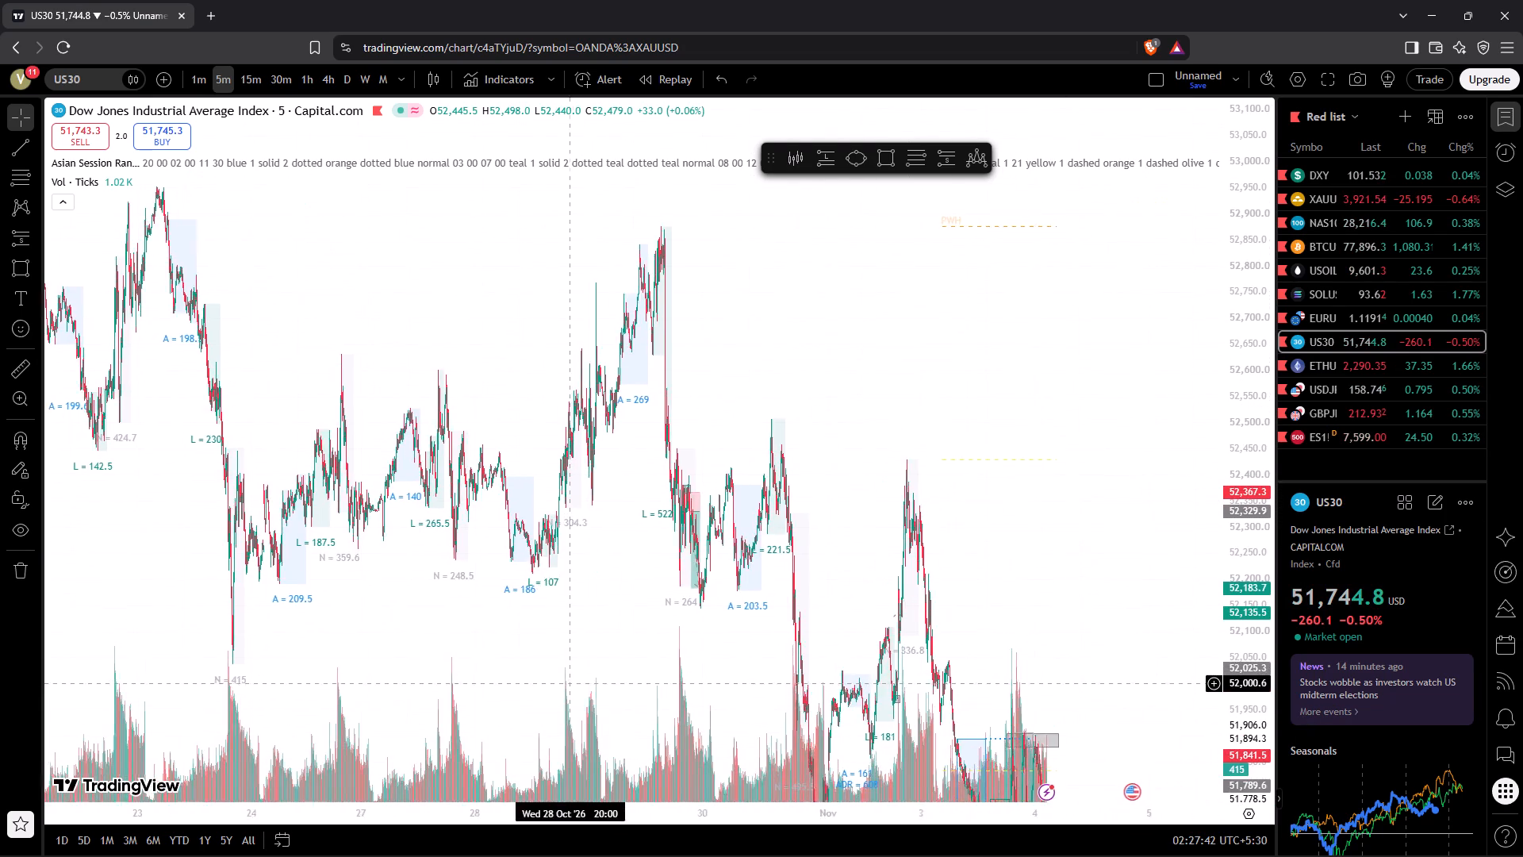
left_click_drag(570, 683, 735, 731)
left_click_drag(752, 733, 779, 747)
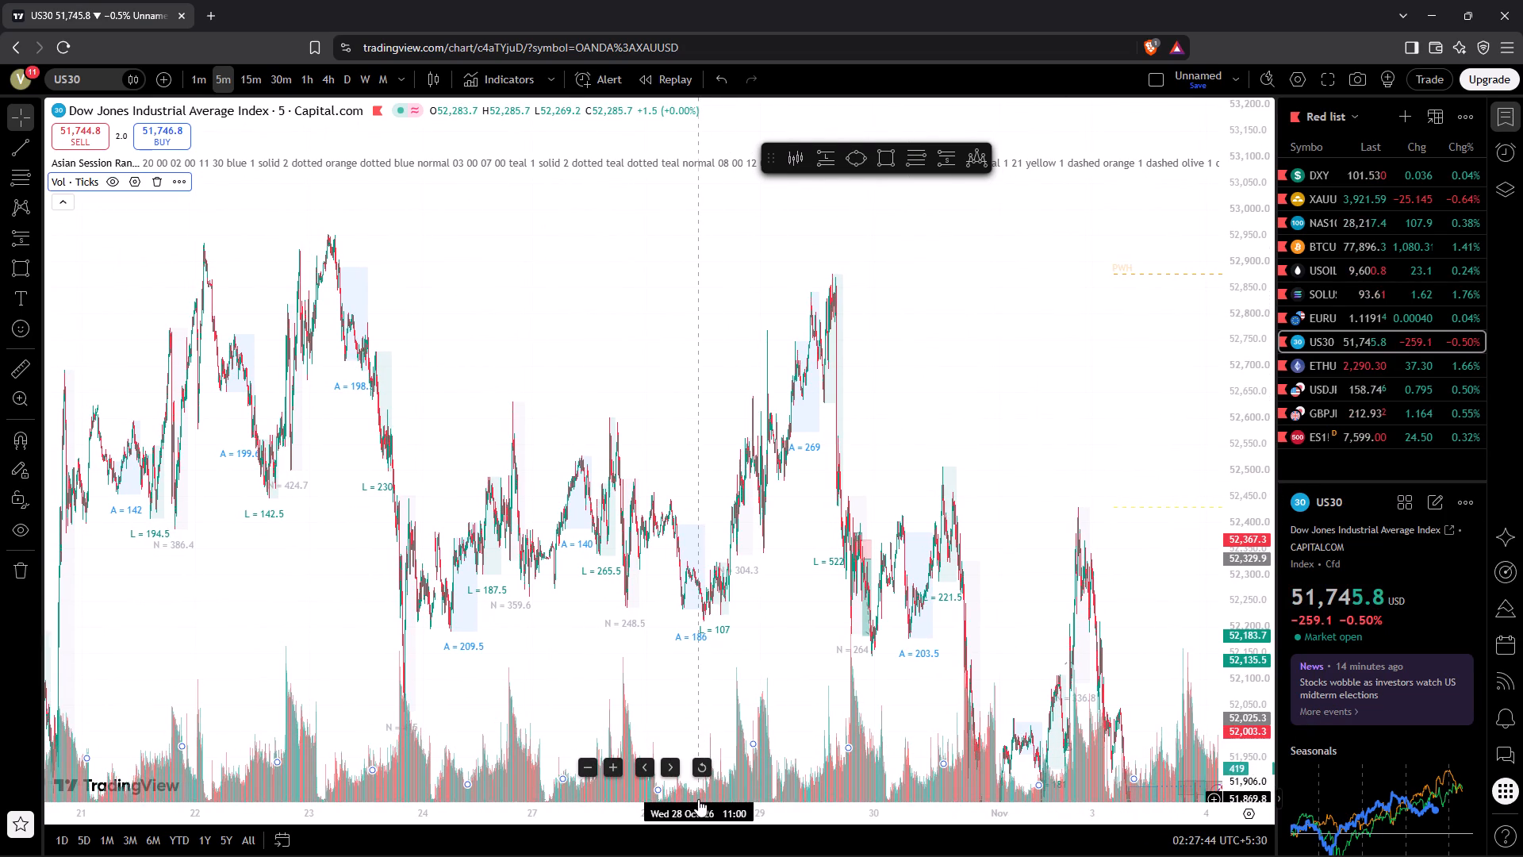
Review the 5-minute US30 price action from 28 to 30 October closely, around the 29 October sell-off and short trade.
left_click_drag(698, 812, 136, 824)
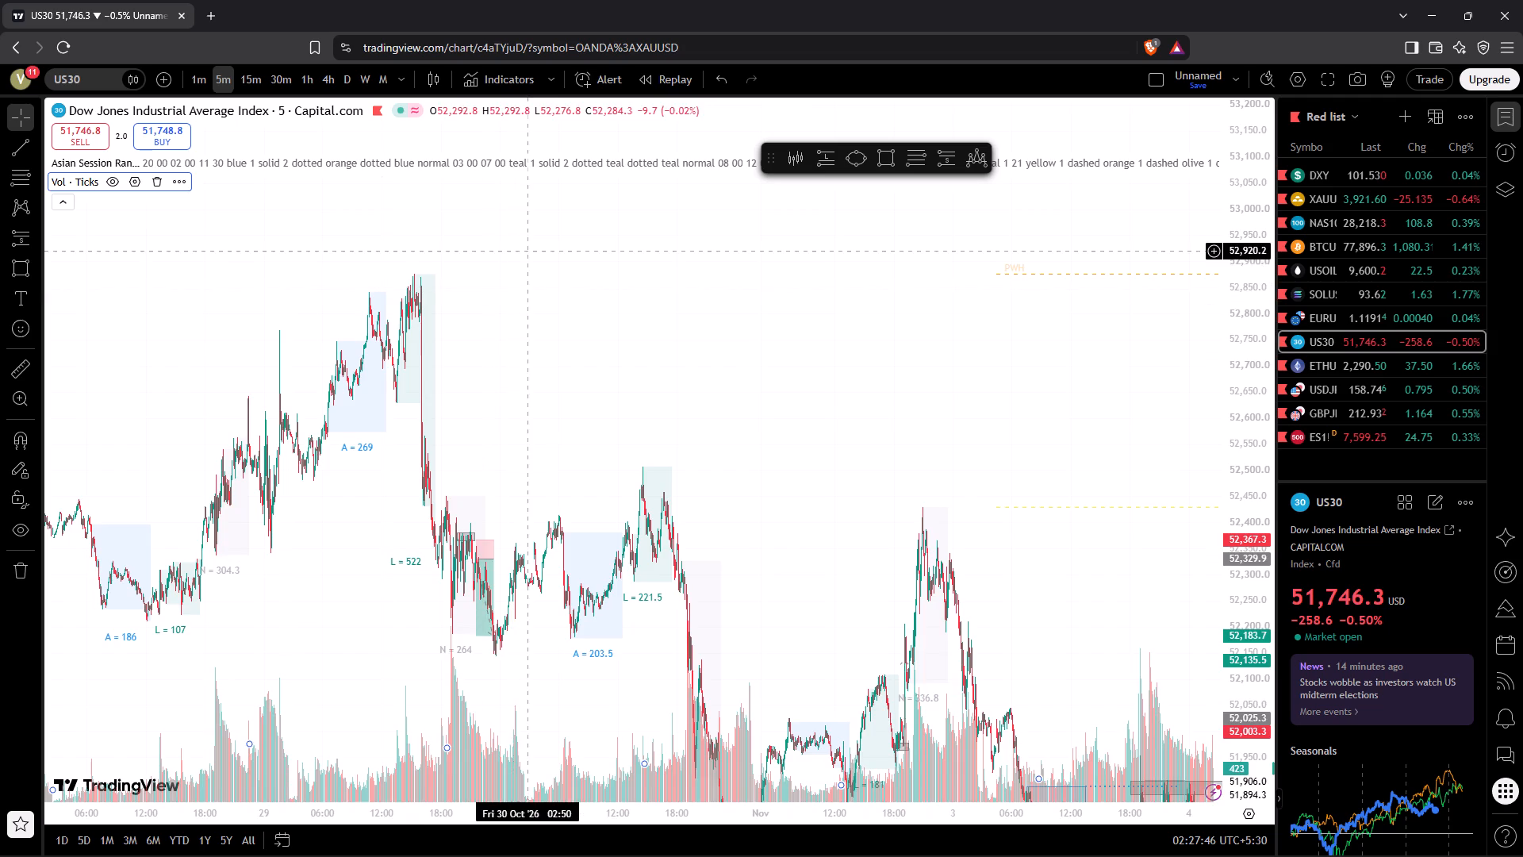
left_click_drag(527, 251, 897, 281)
left_click_drag(657, 807, 104, 798)
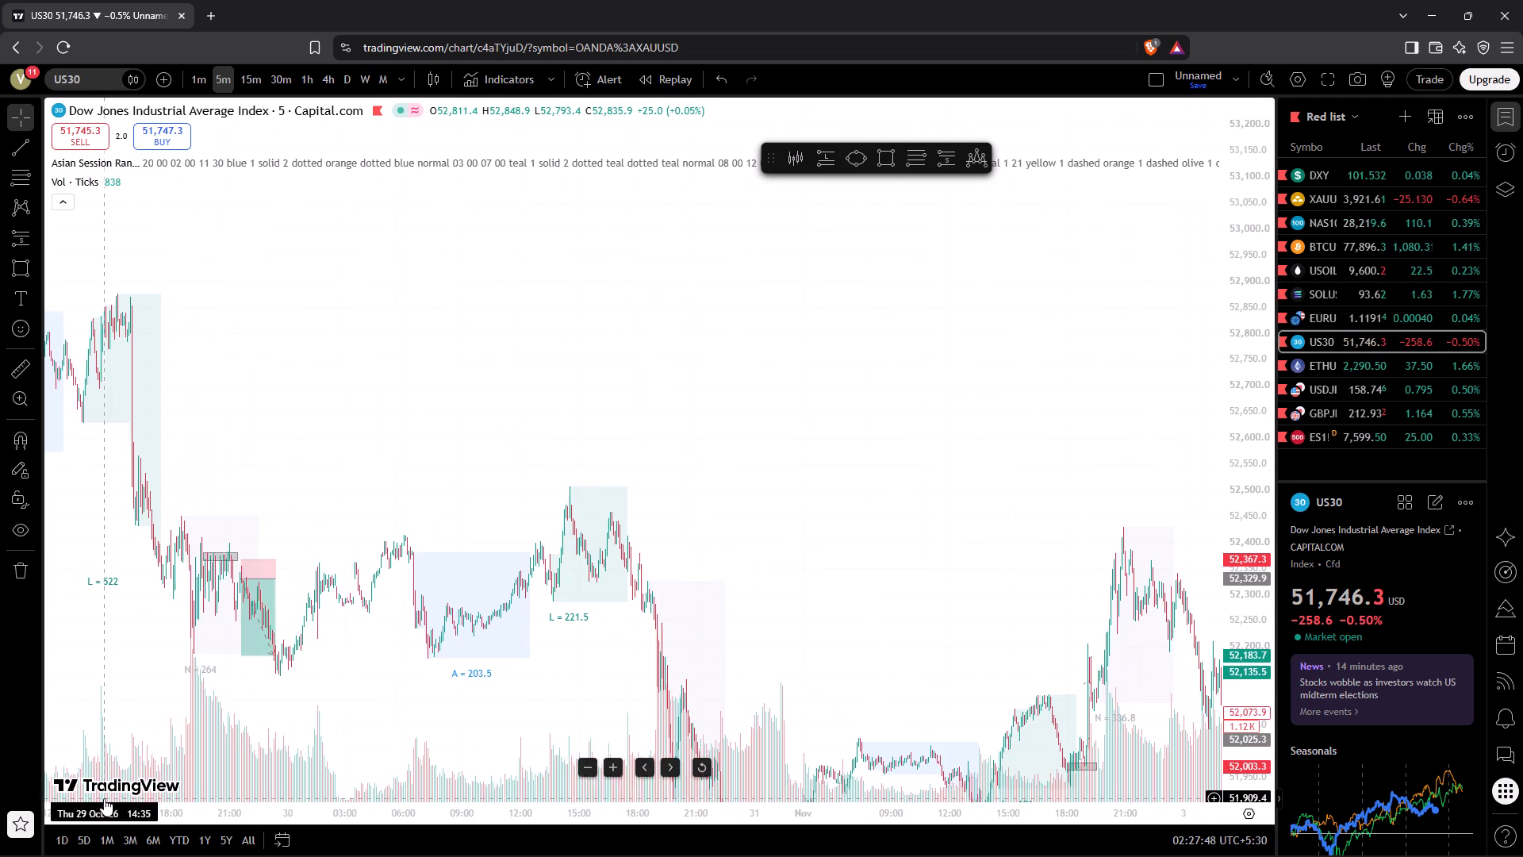
left_click_drag(330, 391, 949, 309)
left_click_drag(386, 699, 532, 677)
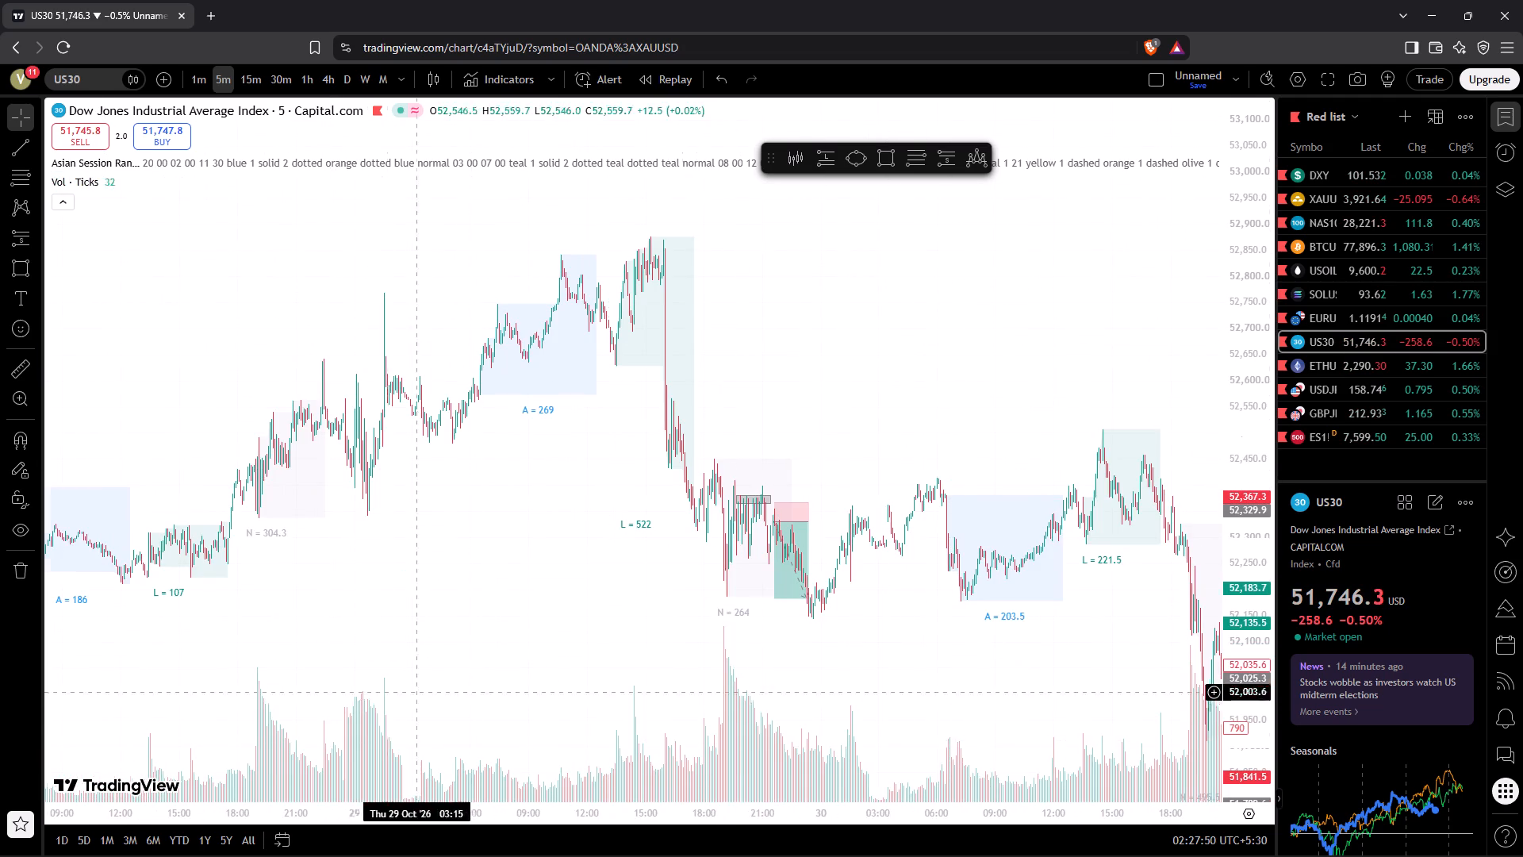
left_click_drag(532, 677, 715, 824)
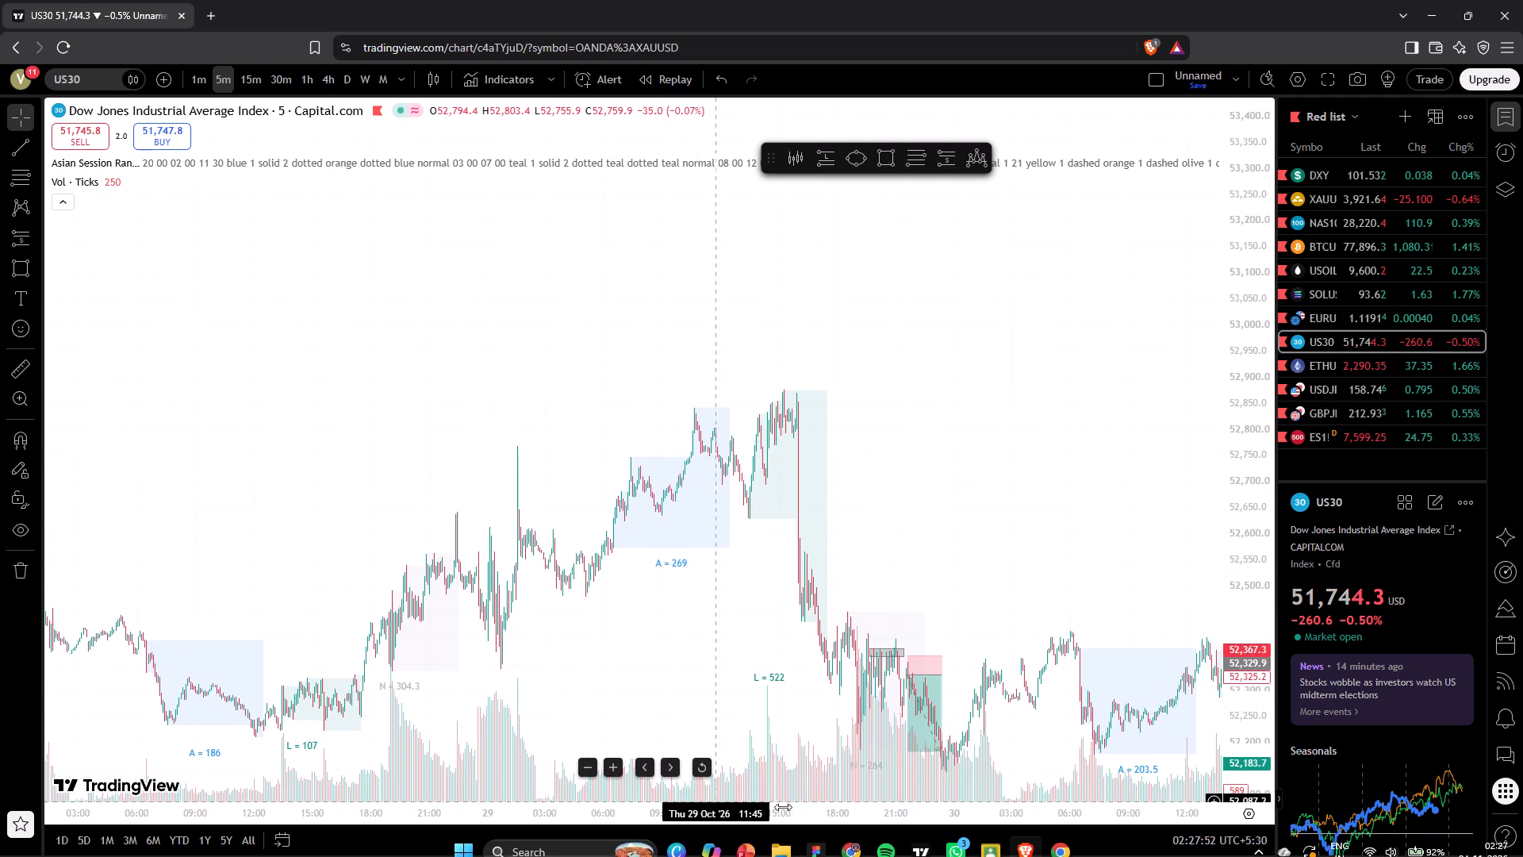
left_click_drag(789, 808, 666, 785)
left_click_drag(638, 636, 516, 578)
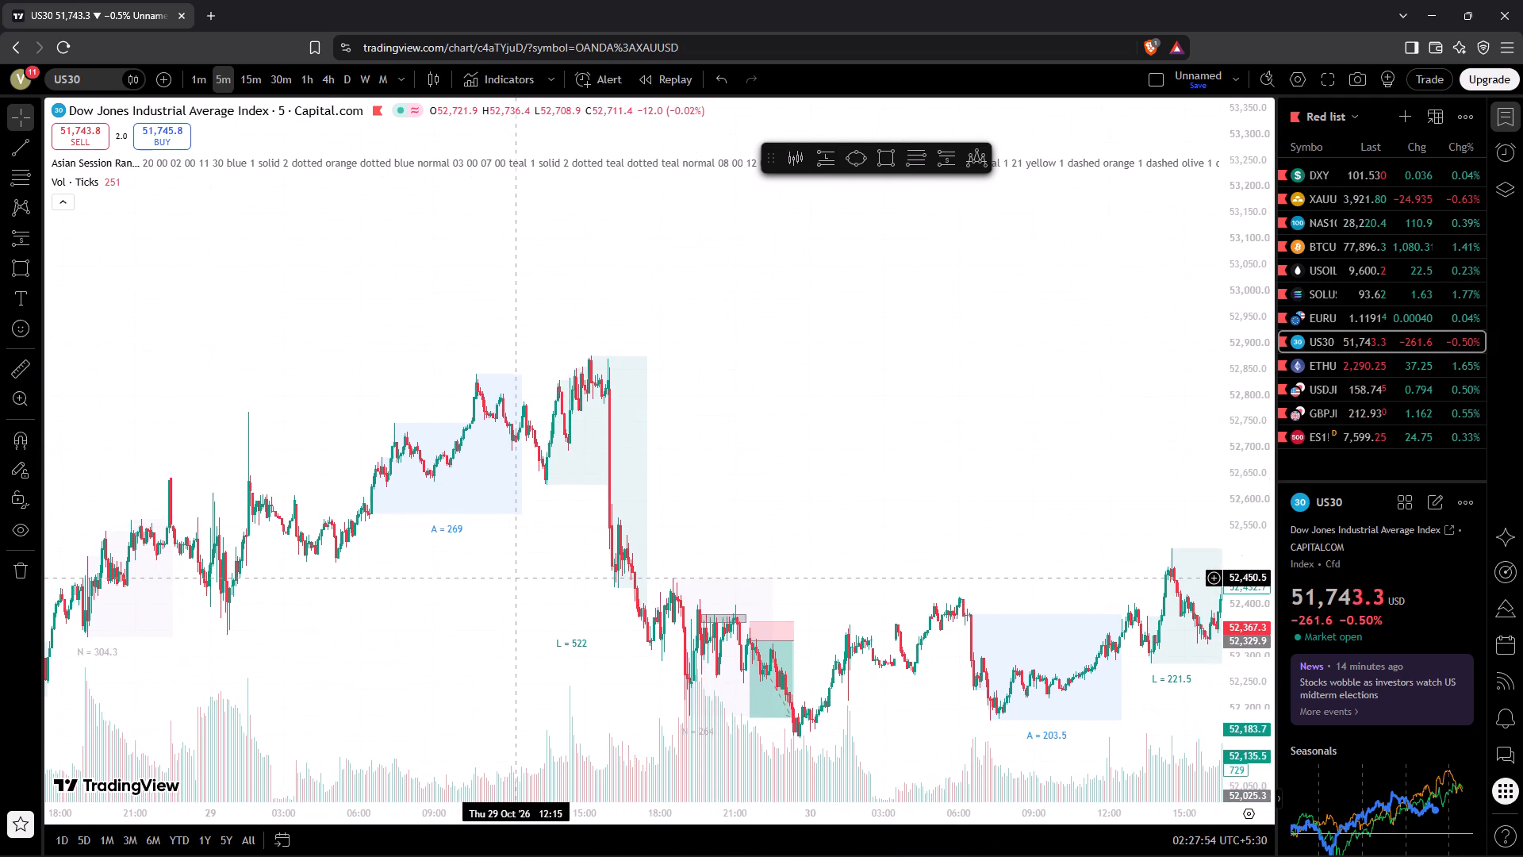
left_click_drag(1236, 455, 1236, 415)
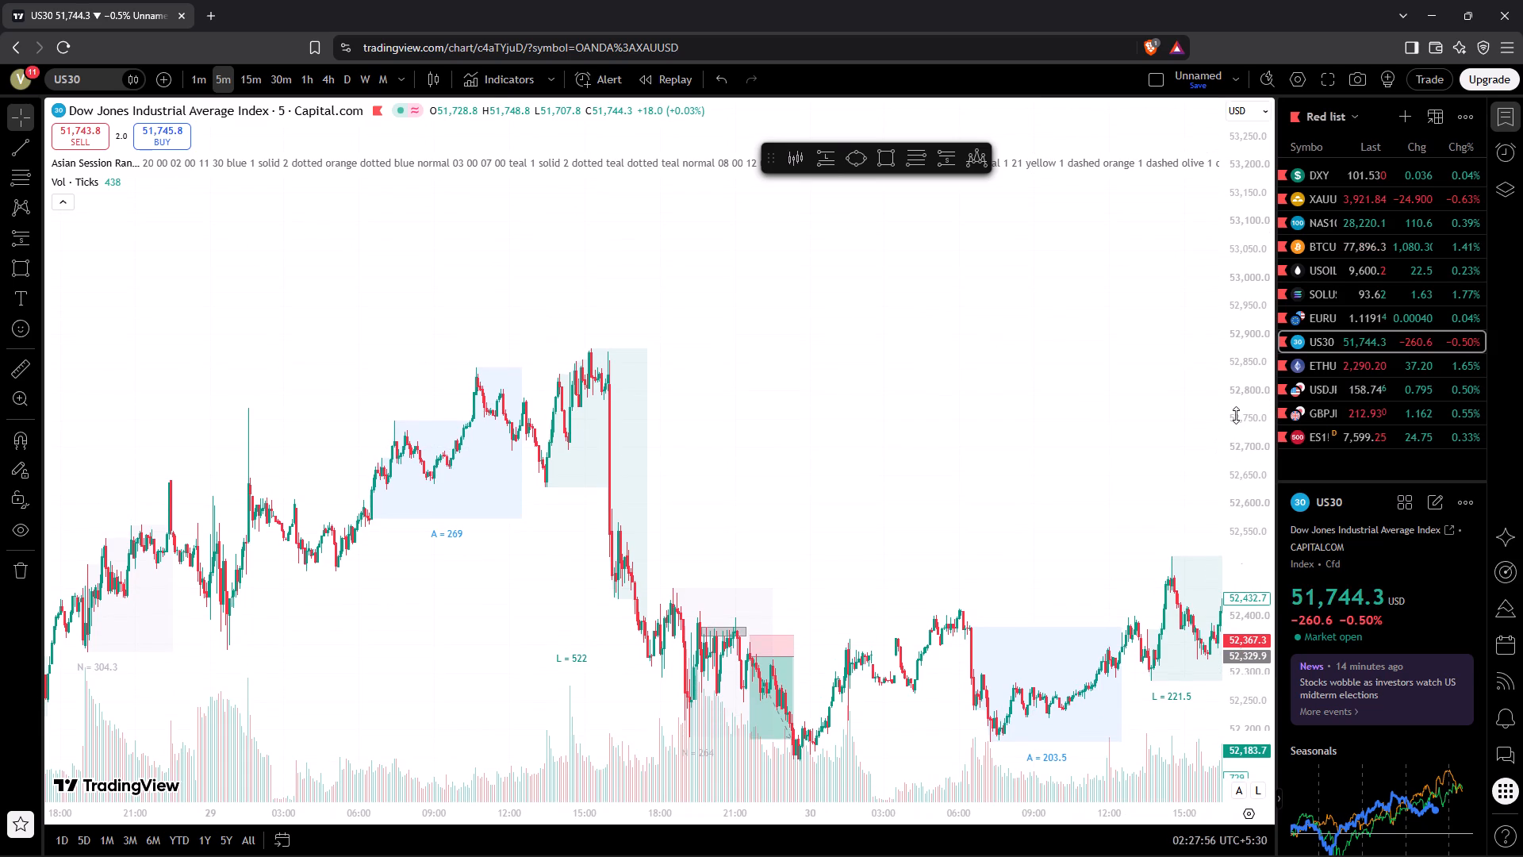
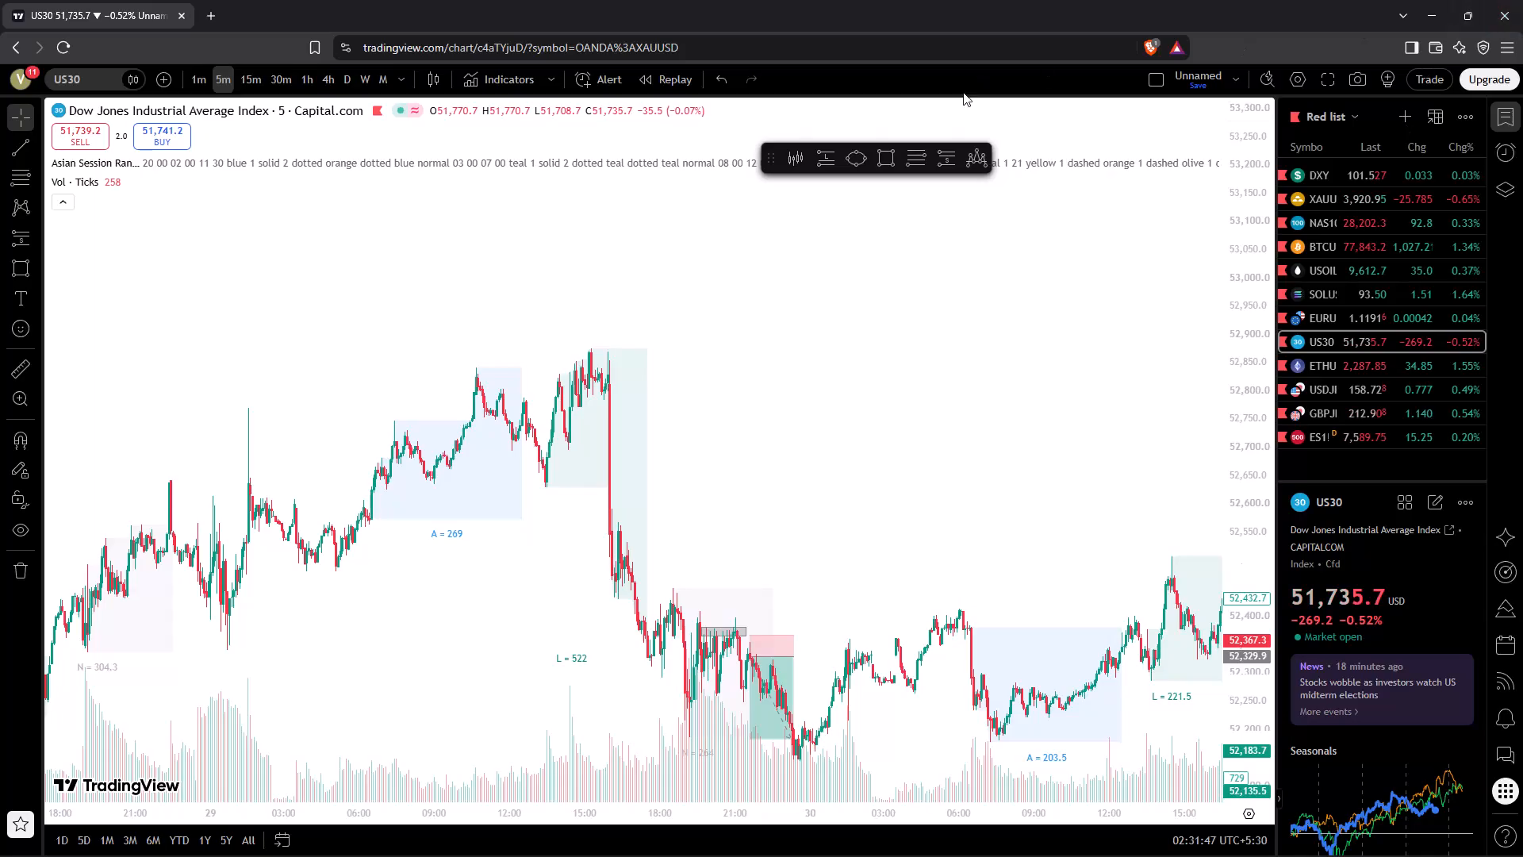
Draw a rectangle zone over the 29 October highs, from about 14:05 to 17:00 and about 52,872 down to 52,846.
left_click(896, 166)
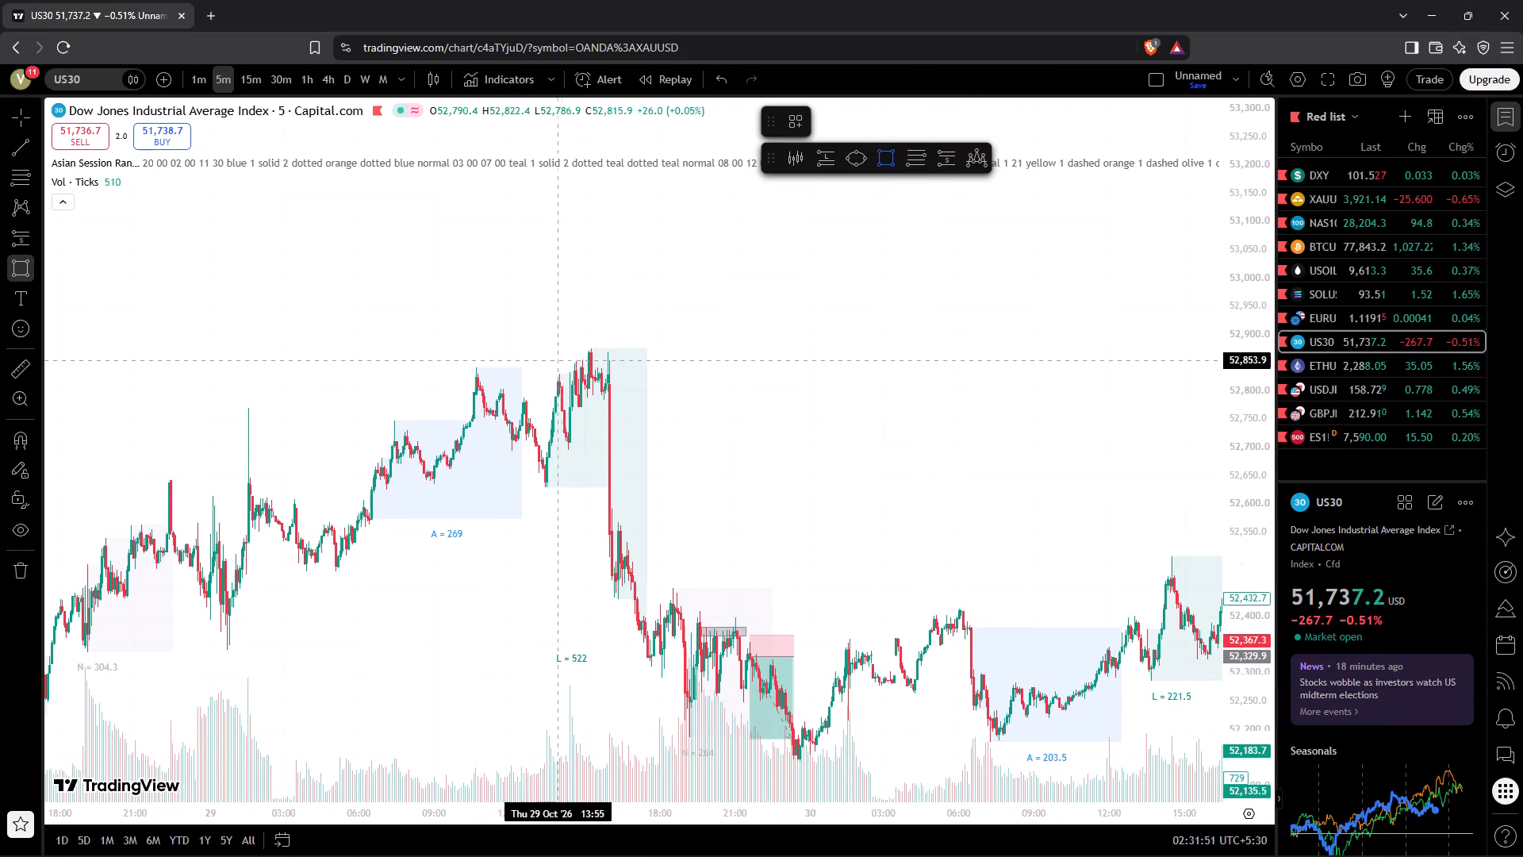
left_click_drag(562, 350, 635, 365)
left_click(635, 365)
left_click(727, 378)
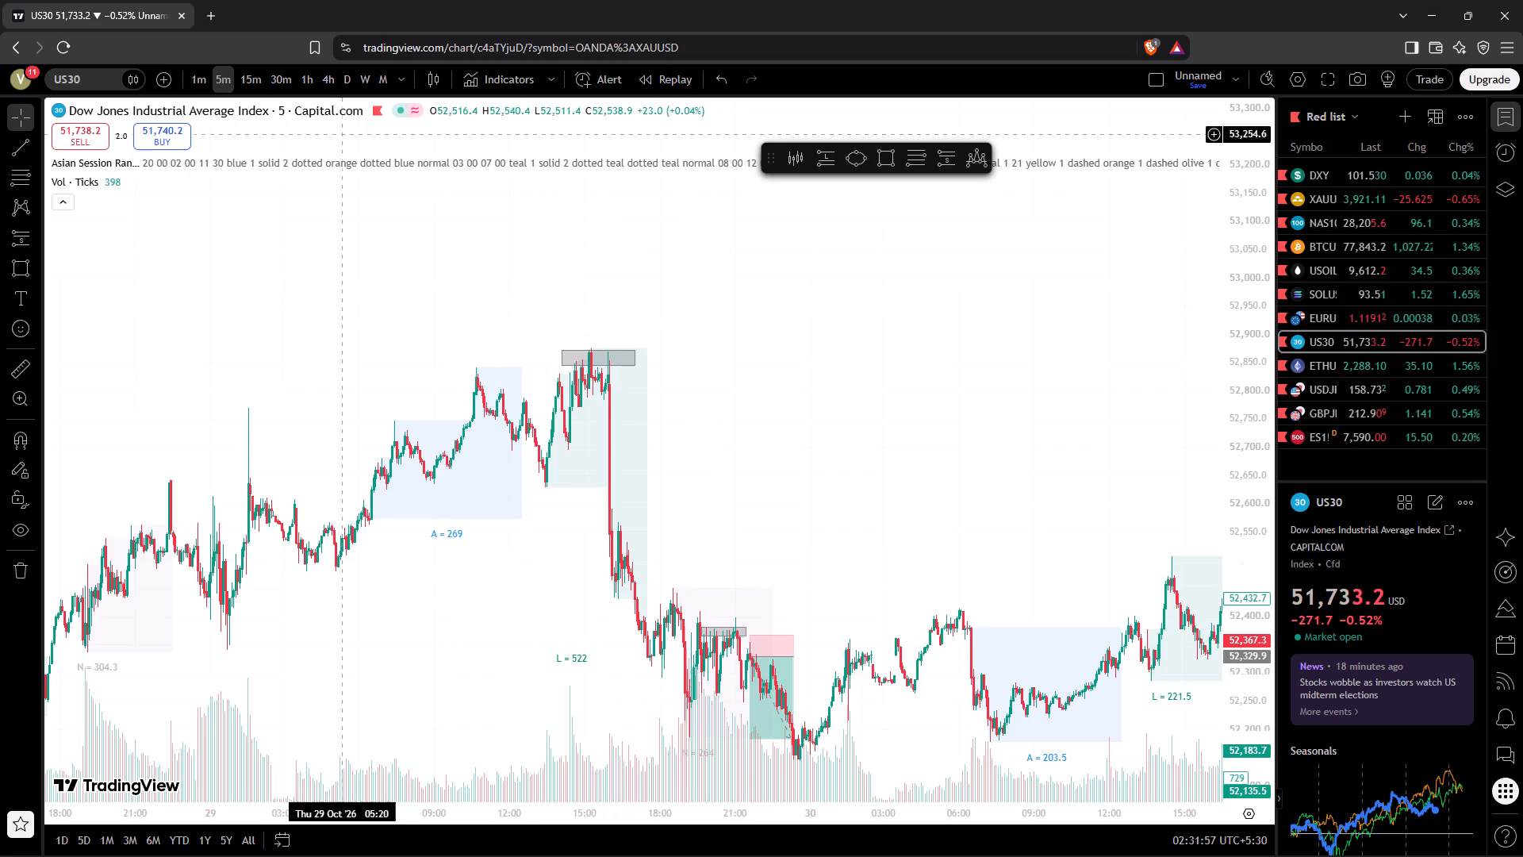
Switch US30 to the 1-minute timeframe and examine the 29 October price action around the new zone and the sell-off.
left_click(189, 68)
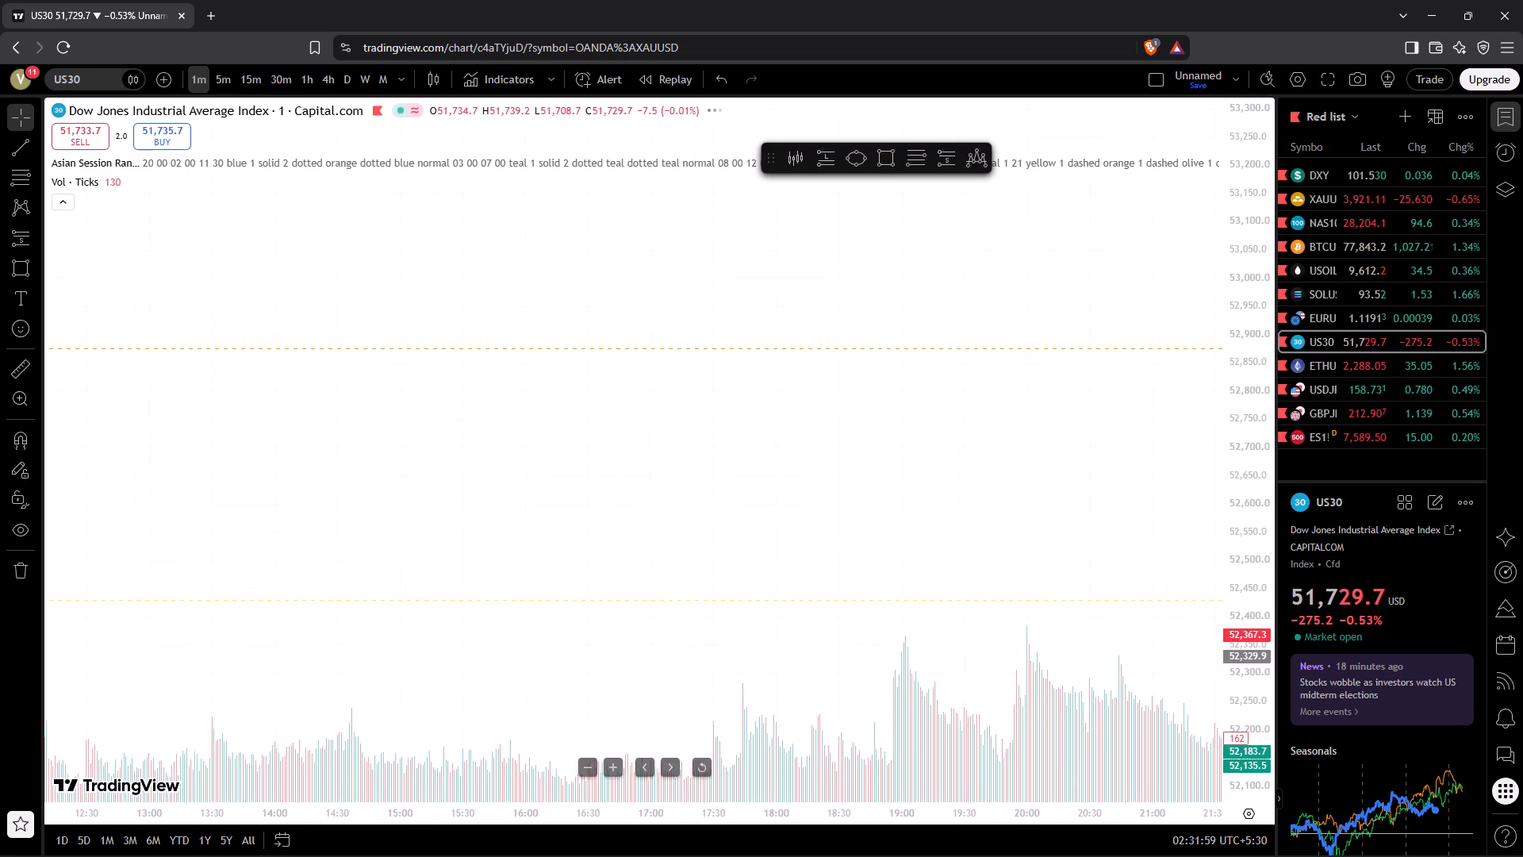
left_click_drag(558, 813, 1325, 685)
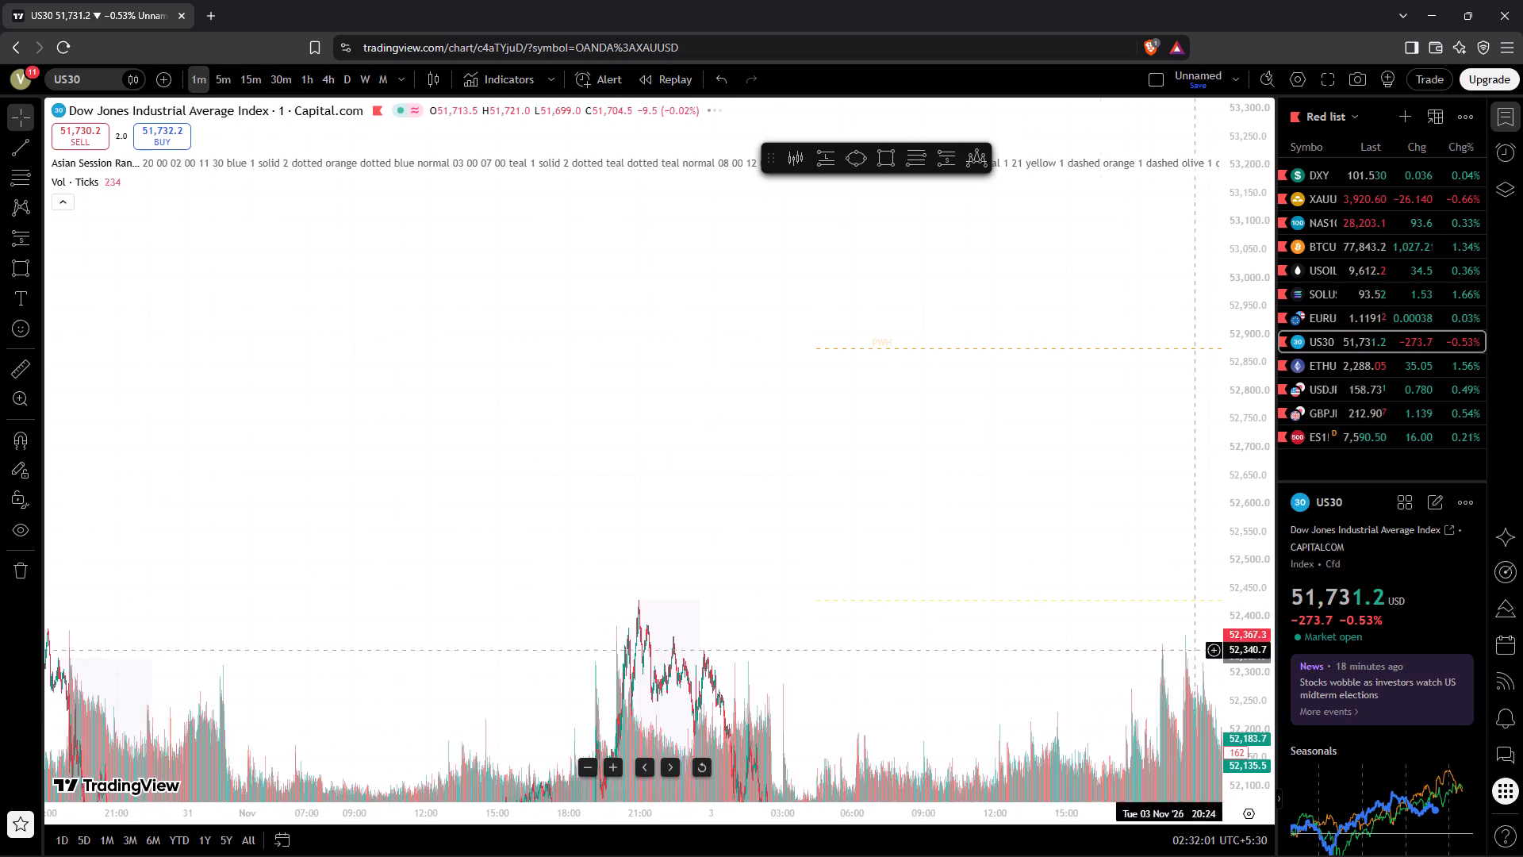
left_click_drag(845, 459, 1173, 47)
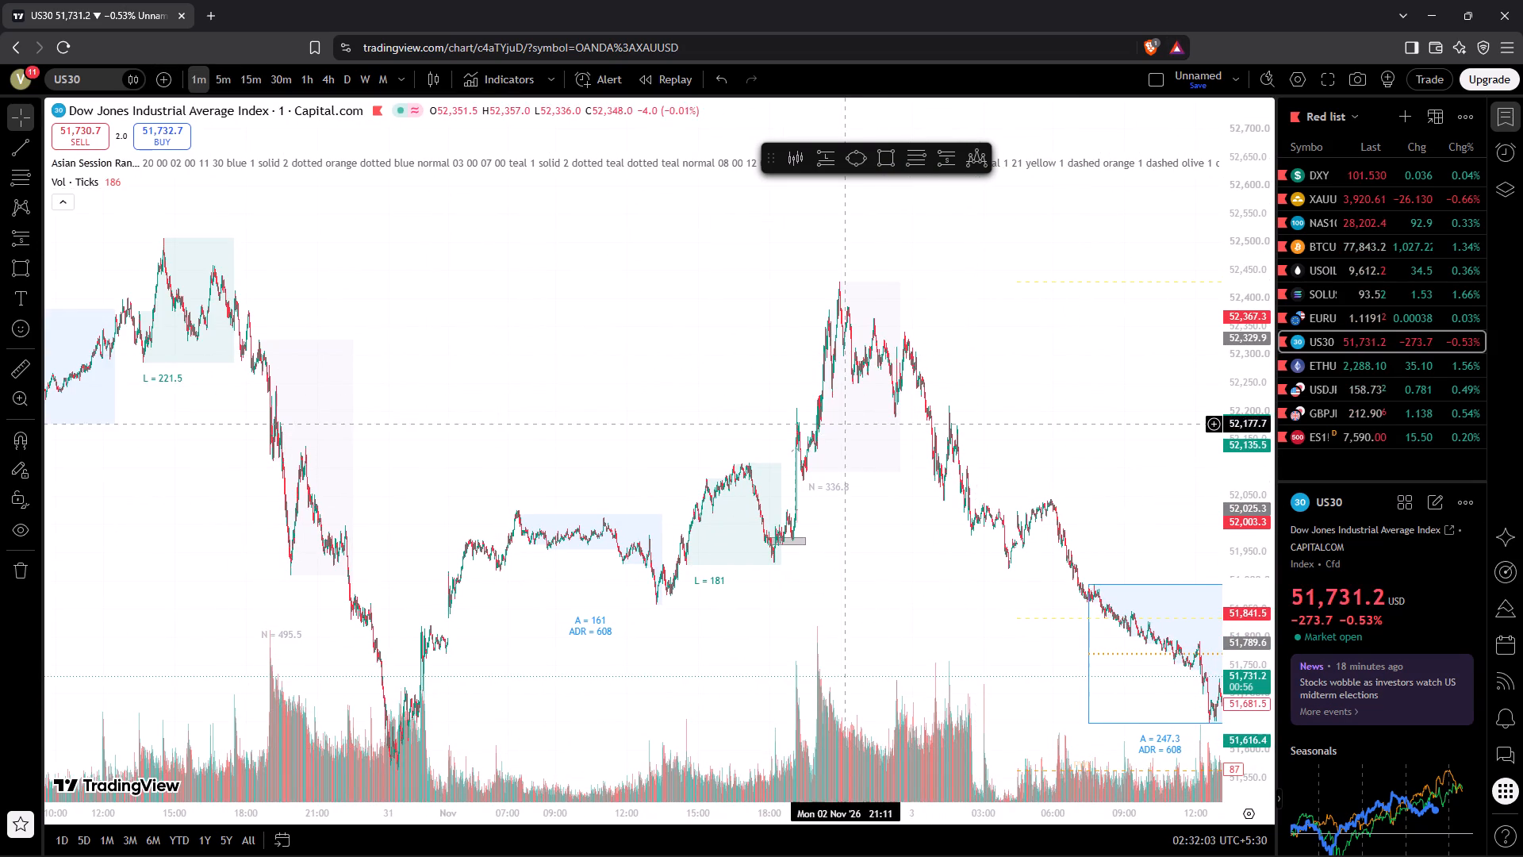
left_click_drag(577, 386, 1174, 357)
left_click_drag(582, 526, 726, 575)
left_click_drag(600, 548, 664, 561)
left_click_drag(595, 526, 1076, 856)
left_click_drag(855, 482, 928, 496)
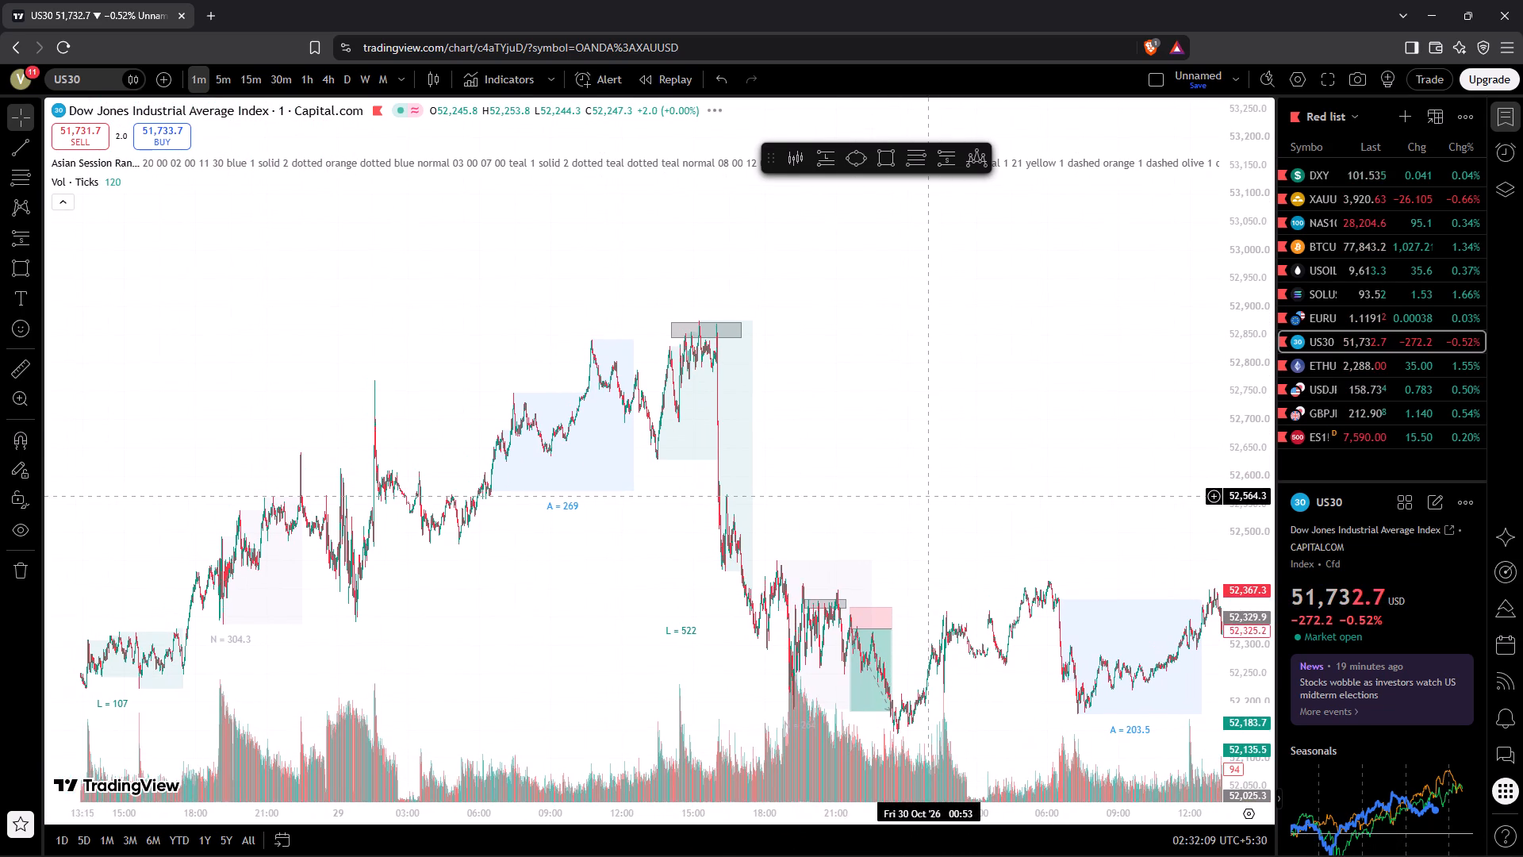
left_click_drag(682, 809, 171, 828)
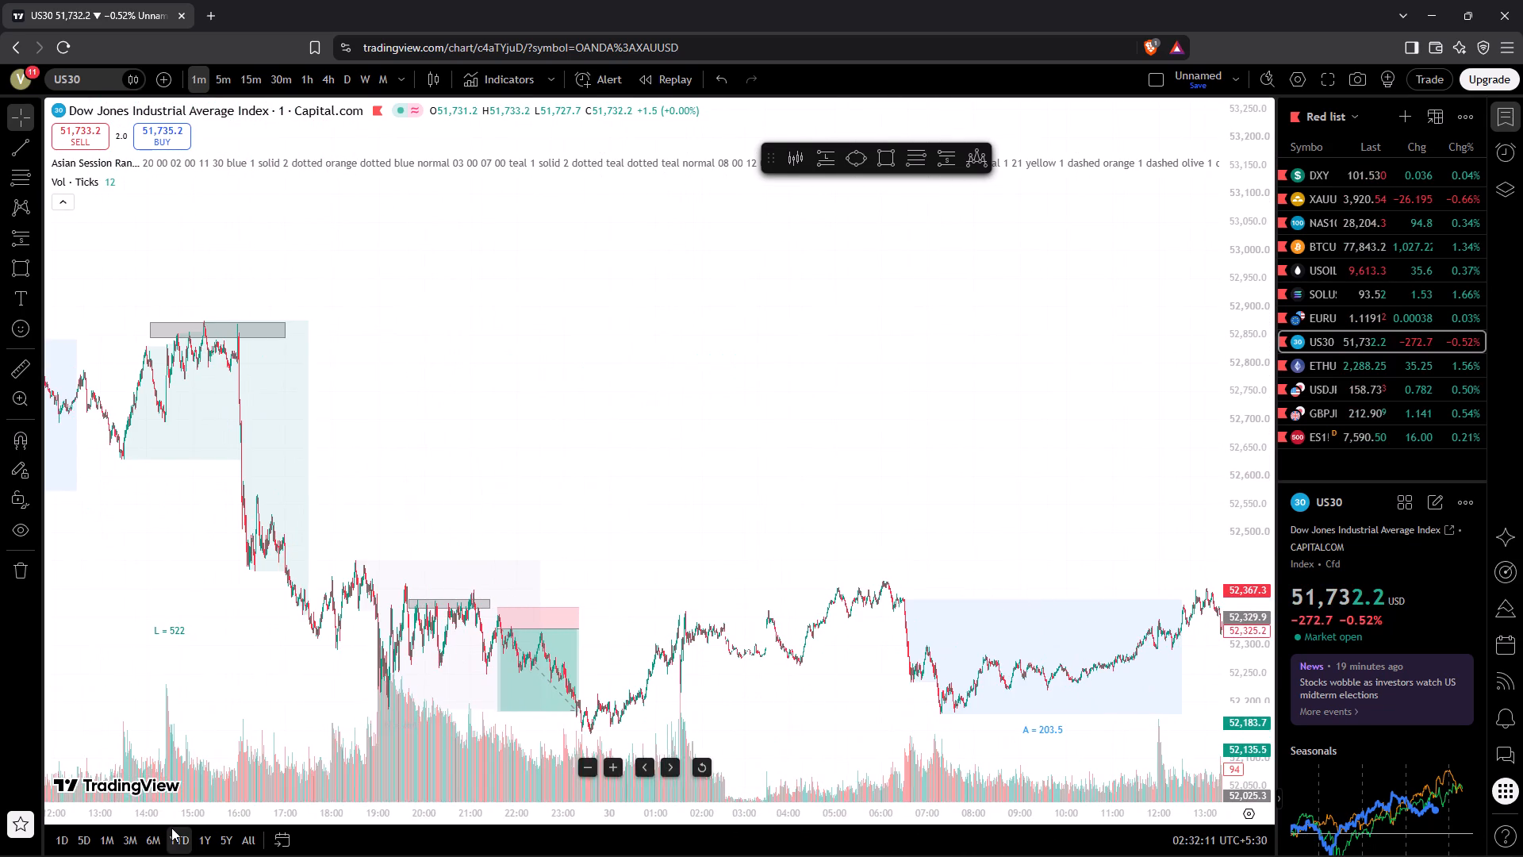
left_click_drag(389, 535, 936, 432)
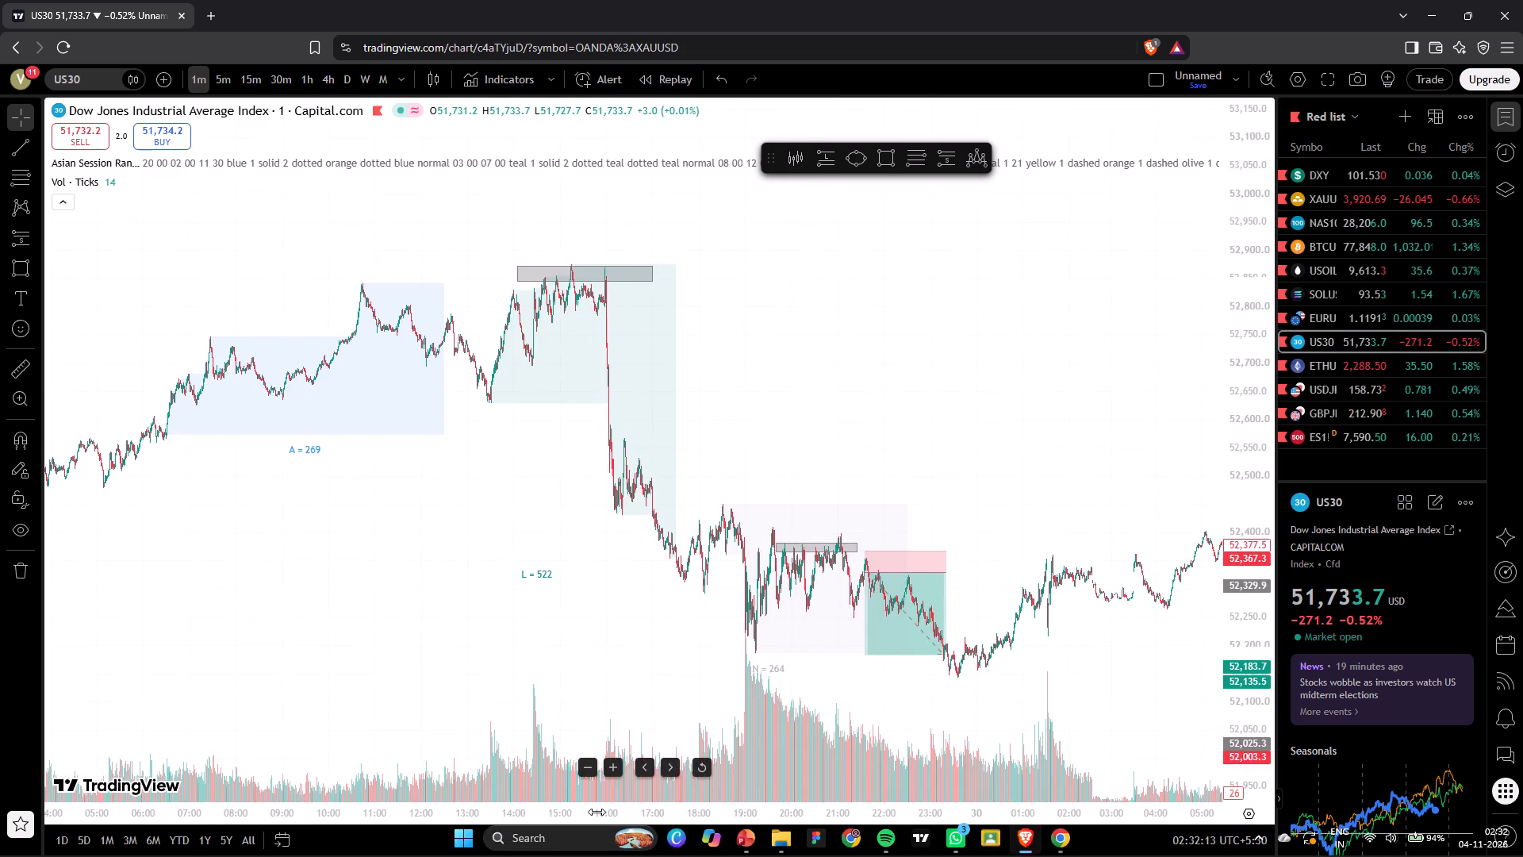
left_click_drag(597, 812, 86, 823)
left_click_drag(407, 319, 1025, 271)
left_click_drag(428, 555, 600, 548)
left_click_drag(651, 810, 278, 851)
left_click_drag(258, 674, 524, 724)
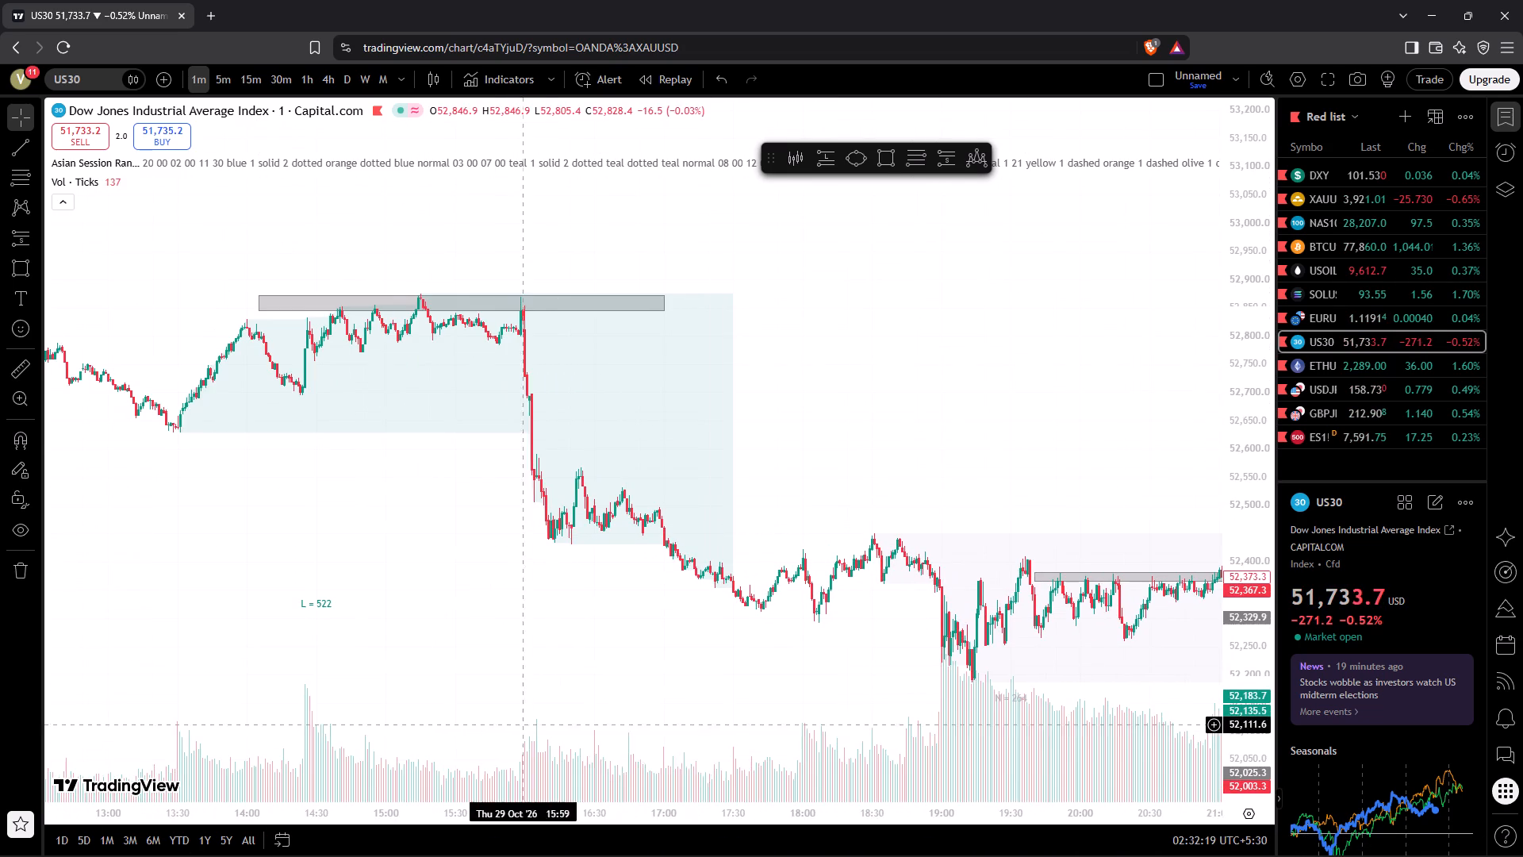
left_click_drag(1220, 401, 1236, 407)
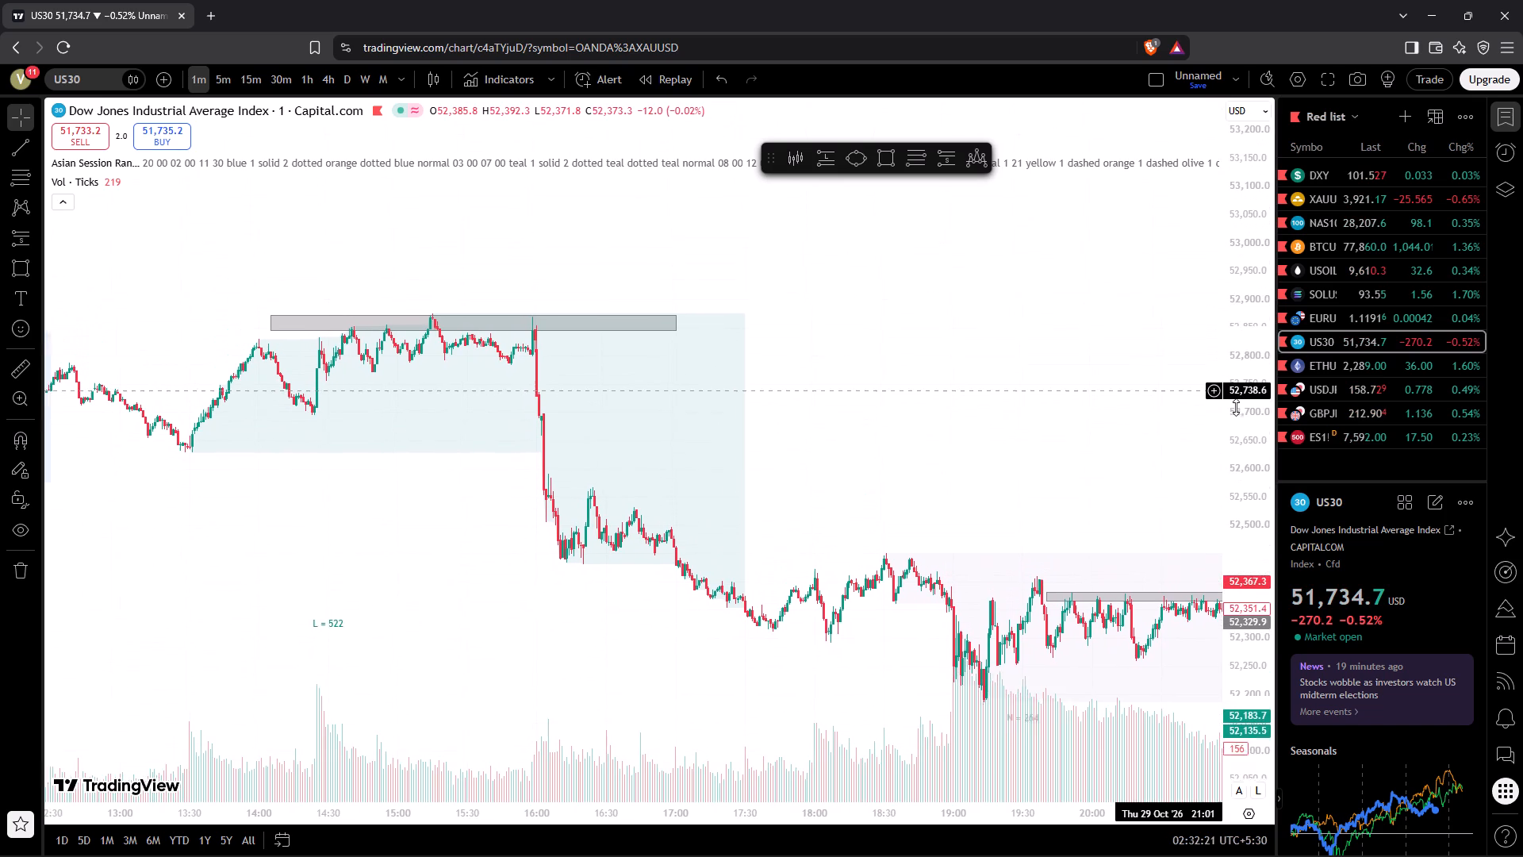
left_click_drag(1236, 407, 1236, 408)
left_click_drag(1244, 444, 1227, 201)
left_click_drag(1038, 654, 616, 398)
left_click_drag(930, 320, 877, 304)
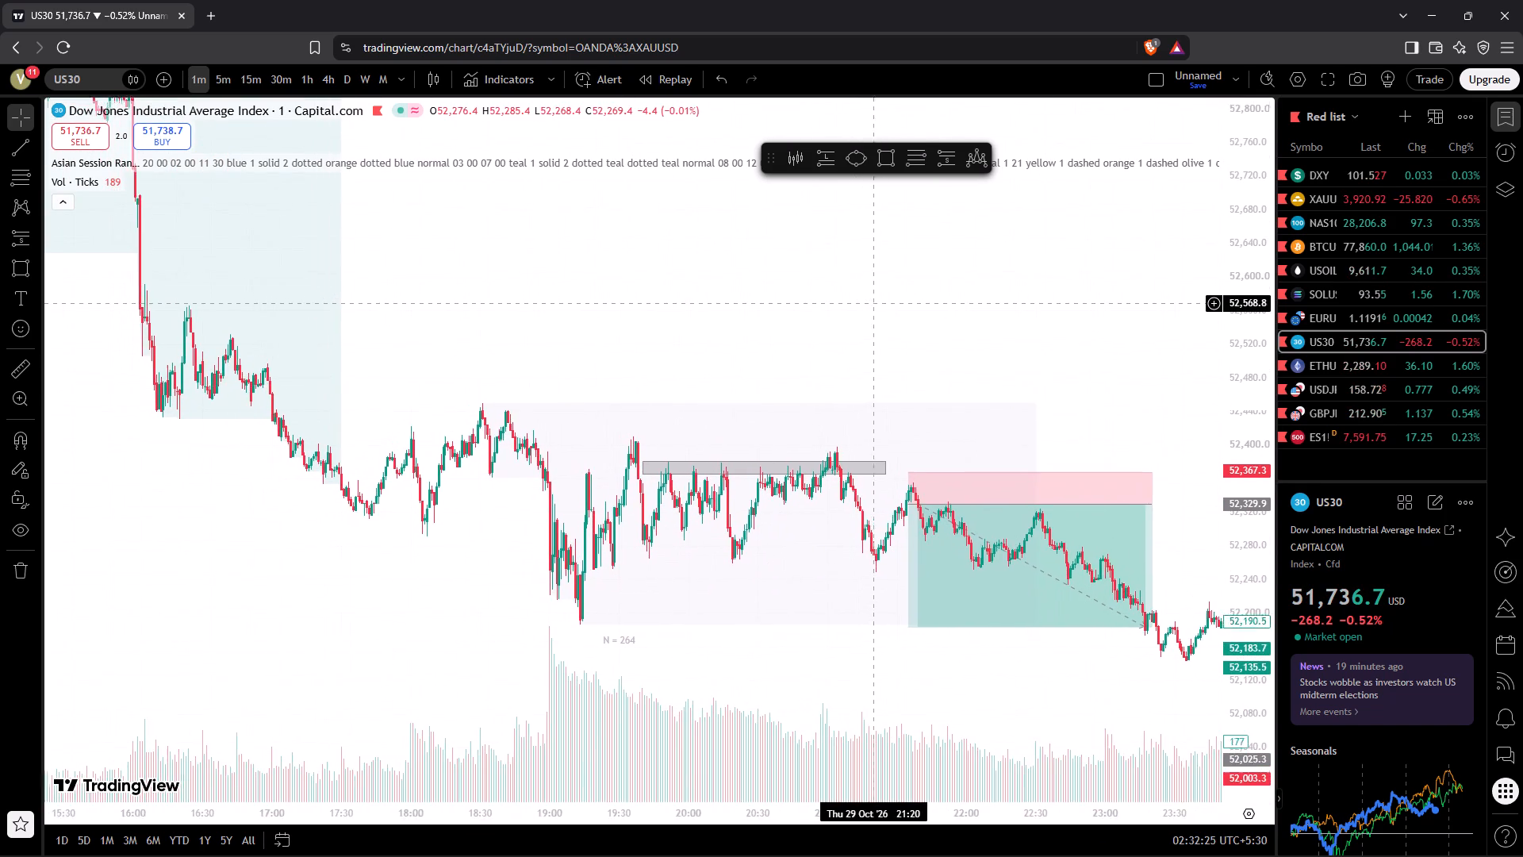
left_click_drag(877, 304, 1190, 403)
left_click_drag(829, 342, 1014, 442)
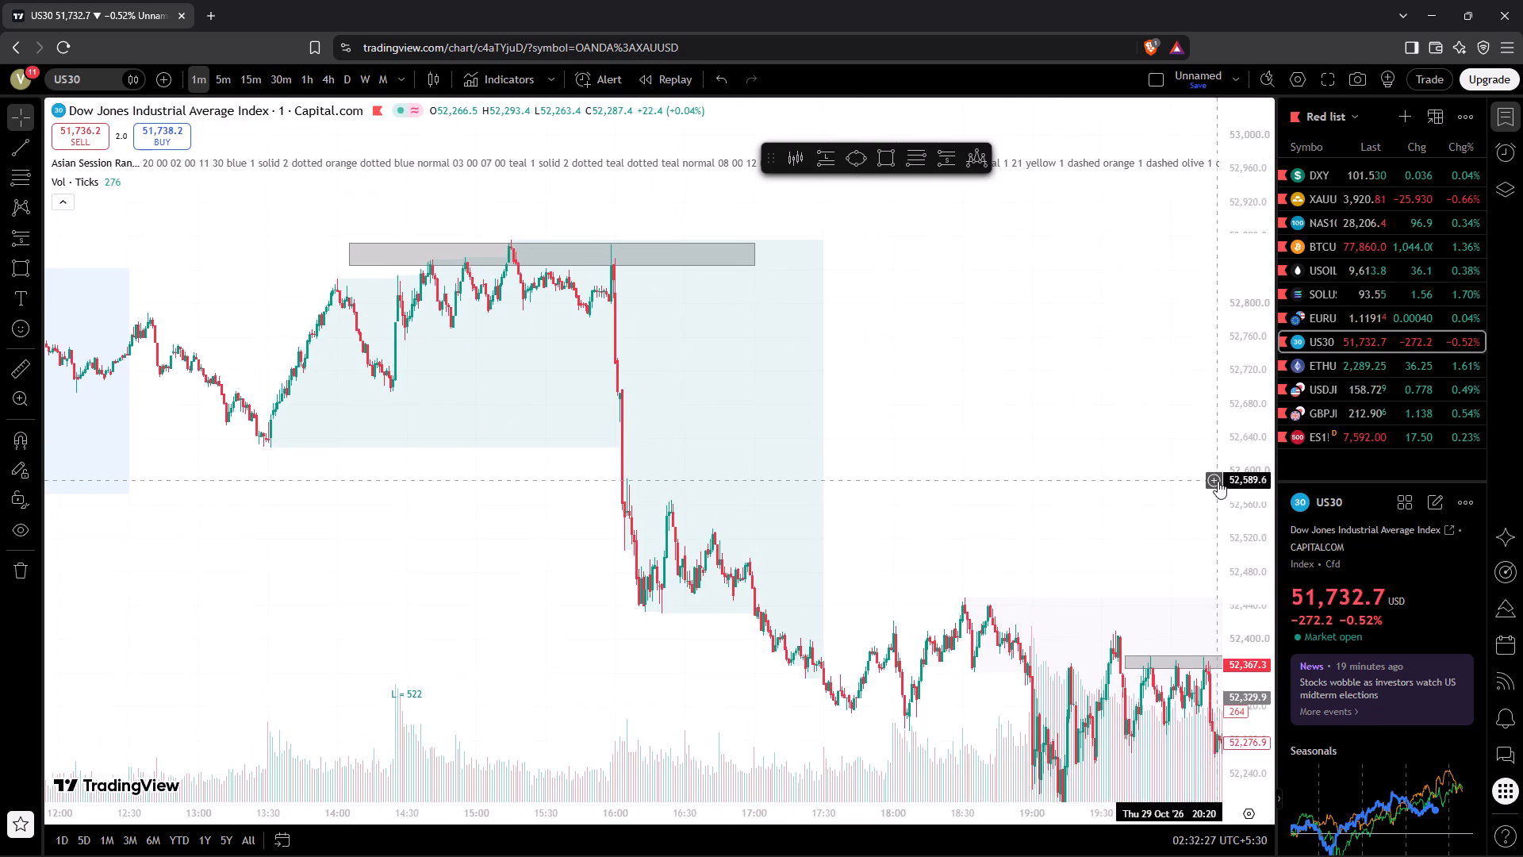
left_click_drag(1239, 502, 1232, 367)
left_click_drag(999, 390, 1091, 483)
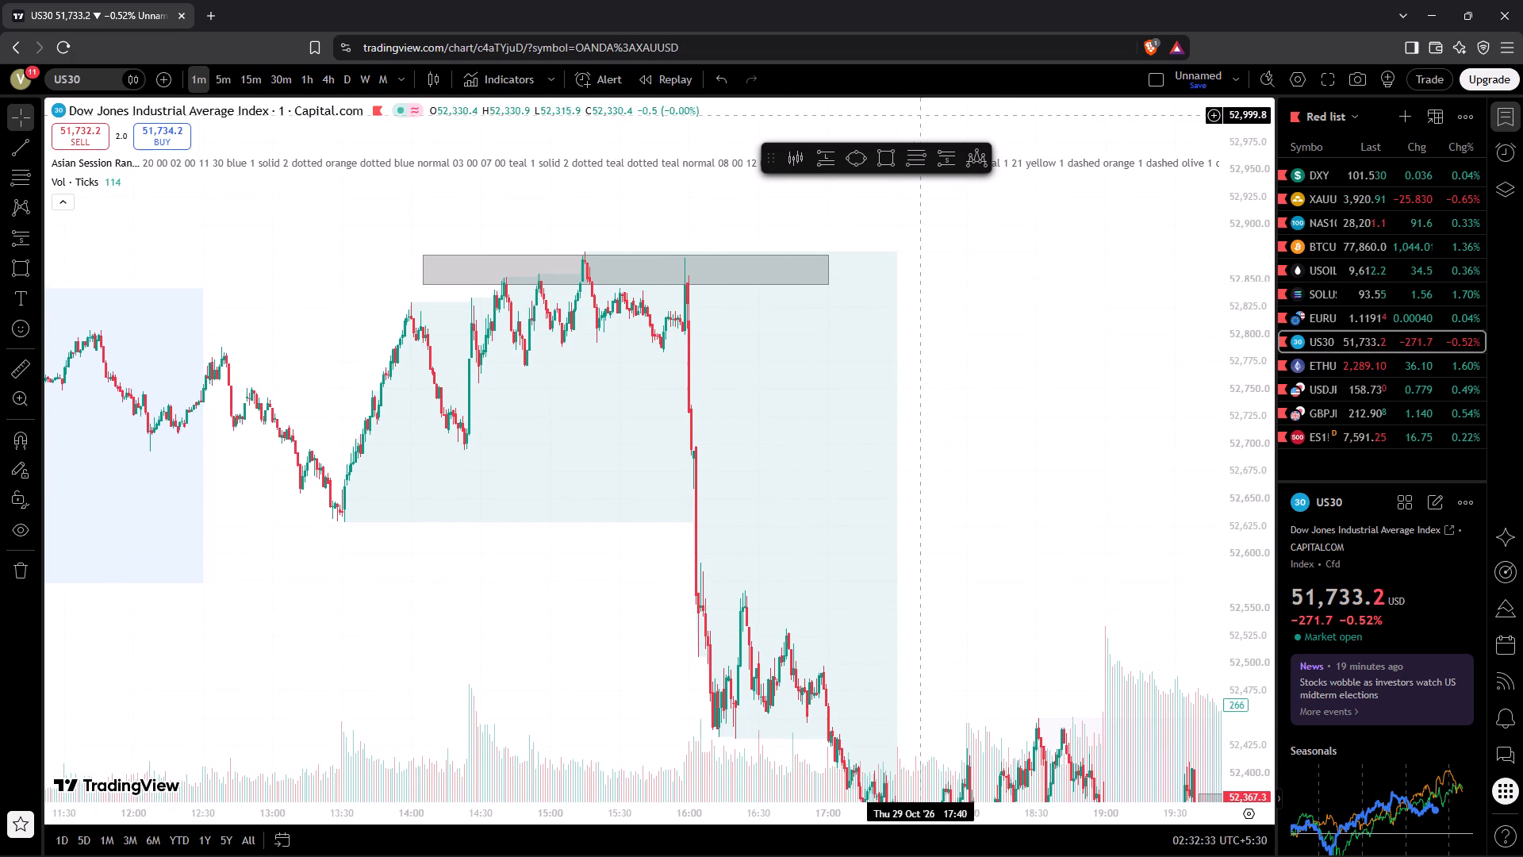
Add a short position at 52,776.2 starting at 16:00 on 29 October, with its stop at 52,857.3 inside the zone.
left_click(942, 150)
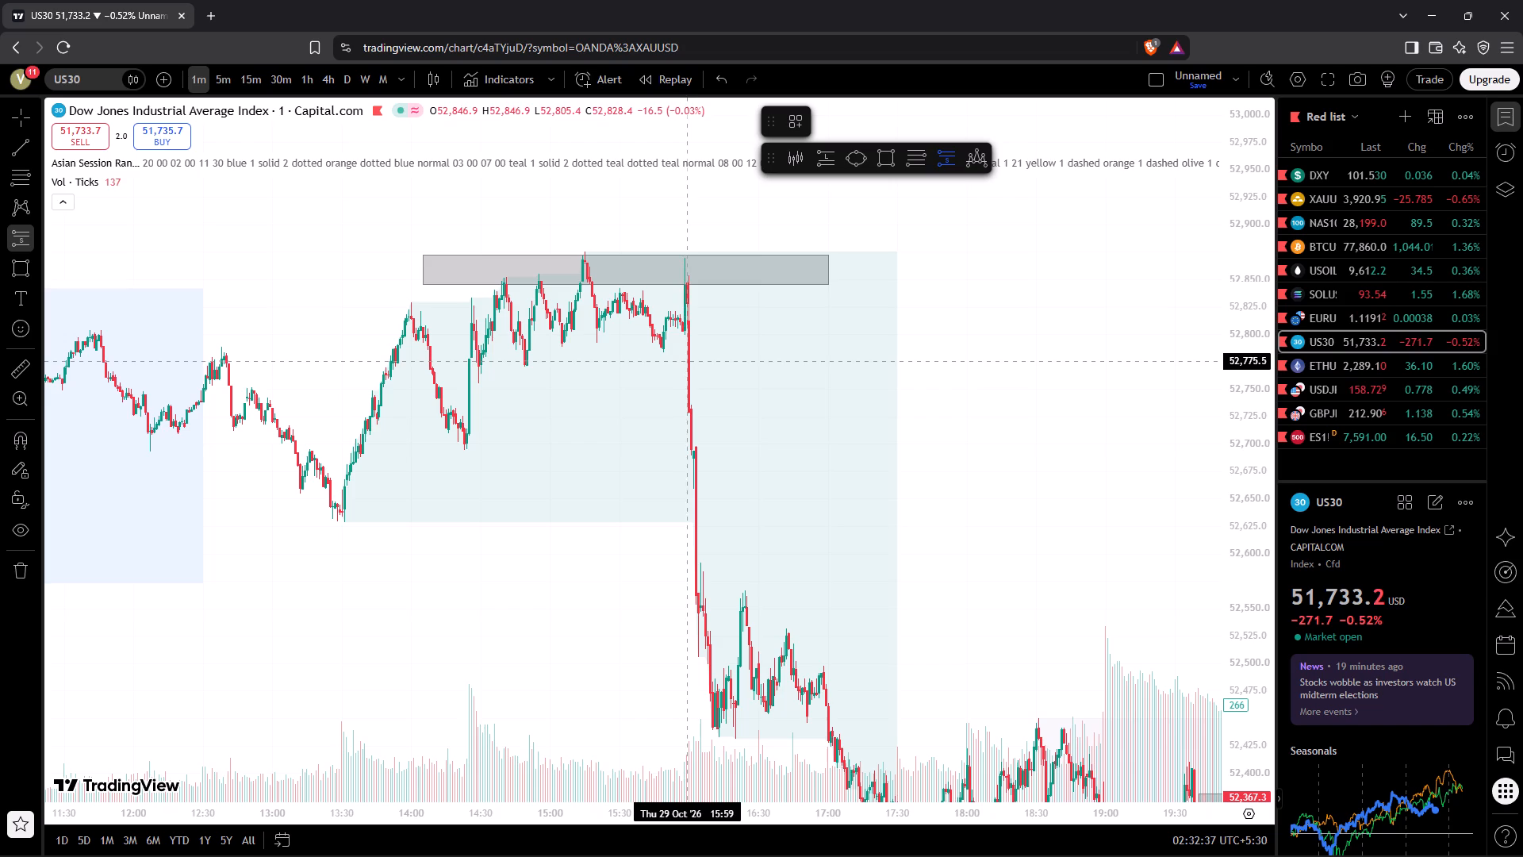
left_click(689, 360)
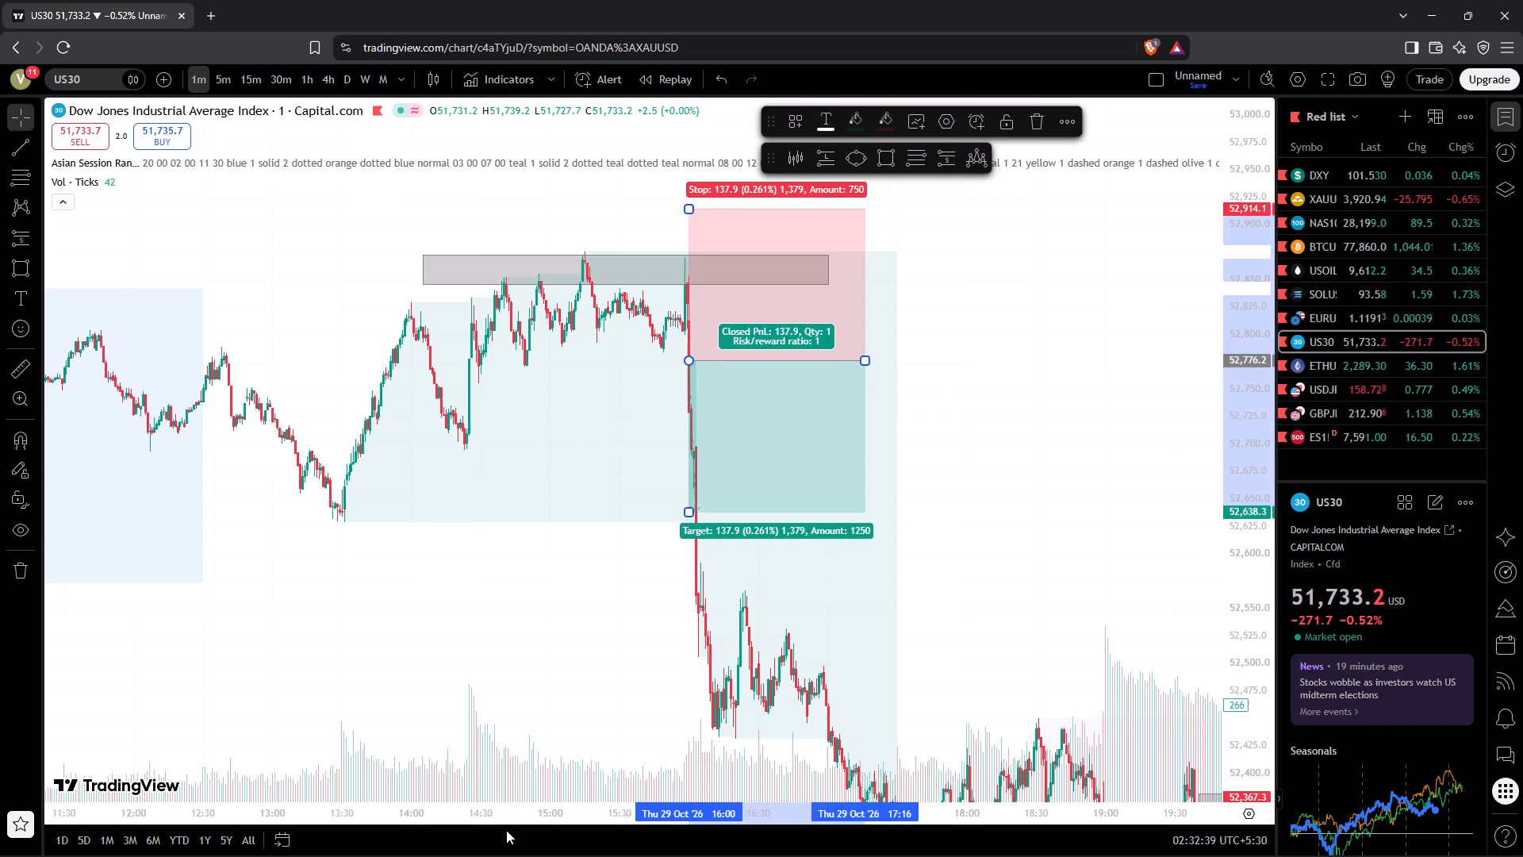
left_click_drag(510, 809, 0, 695)
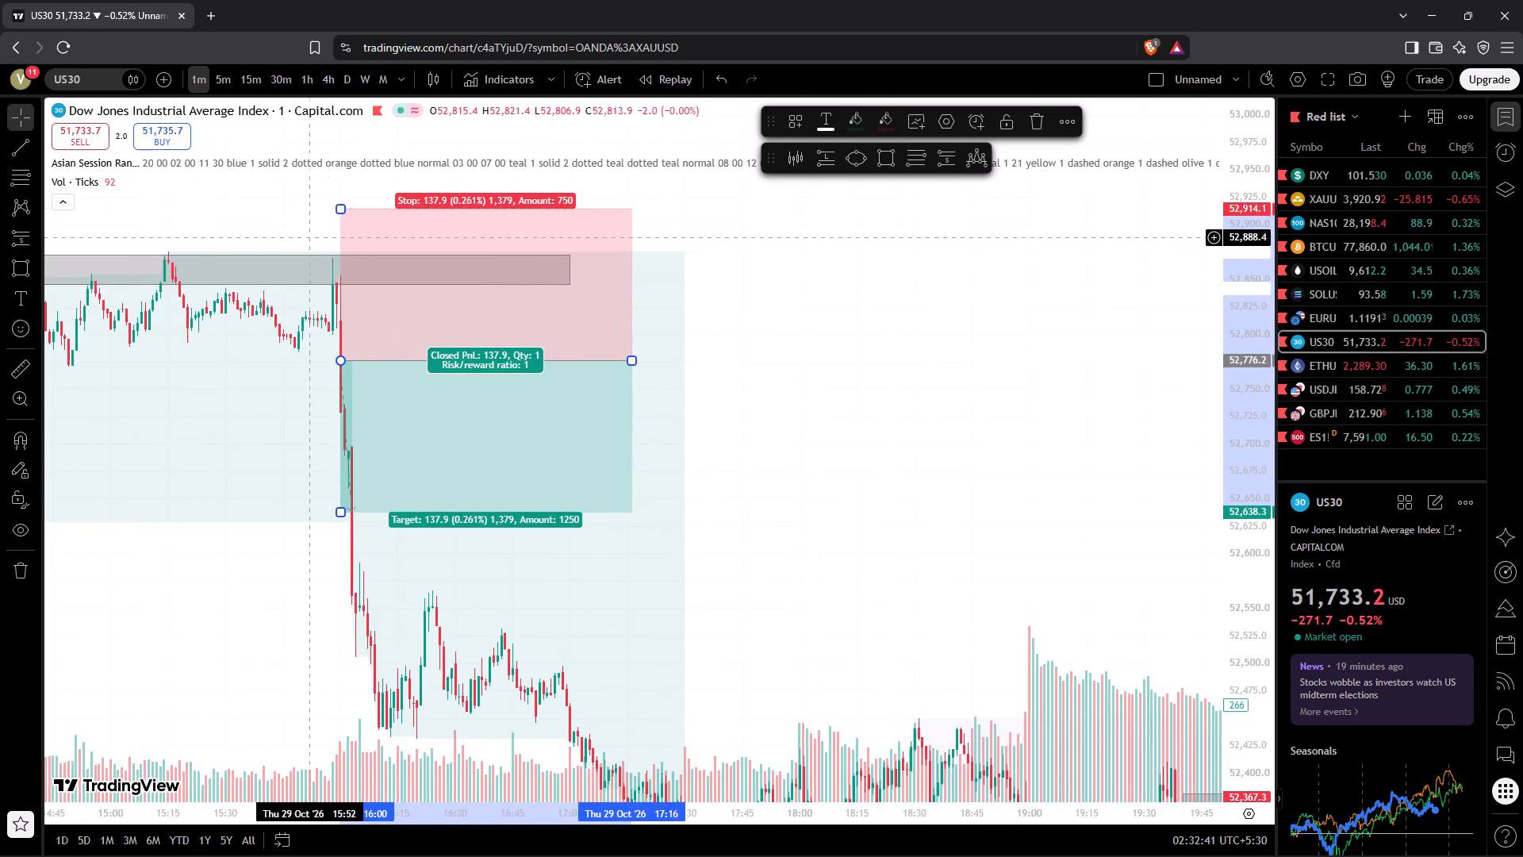
left_click_drag(341, 203, 394, 262)
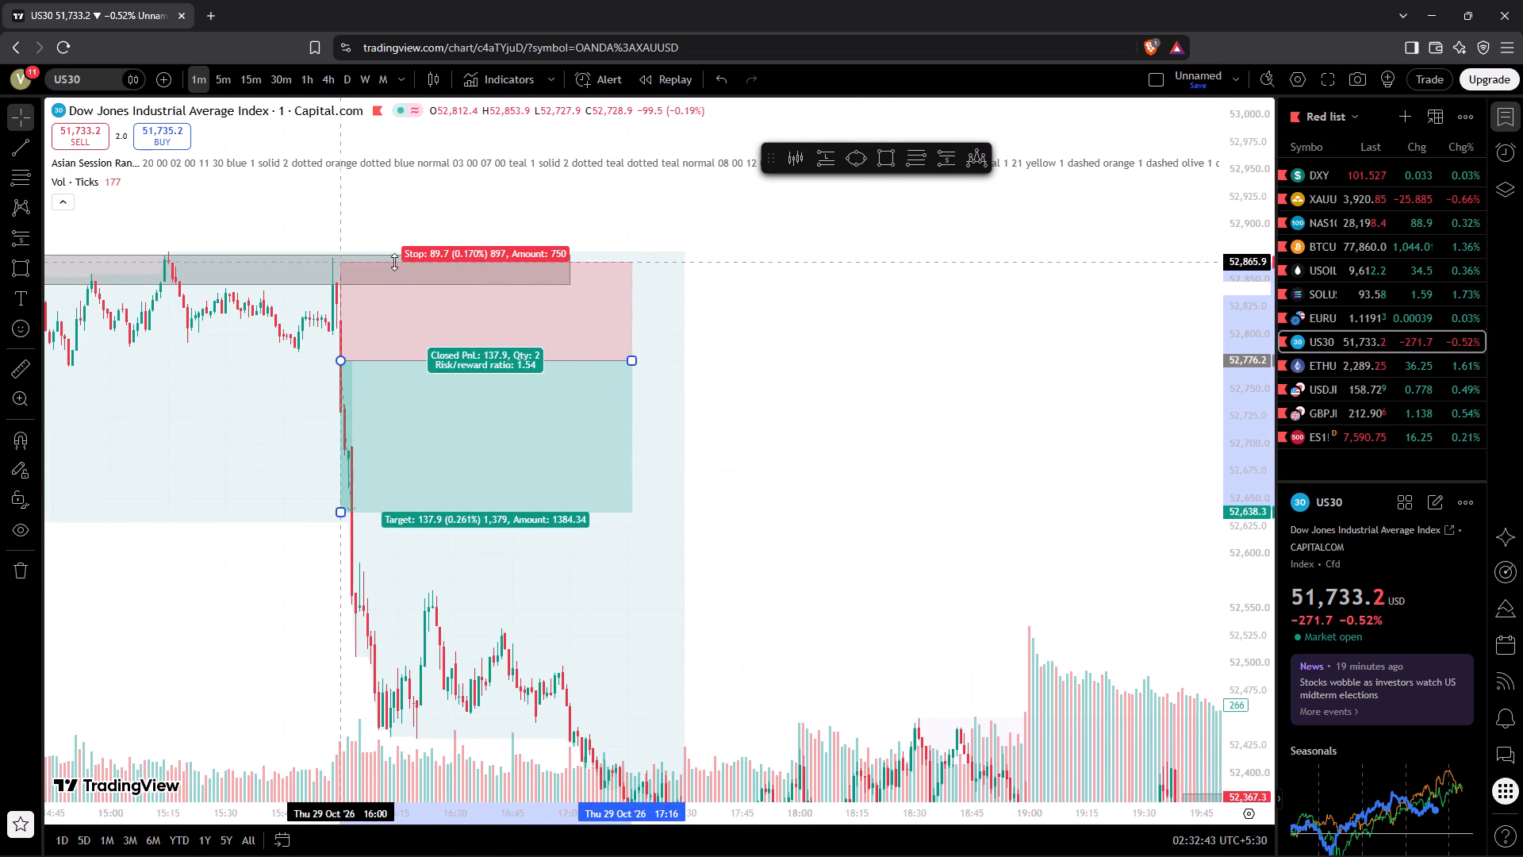
left_click_drag(394, 262, 395, 263)
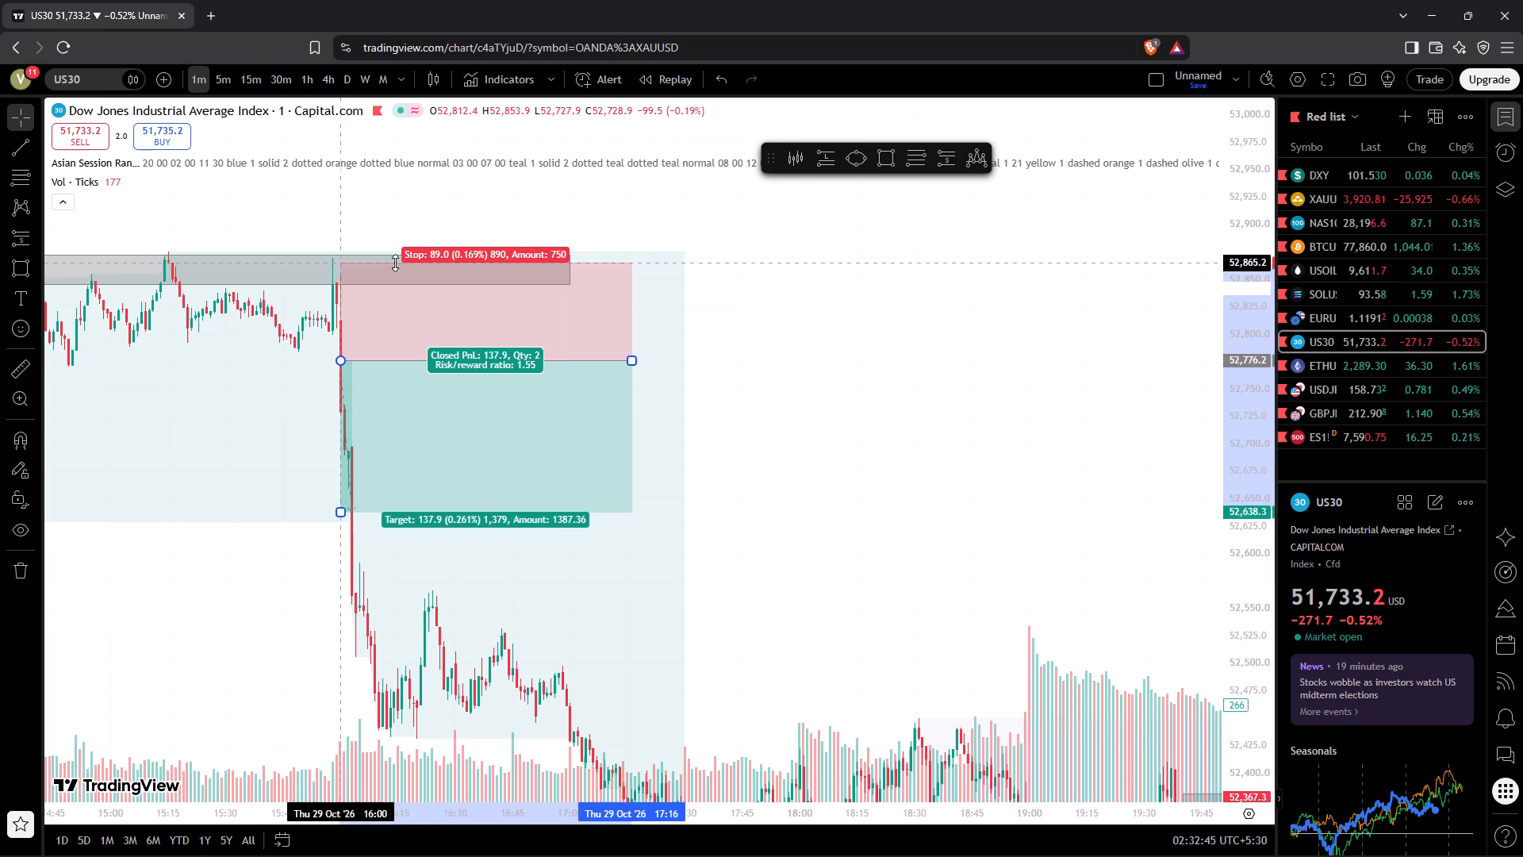
left_click_drag(395, 263, 397, 275)
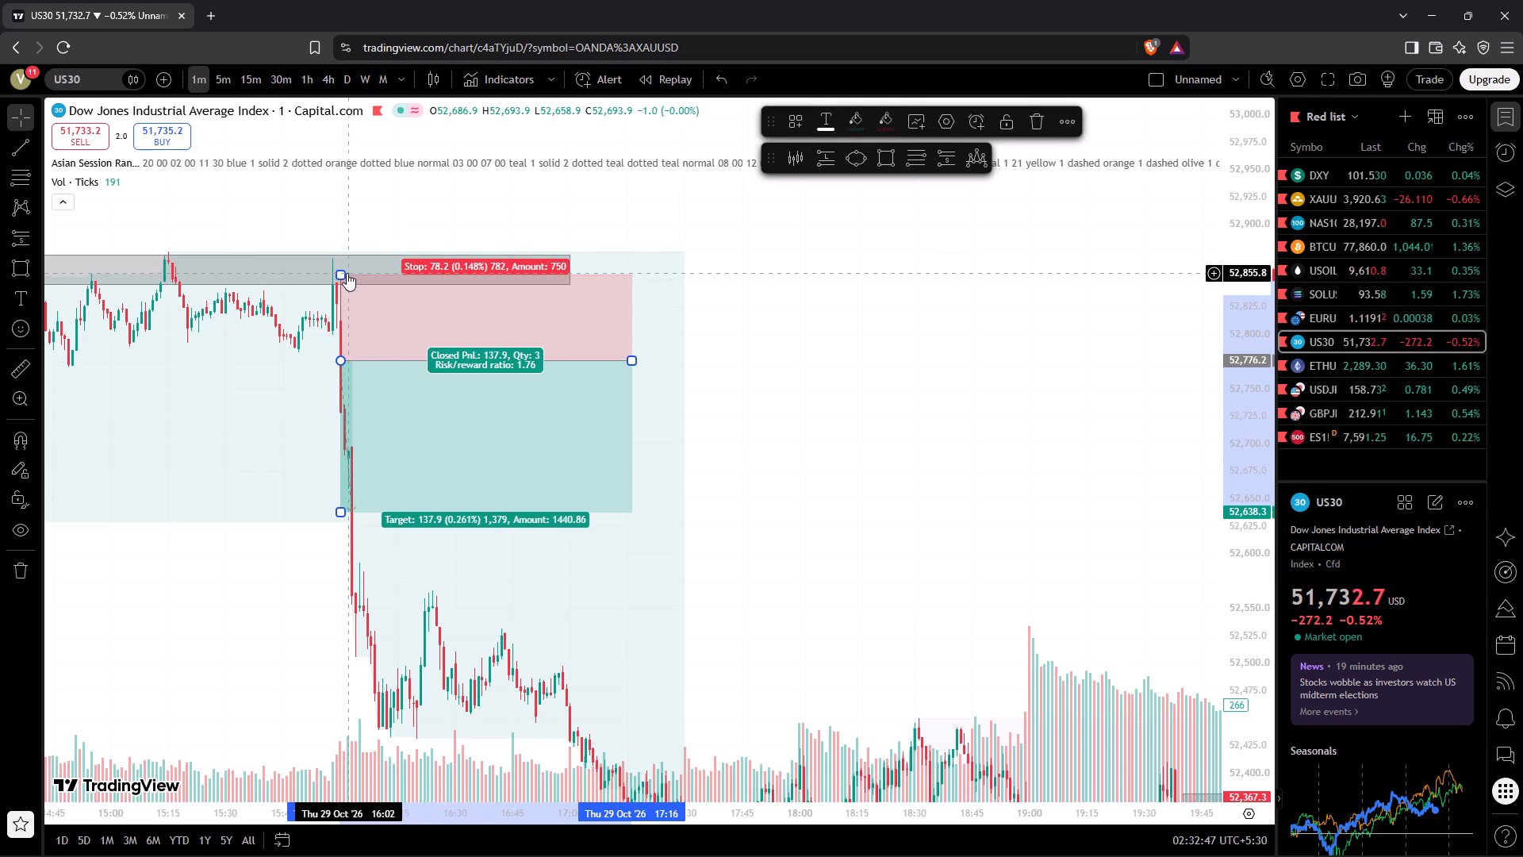
left_click_drag(342, 272, 358, 269)
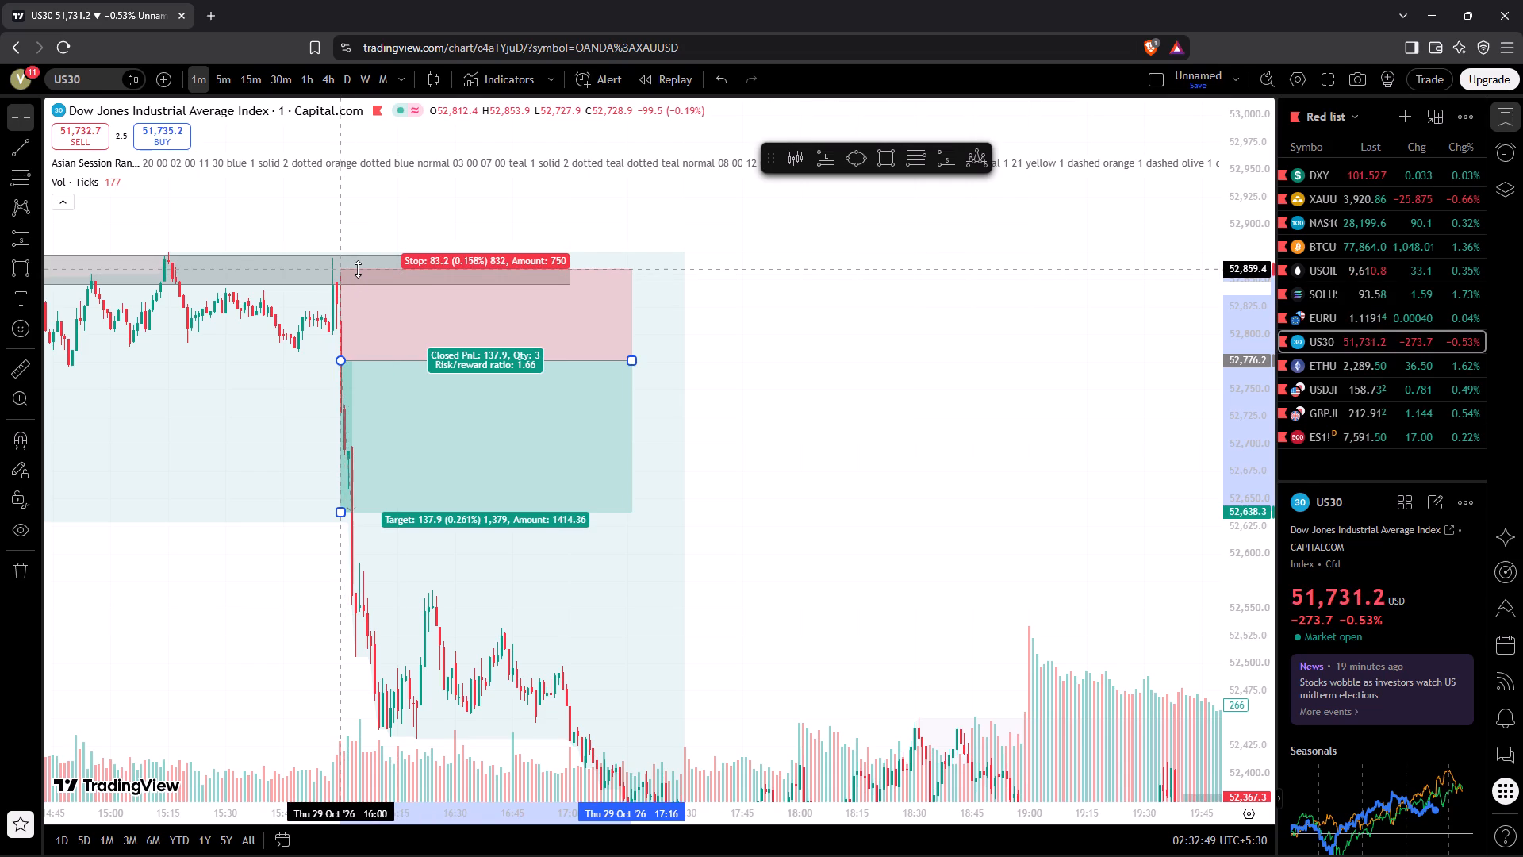
left_click_drag(358, 269, 358, 271)
Extend the new short's target to 52,563.5 and shorten the position so it ends a few minutes after 16:00.
left_click_drag(200, 426, 503, 388)
left_click_drag(348, 820, 697, 722)
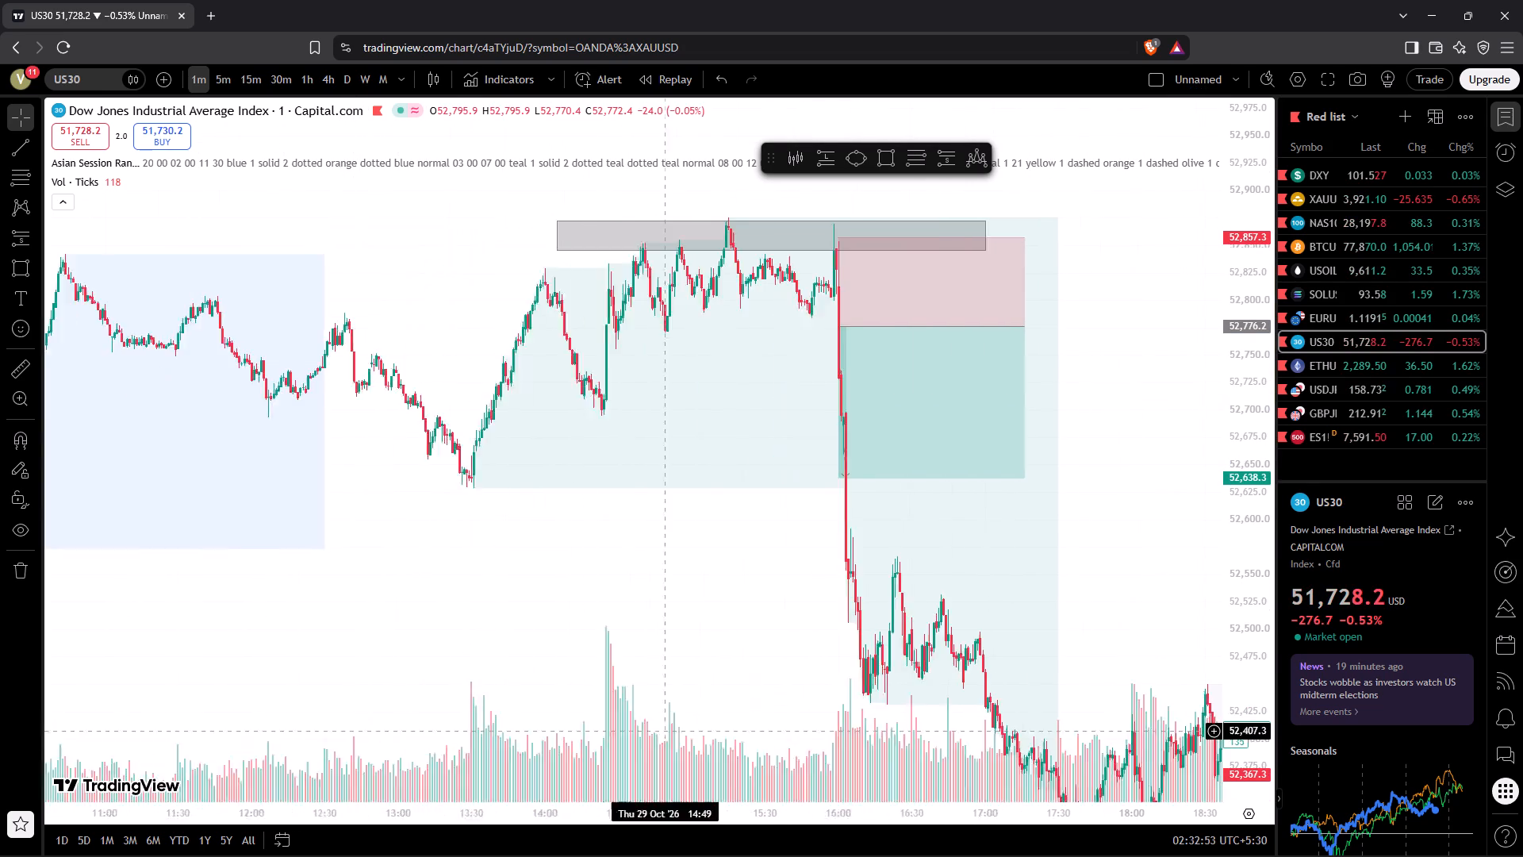
left_click_drag(697, 722, 804, 715)
left_click_drag(663, 806, 992, 753)
left_click_drag(1104, 482, 1106, 559)
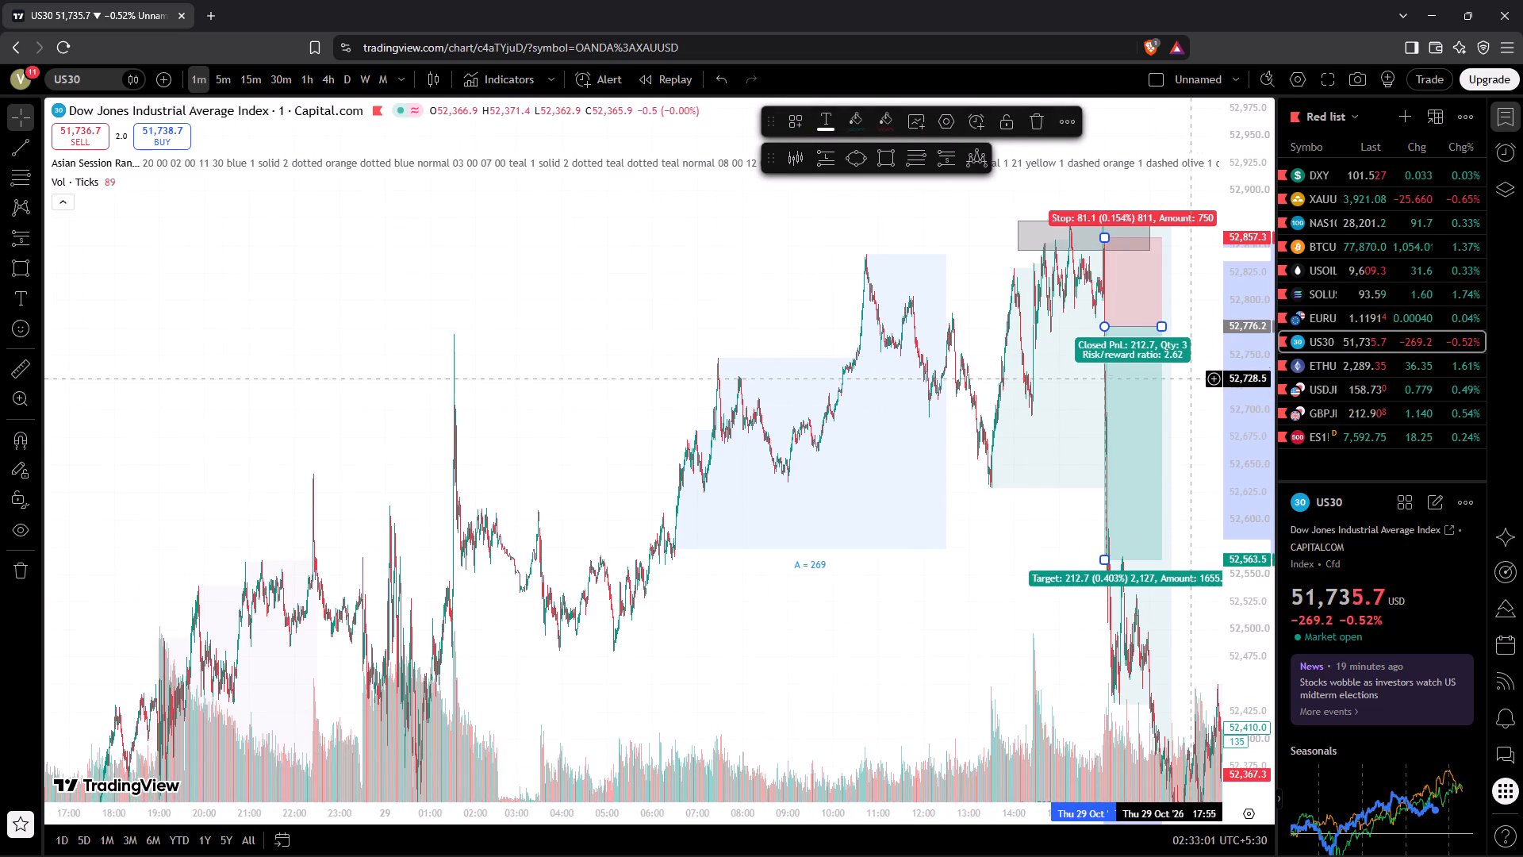
left_click_drag(1161, 326, 1128, 329)
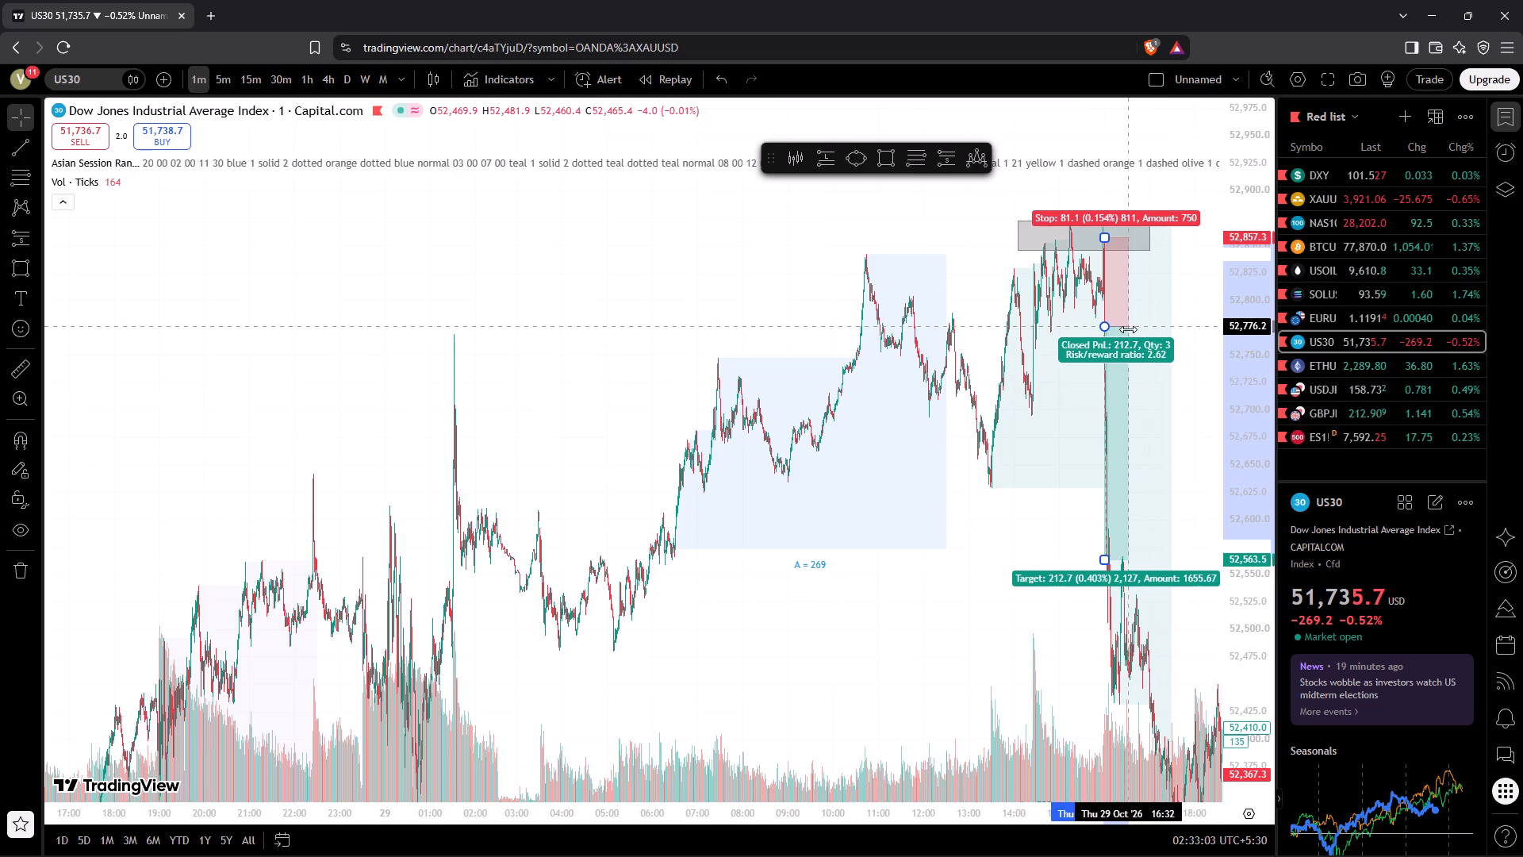
left_click_drag(1128, 329, 1114, 332)
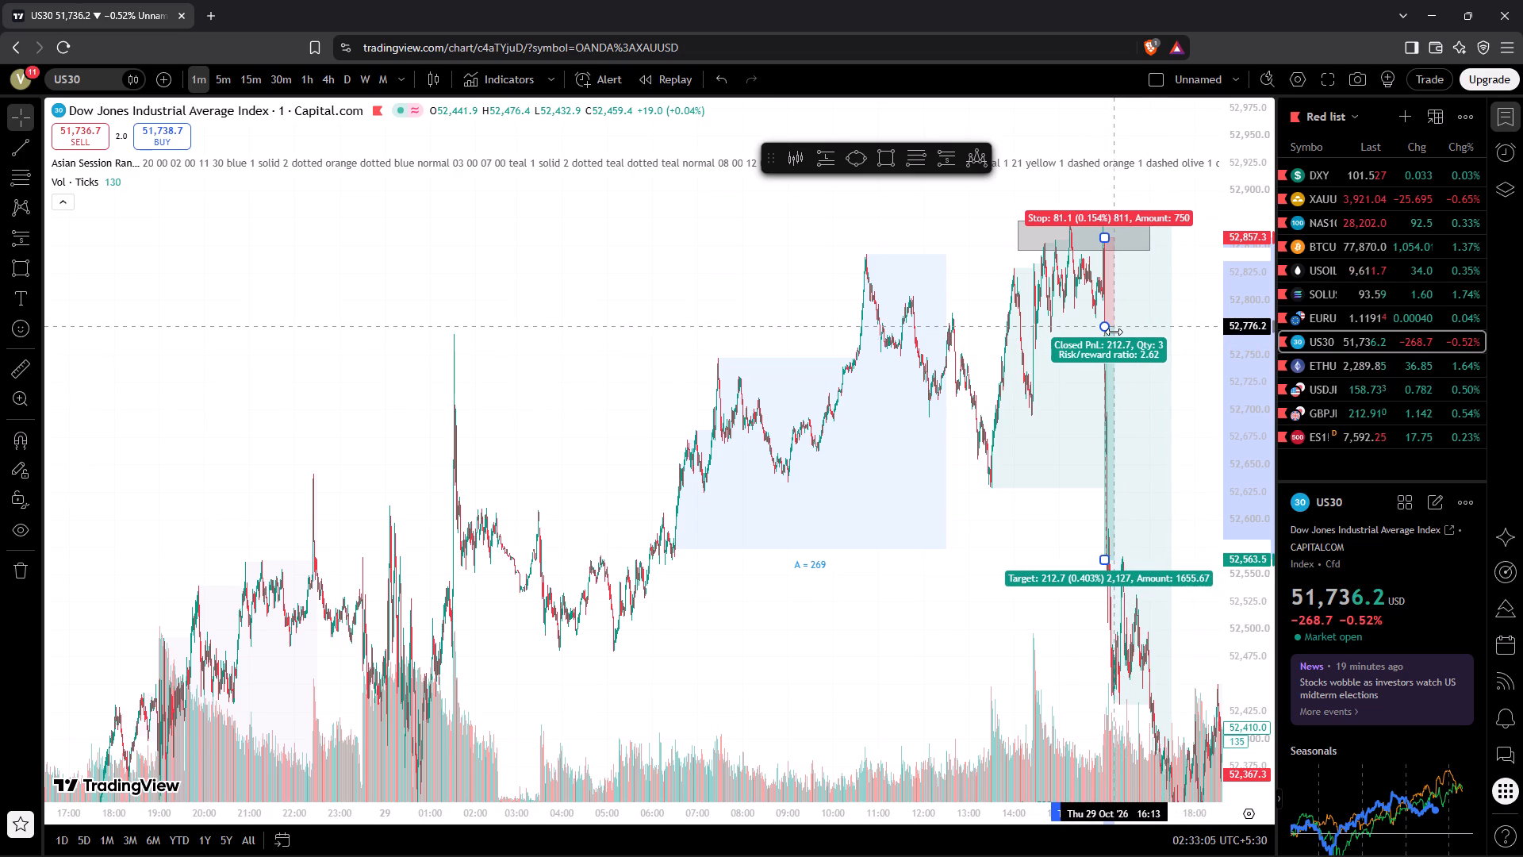
left_click_drag(1114, 332, 1109, 334)
left_click(1055, 365)
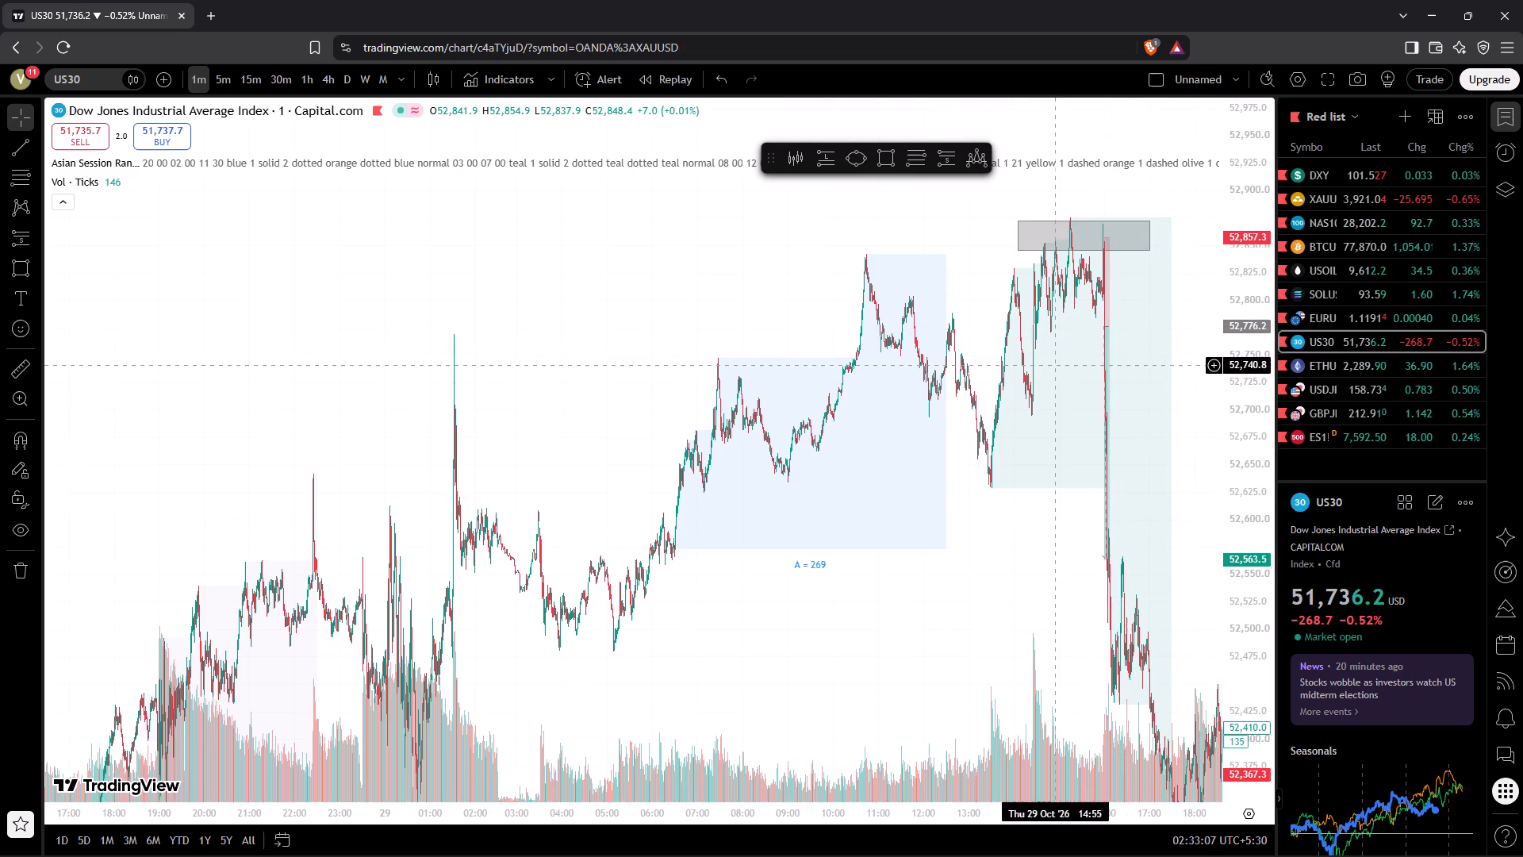
Switch US30 back to the 5-minute timeframe and examine the 26 to 30 October price action leading into the sell-off.
left_click(217, 83)
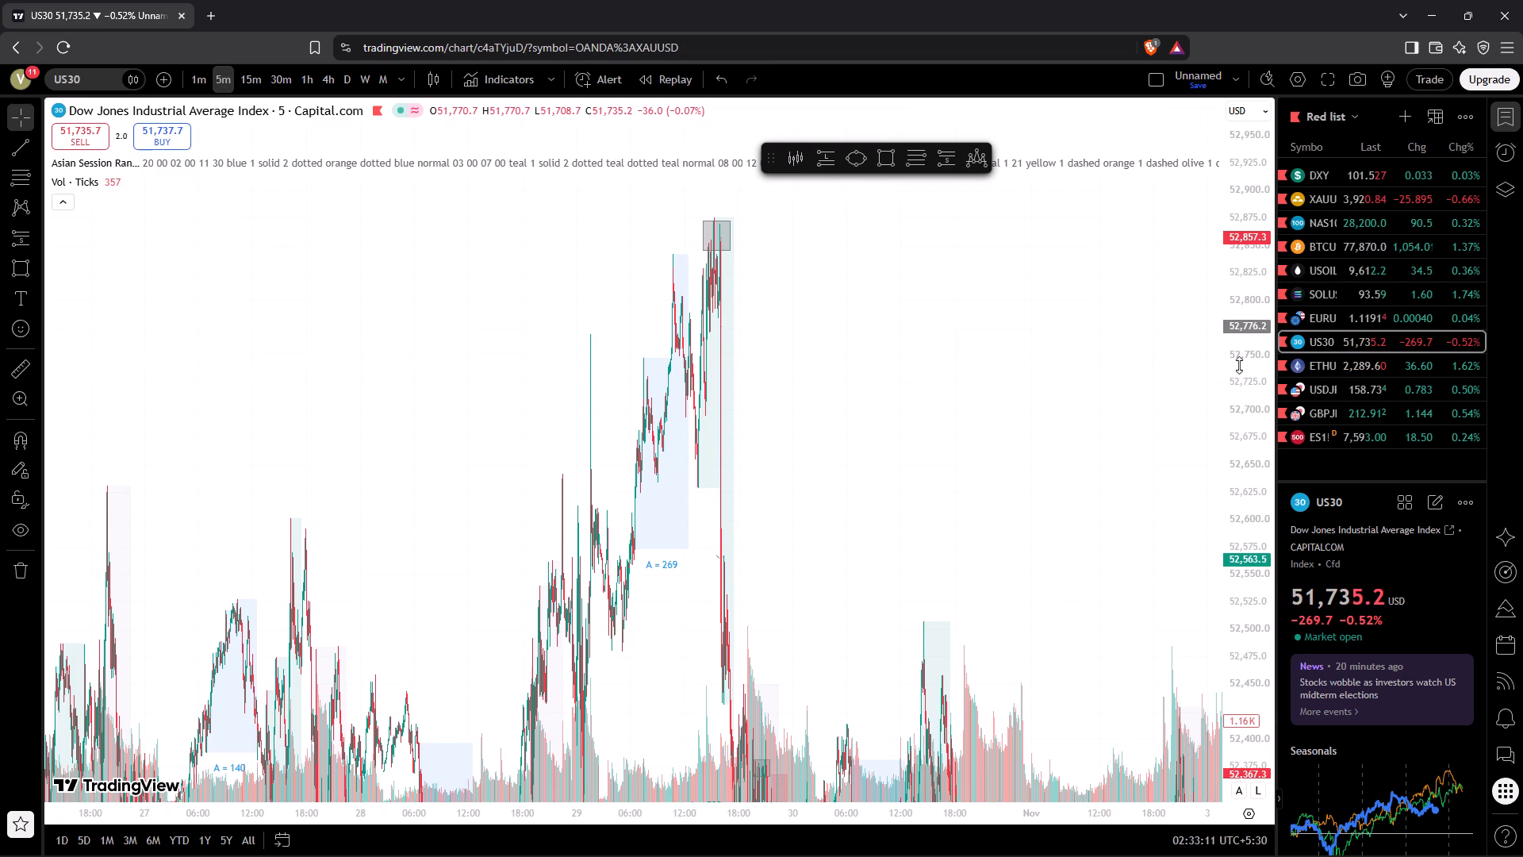
left_click_drag(1239, 365, 1355, 856)
left_click_drag(670, 608, 833, 620)
left_click_drag(1224, 608, 1216, 381)
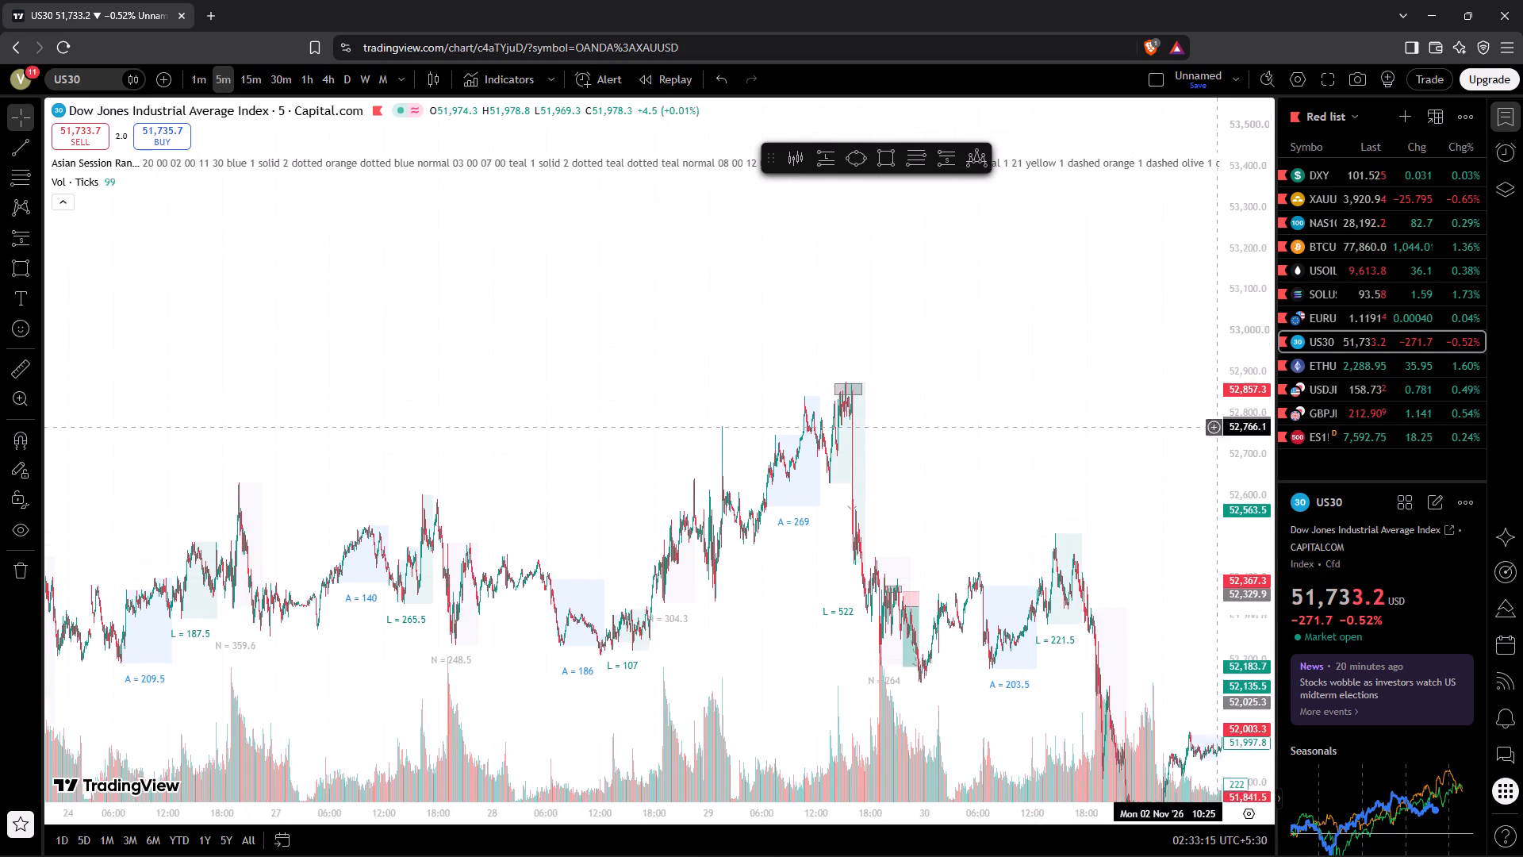
left_click_drag(1216, 381, 1214, 347)
left_click_drag(809, 654, 894, 544)
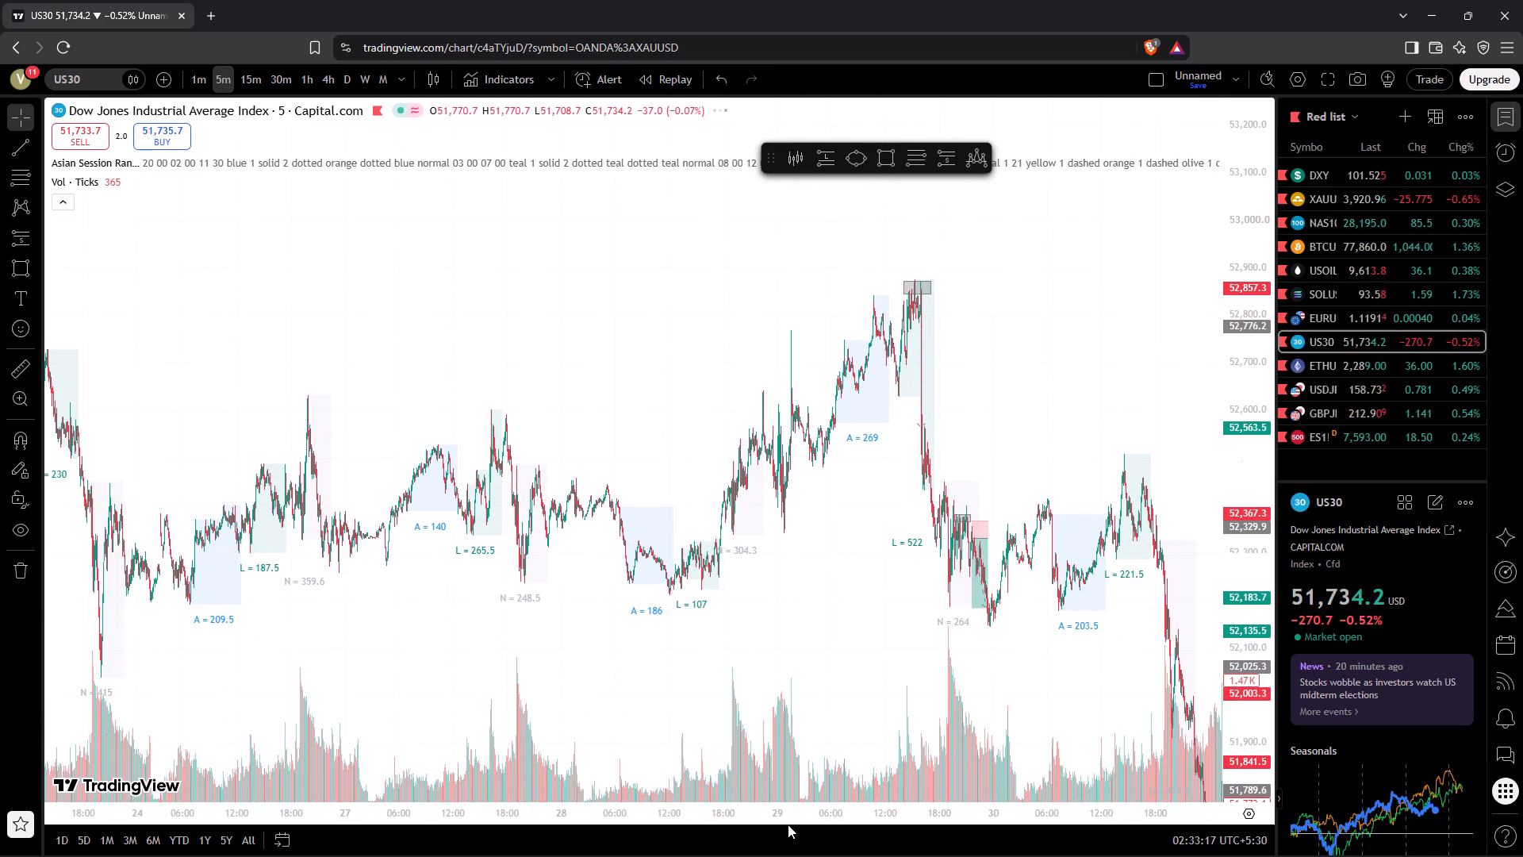
left_click_drag(781, 809, 419, 794)
left_click_drag(489, 615, 754, 580)
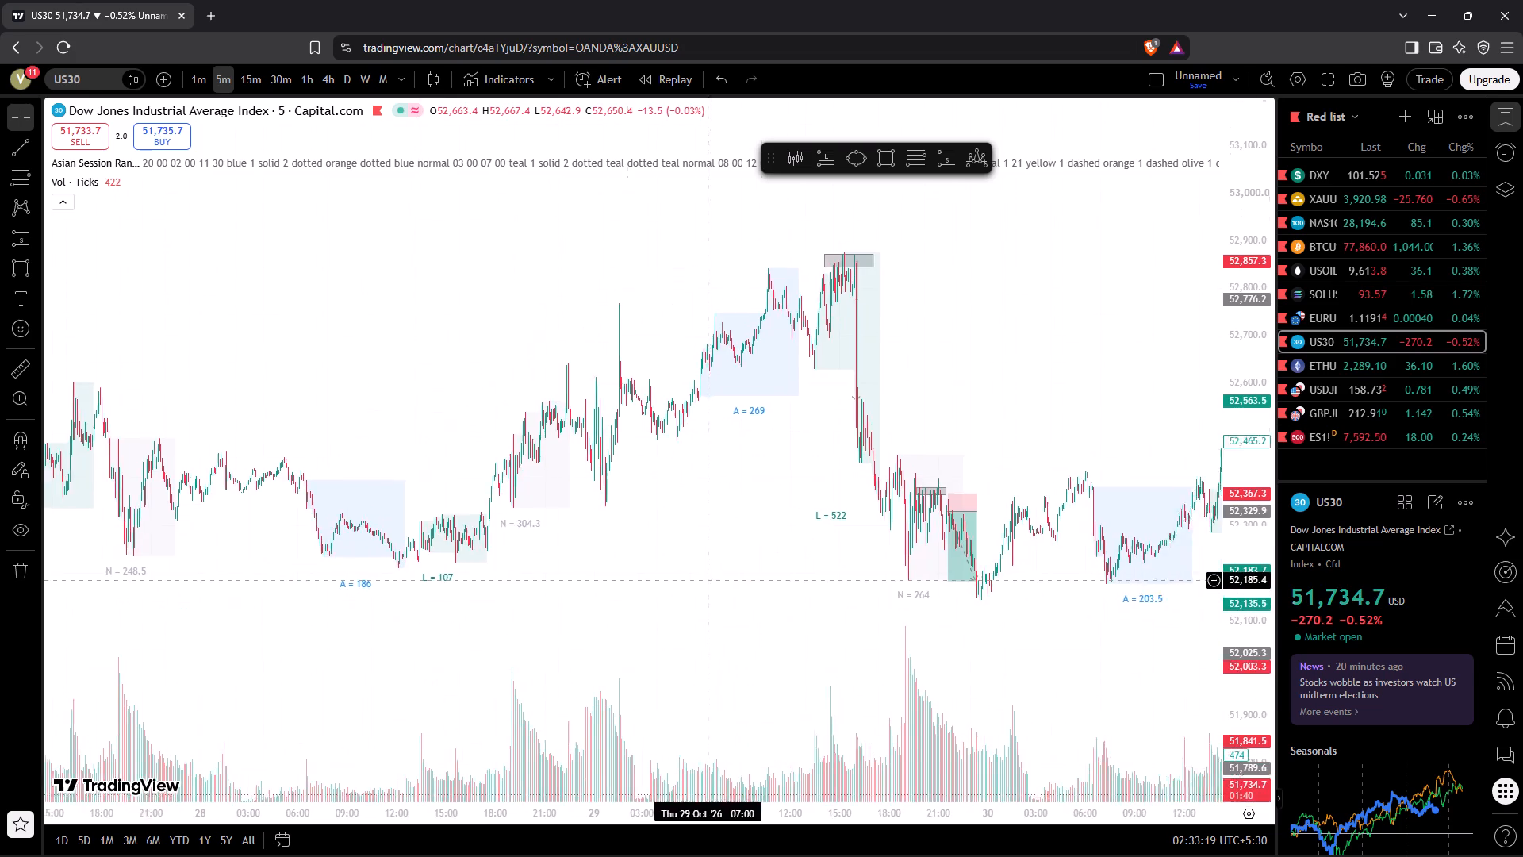
left_click_drag(754, 580, 769, 584)
left_click_drag(1263, 569, 1190, 221)
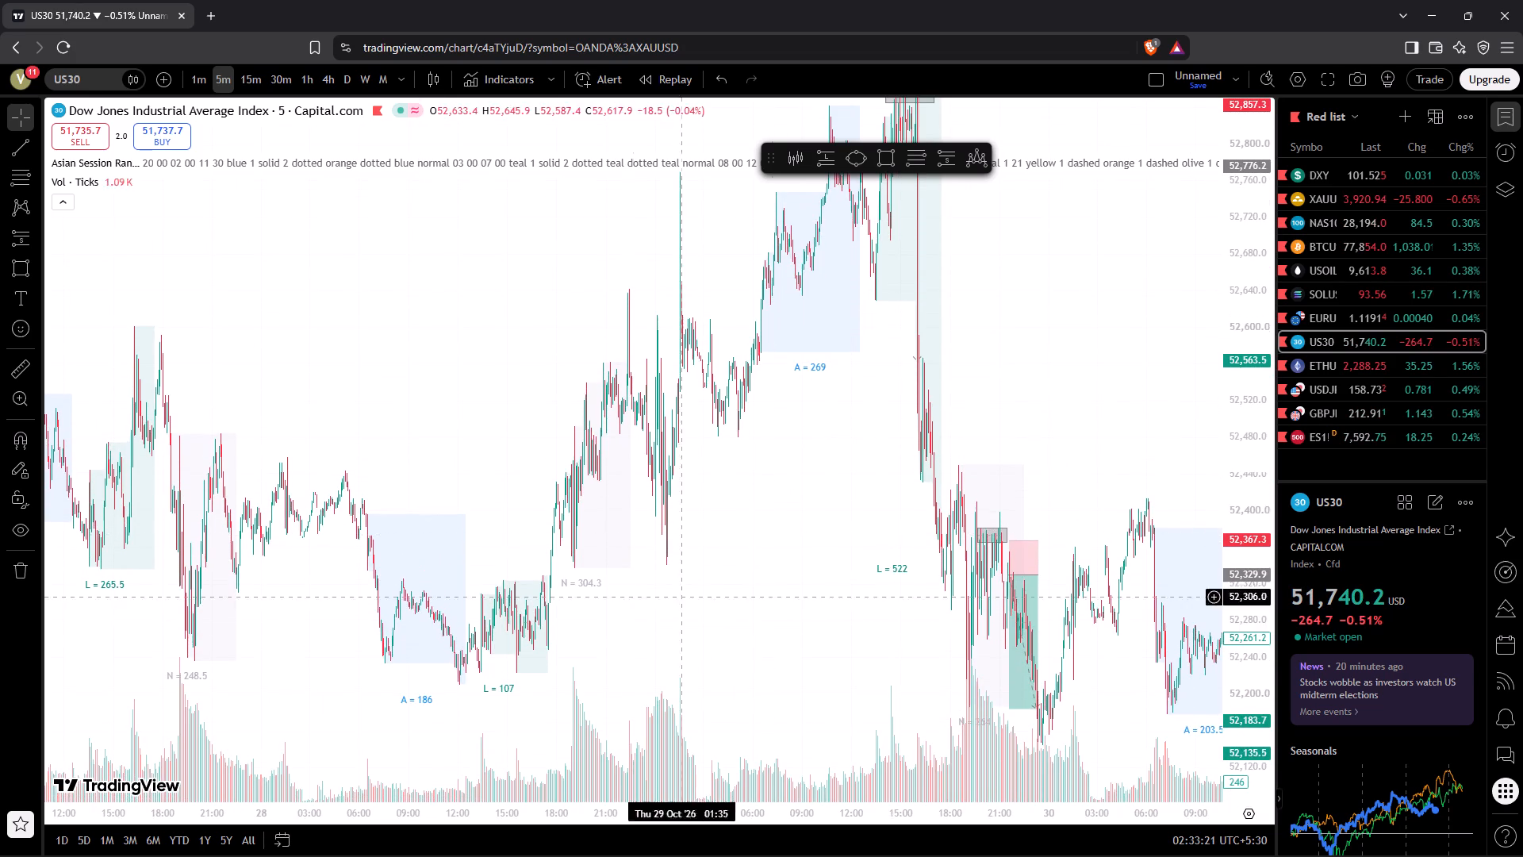
left_click_drag(622, 630, 786, 482)
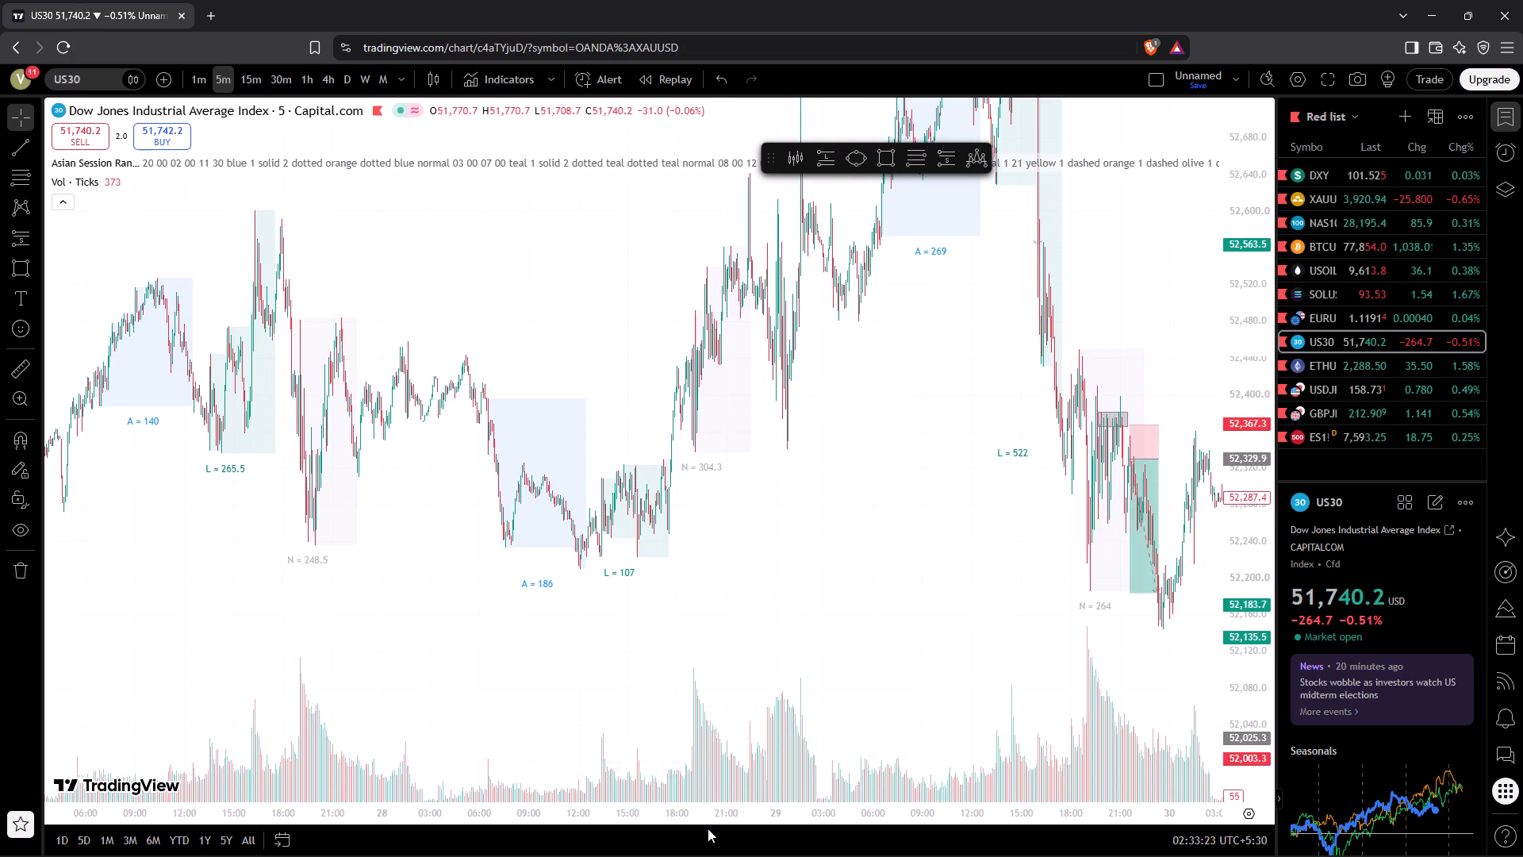
left_click_drag(710, 814, 378, 813)
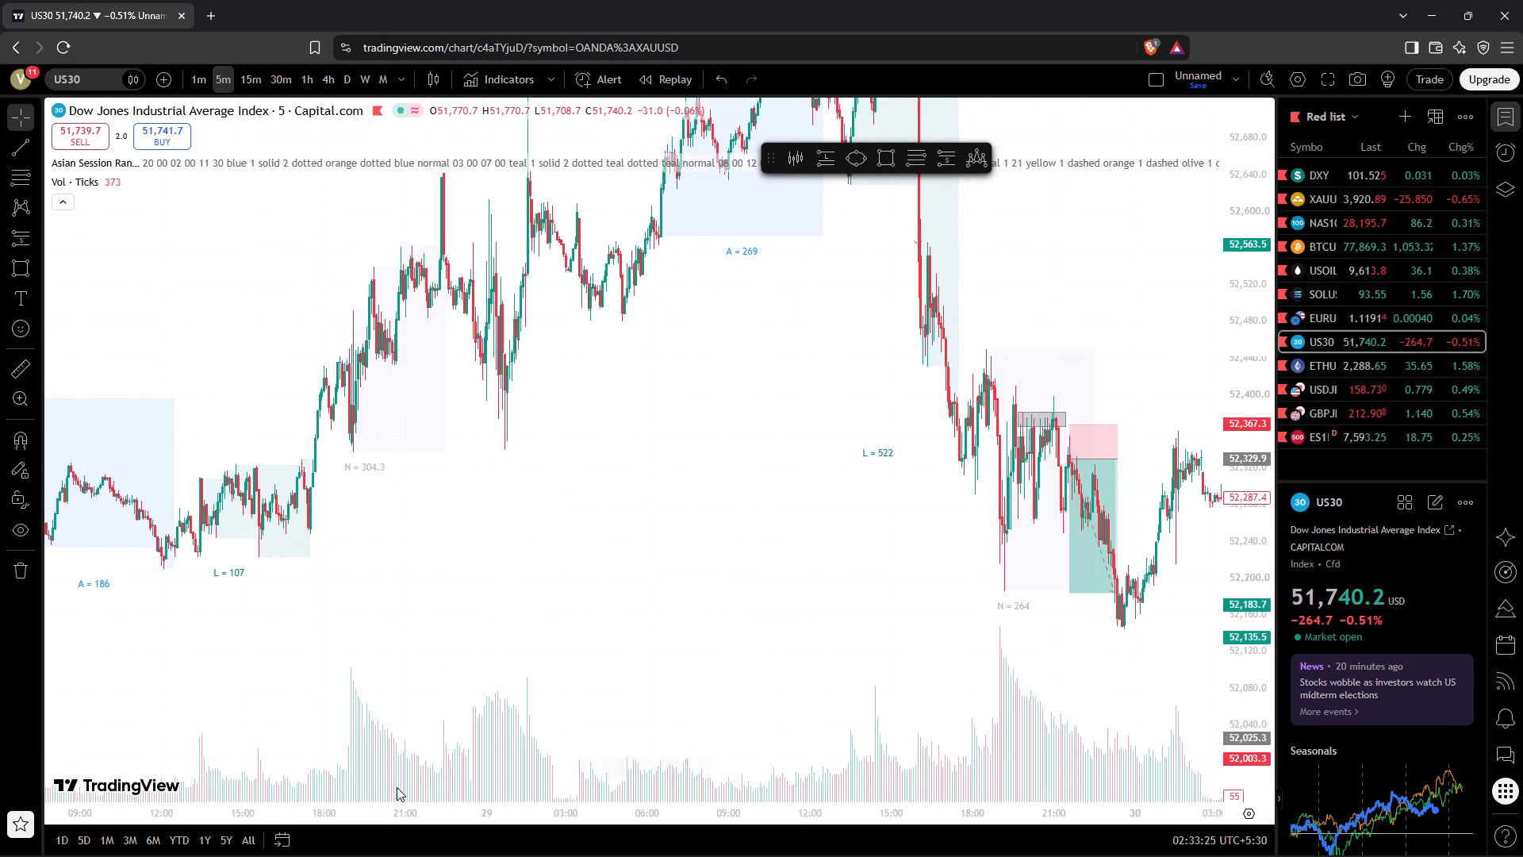
left_click_drag(491, 630, 572, 755)
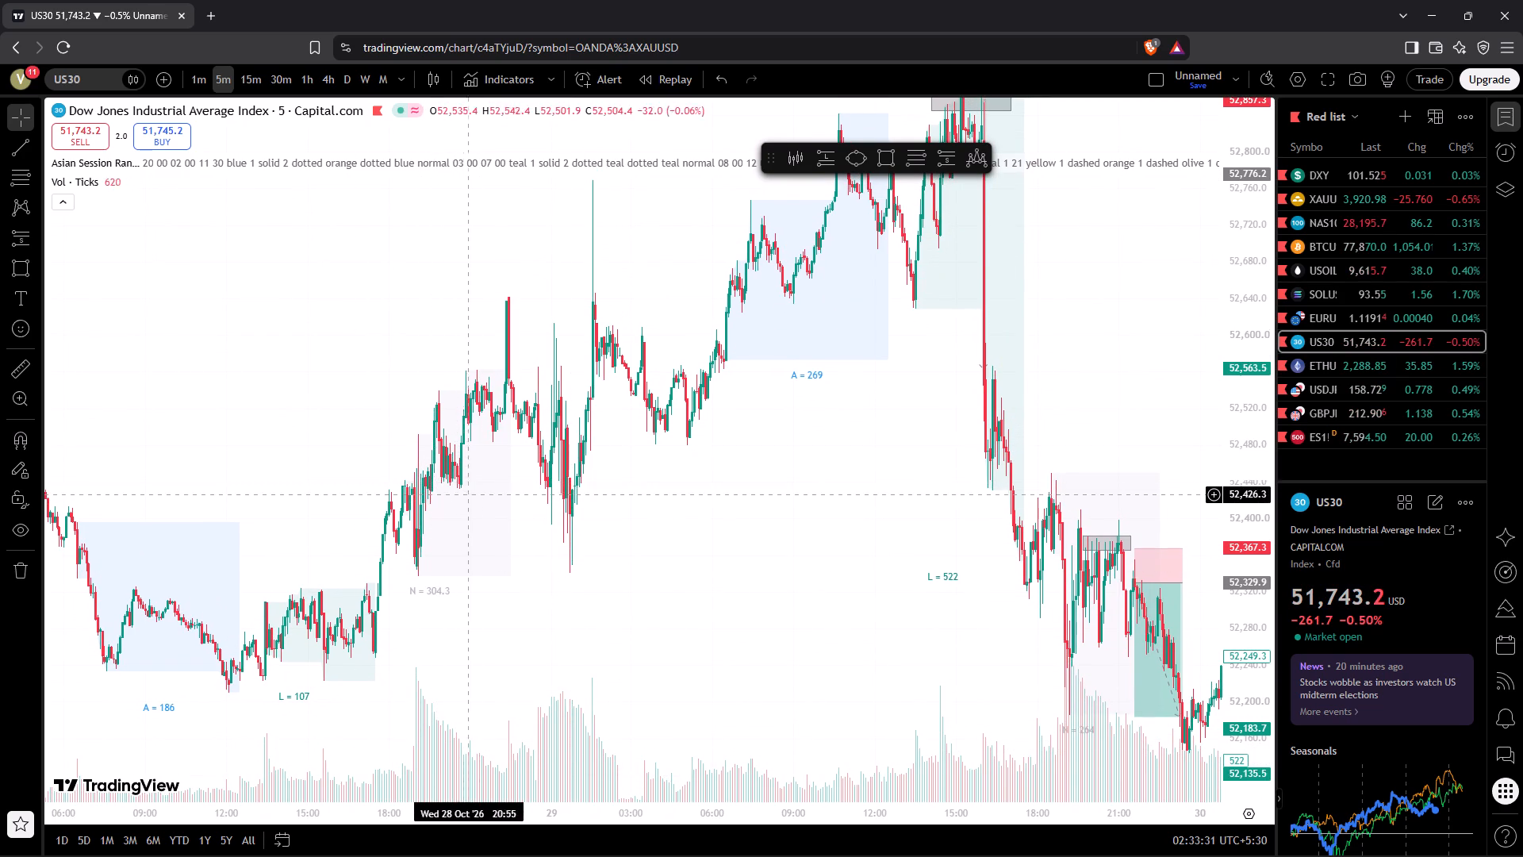
Draw a small rectangle zone on 28 October from 19:55 to 21:00, between 52,447.0 and 52,434.9.
left_click(888, 159)
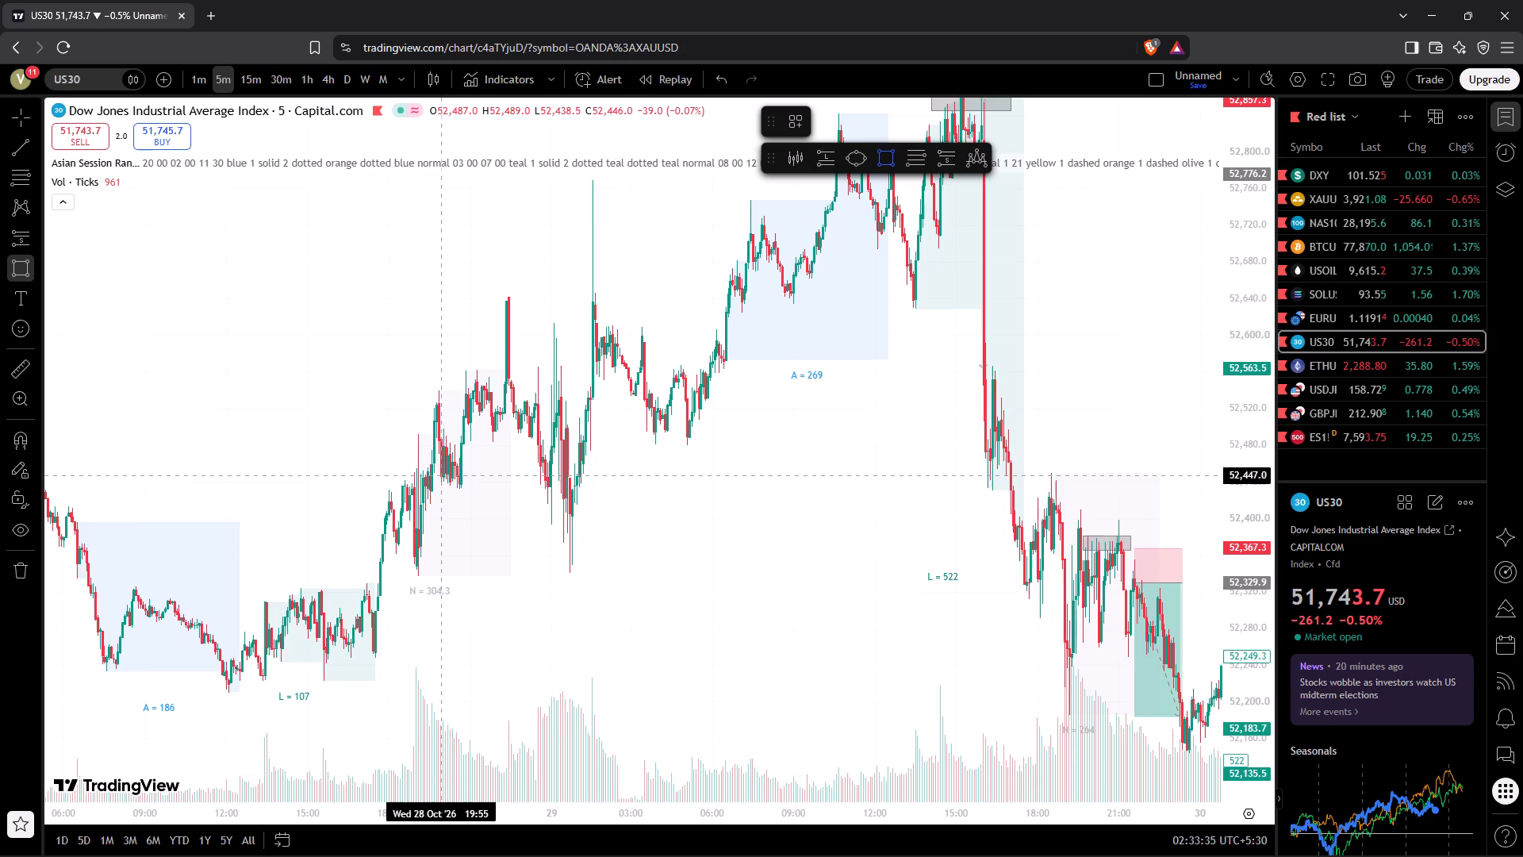
left_click_drag(441, 475, 471, 486)
left_click(471, 486)
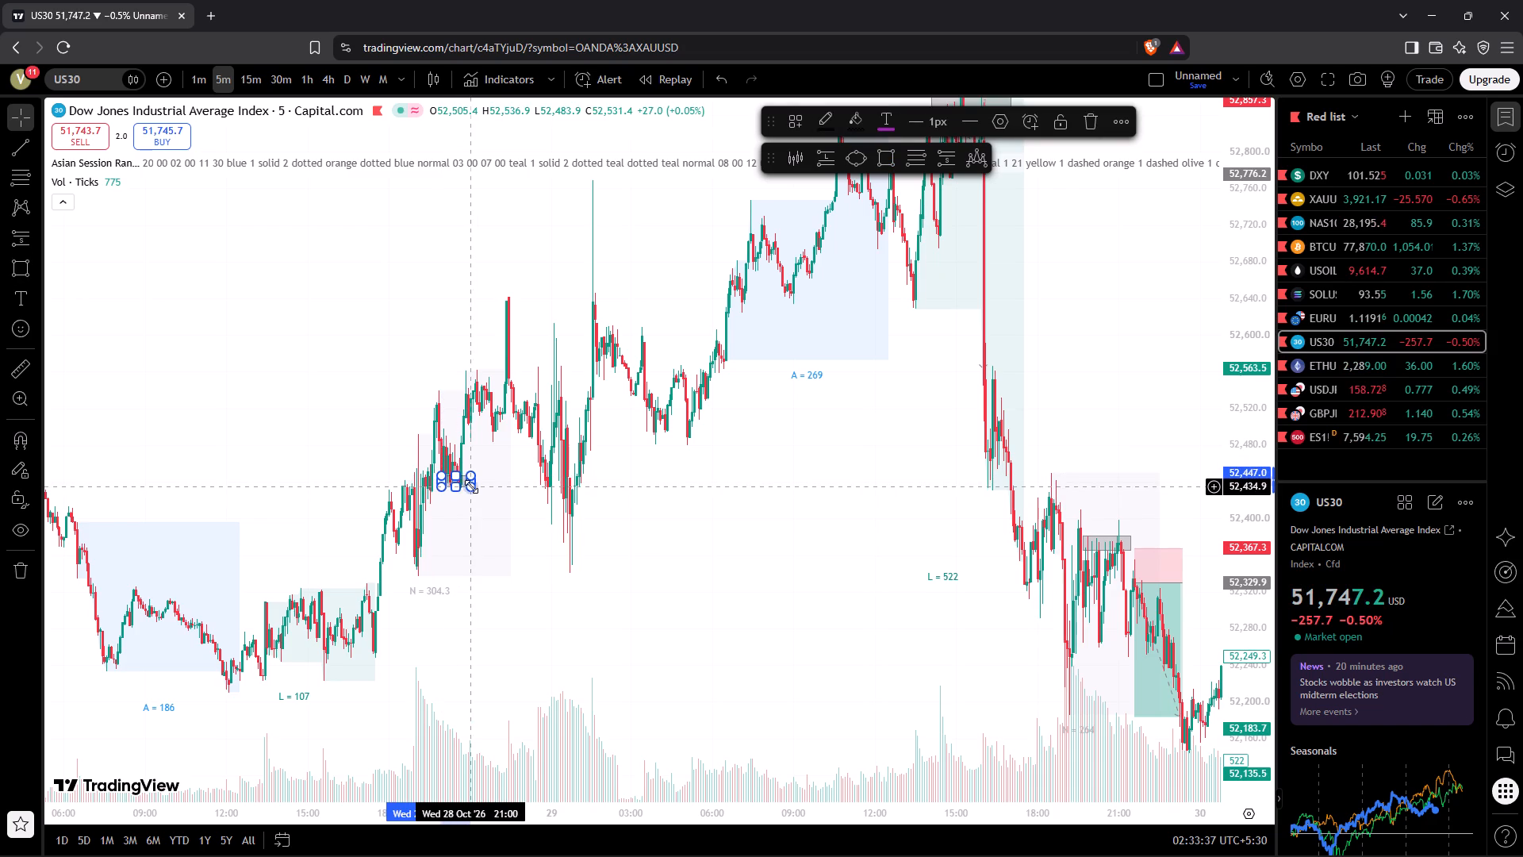
Extend the small grey 28 October rectangle zone back in time so it starts at about 18:10.
left_click(501, 520)
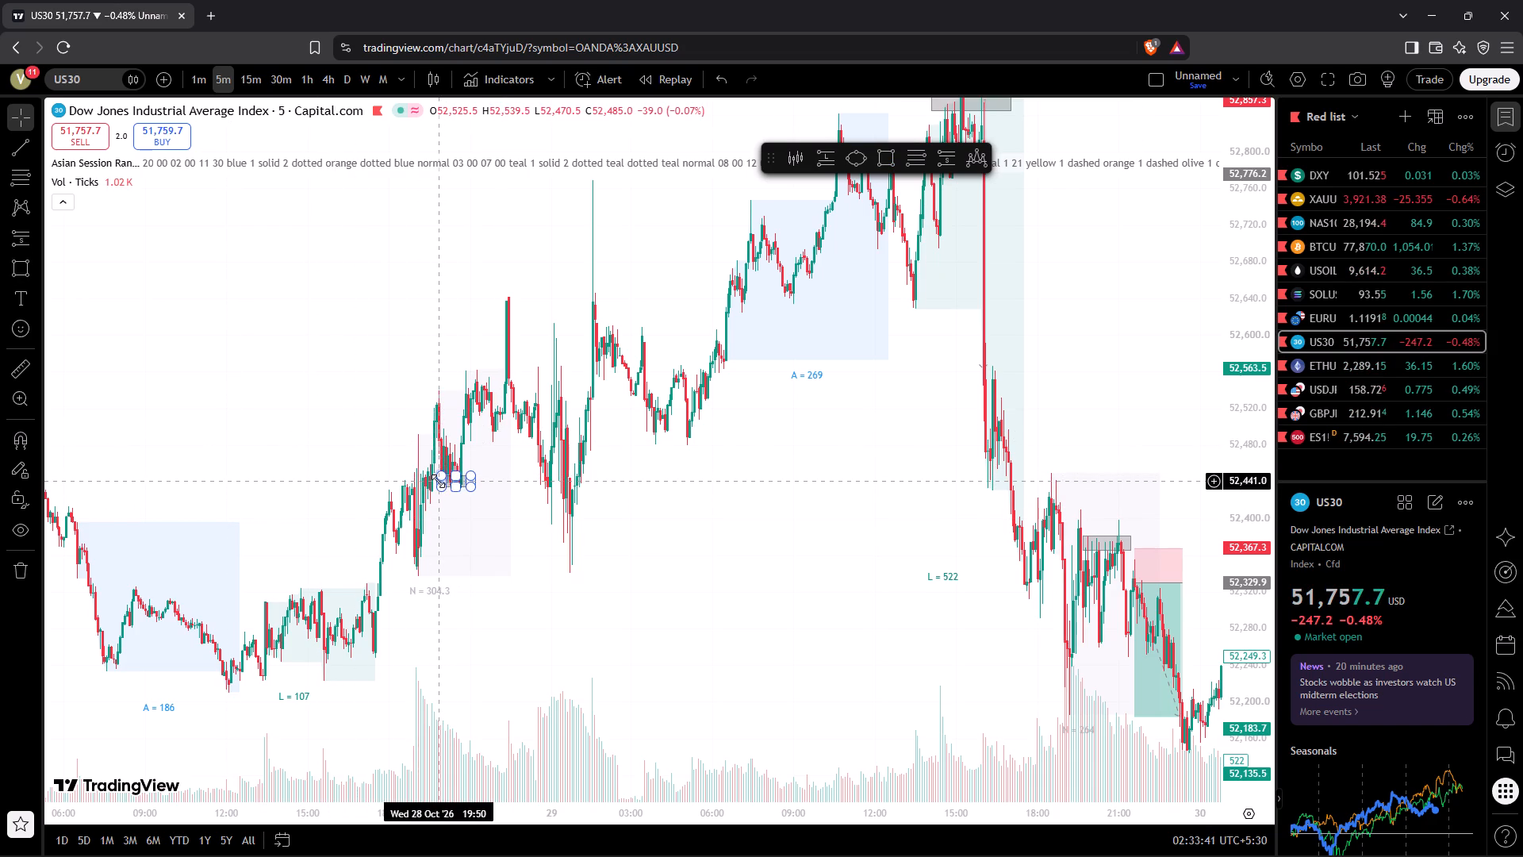
left_click_drag(444, 481, 394, 485)
left_click(333, 443)
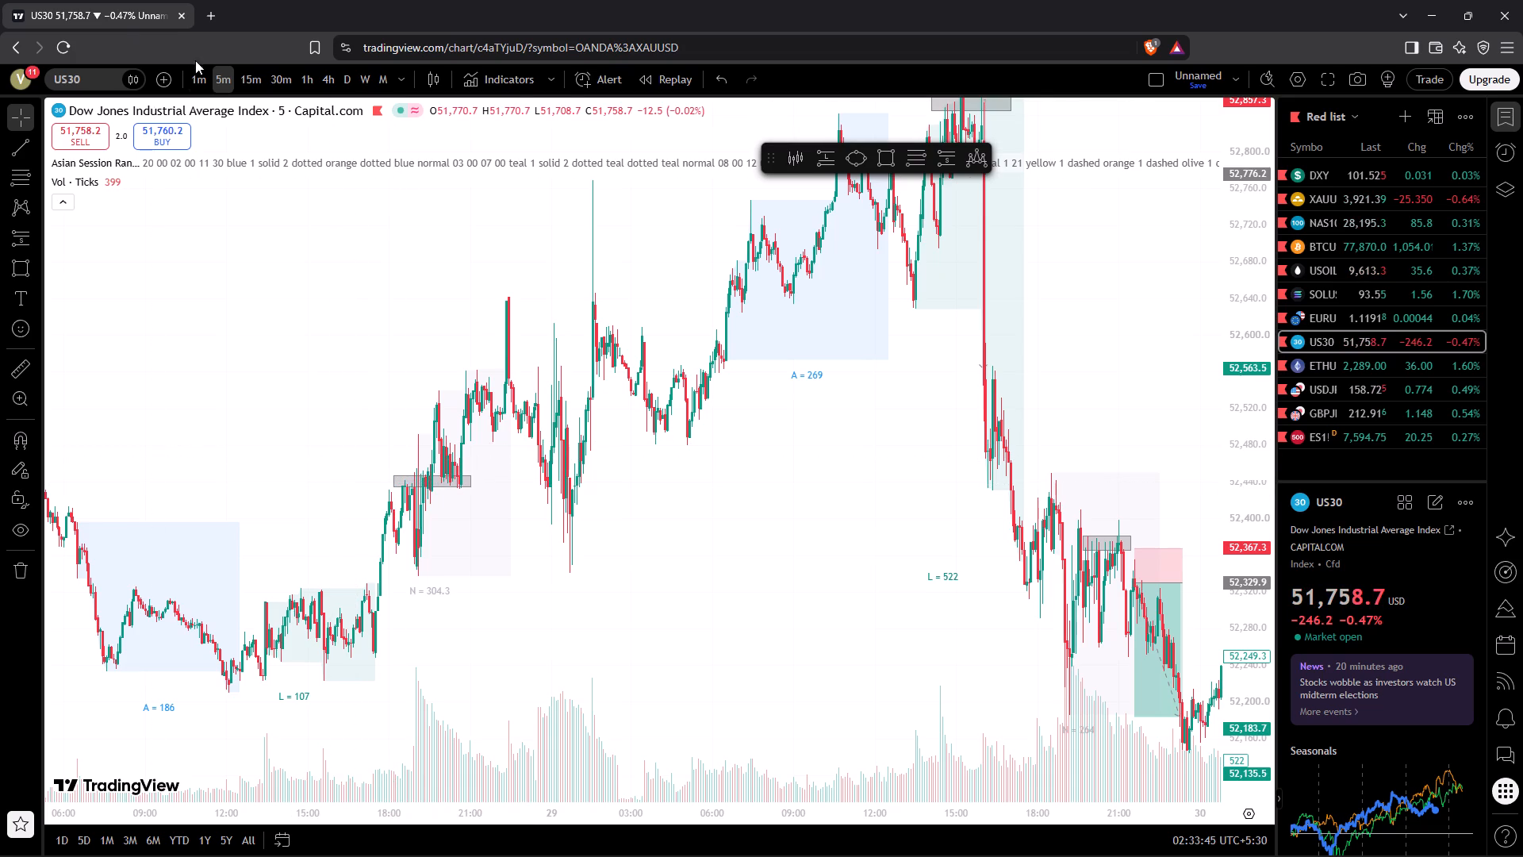
Switch US30 to the 1-minute timeframe and locate the grey rectangle zone on 28 October.
left_click(198, 75)
left_click(403, 502)
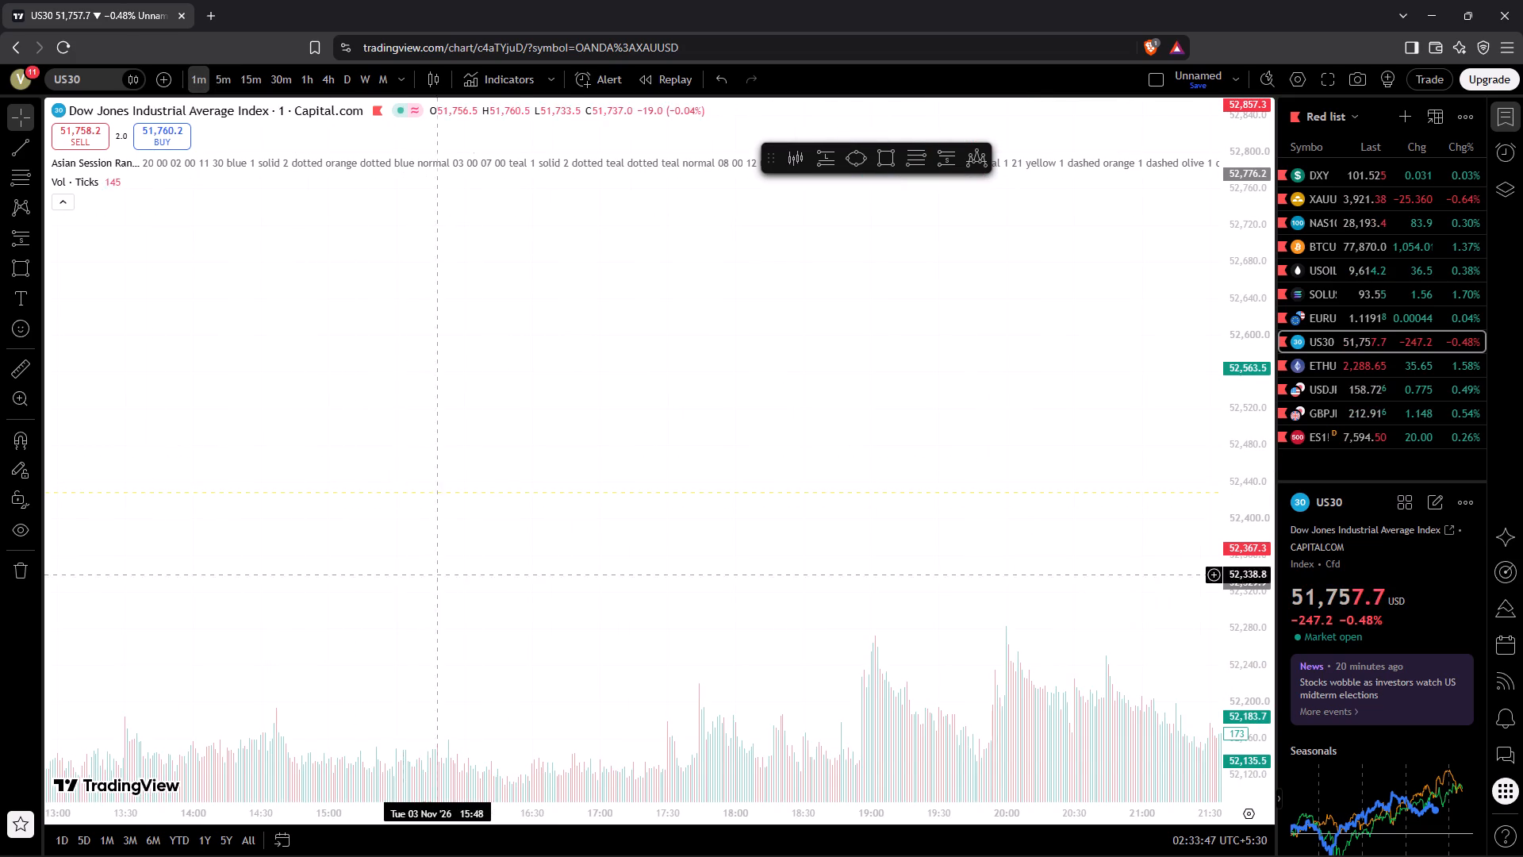
left_click_drag(428, 807, 1214, 674)
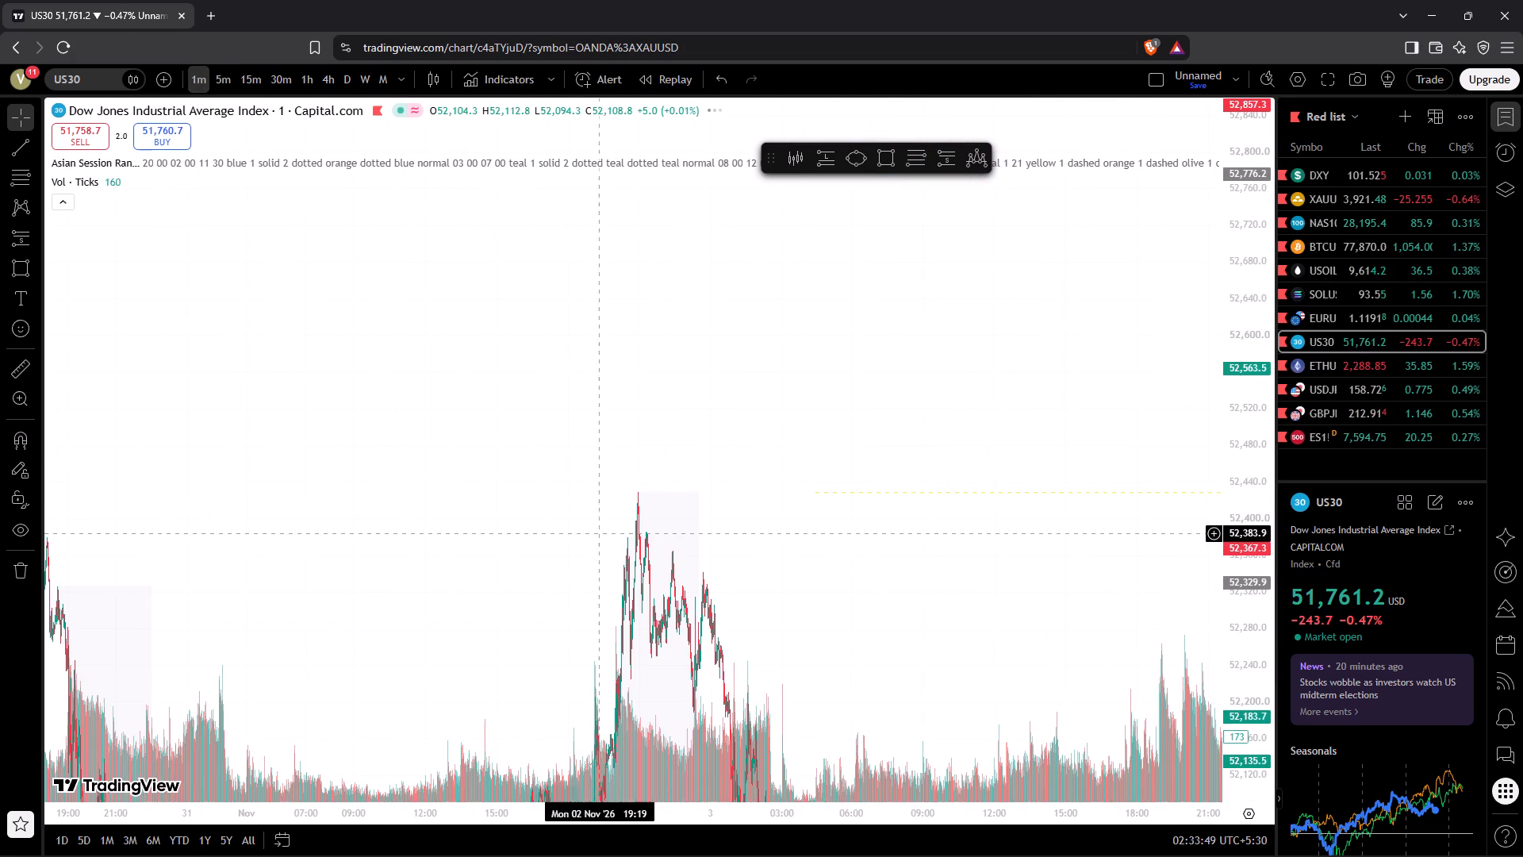
left_click_drag(539, 533, 1240, 146)
left_click_drag(483, 371, 1455, 382)
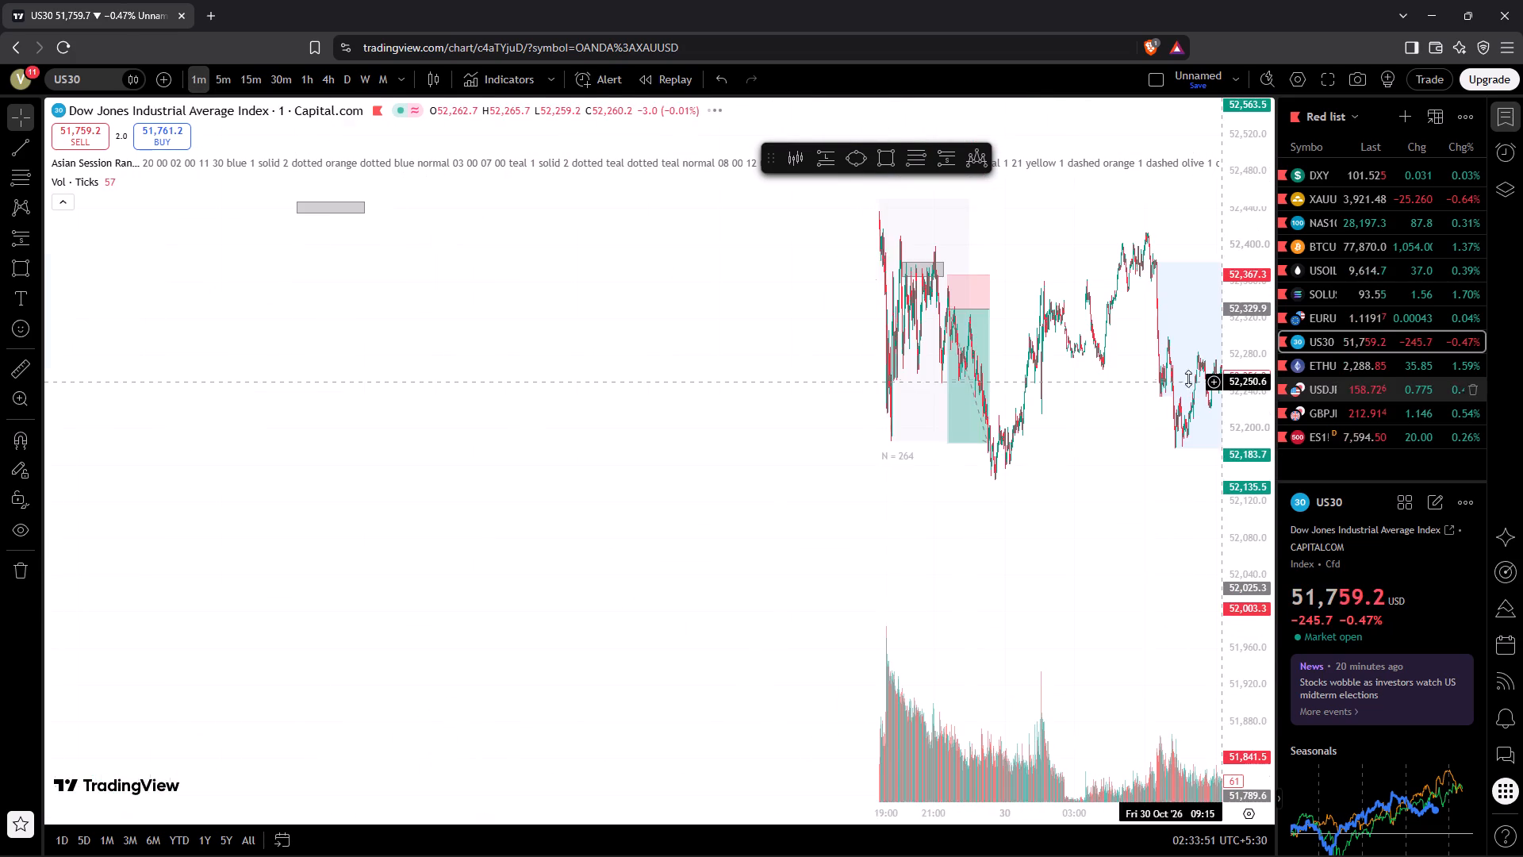
left_click_drag(801, 516, 1379, 682)
left_click_drag(1070, 560, 984, 766)
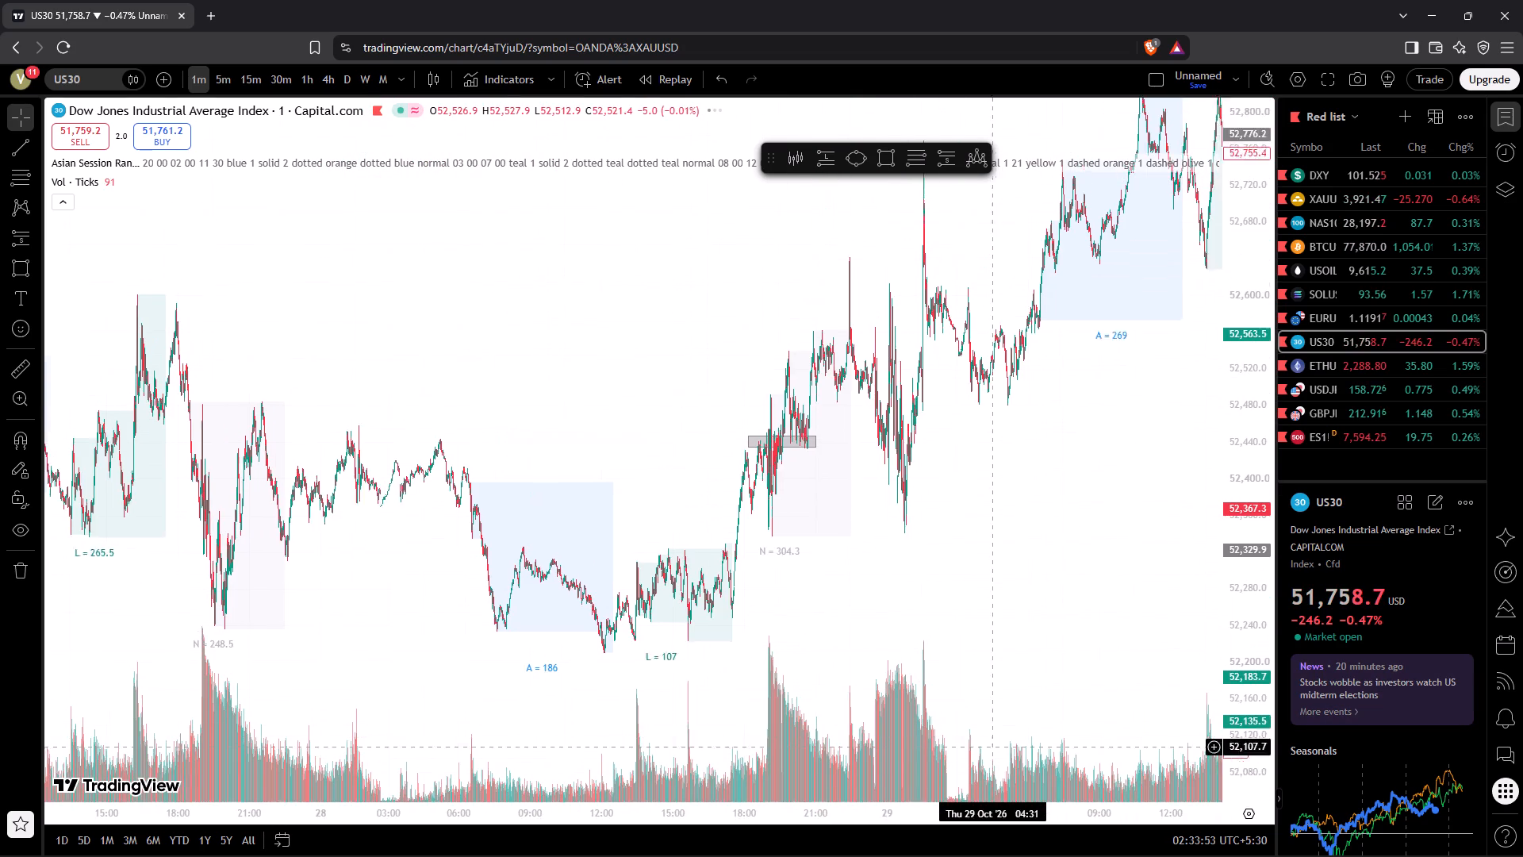
left_click_drag(984, 766, 983, 767)
left_click_drag(768, 813, 212, 813)
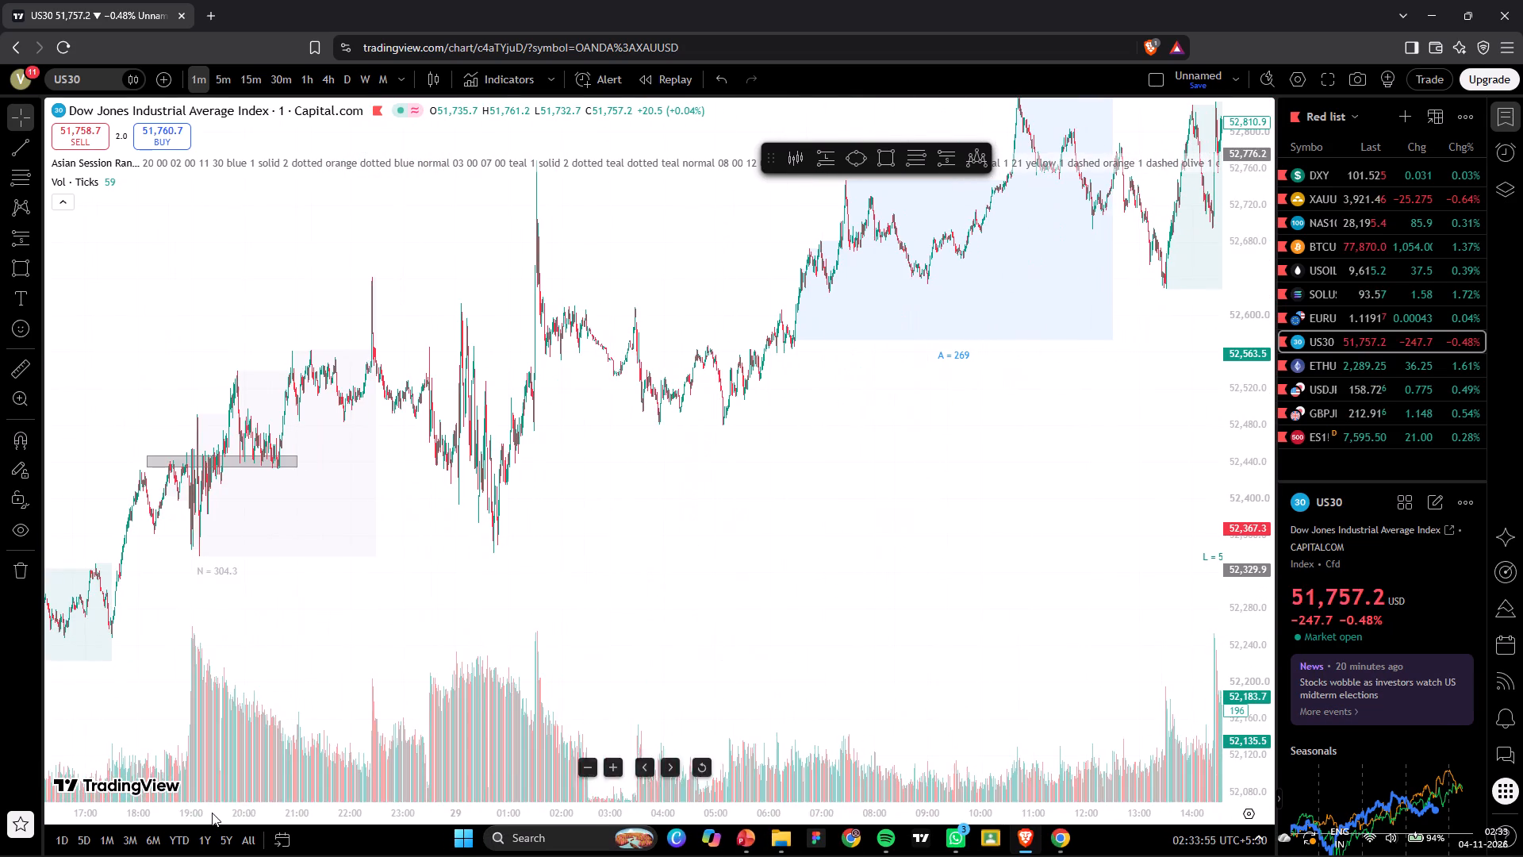
left_click_drag(262, 620, 820, 617)
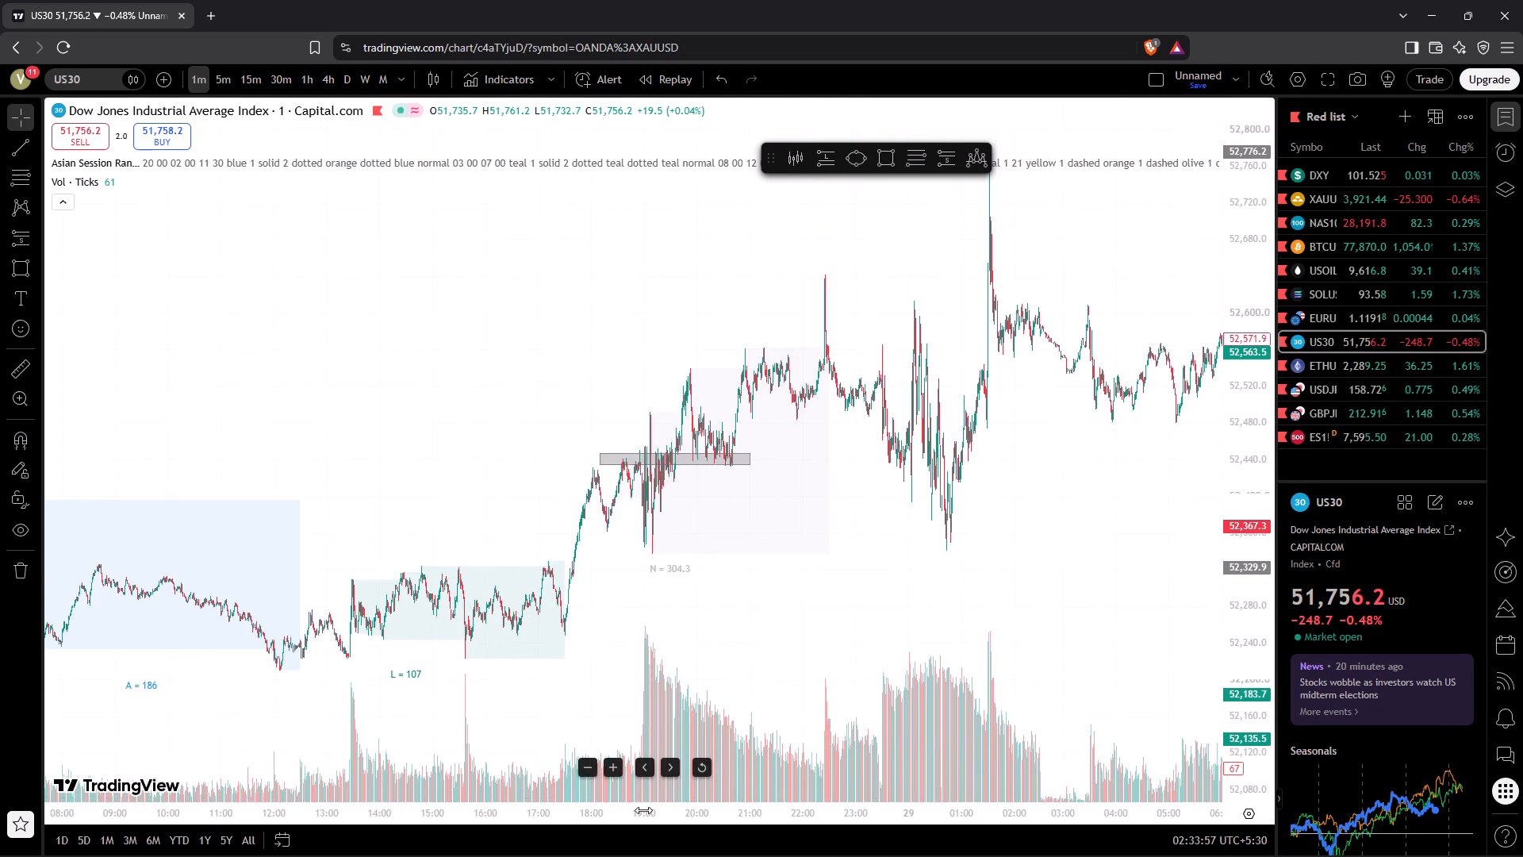
left_click_drag(643, 810, 130, 841)
left_click_drag(237, 705, 573, 657)
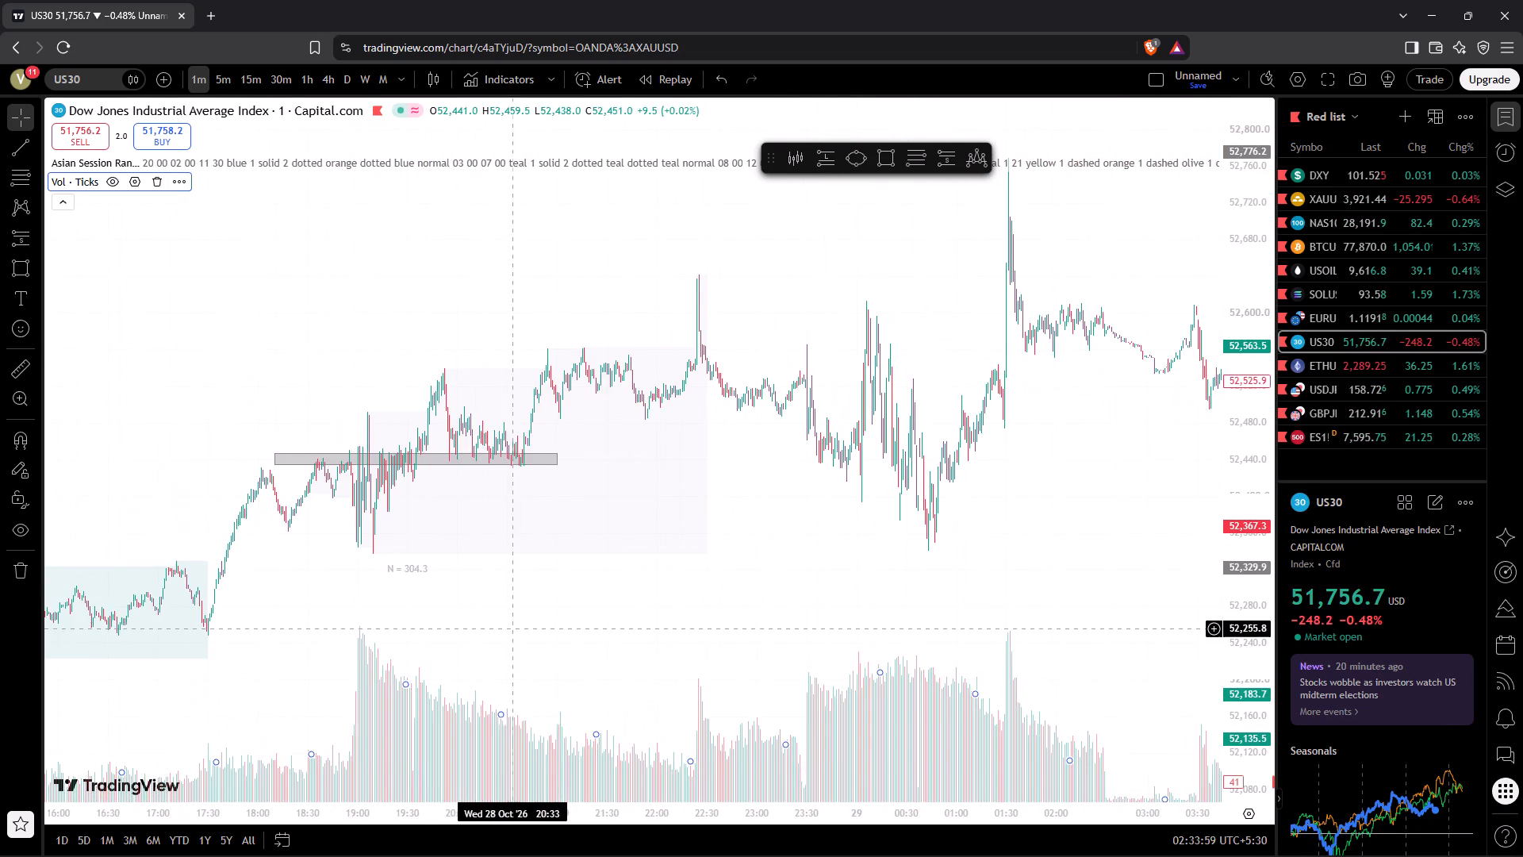
left_click_drag(509, 626, 650, 636)
left_click_drag(548, 819, 276, 826)
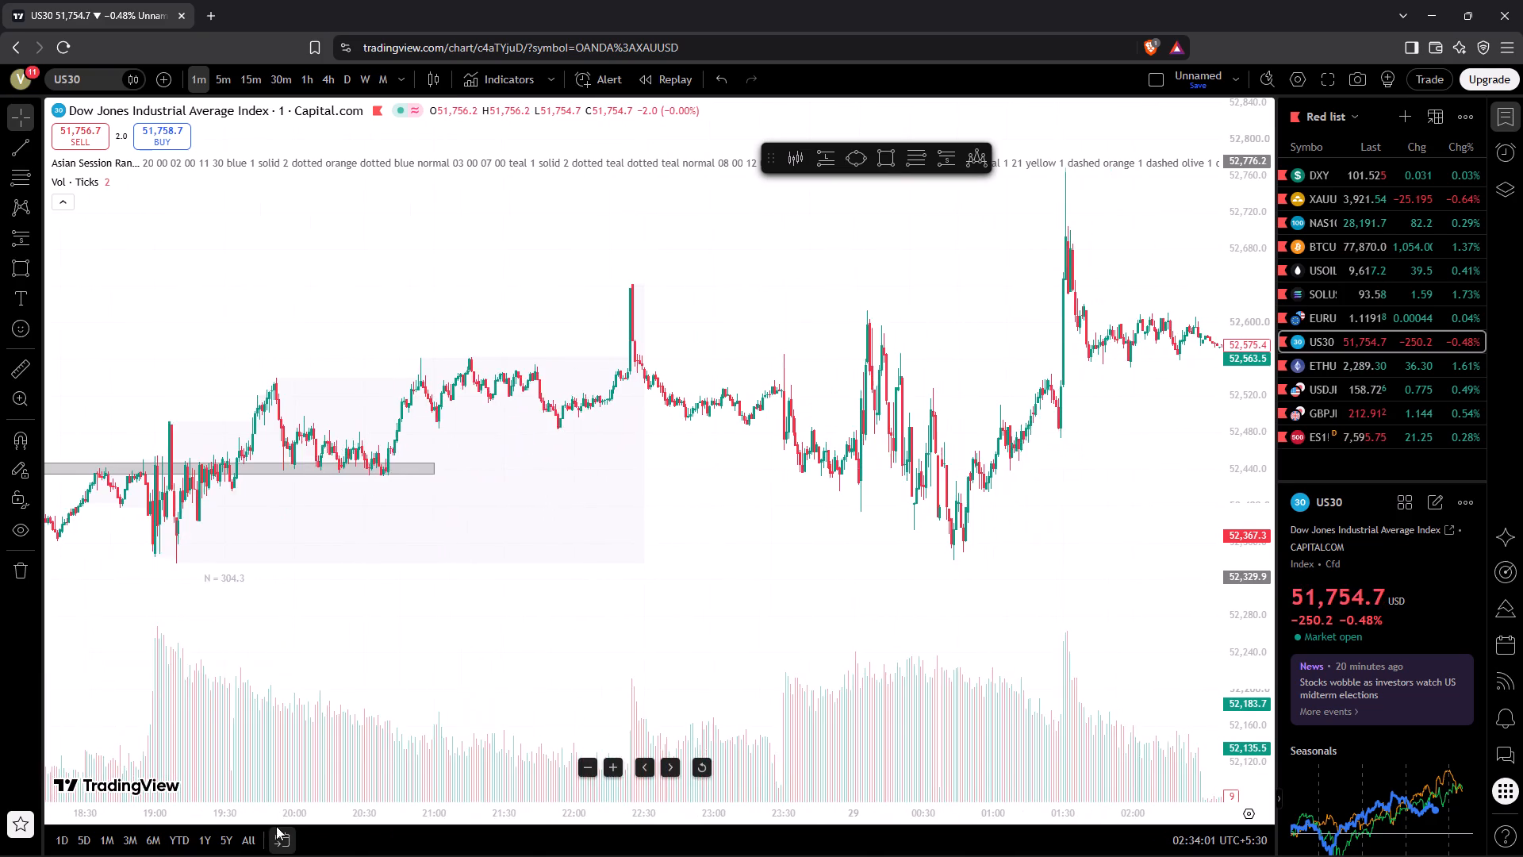
left_click_drag(276, 826, 316, 825)
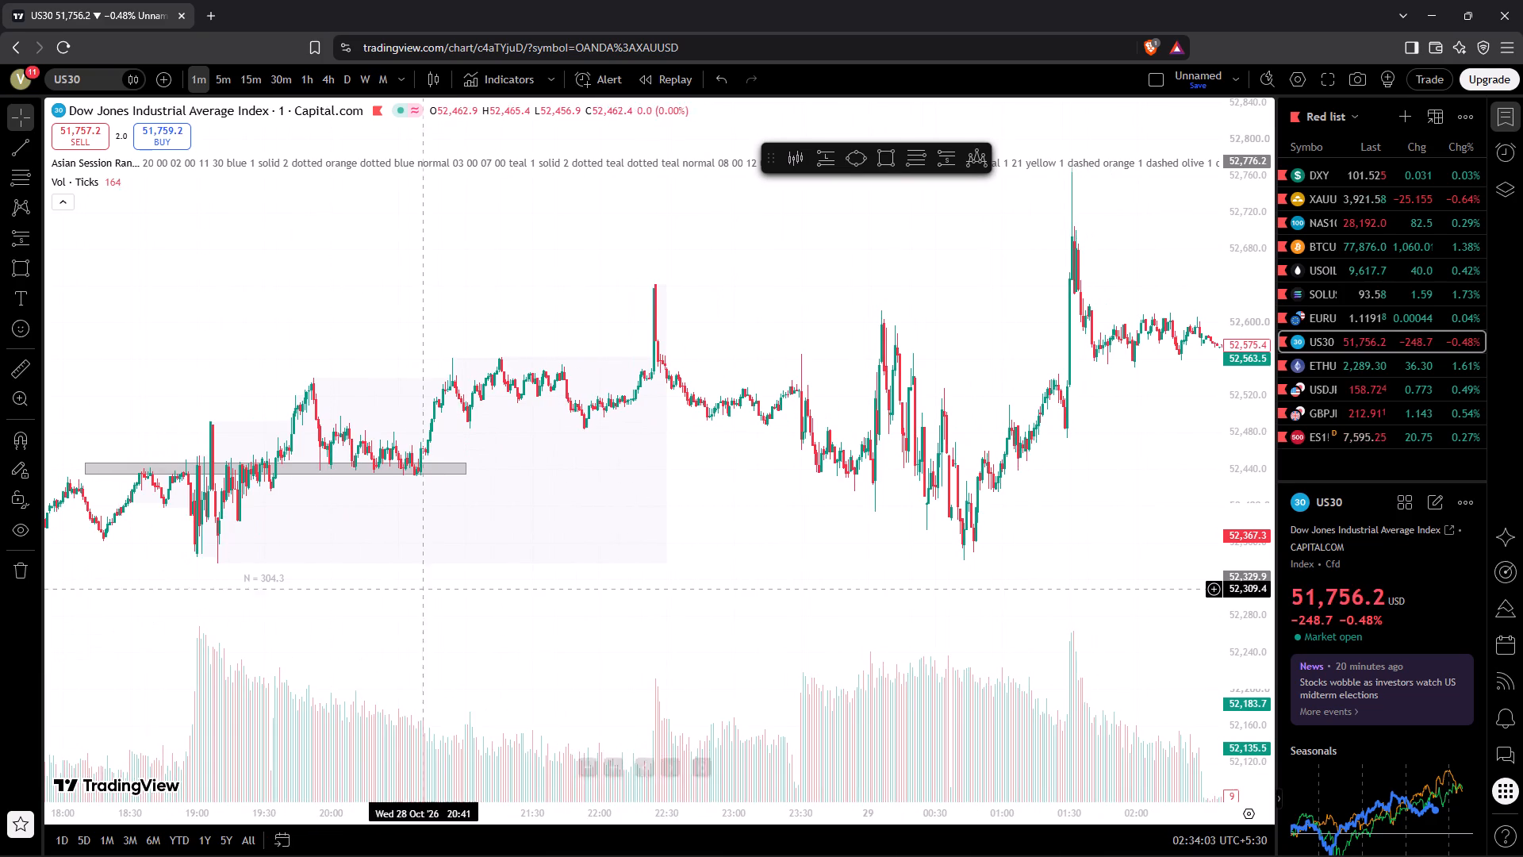
left_click_drag(428, 581, 590, 578)
left_click_drag(535, 596, 557, 606)
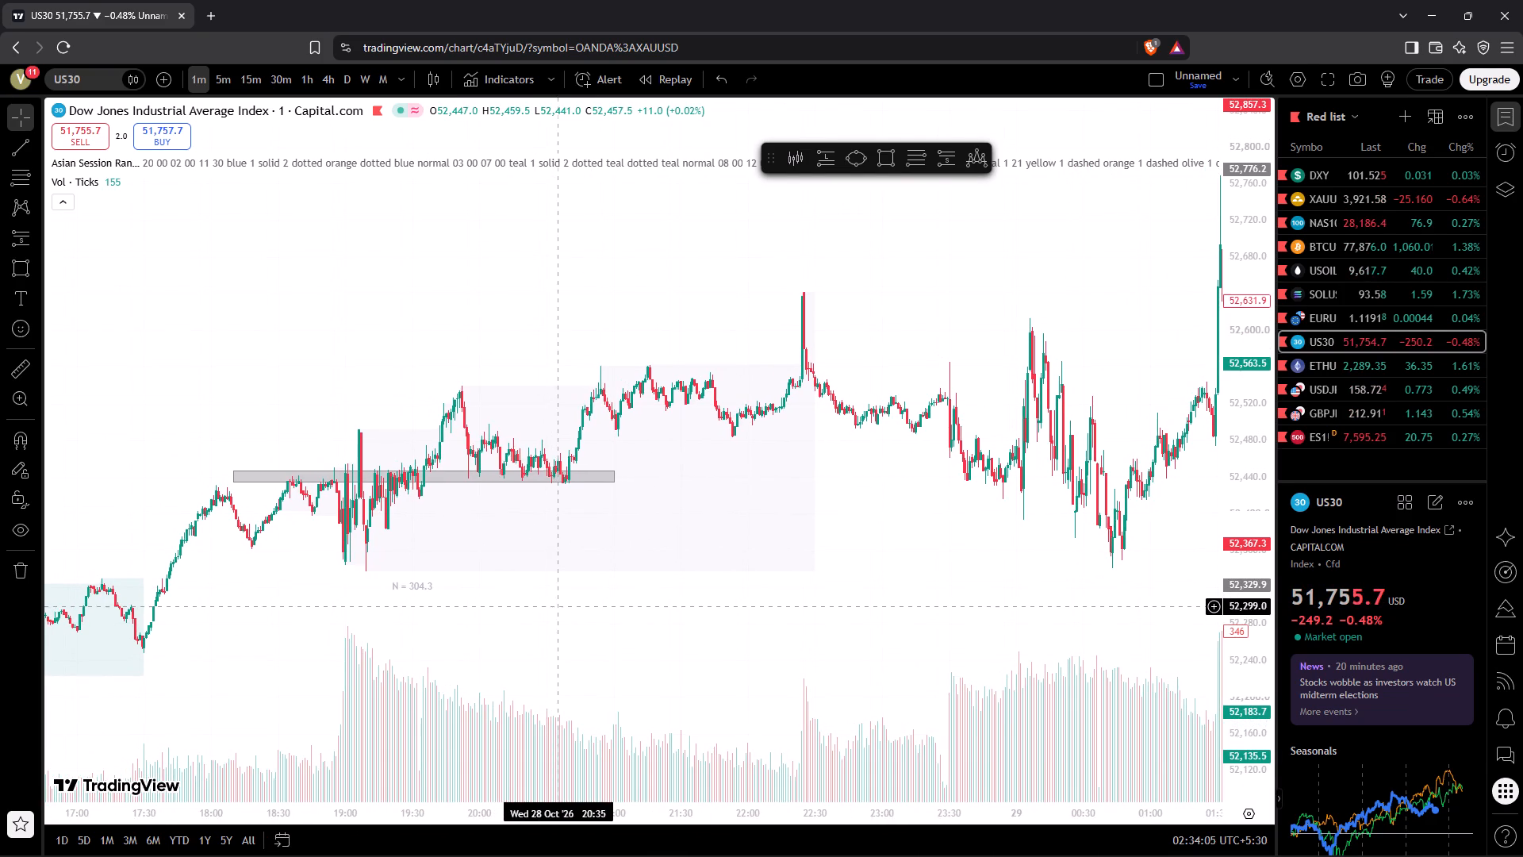
left_click_drag(1224, 440, 1228, 387)
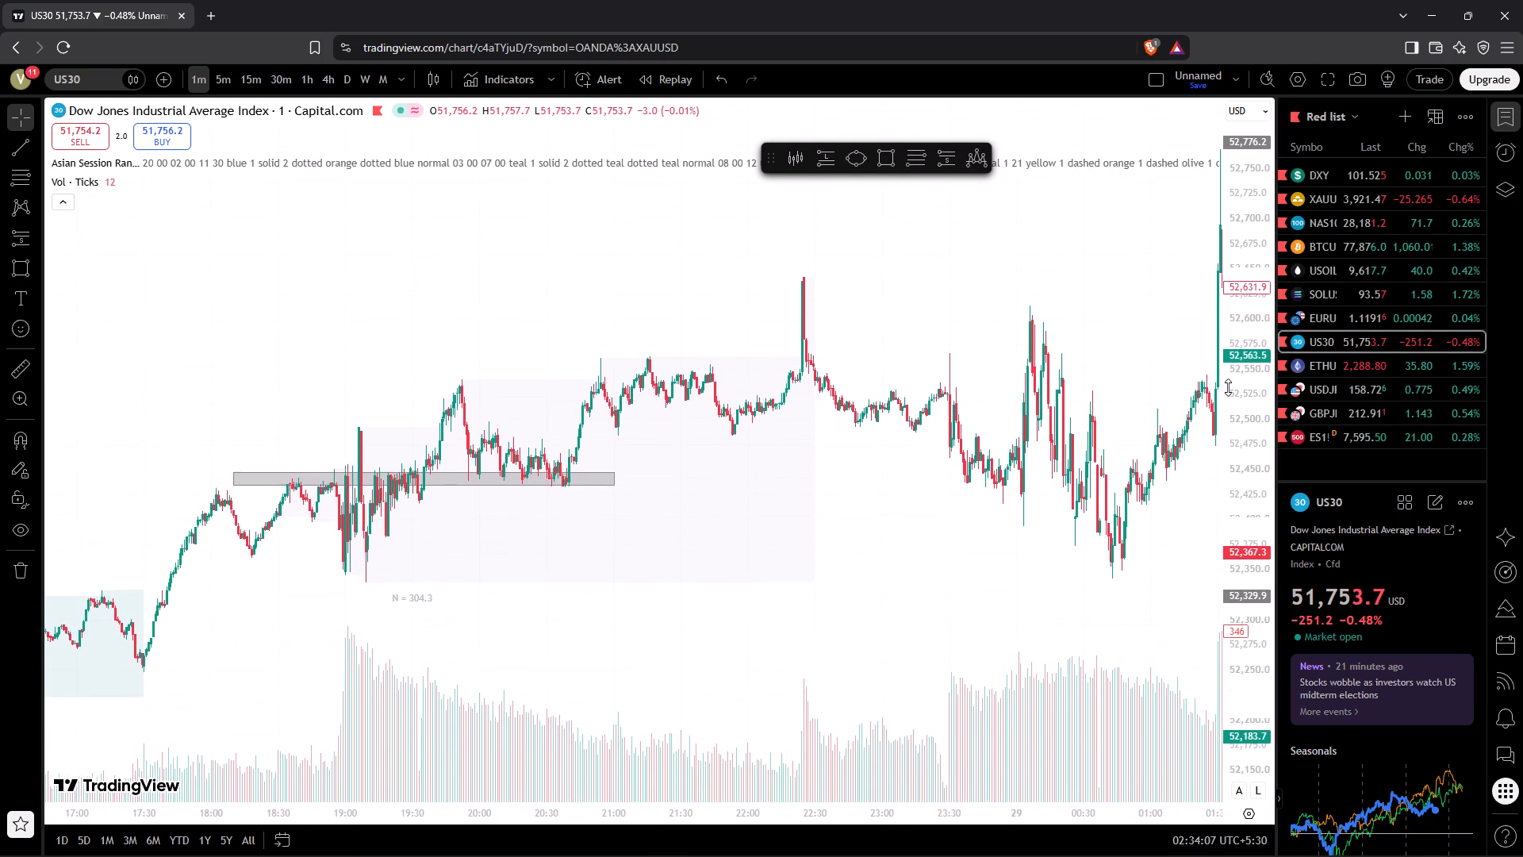
left_click_drag(1228, 387, 1230, 236)
left_click_drag(716, 682, 823, 660)
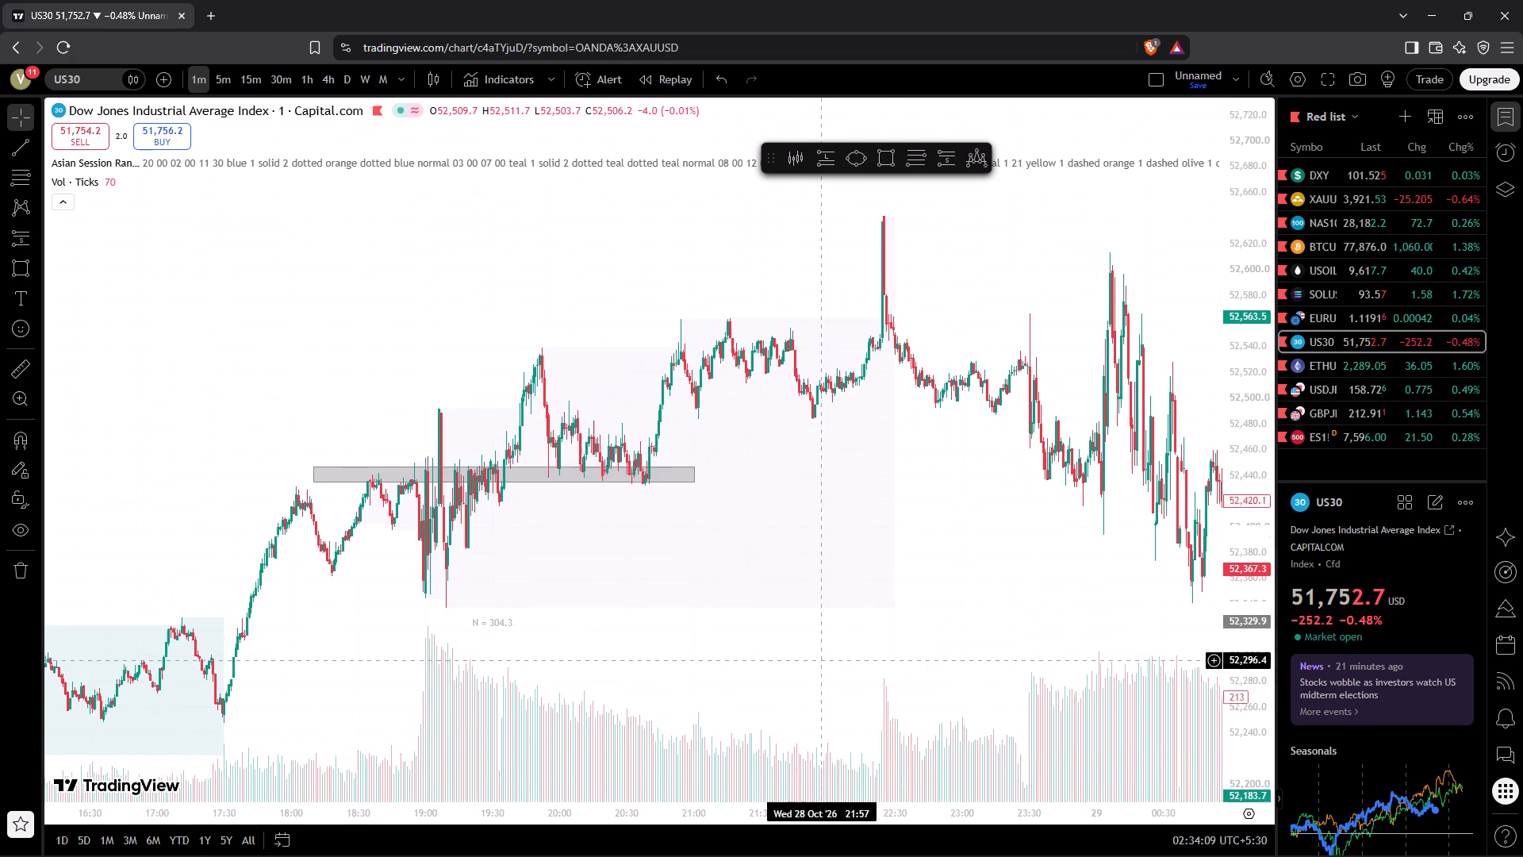
left_click_drag(823, 660, 826, 660)
Examine the 1-minute candles around the grey 28 October zone, especially the retest before 21:00.
left_click(656, 706)
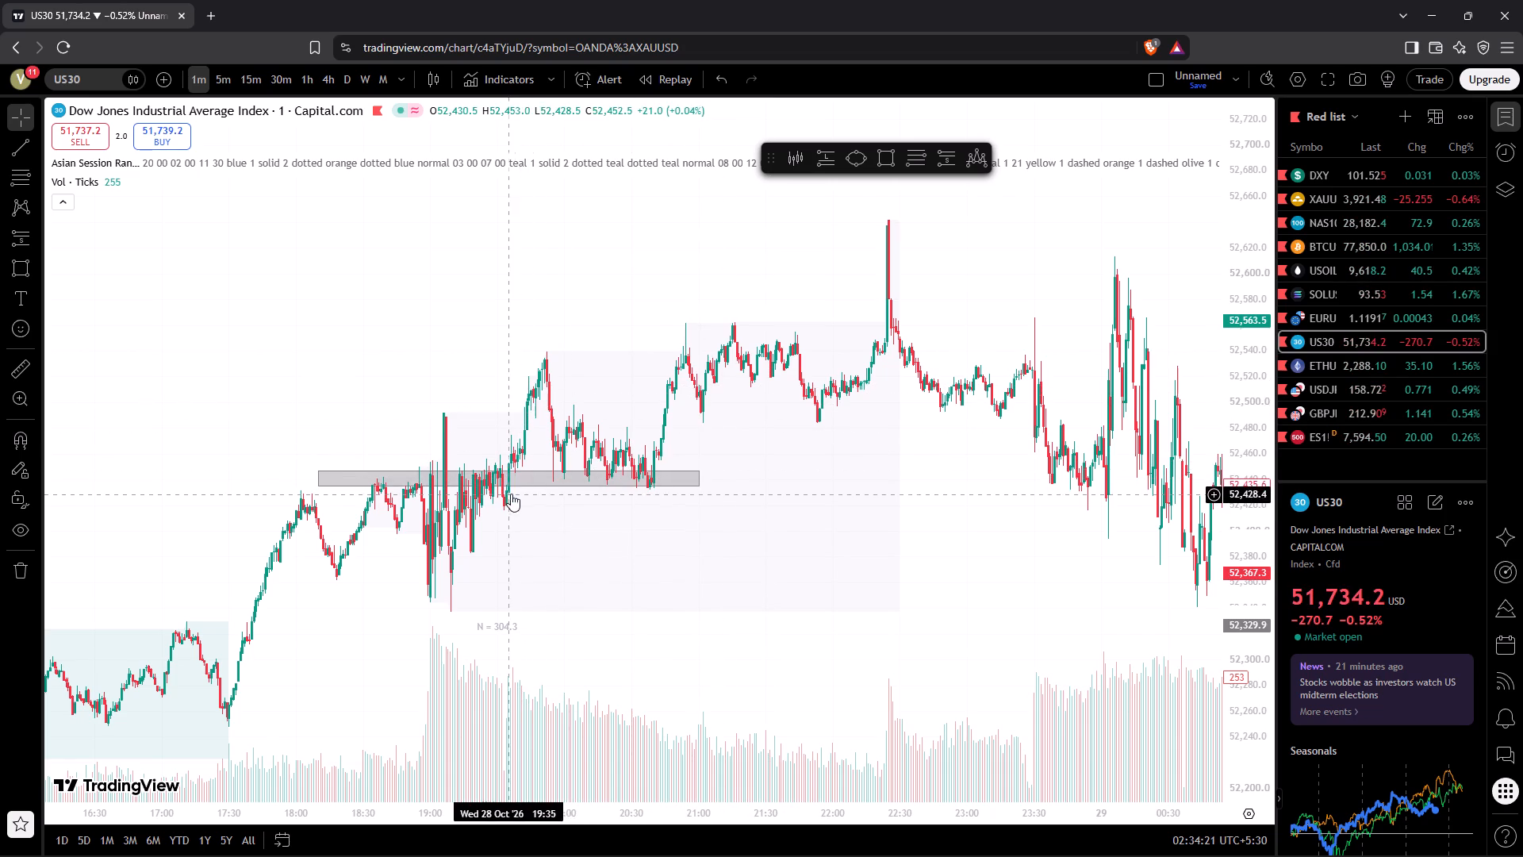
left_click_drag(465, 814, 447, 799)
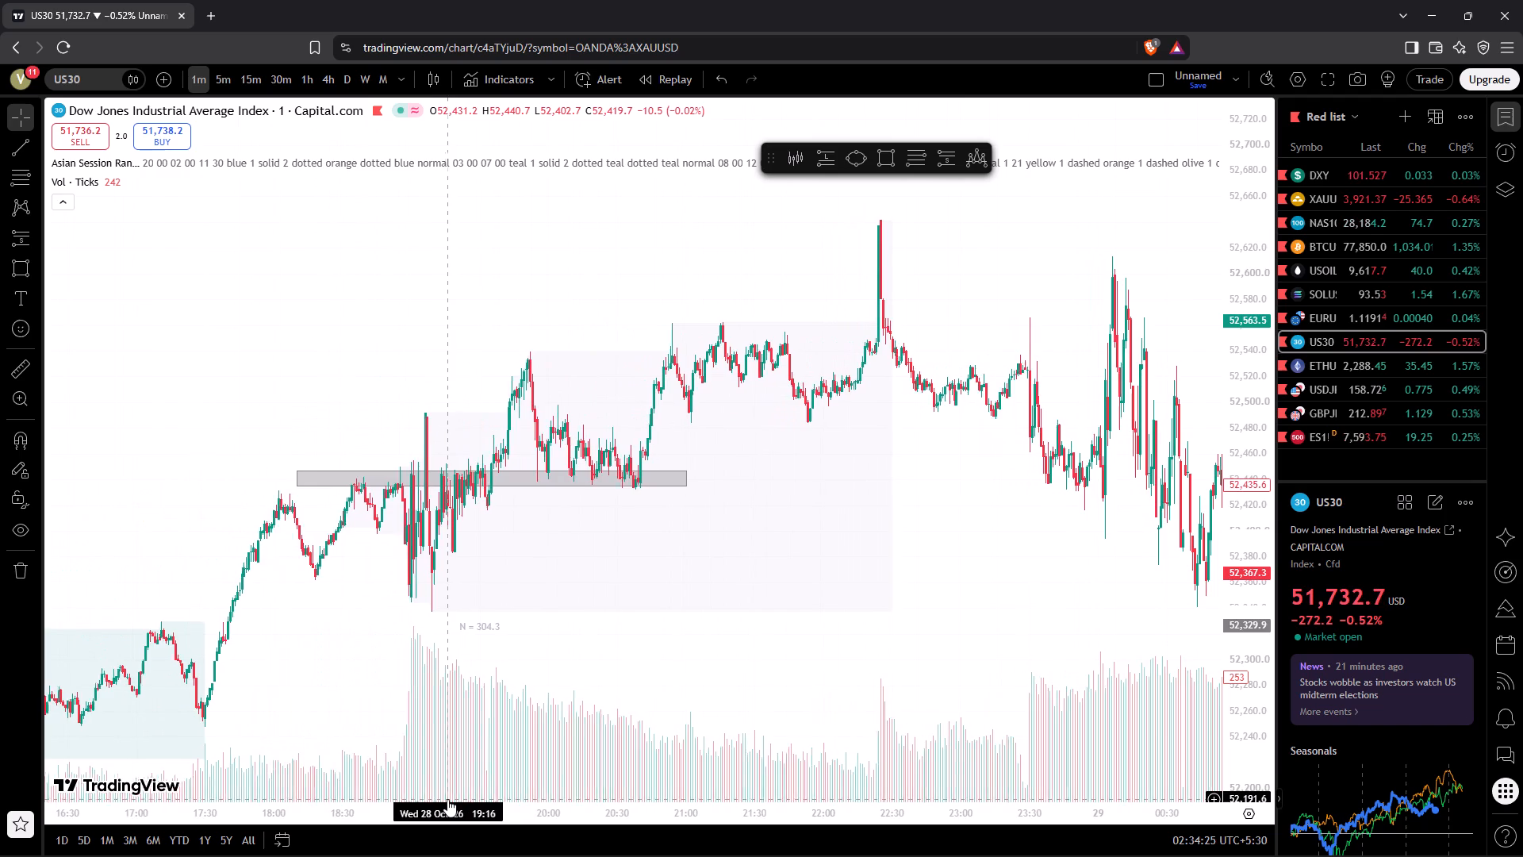
left_click_drag(447, 799, 666, 694)
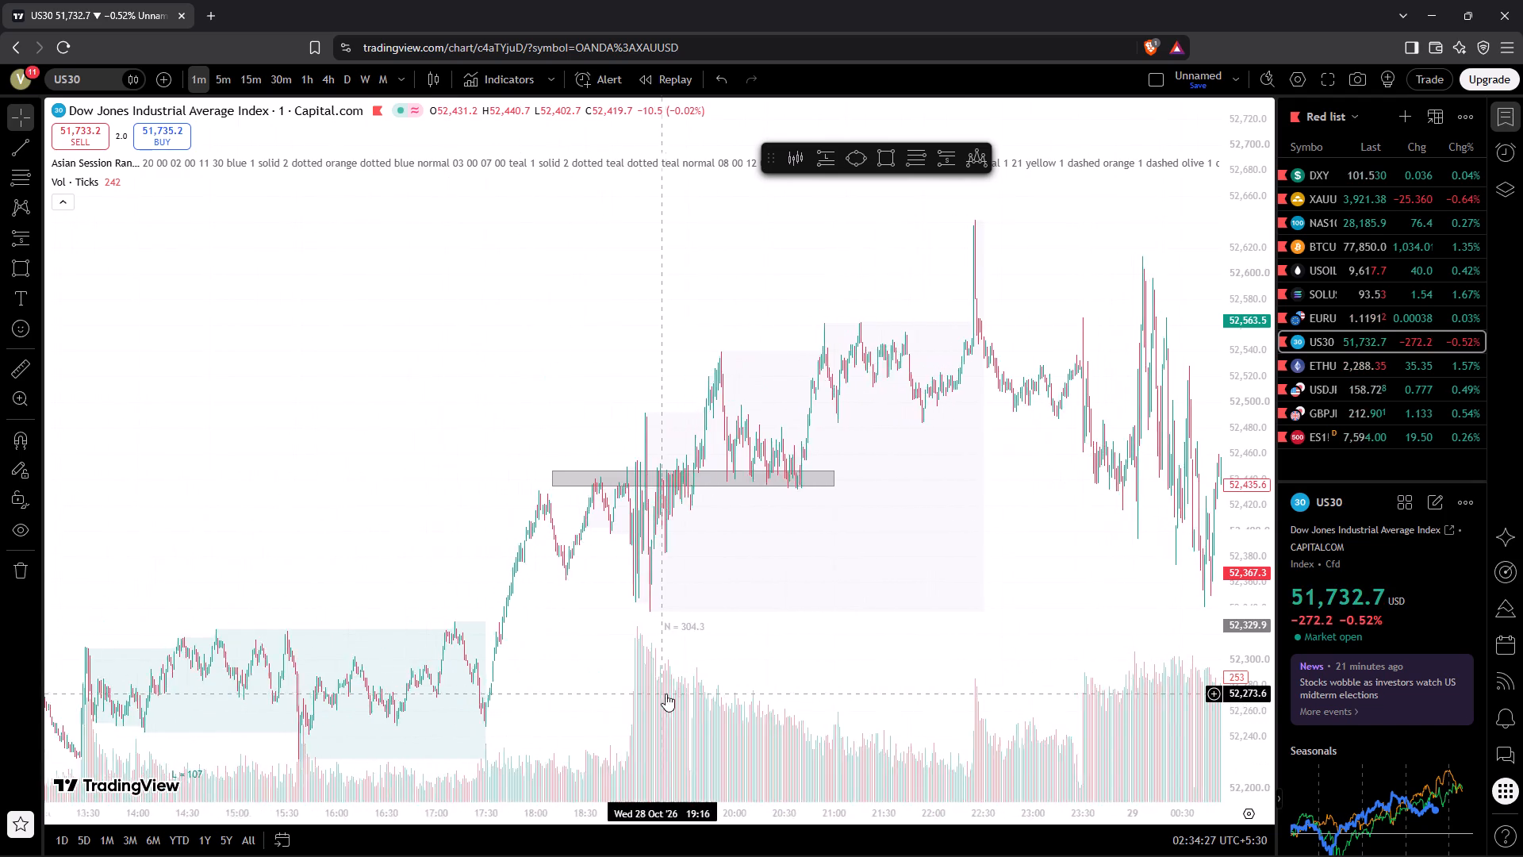
left_click_drag(666, 694, 512, 671)
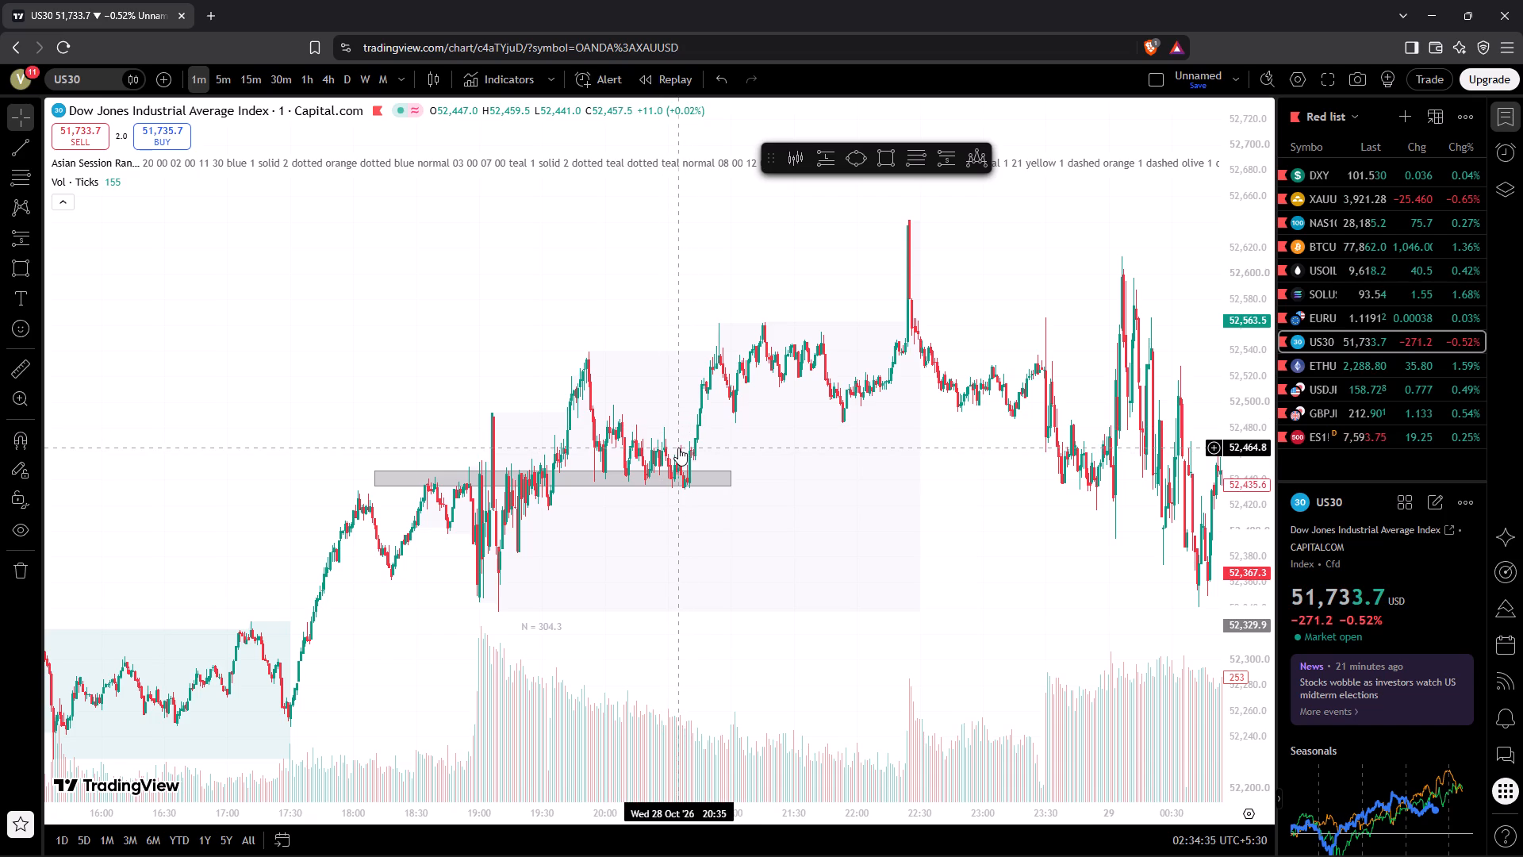
left_click_drag(506, 807, 137, 820)
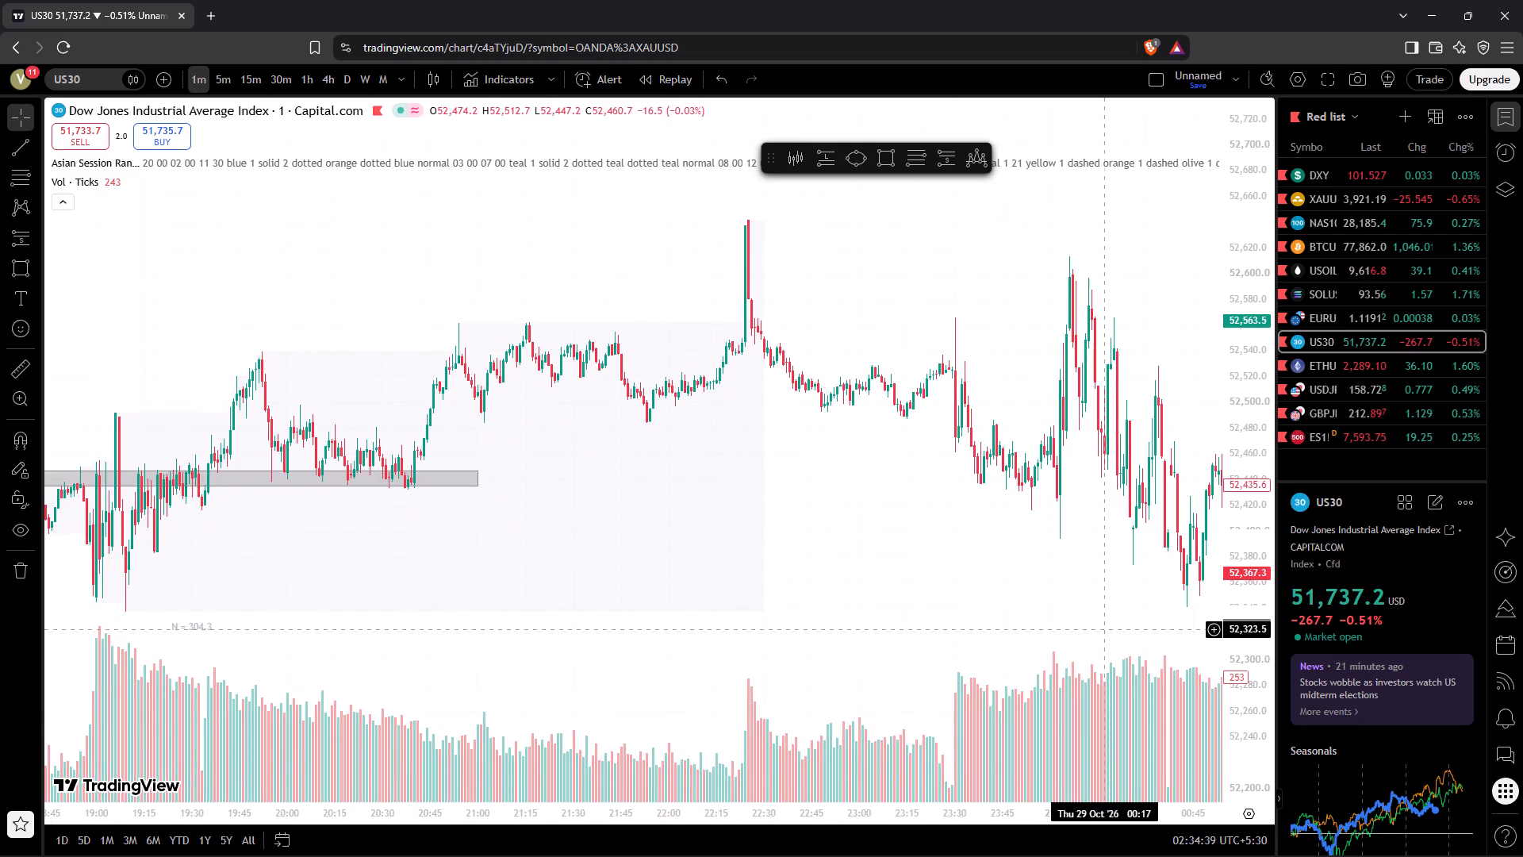
left_click_drag(1259, 647, 1252, 332)
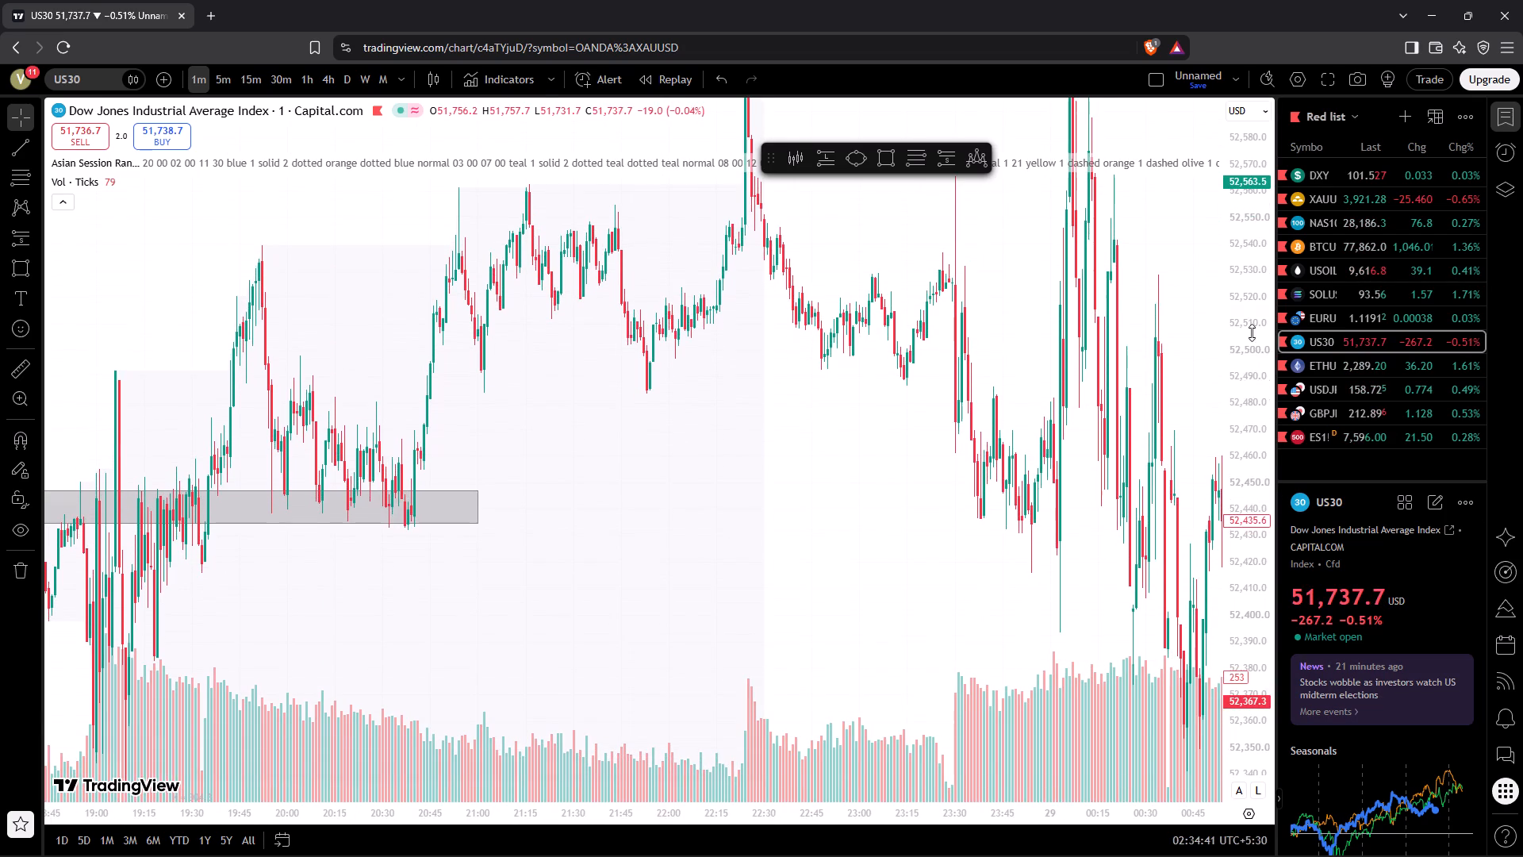
left_click_drag(690, 436, 987, 468)
left_click_drag(769, 544, 889, 531)
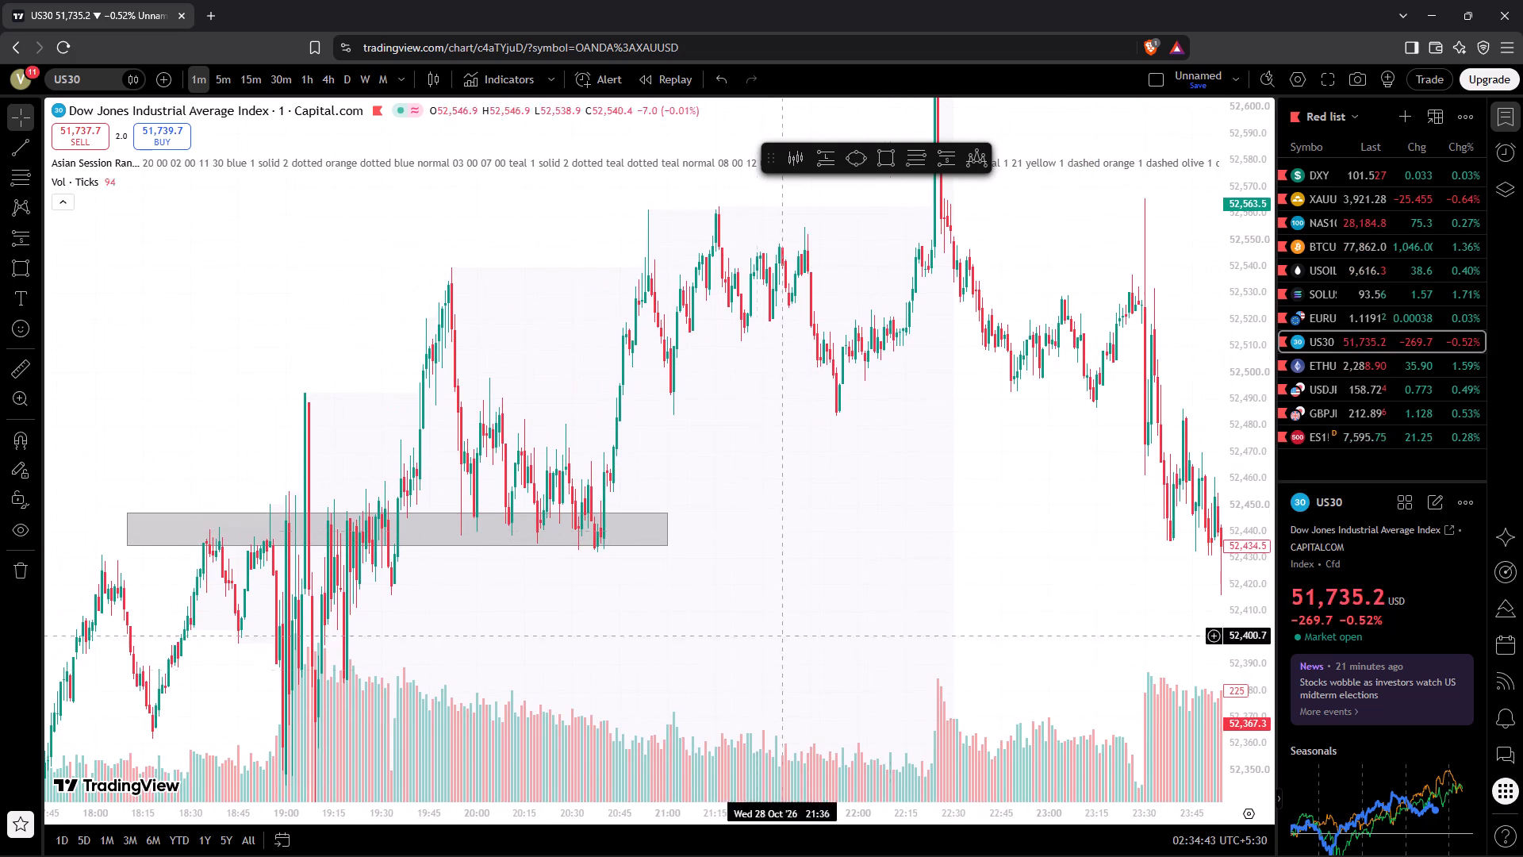
left_click_drag(680, 807, 513, 837)
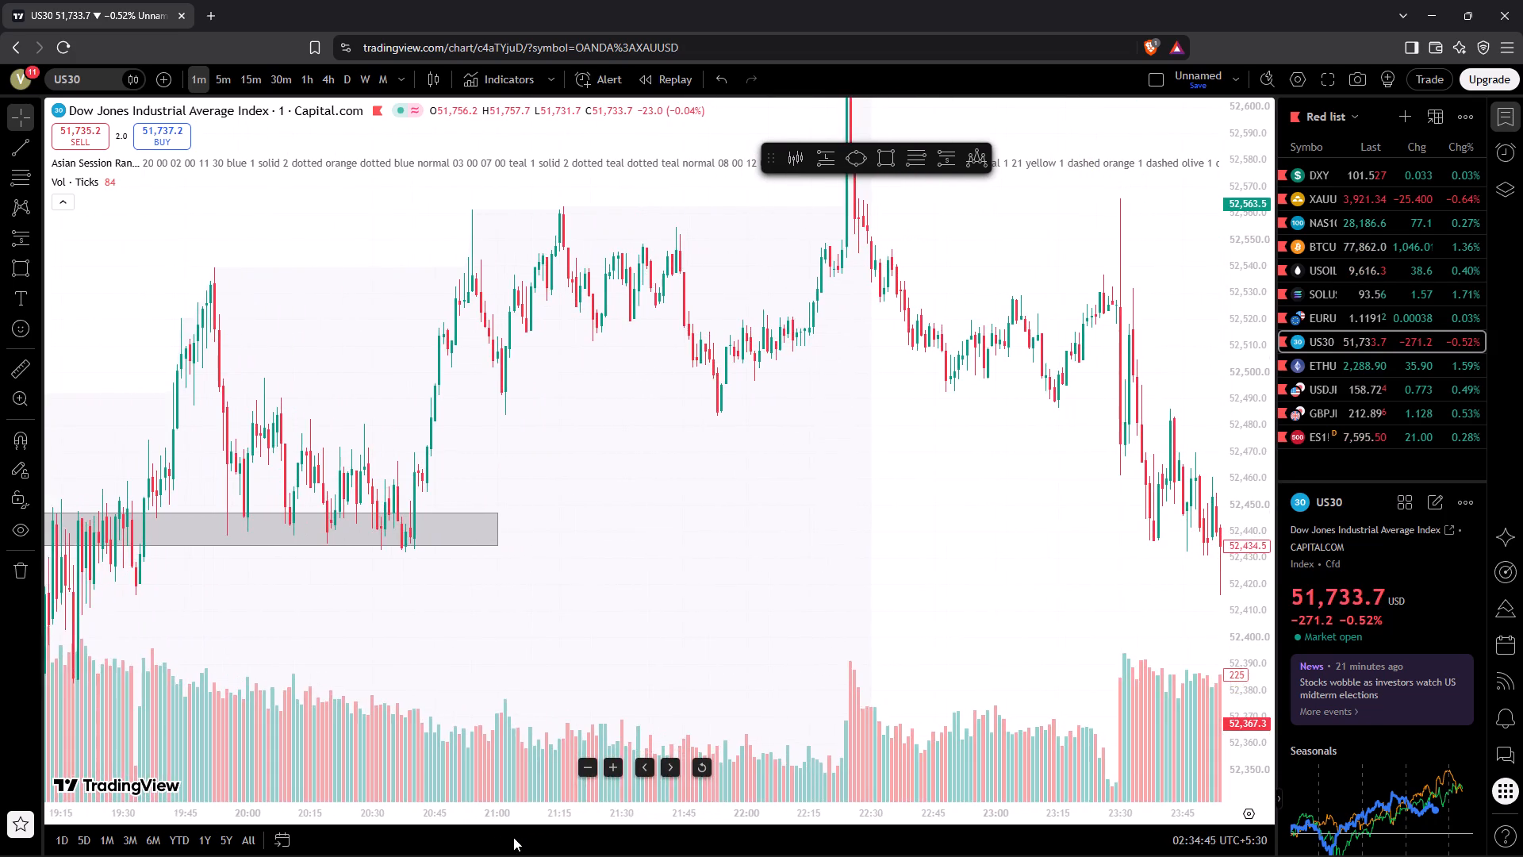
left_click_drag(513, 837, 485, 826)
left_click_drag(593, 509, 860, 443)
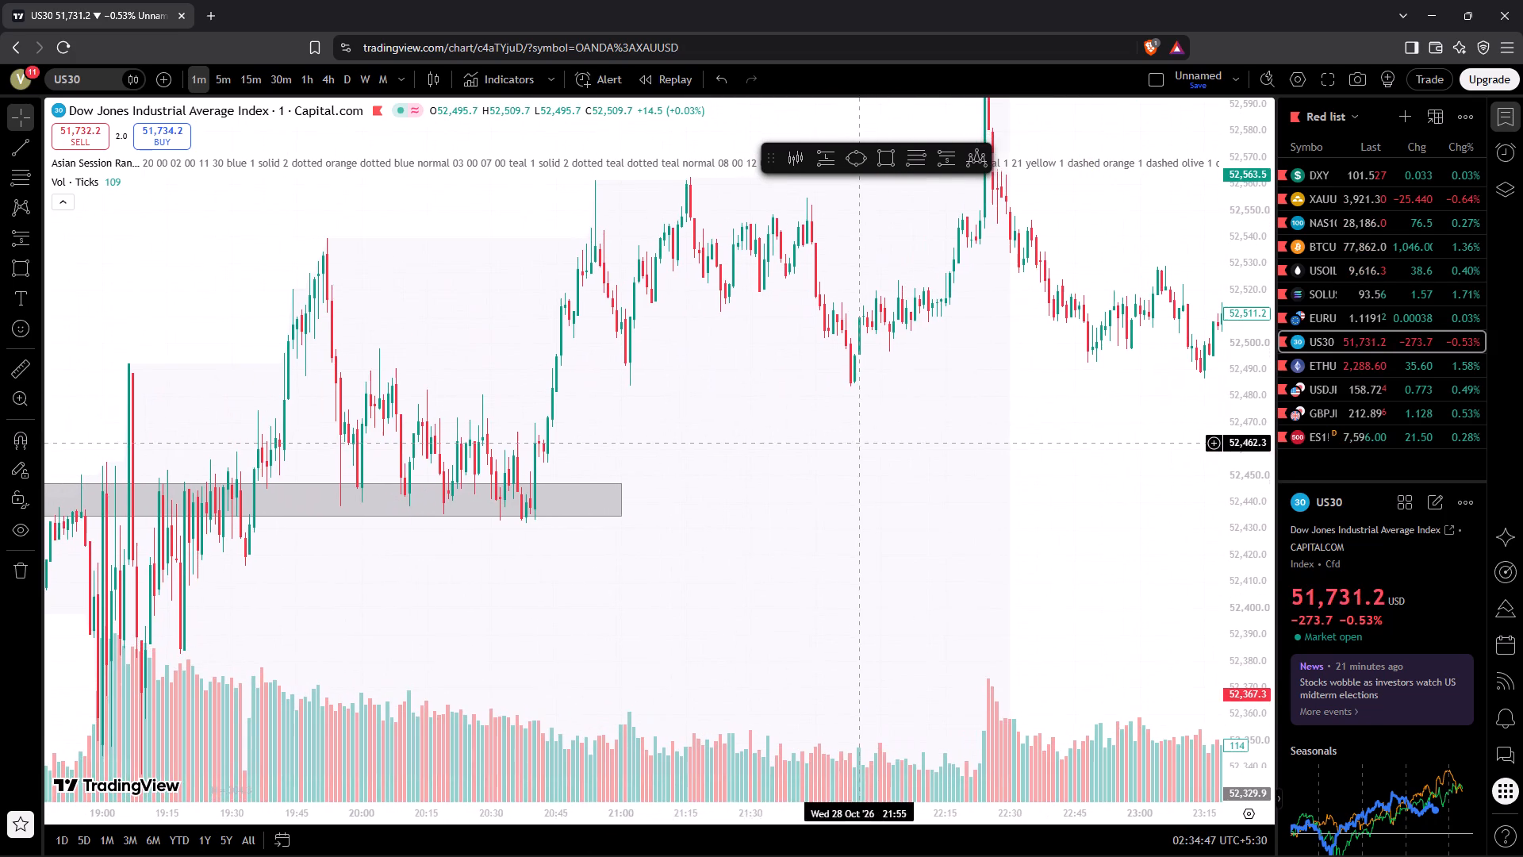
left_click_drag(662, 570, 842, 547)
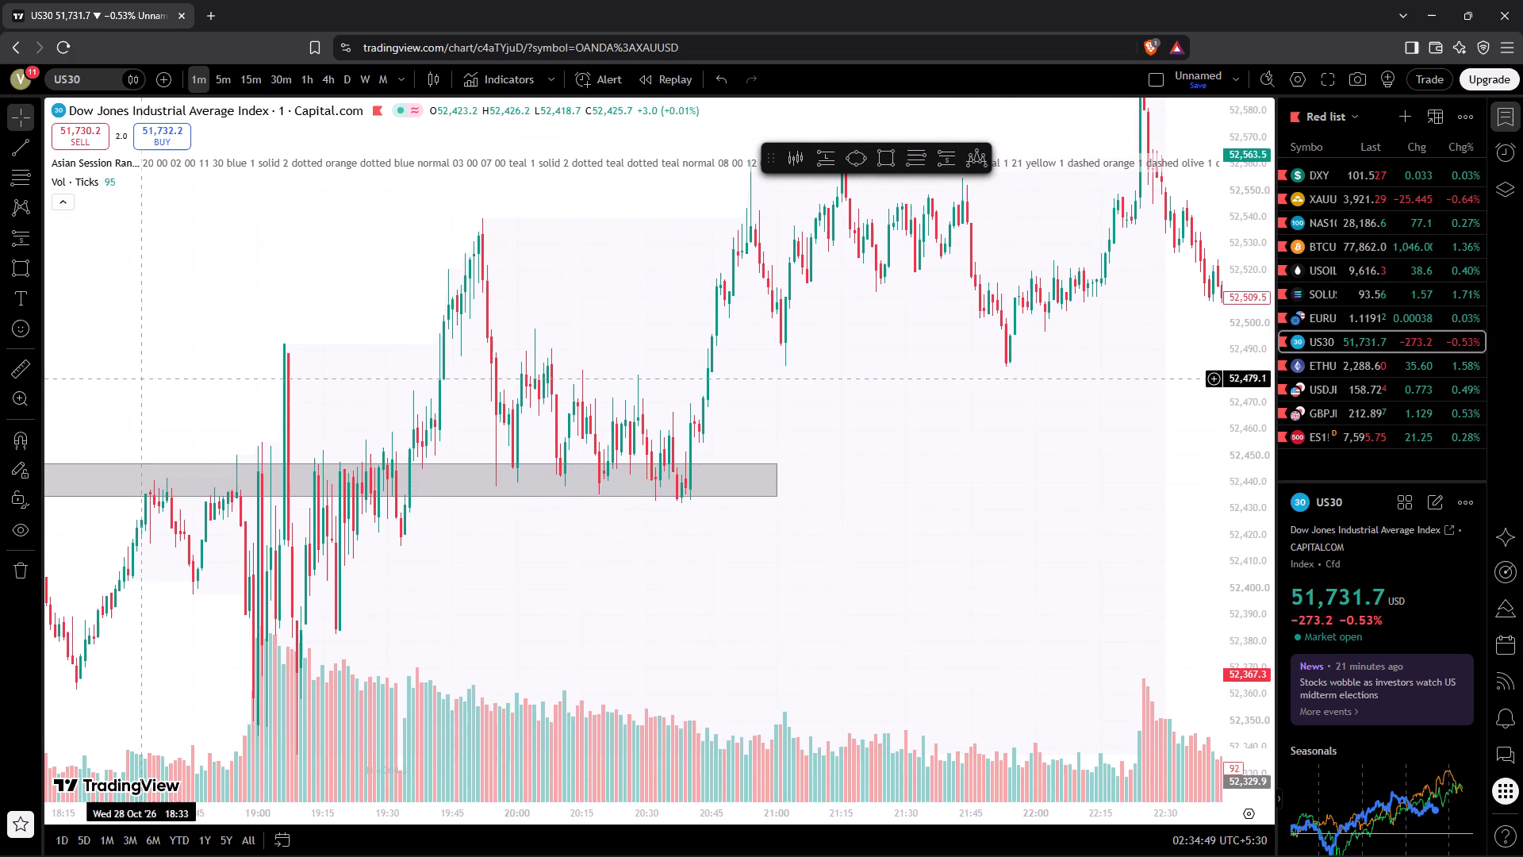
left_click_drag(723, 523, 611, 572)
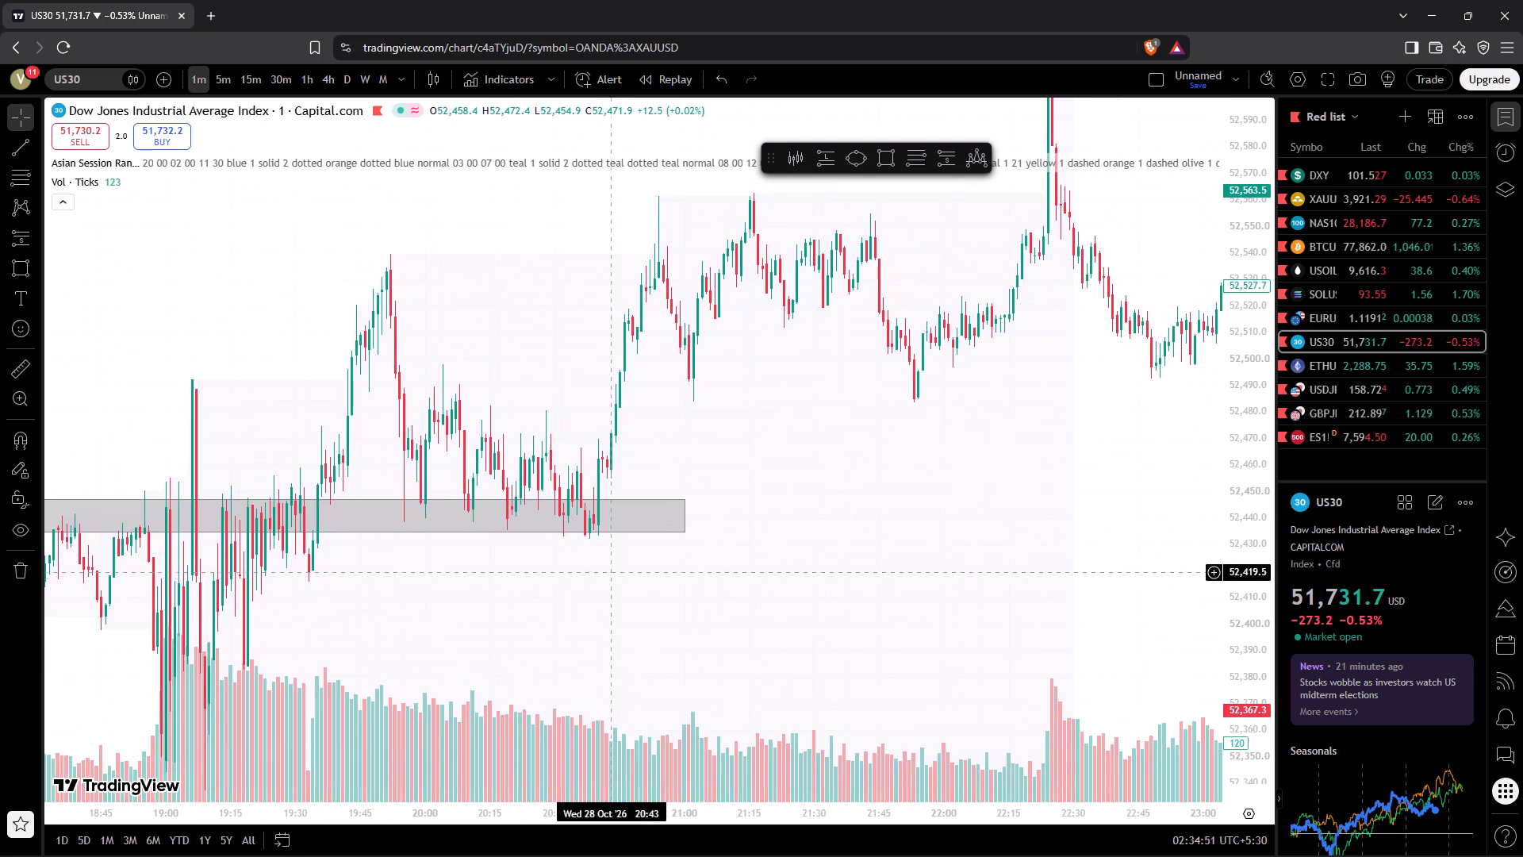
left_click_drag(527, 809, 369, 823)
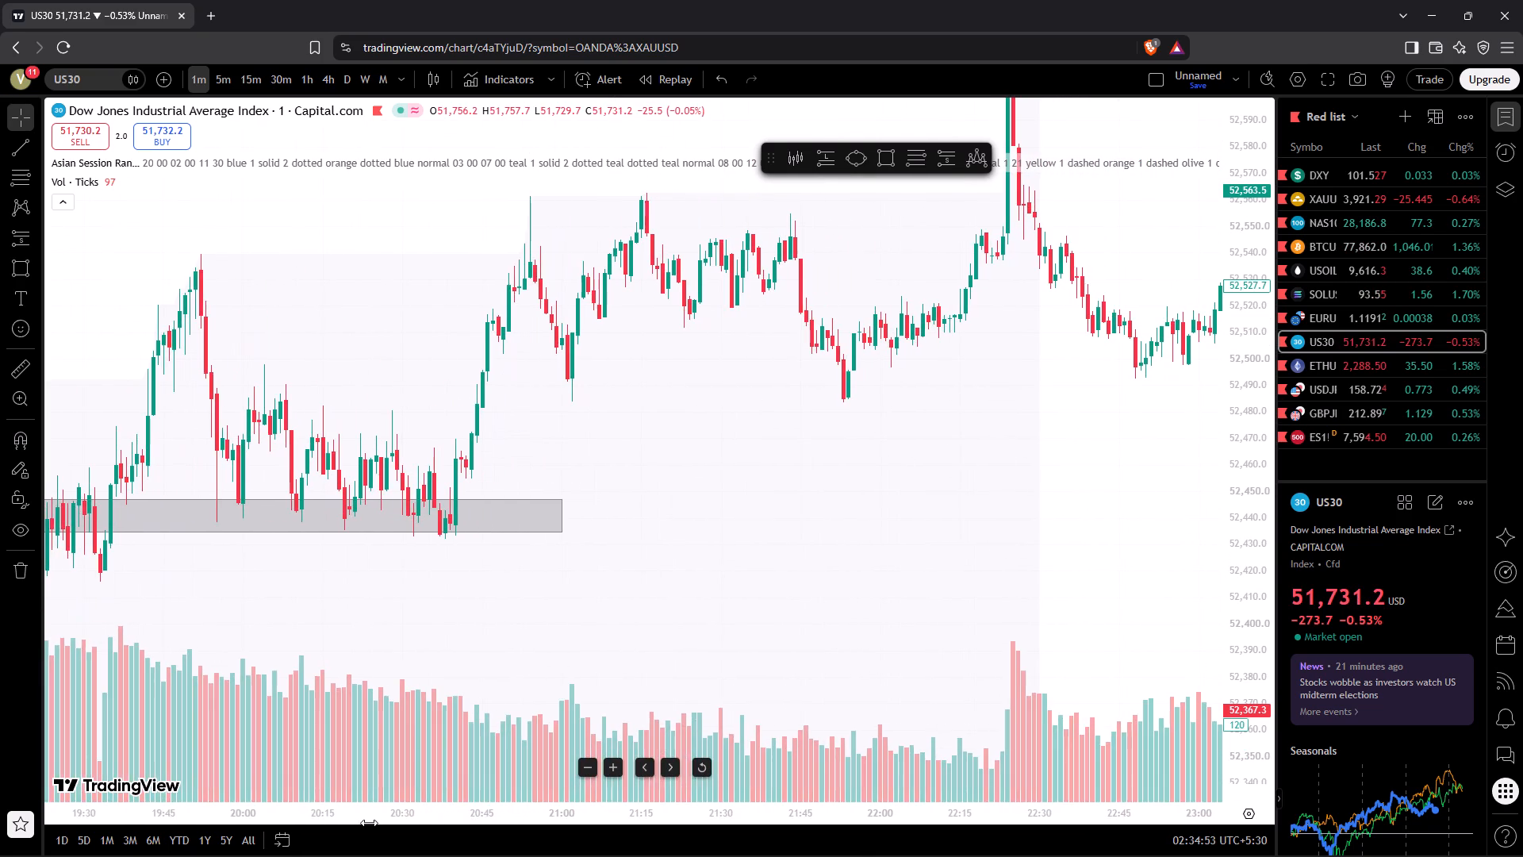
left_click_drag(369, 823, 381, 820)
left_click_drag(484, 717, 499, 717)
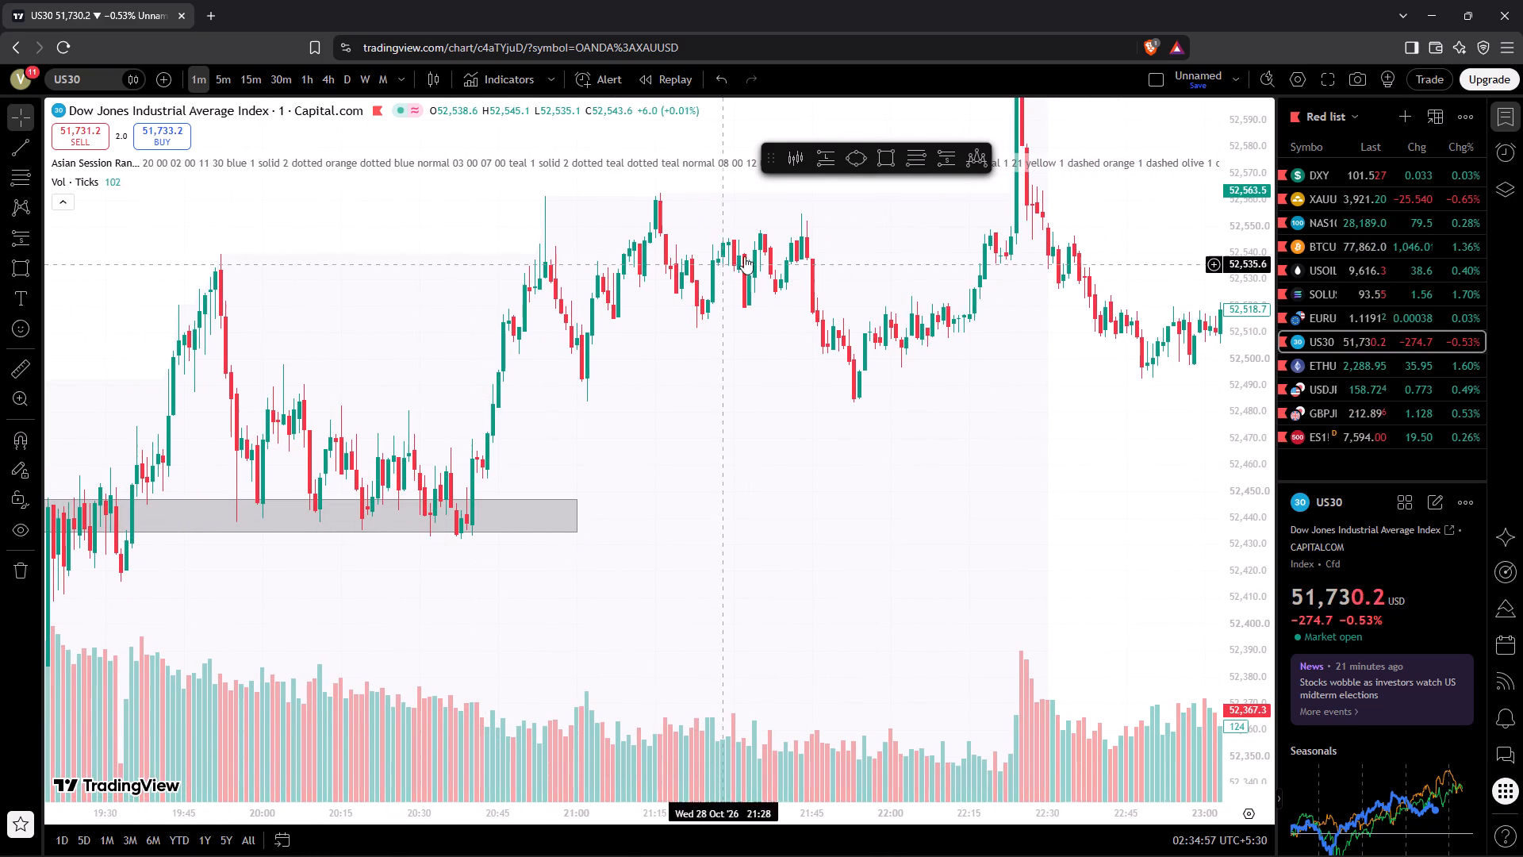
Add a long position at 52,465.9 starting at 20:43 on 28 October, with its stop at 52,453.3.
left_click(821, 162)
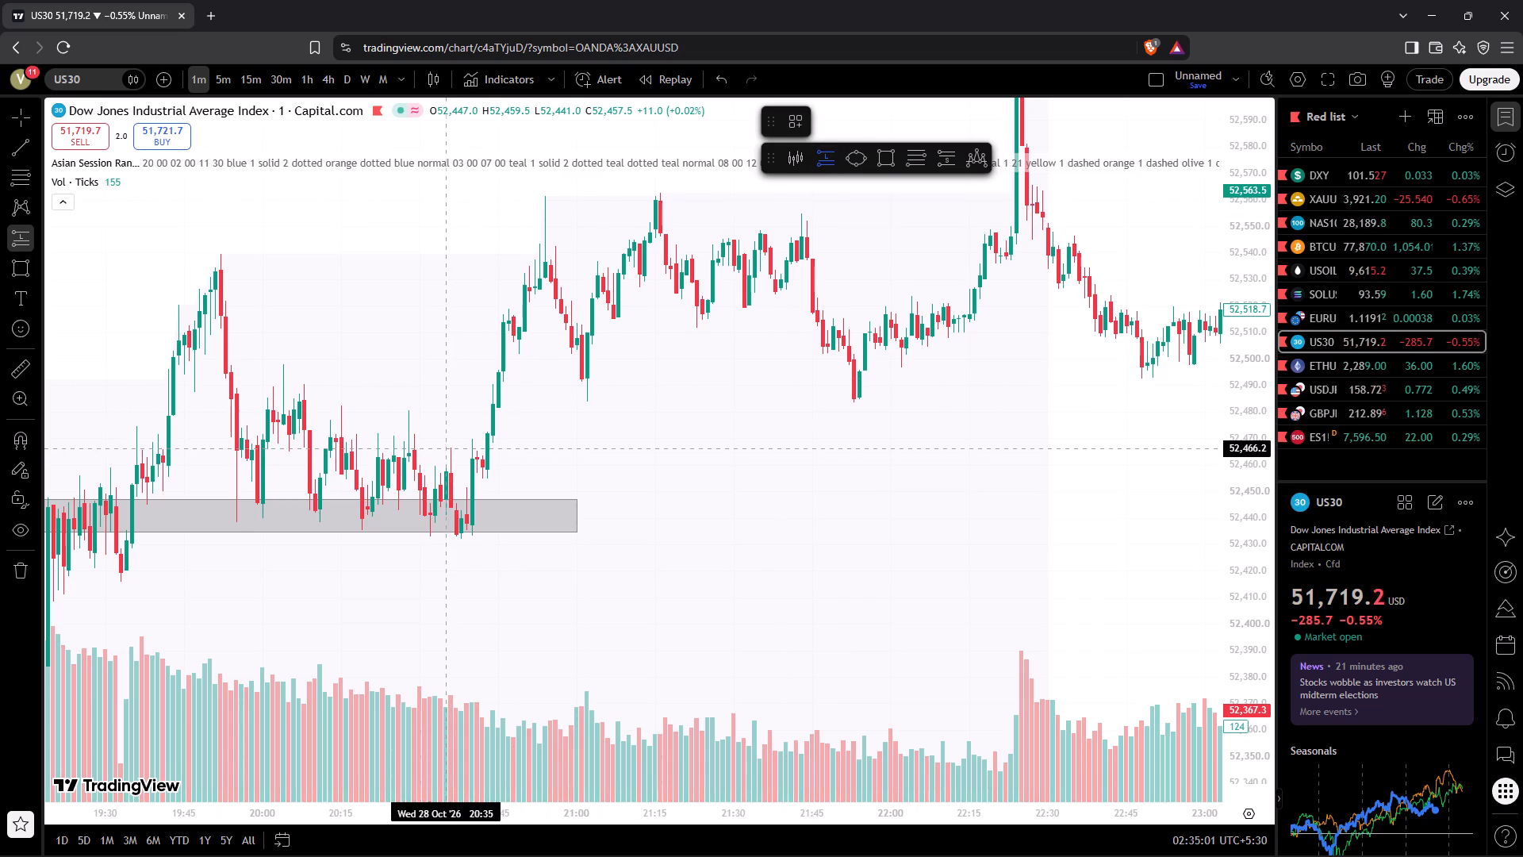
left_click(486, 449)
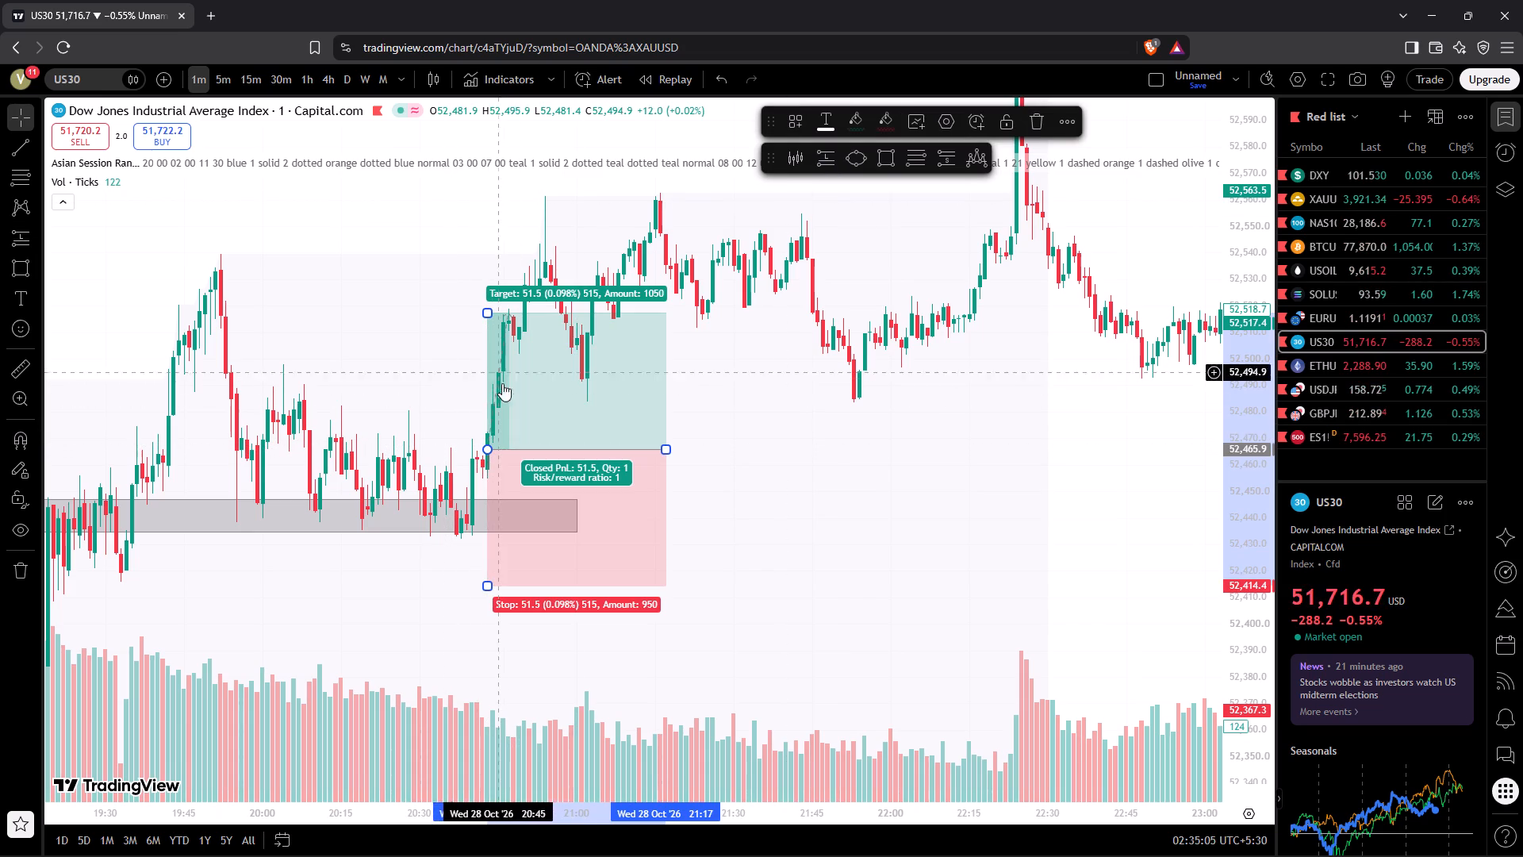
left_click_drag(490, 587, 524, 482)
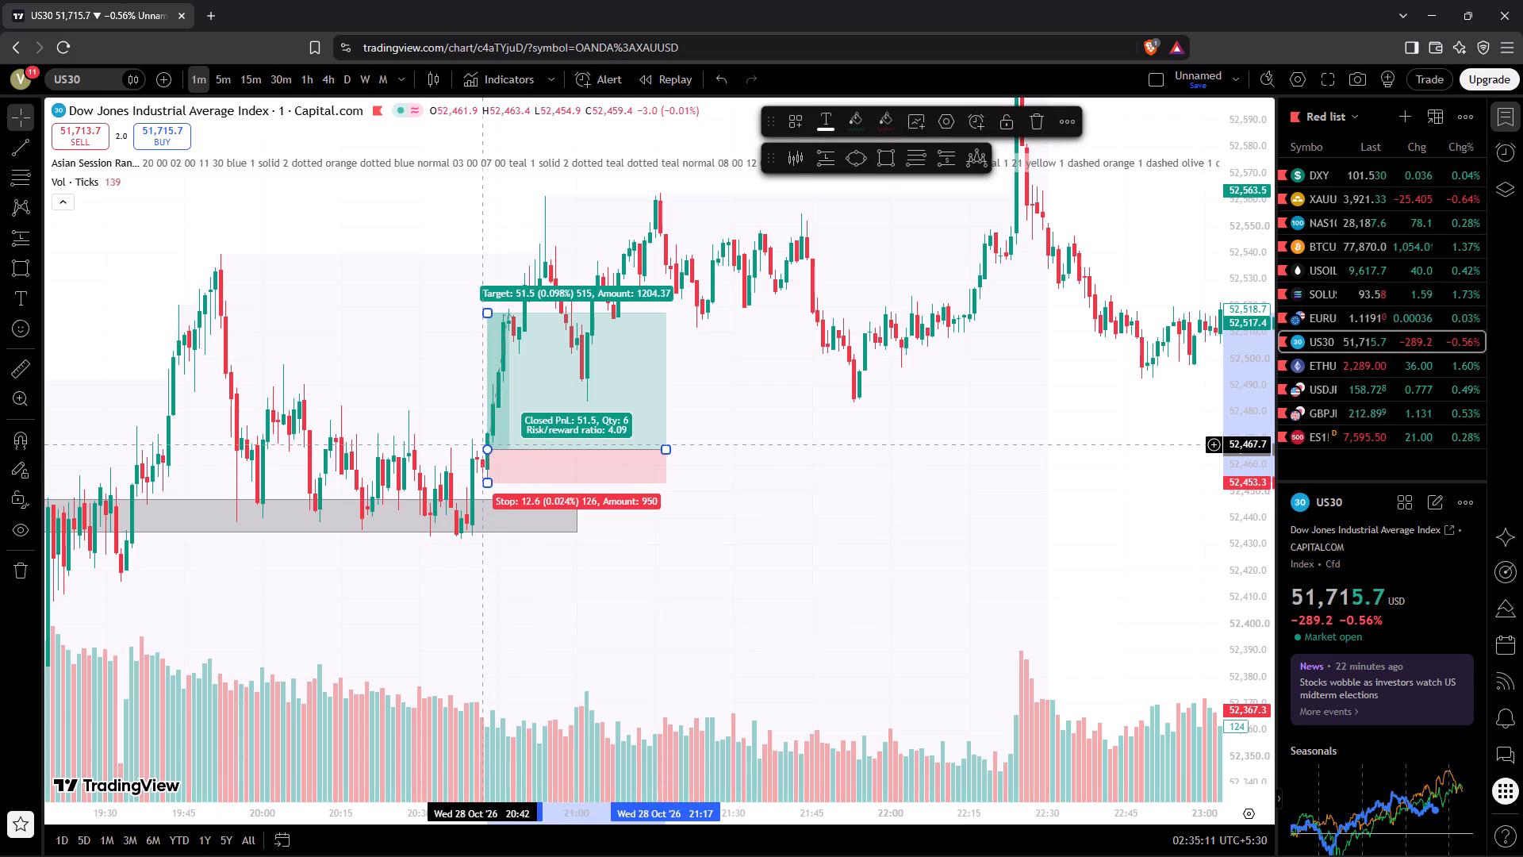
Move the new long's entry to 52,470.1 at 20:44 and tighten its stop to 52,455.1.
left_click_drag(487, 447, 492, 436)
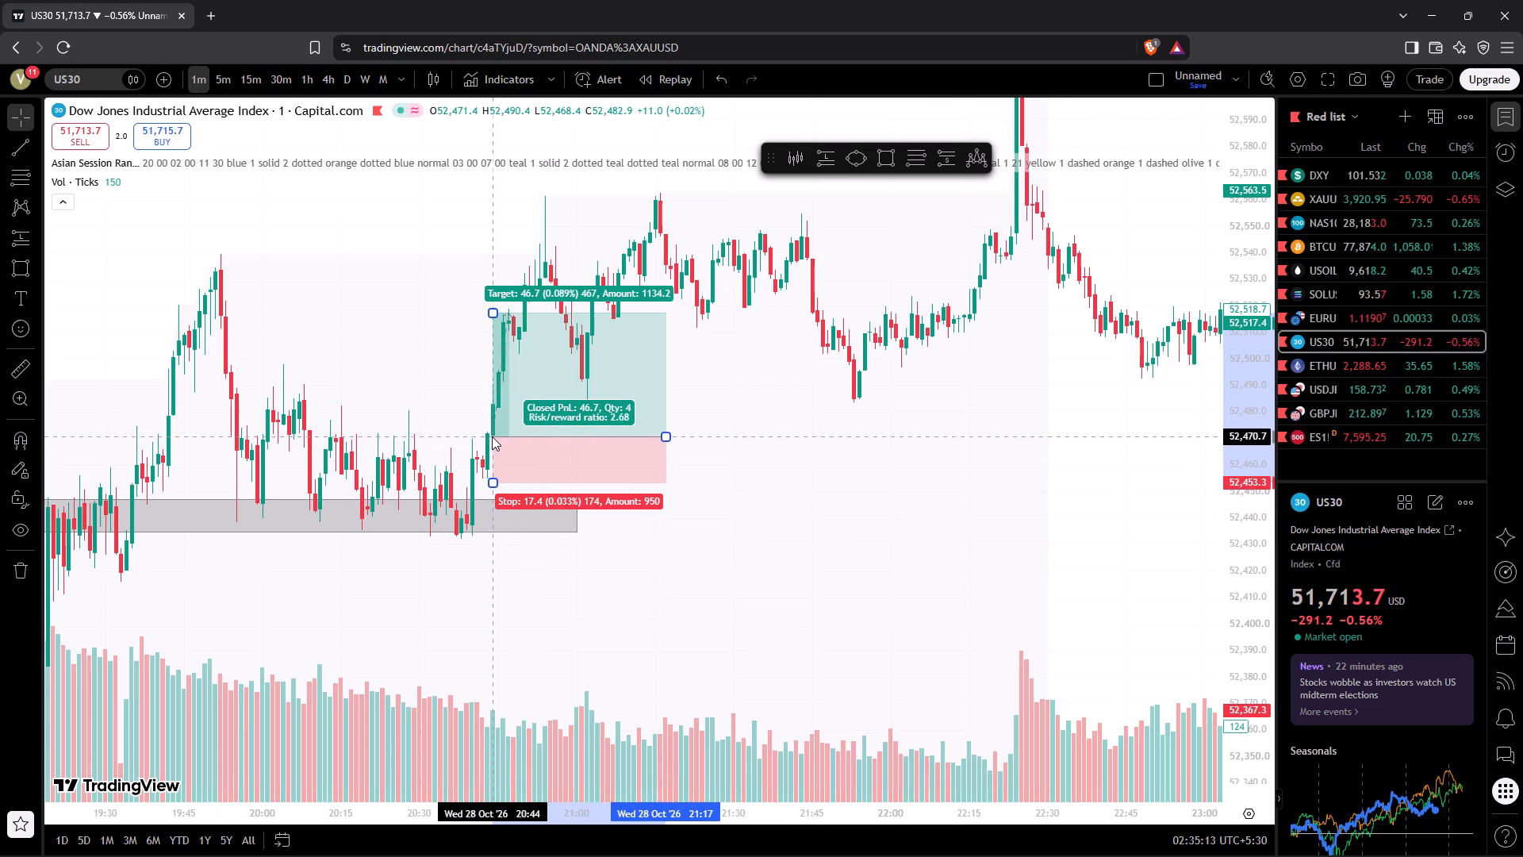
left_click_drag(492, 436, 492, 435)
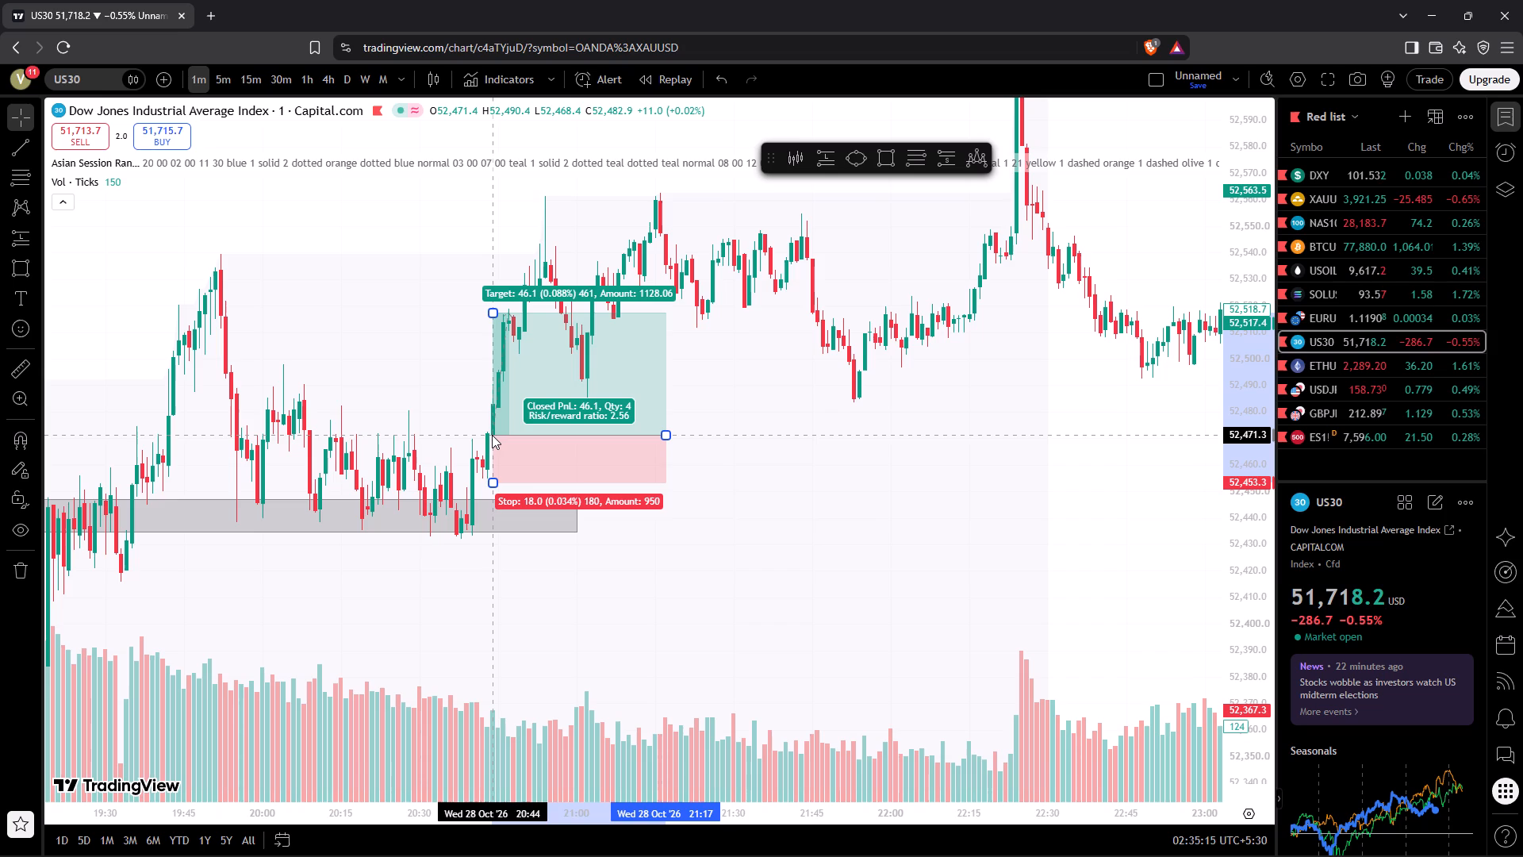
left_click_drag(492, 435, 492, 439)
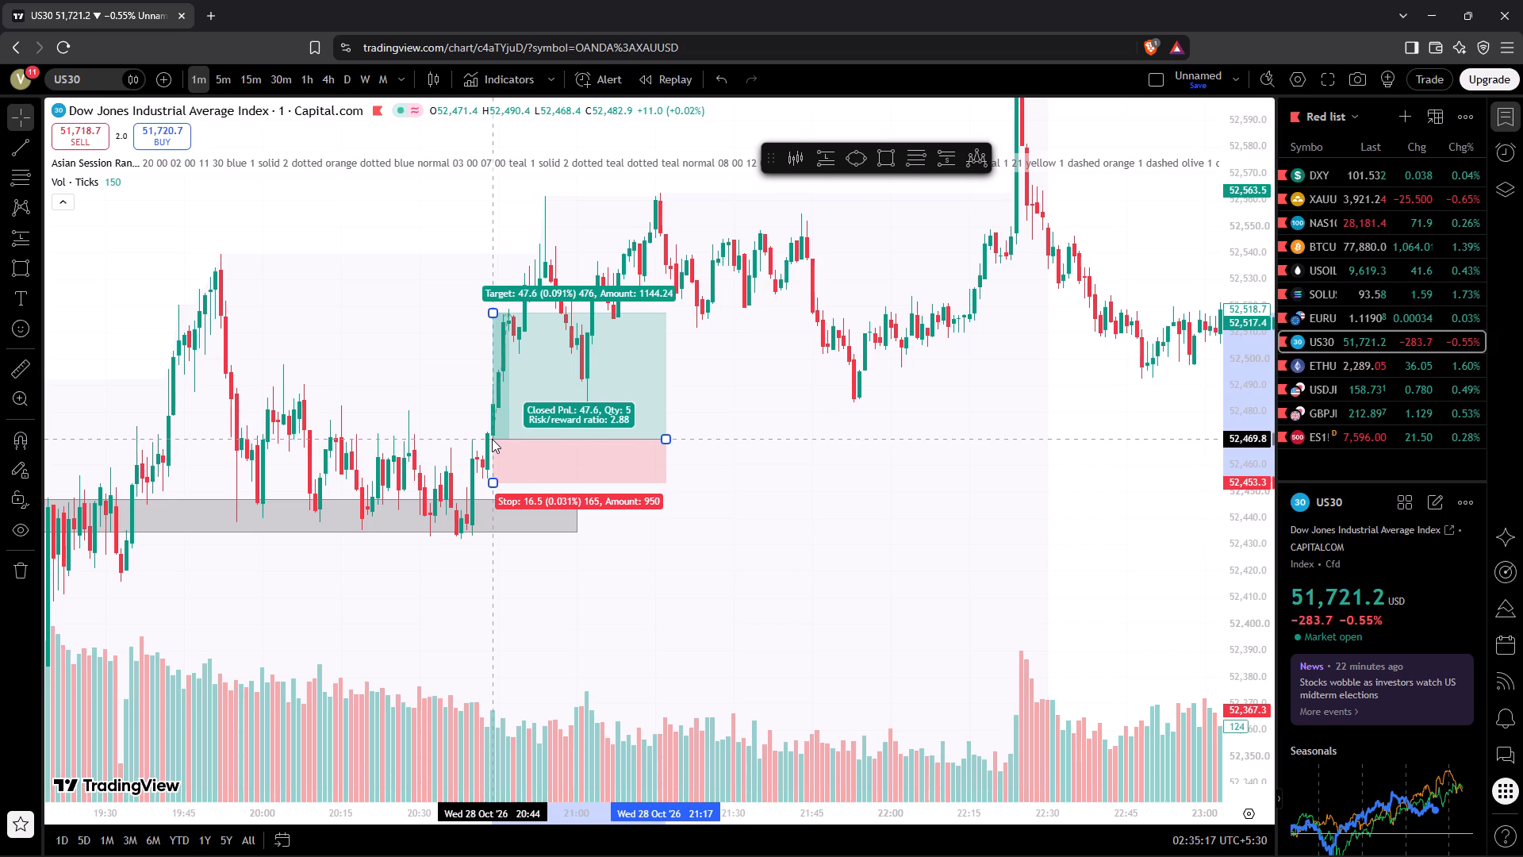
left_click_drag(492, 439, 492, 438)
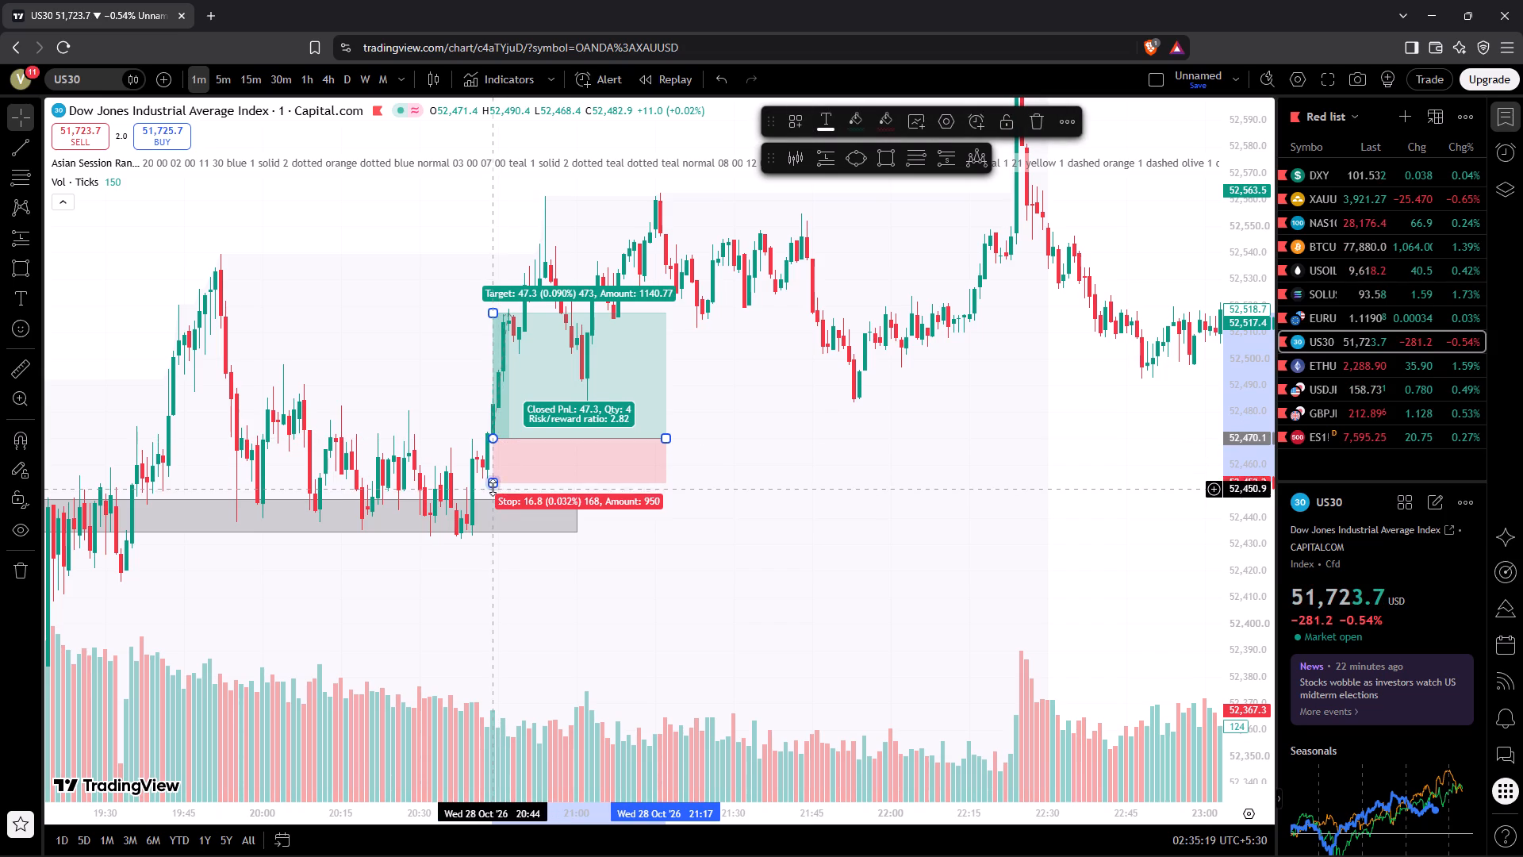
left_click(493, 483)
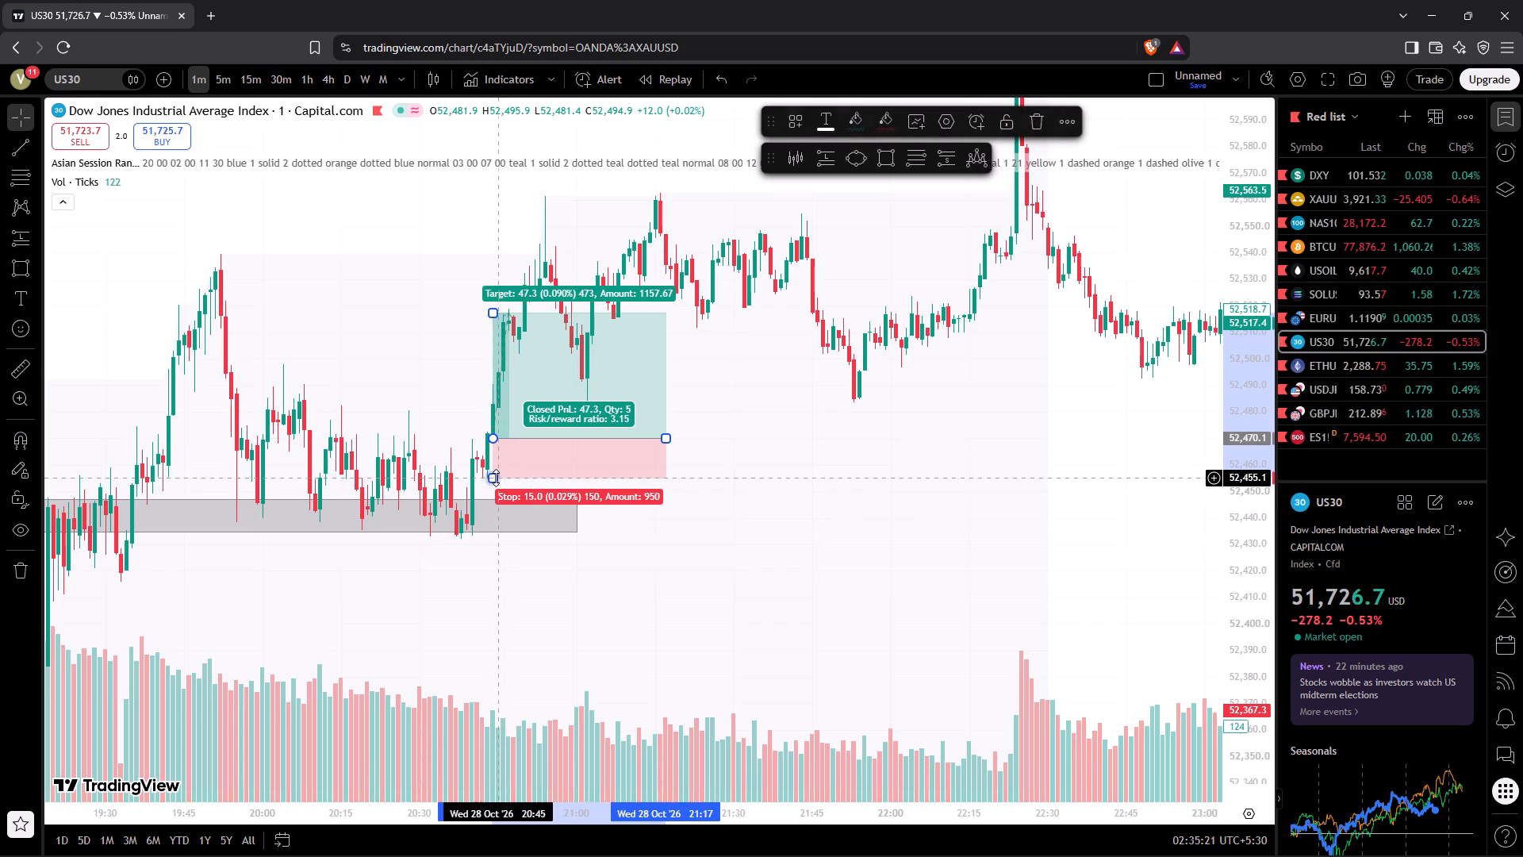
Raise the 28 October long position's target to 52,539.8 and shorten the position so it ends at about 20:53.
left_click_drag(494, 309, 494, 256)
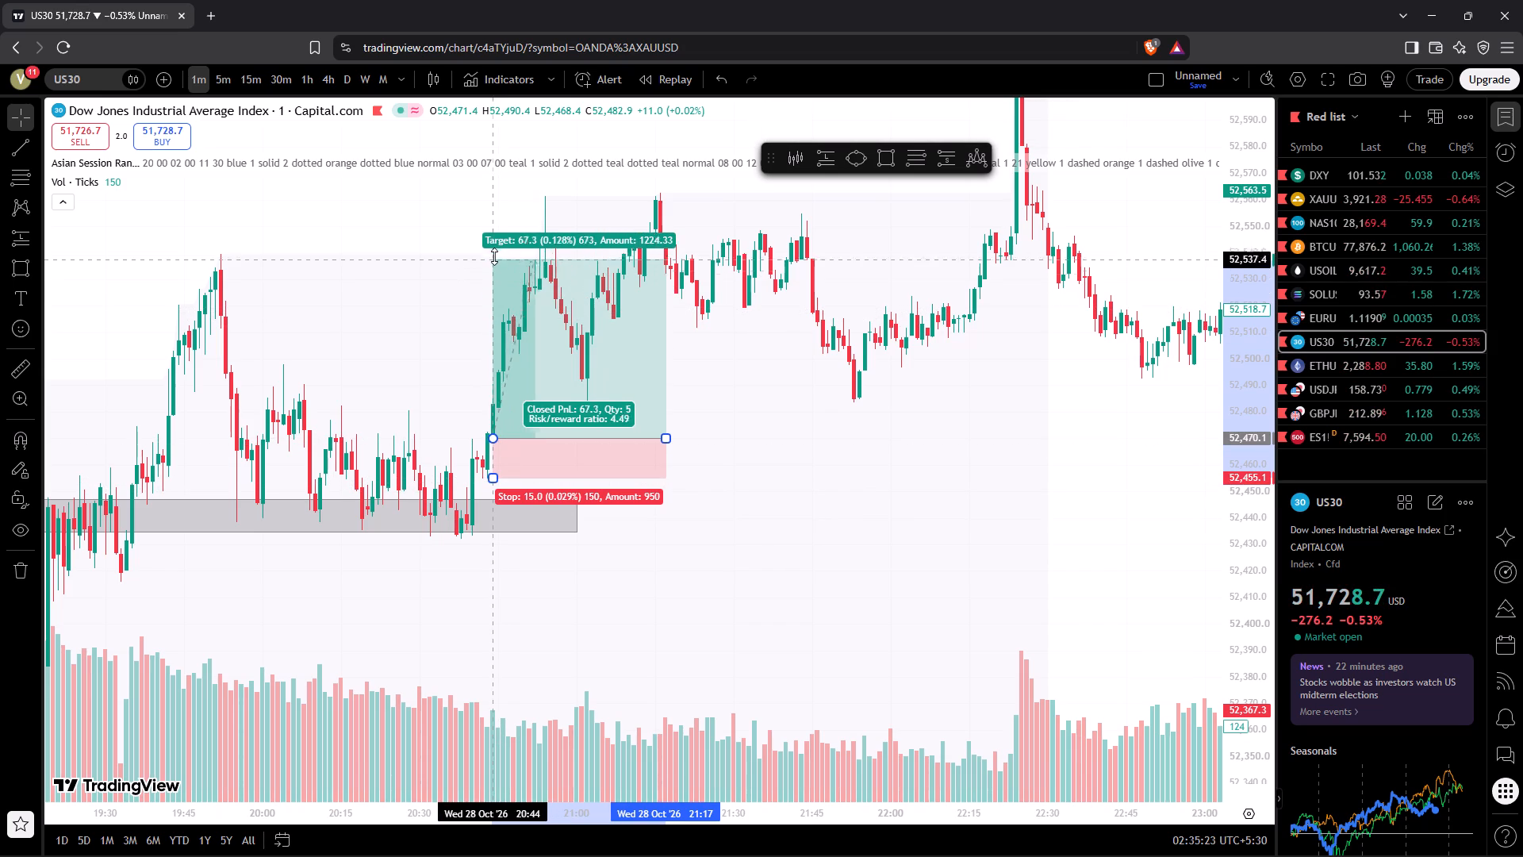
left_click_drag(494, 256, 515, 252)
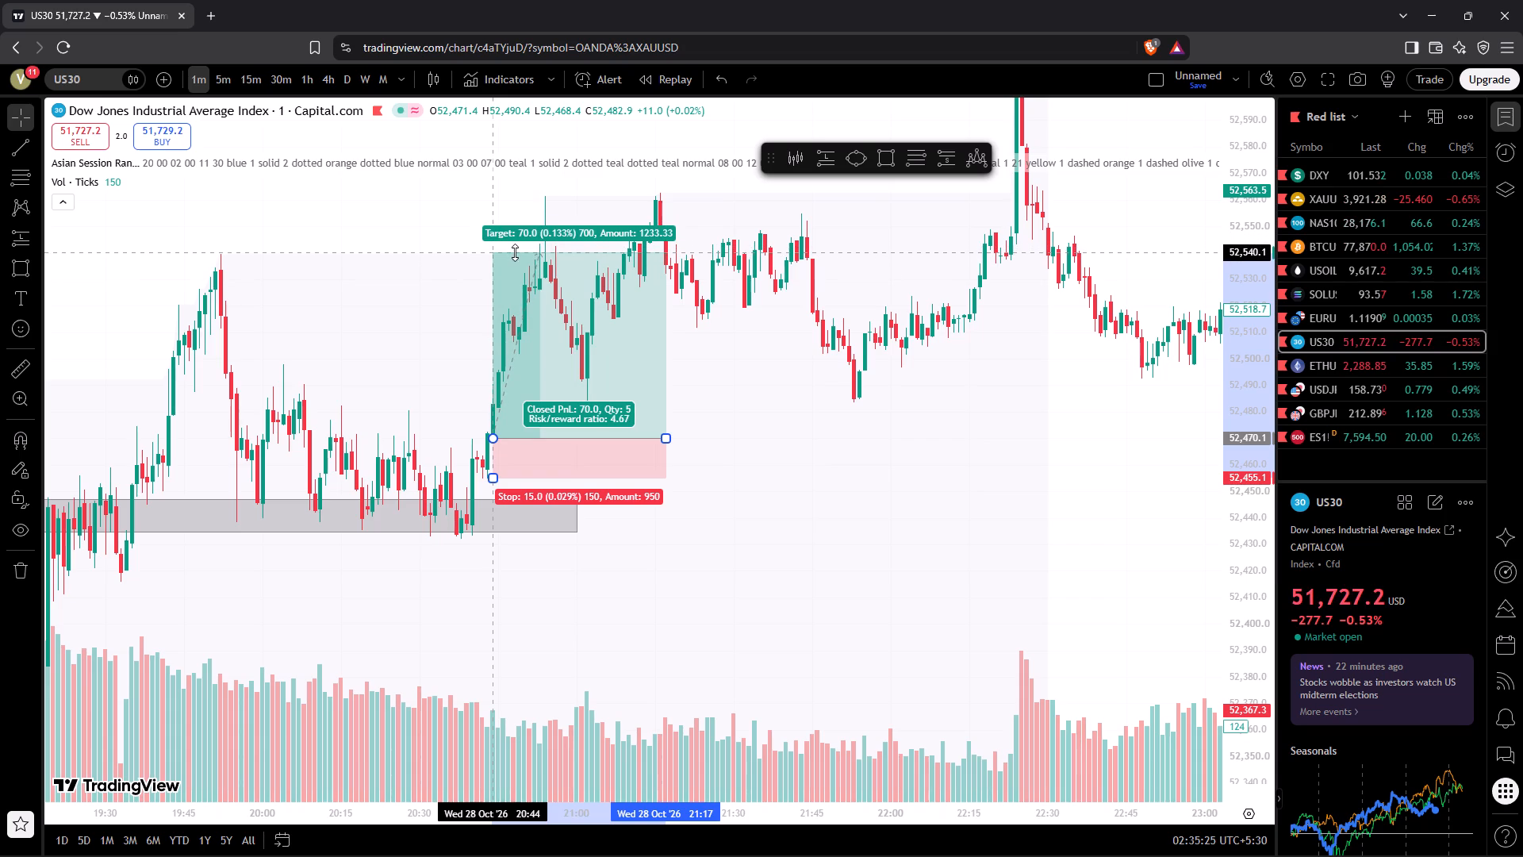
left_click_drag(515, 252, 515, 253)
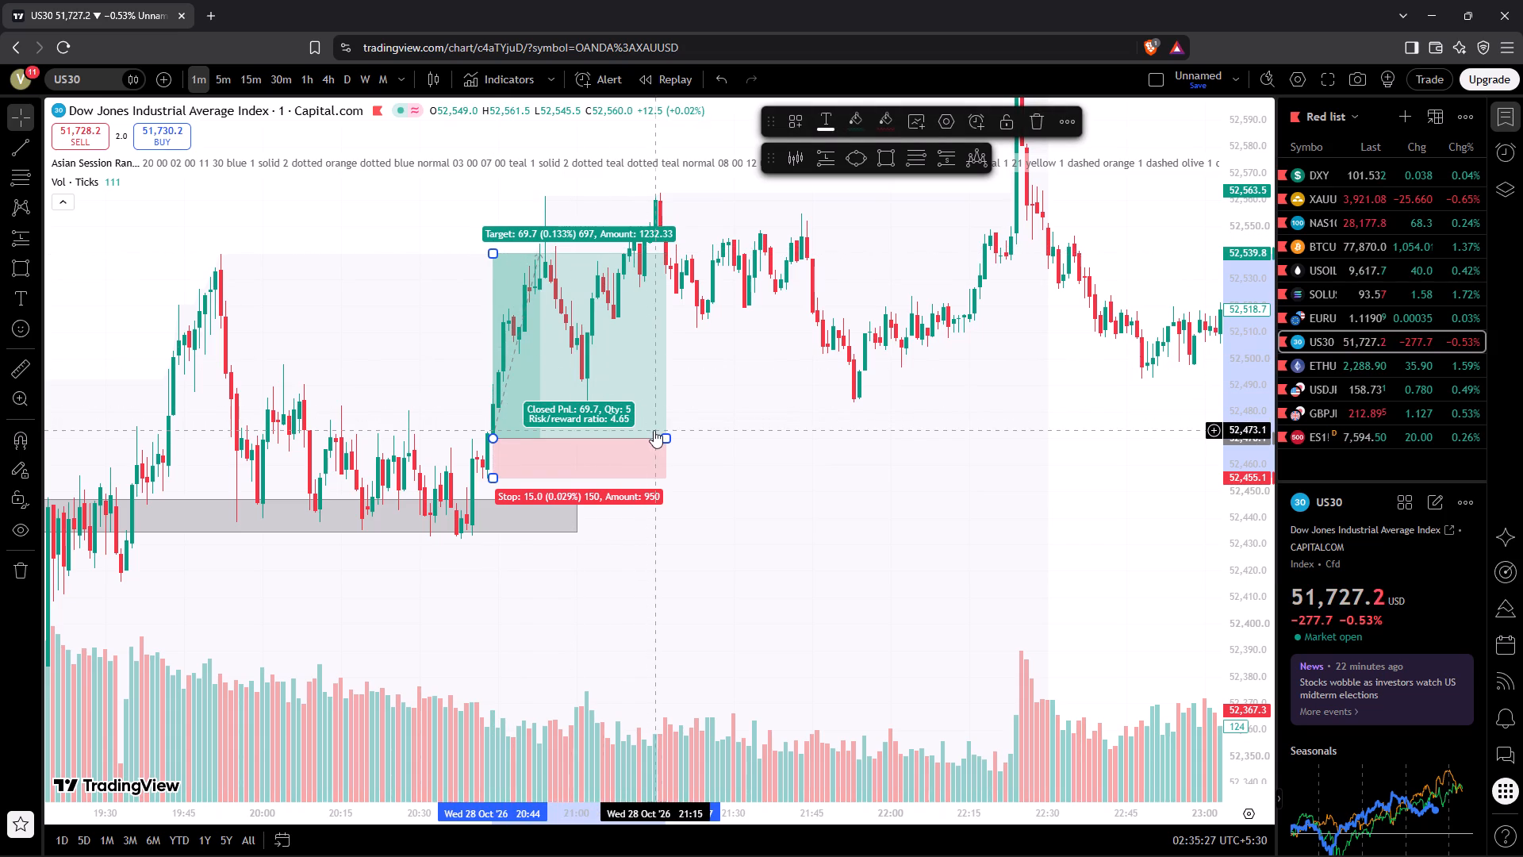
left_click_drag(662, 435, 545, 412)
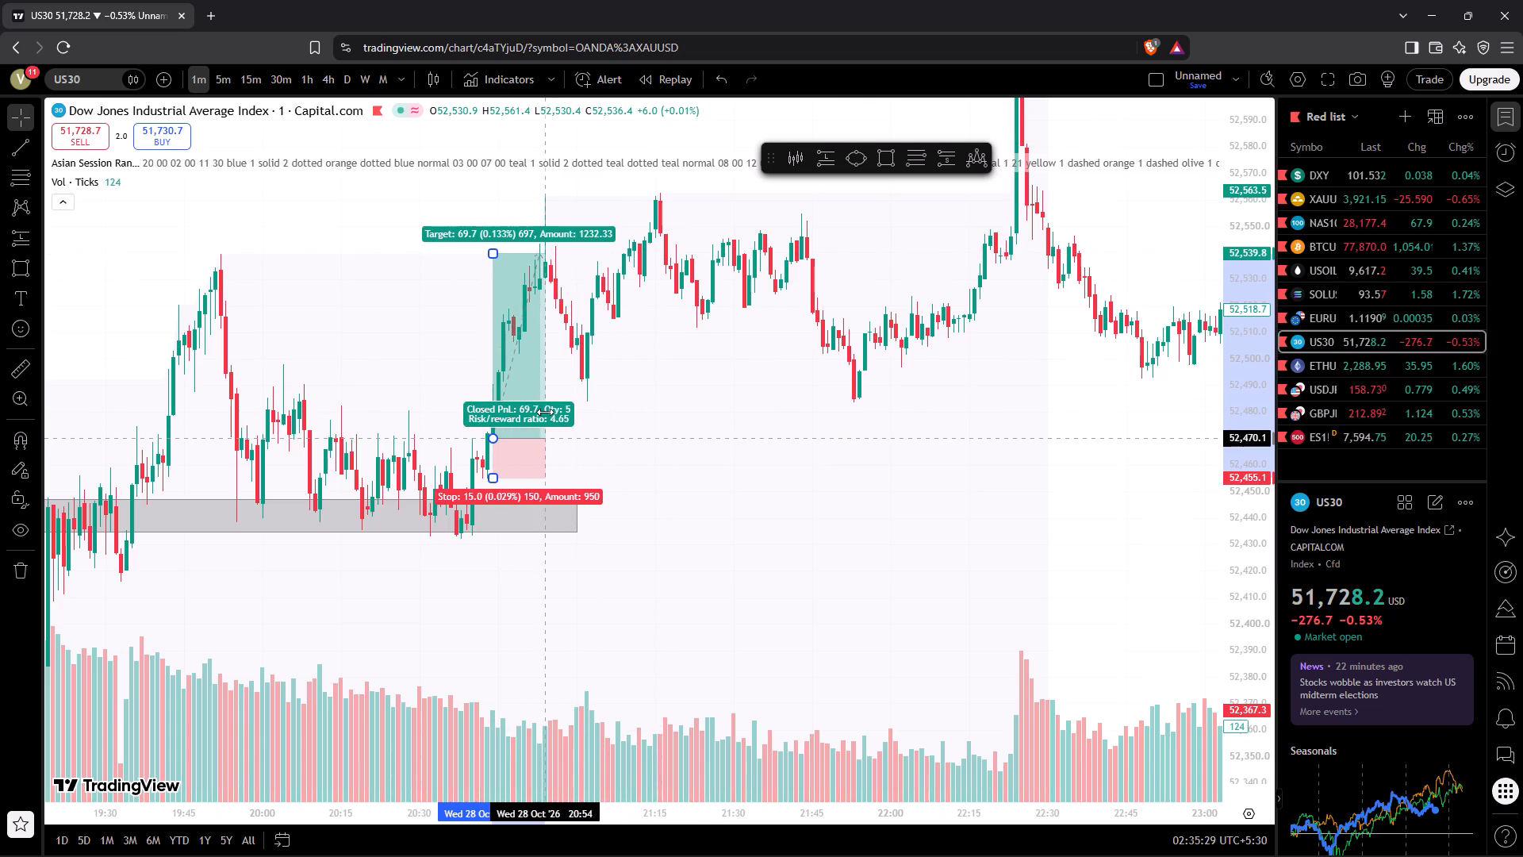
left_click_drag(545, 412, 539, 409)
left_click(403, 282)
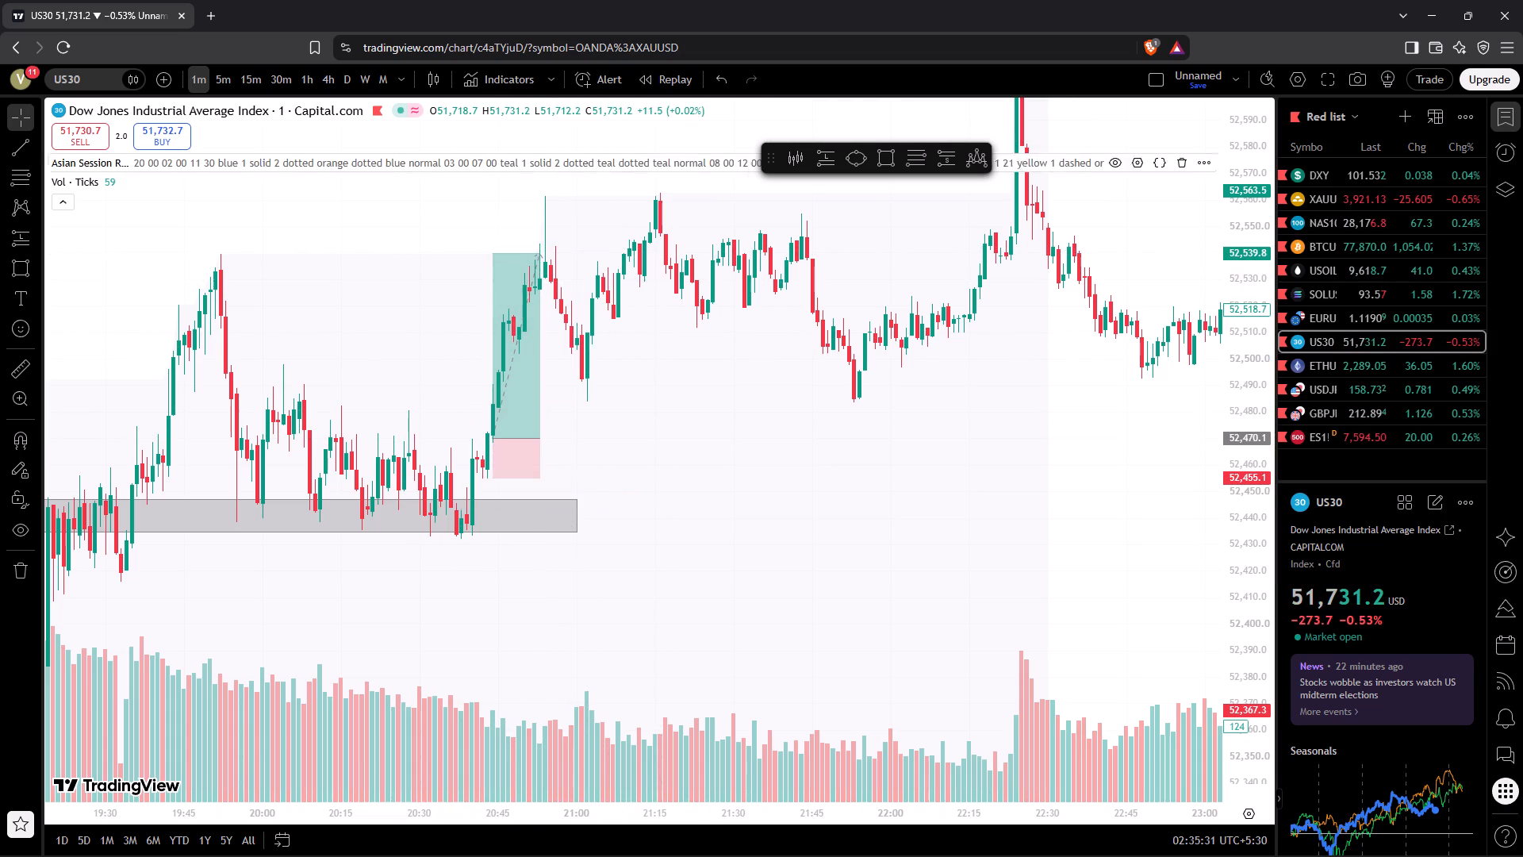
Switch US30 to the 5-minute timeframe and show the full price action from 23 October to 4 November.
left_click(222, 71)
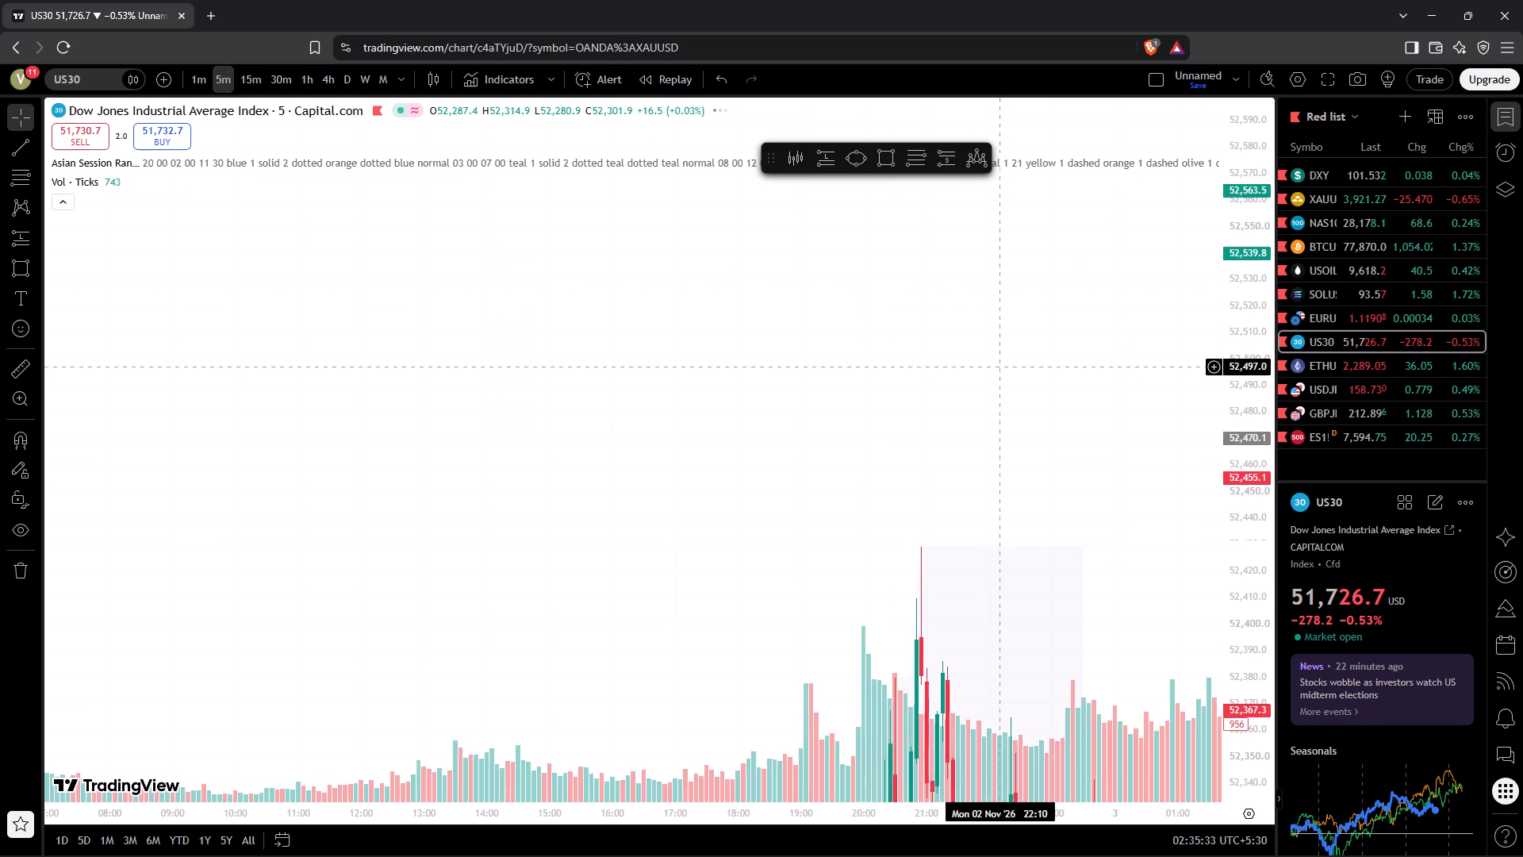
left_click_drag(1251, 382, 1269, 856)
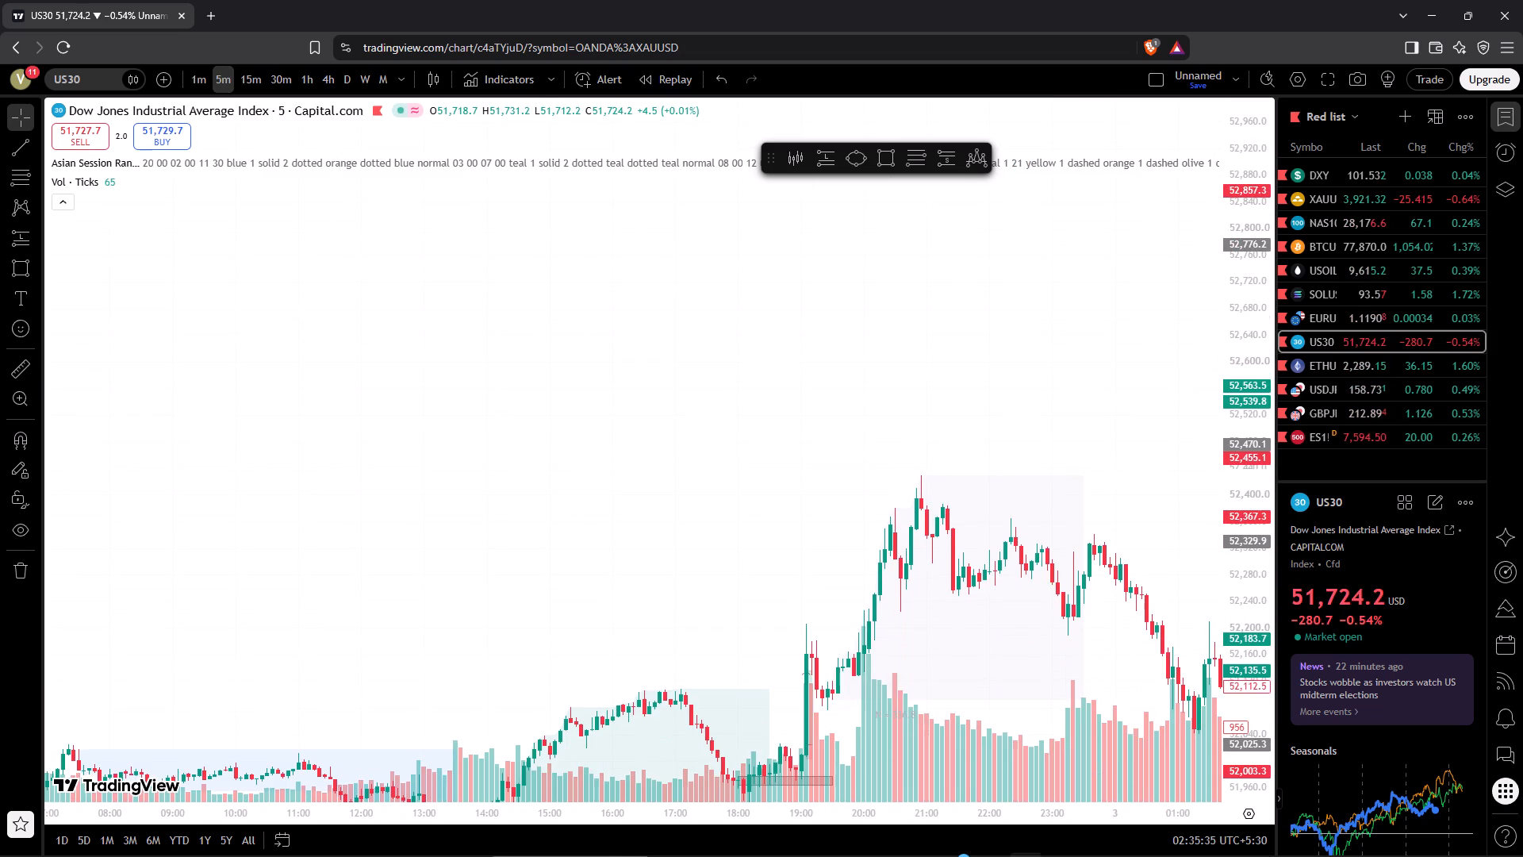
left_click_drag(1266, 536, 1296, 821)
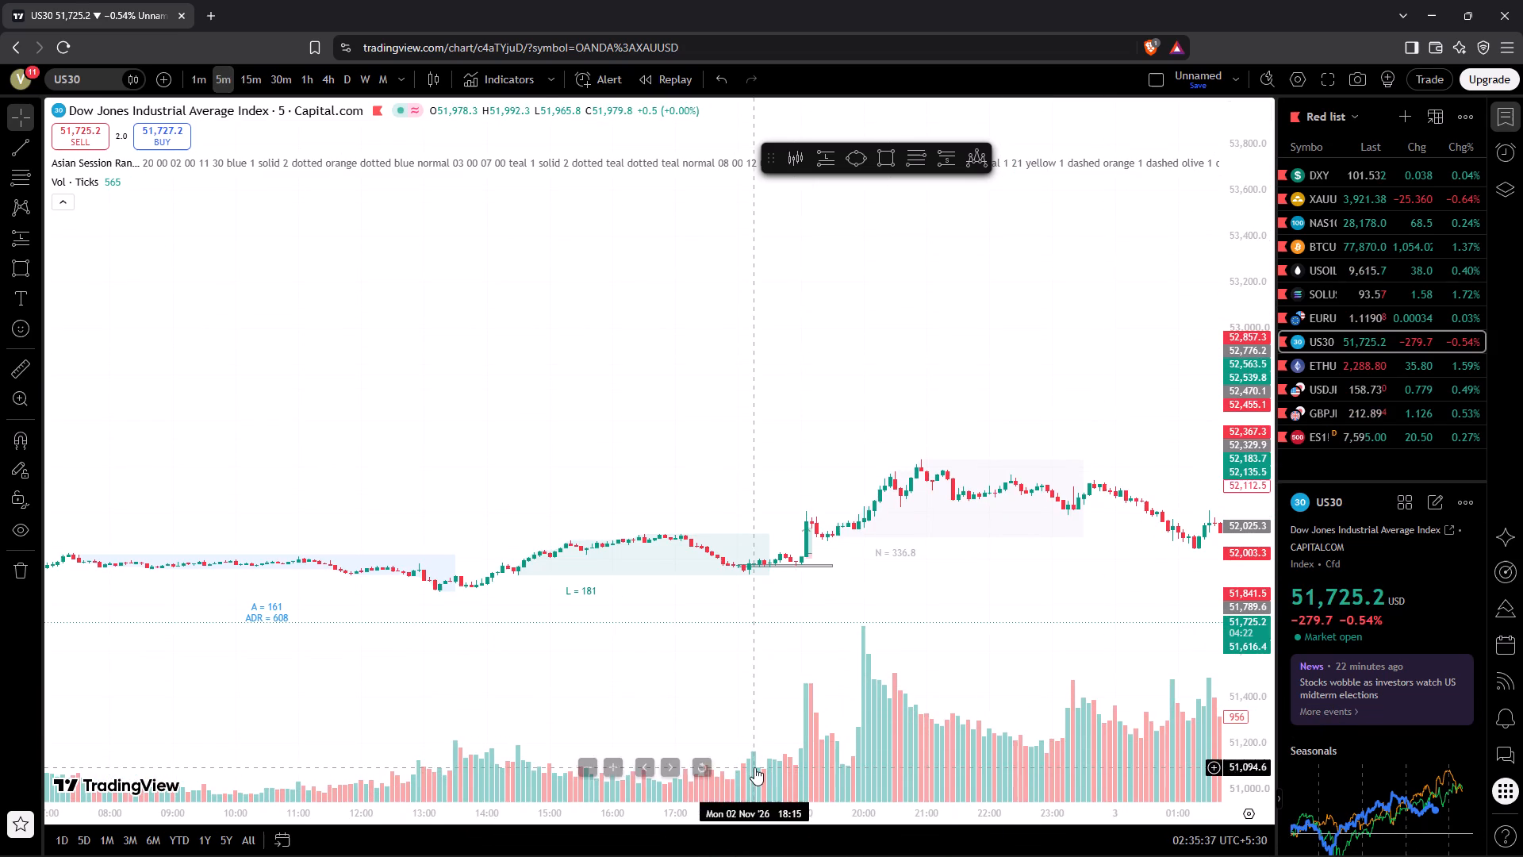
left_click_drag(701, 809, 1256, 795)
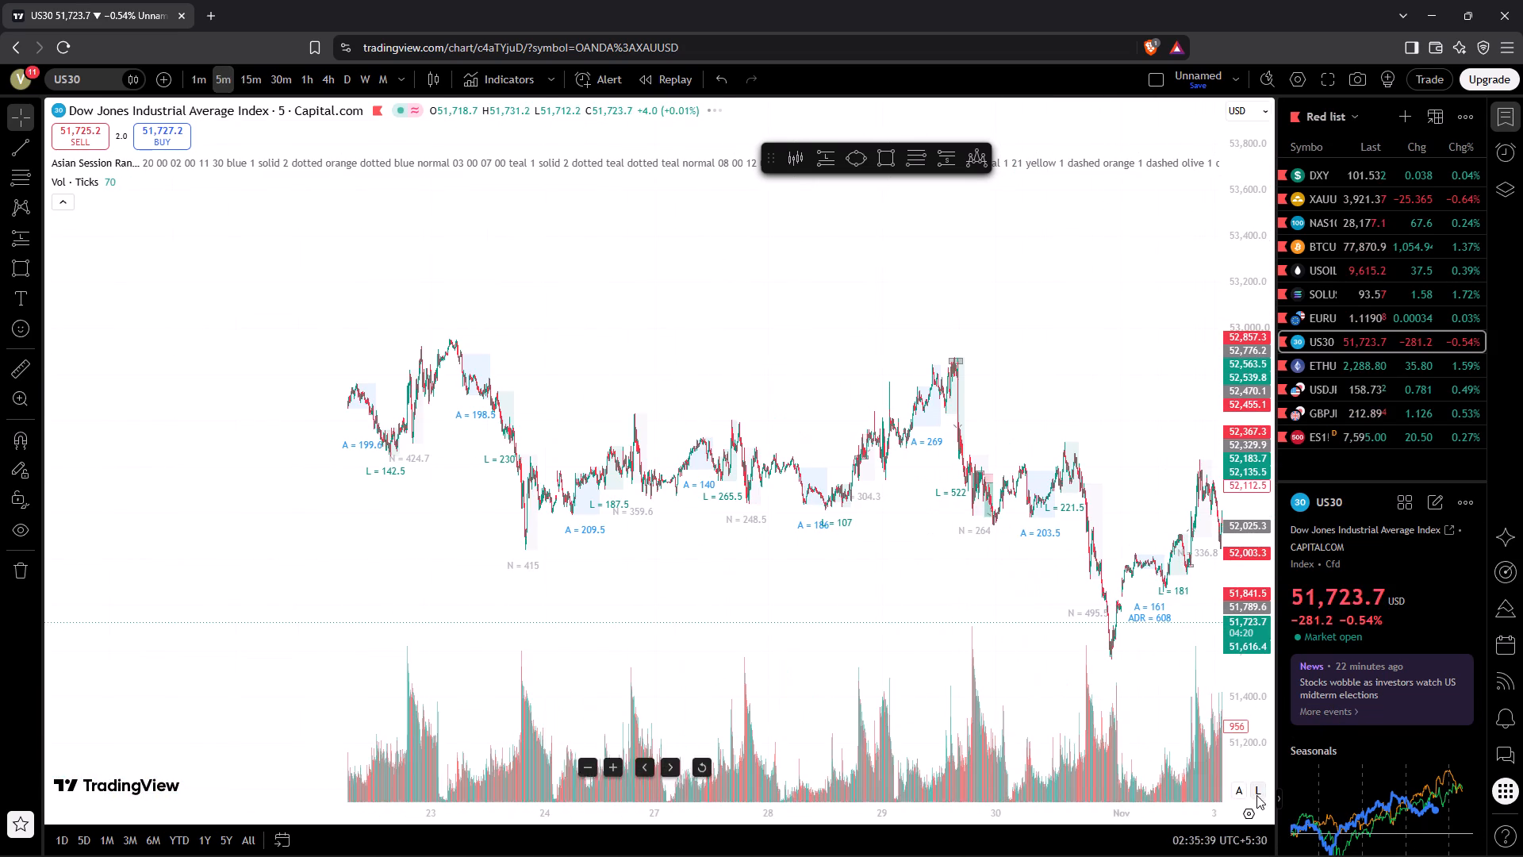
left_click_drag(932, 645, 628, 633)
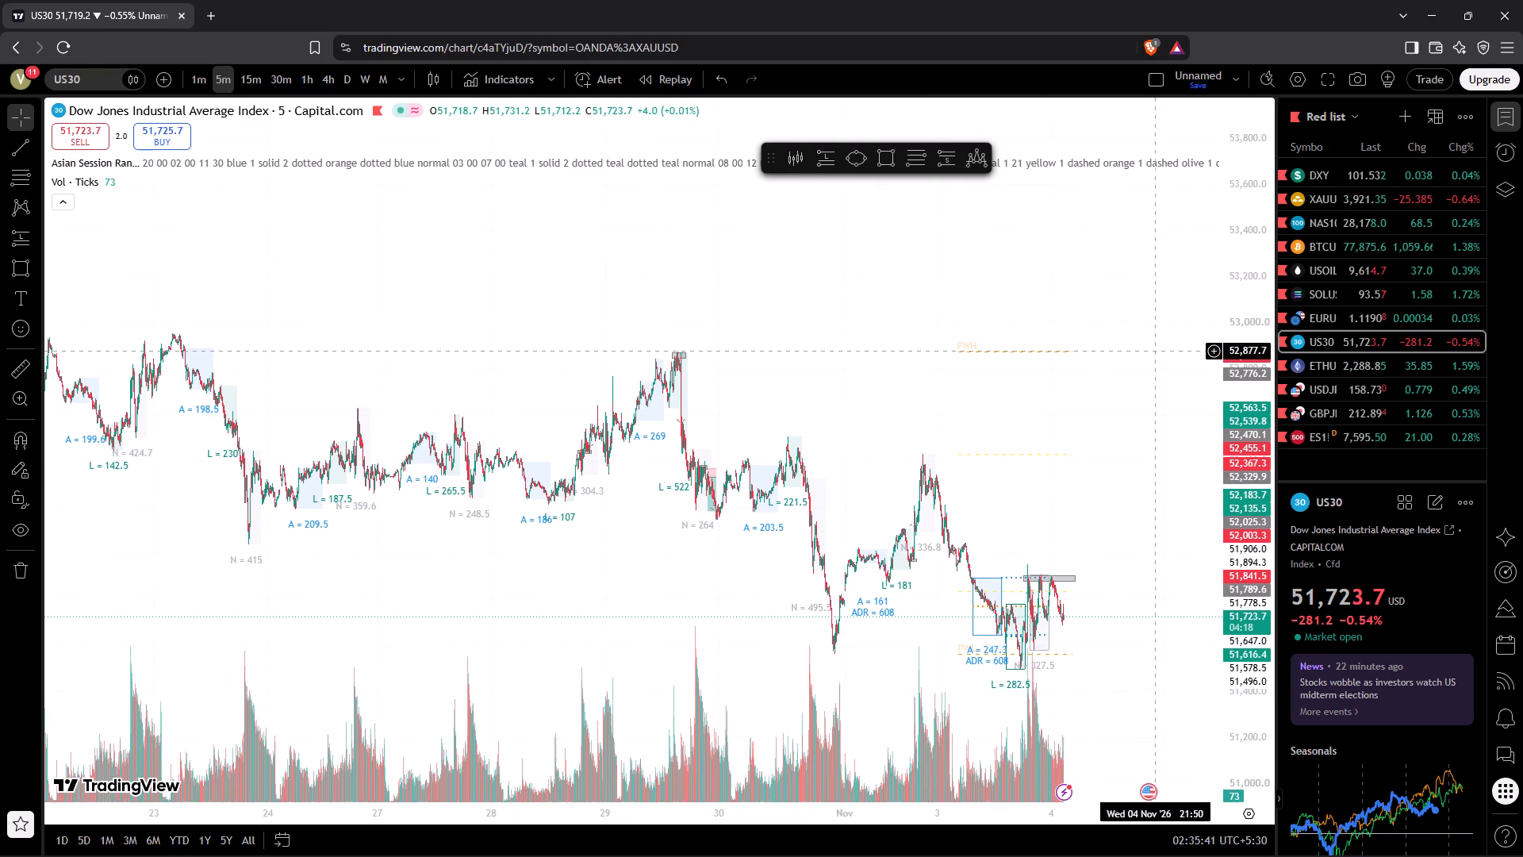
Minimize the Brave window with the US30 chart to switch to the YouTube window behind it.
left_click(1435, 14)
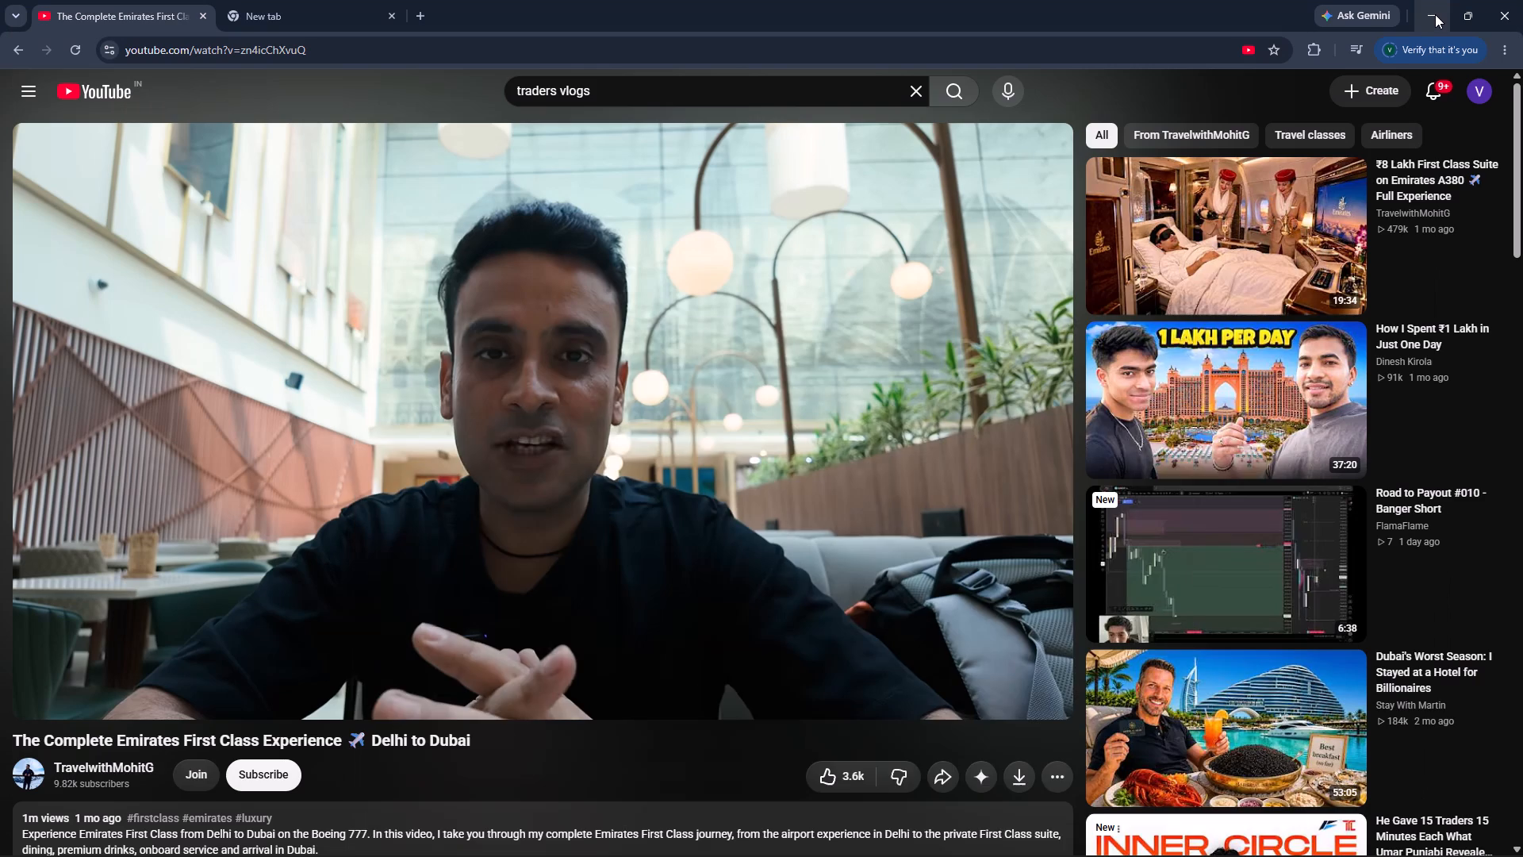
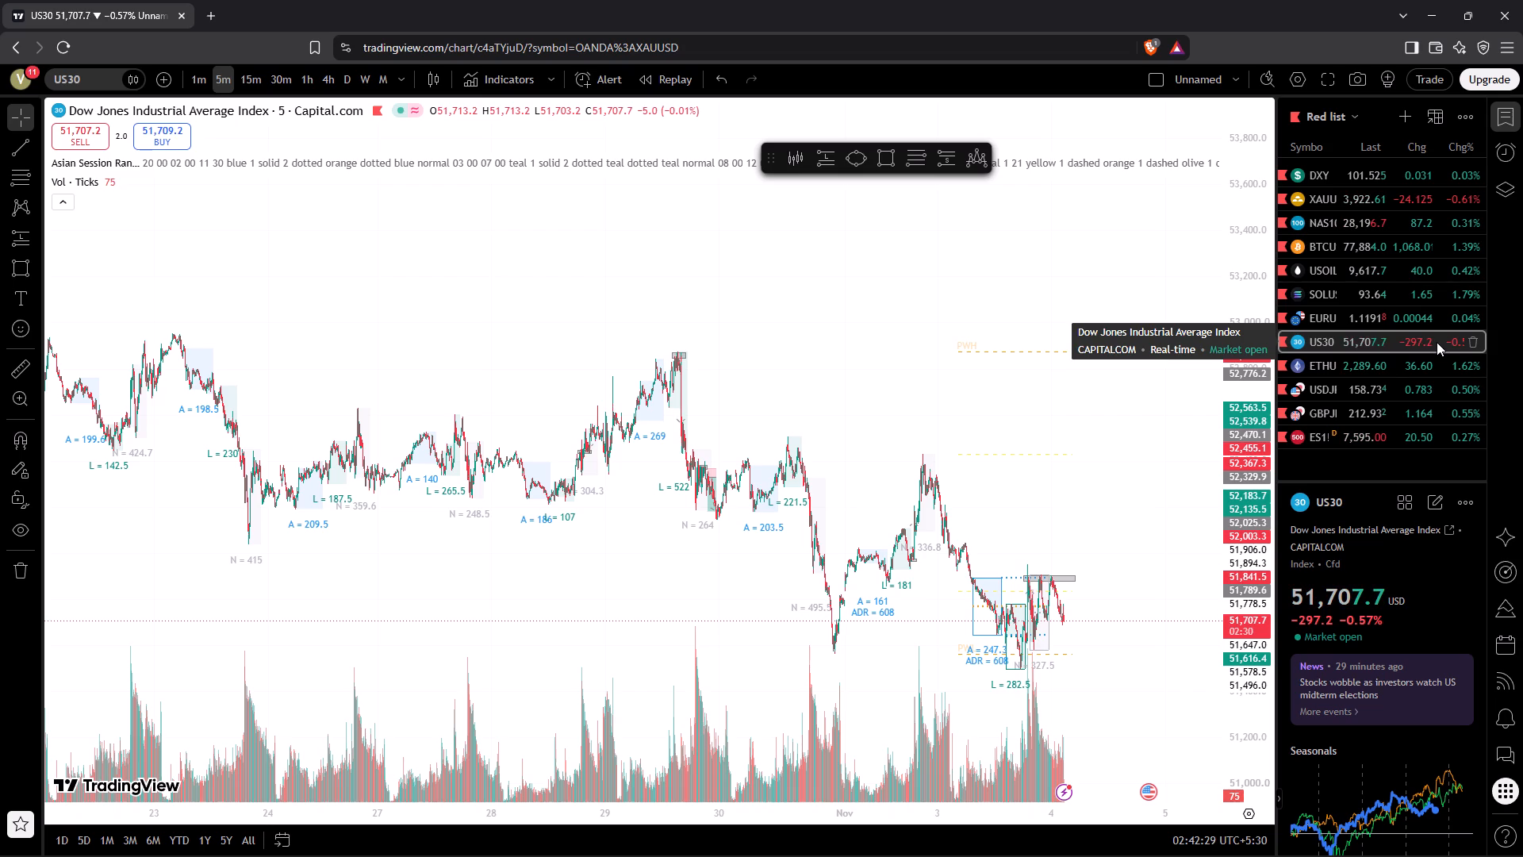
Look back through the US30 5-minute history to mid-October and examine the 20 October low and the rally following it up close.
left_click_drag(1096, 344, 1092, 349)
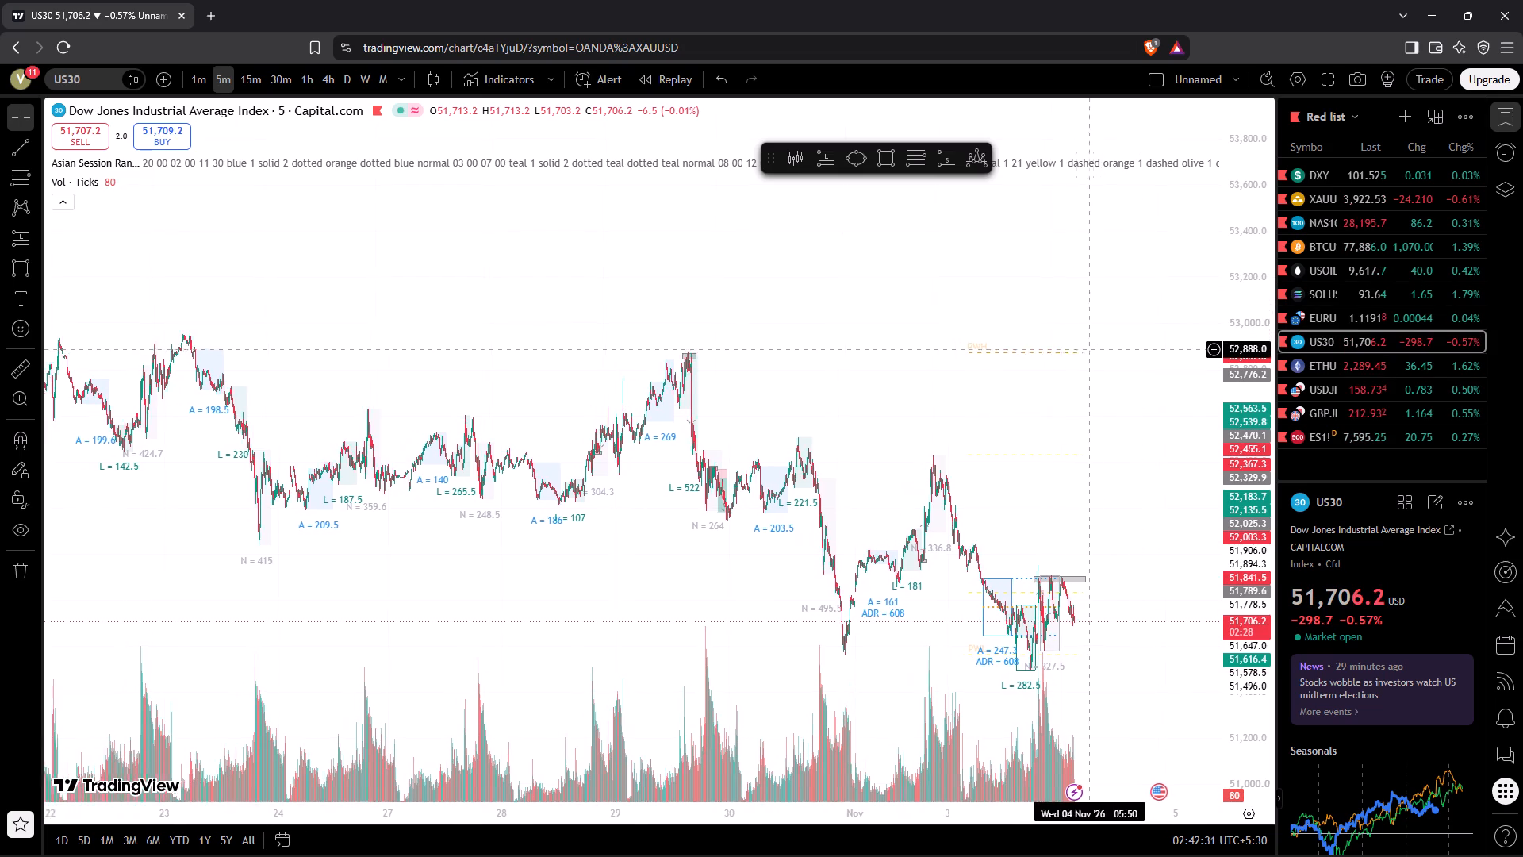
left_click_drag(1092, 349, 1264, 350)
left_click_drag(719, 544, 1174, 508)
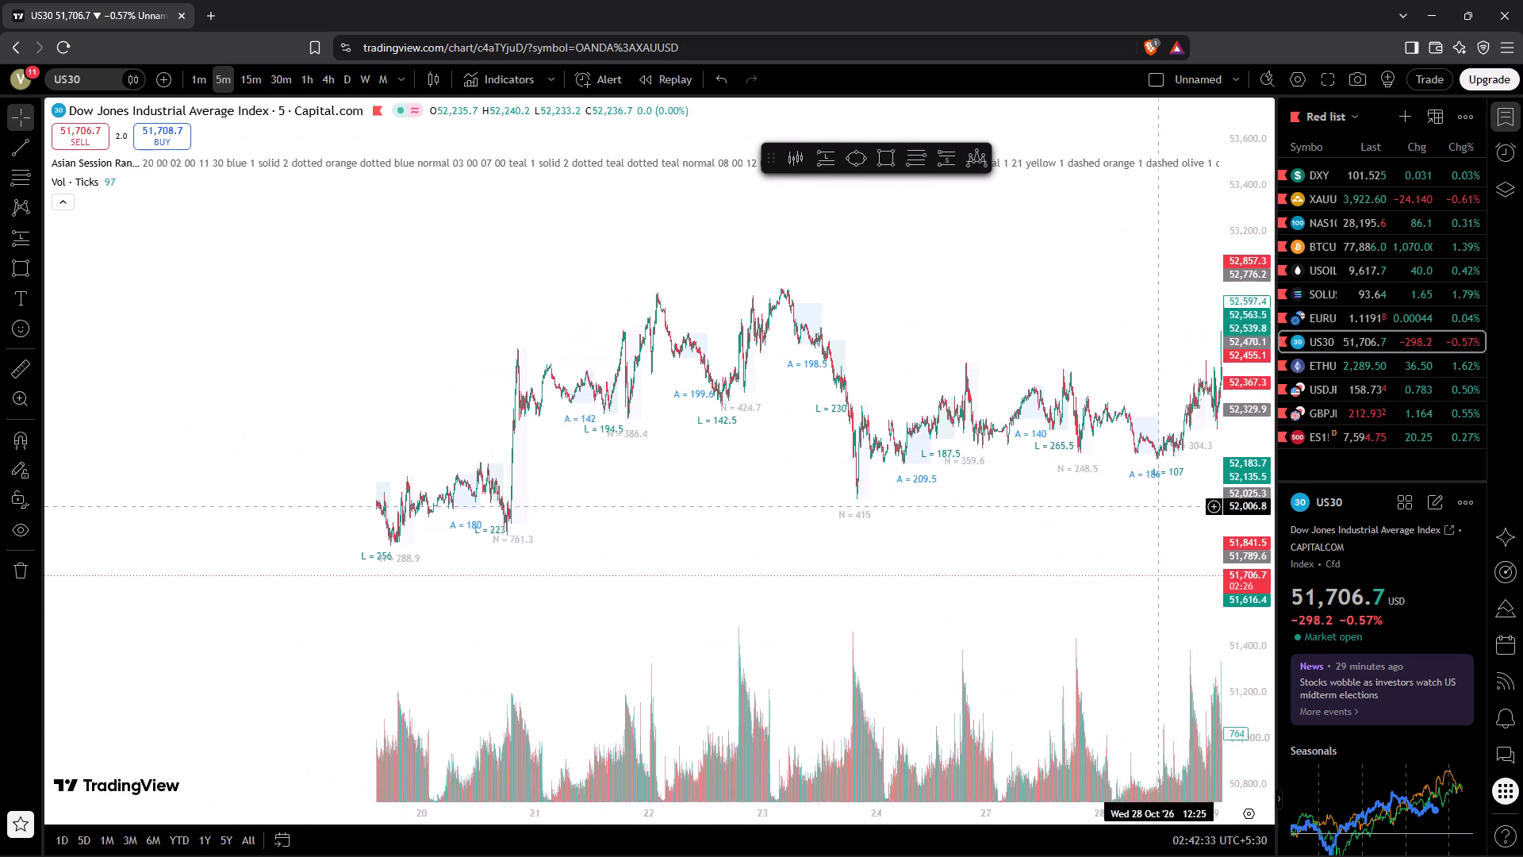
left_click_drag(1174, 508, 1278, 511)
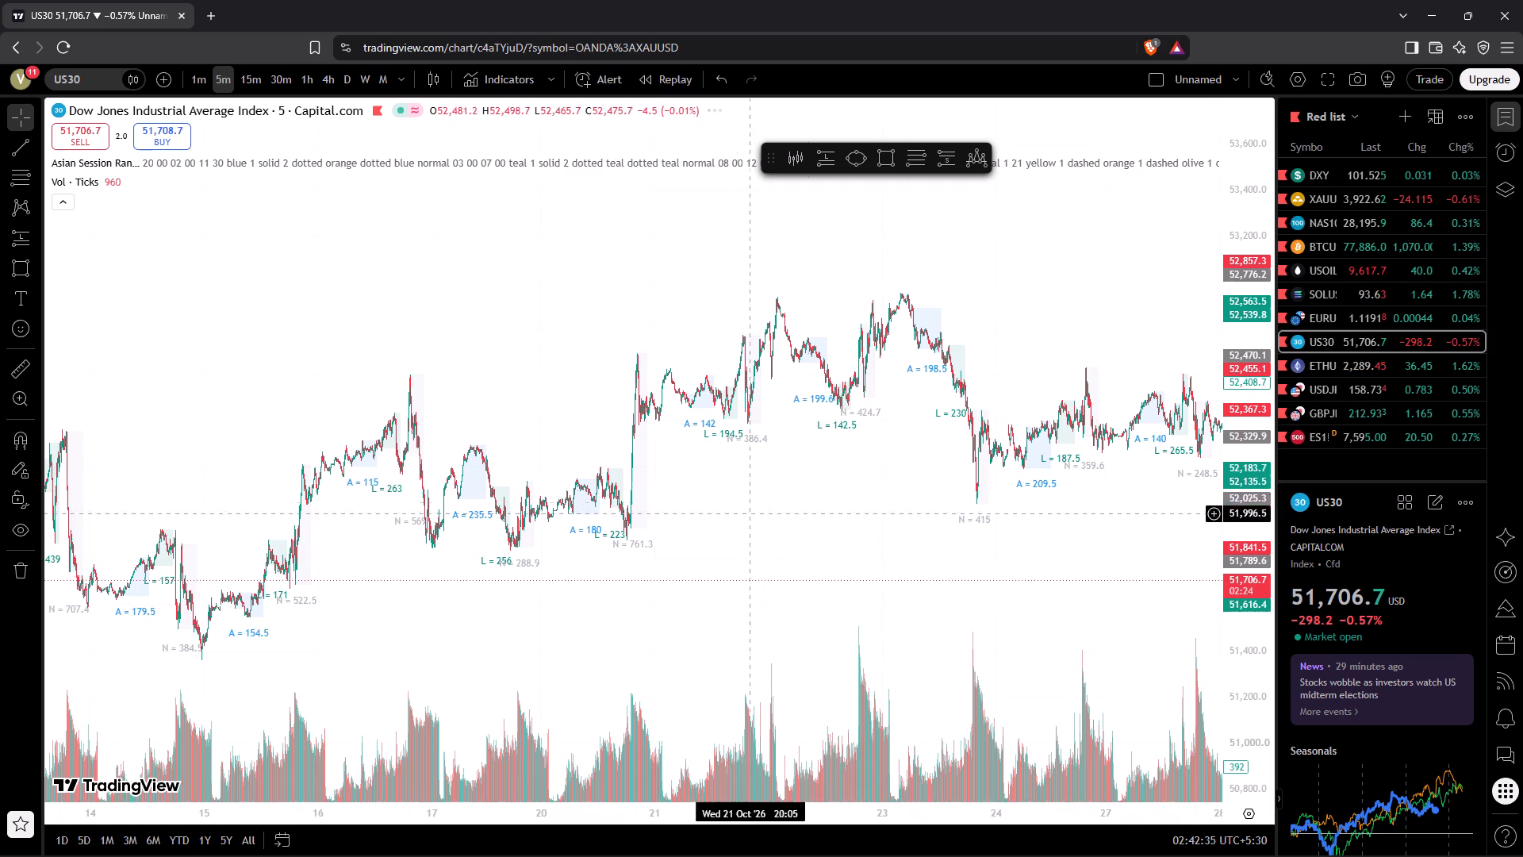
left_click_drag(737, 517, 757, 517)
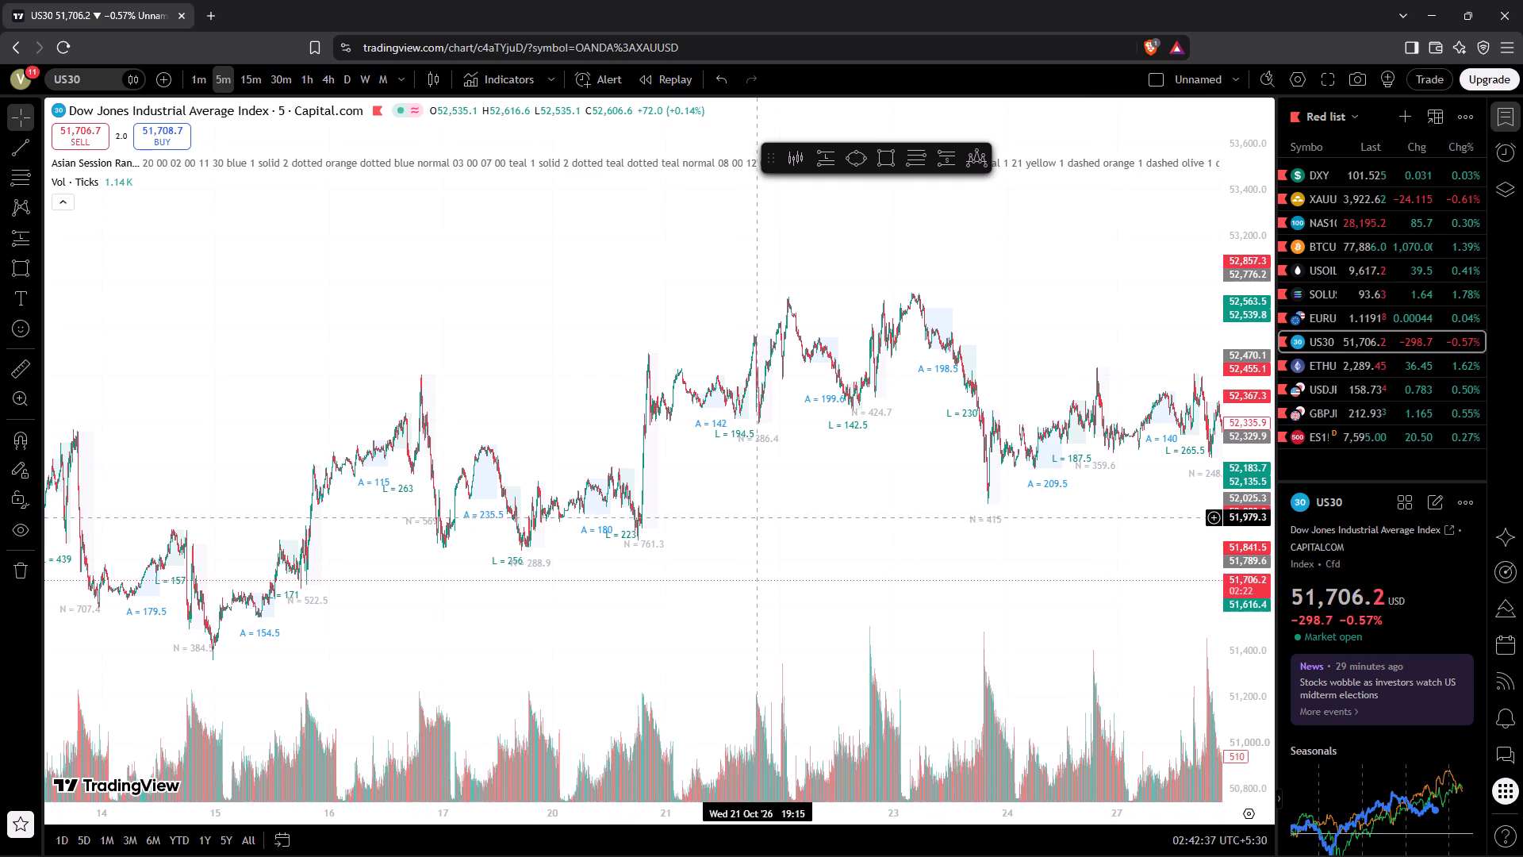
left_click_drag(688, 597, 809, 586)
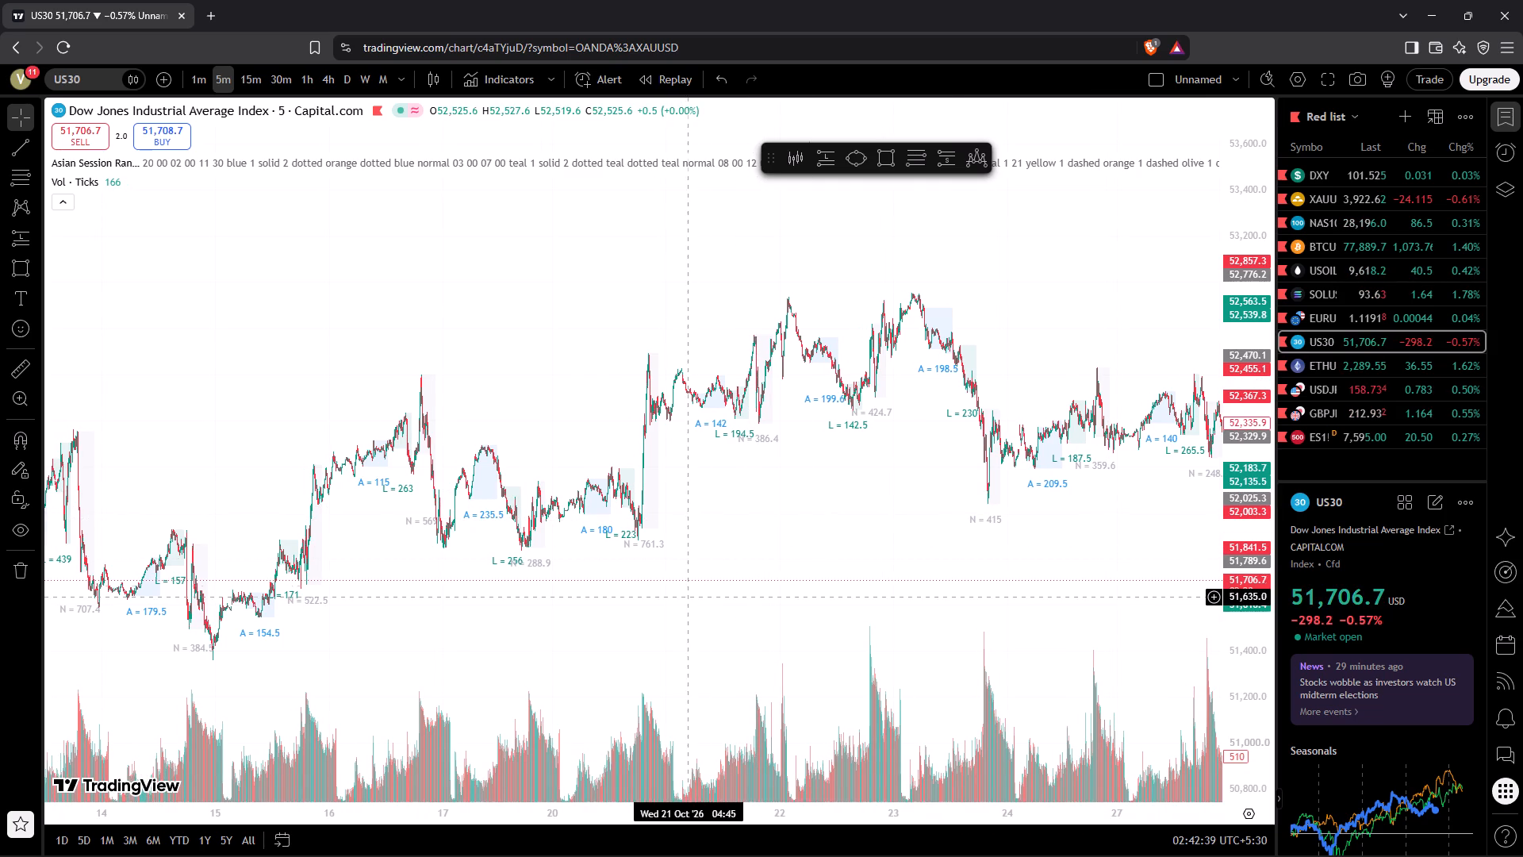
left_click_drag(809, 586, 951, 585)
left_click_drag(890, 634, 952, 606)
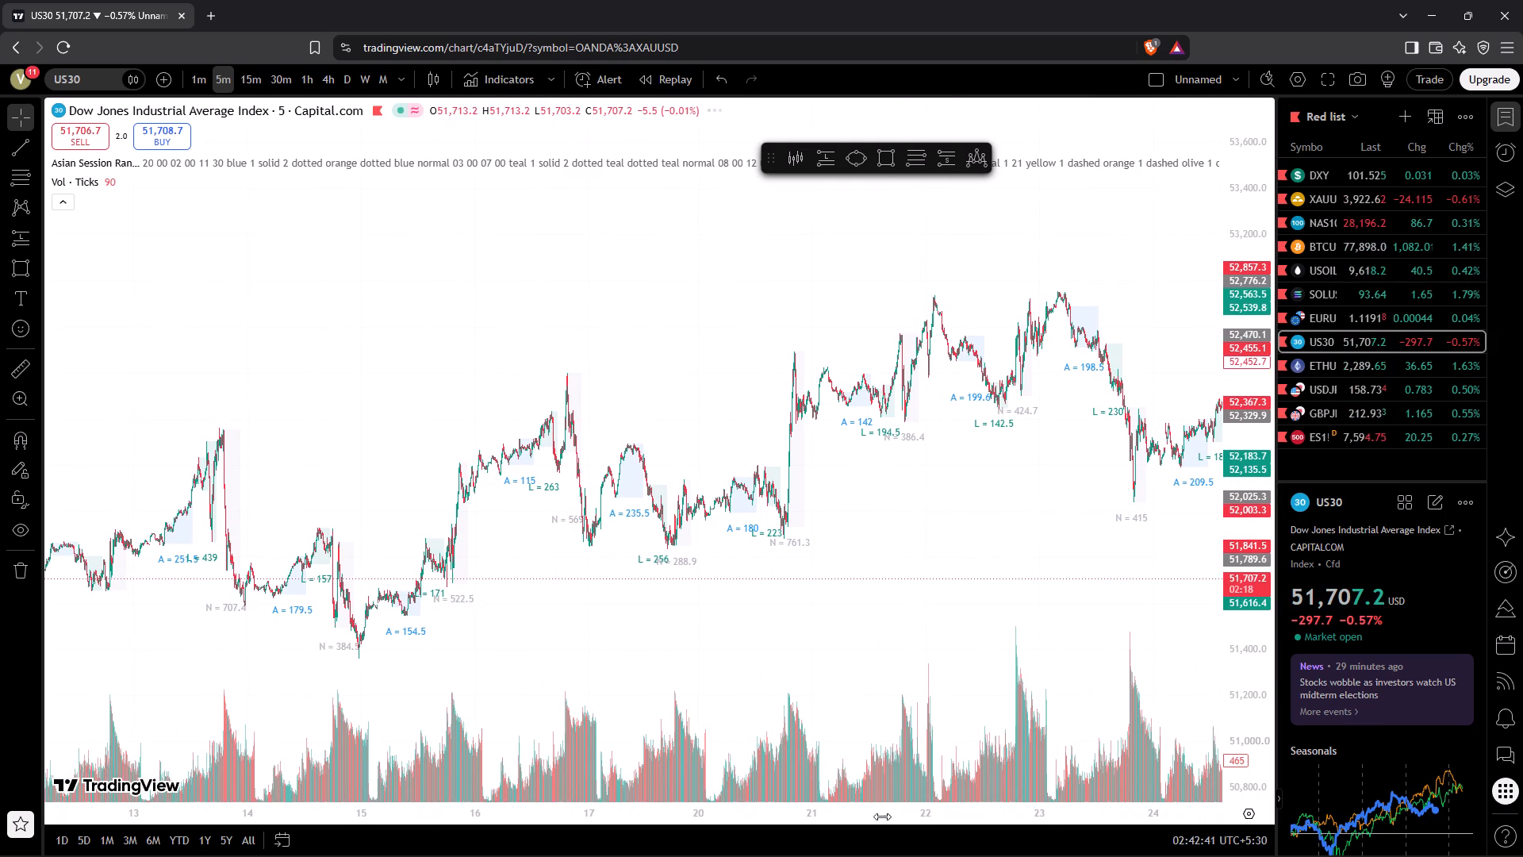
left_click_drag(882, 814, 341, 836)
left_click_drag(293, 514, 851, 443)
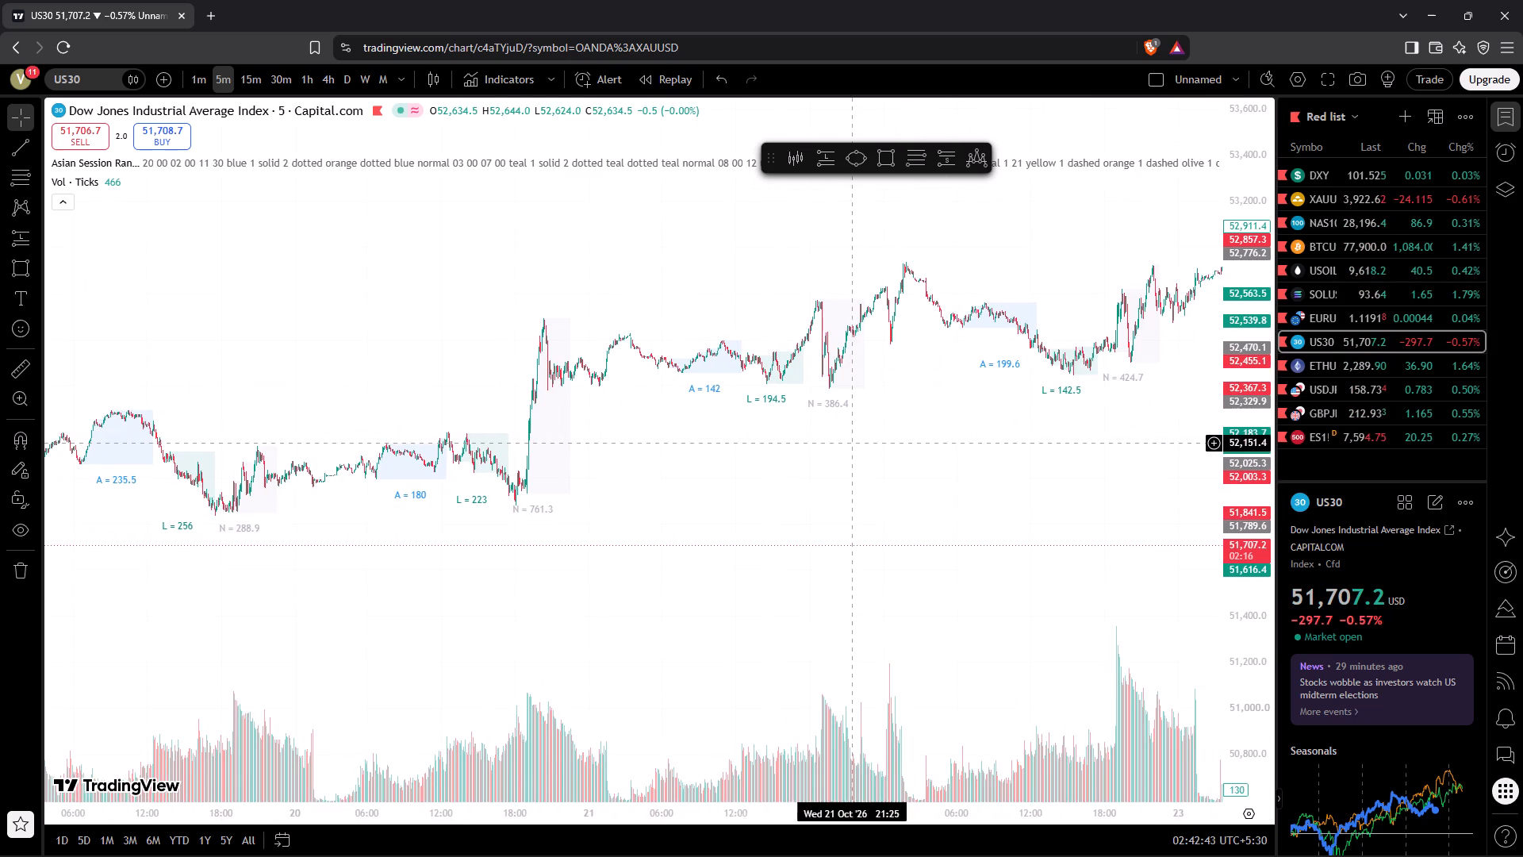
left_click_drag(769, 515, 1071, 495)
left_click_drag(1248, 489, 1149, 0)
left_click_drag(904, 432, 1038, 432)
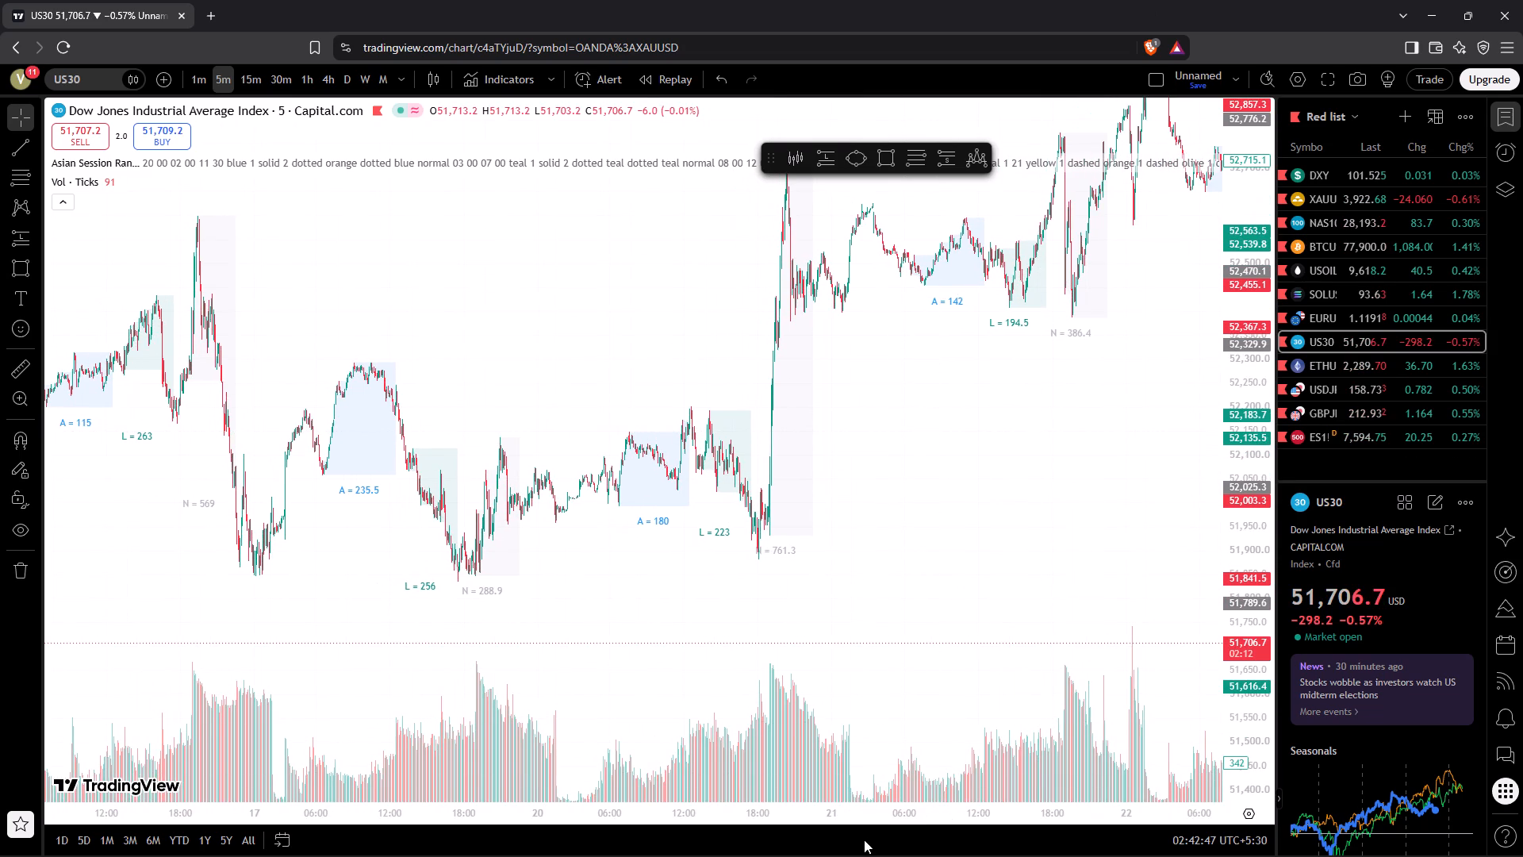
left_click_drag(858, 812, 458, 848)
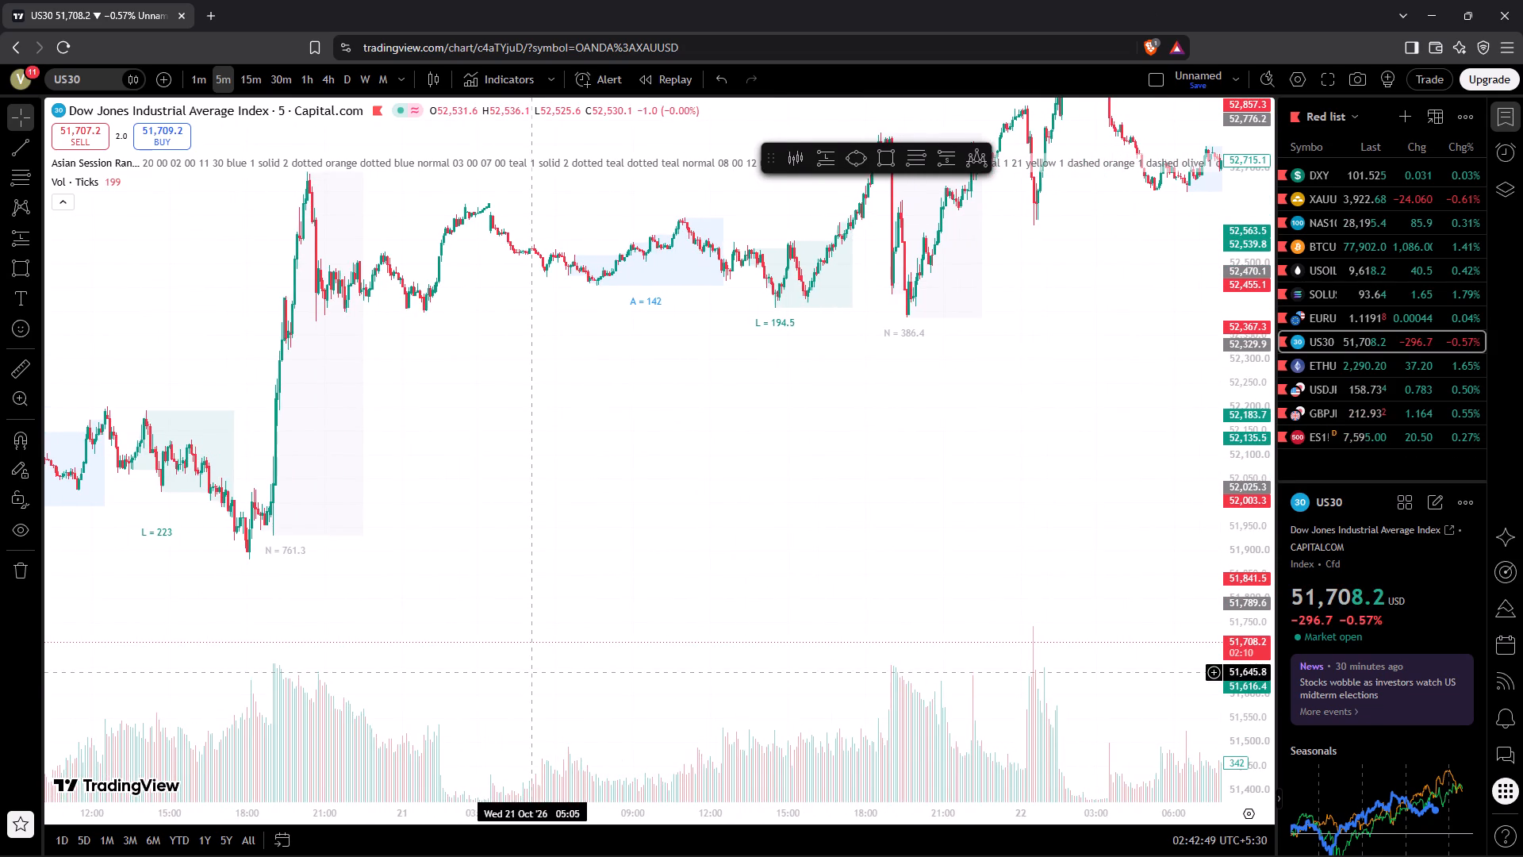
left_click_drag(532, 672, 836, 590)
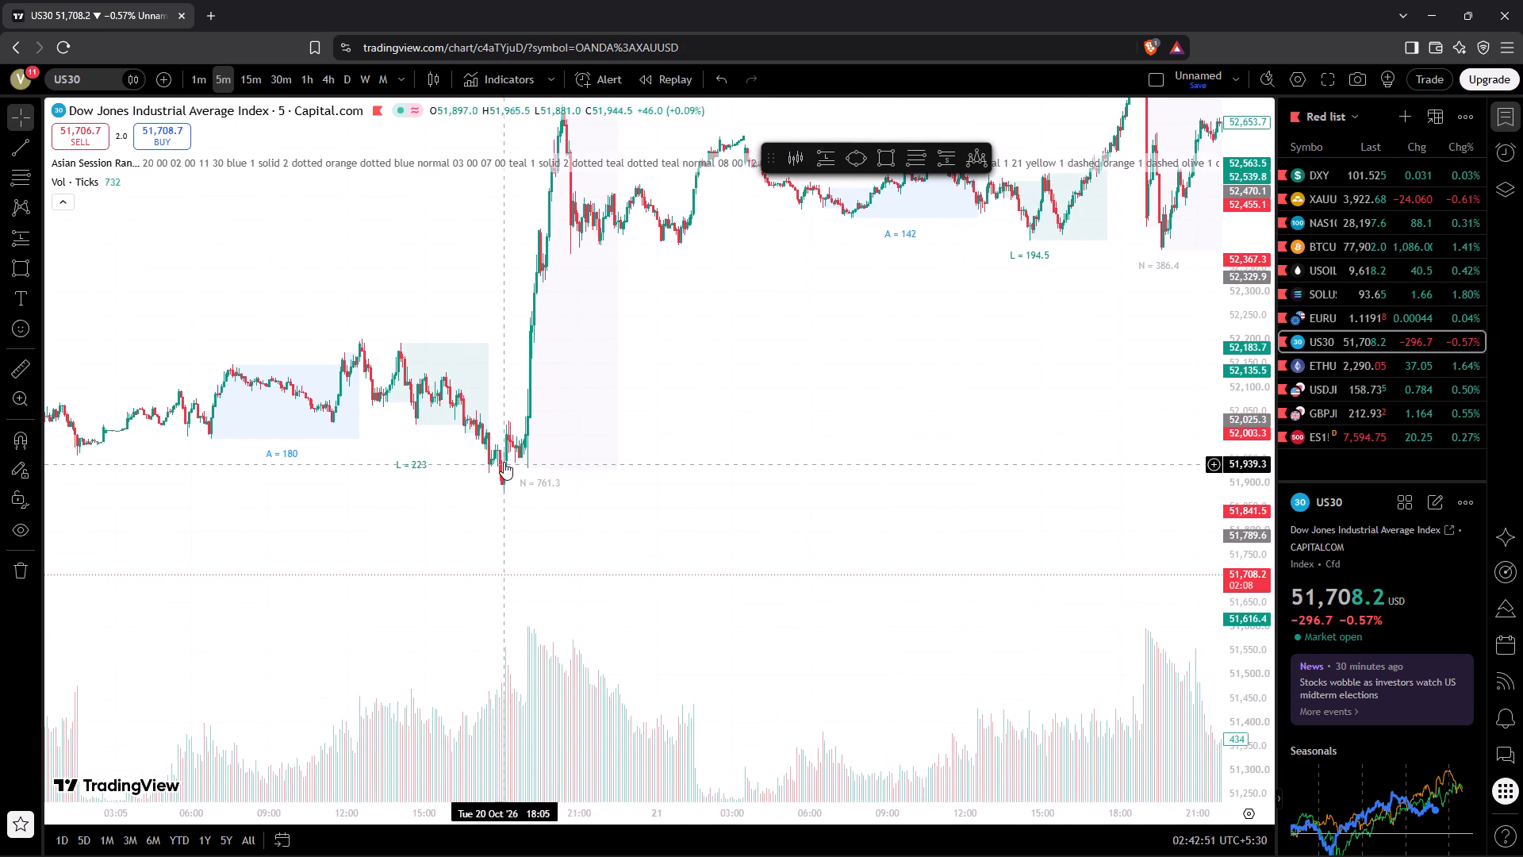